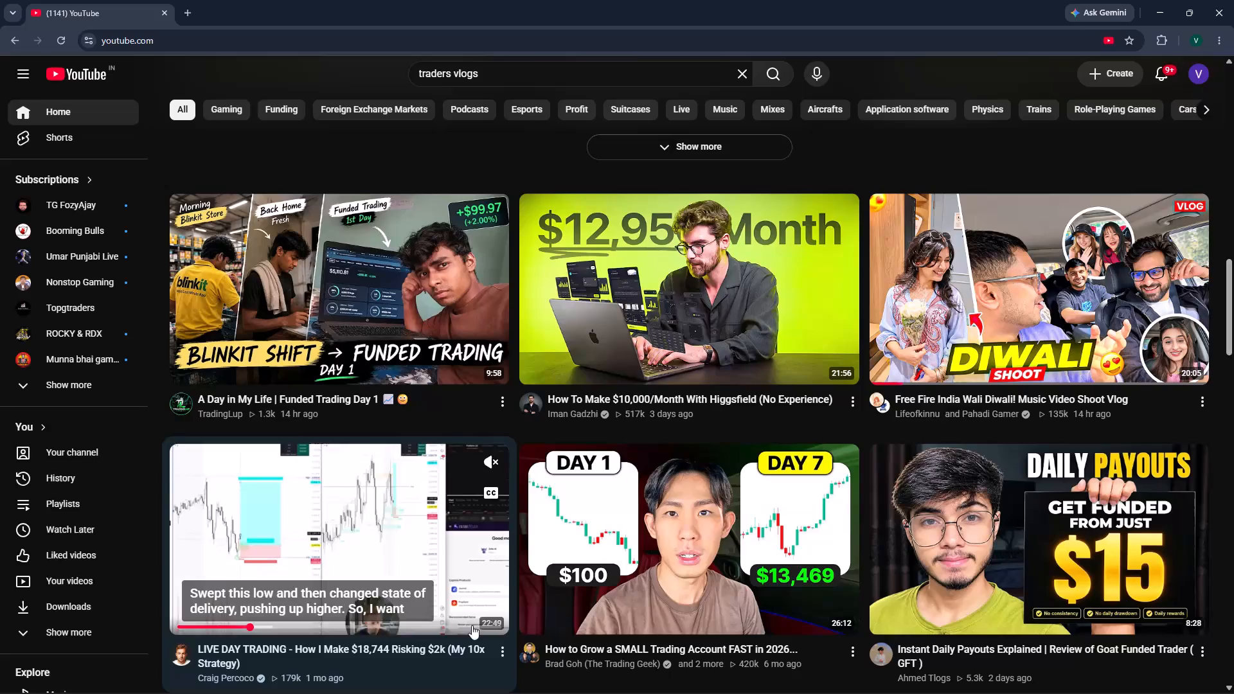
Look through the recommended trading and vlog videos in the YouTube home feed.
scroll(486, 259, down, 2)
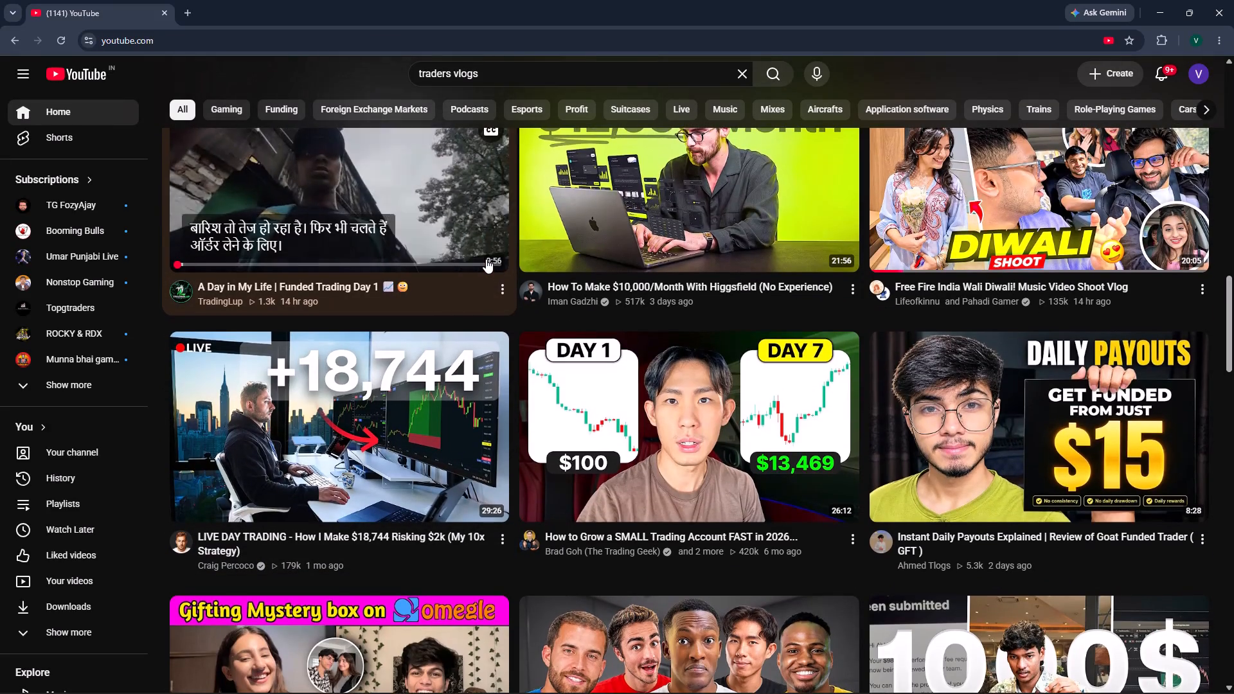
scroll(486, 259, down, 2)
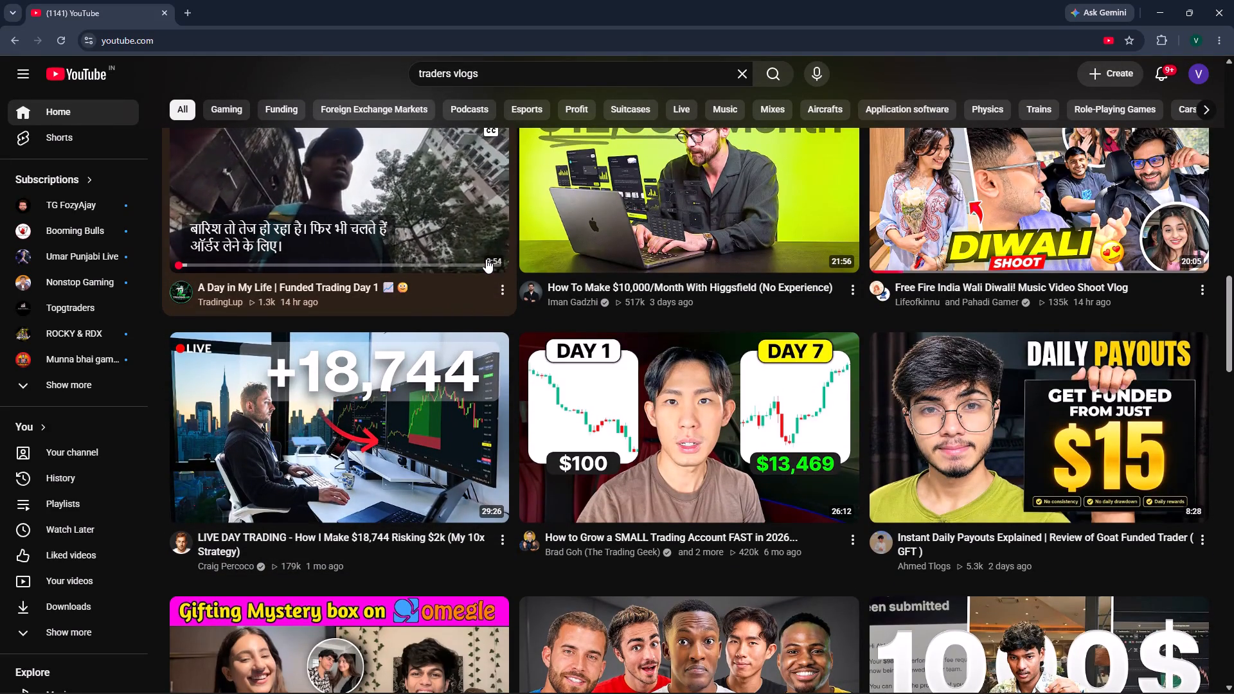
scroll(486, 259, down, 1)
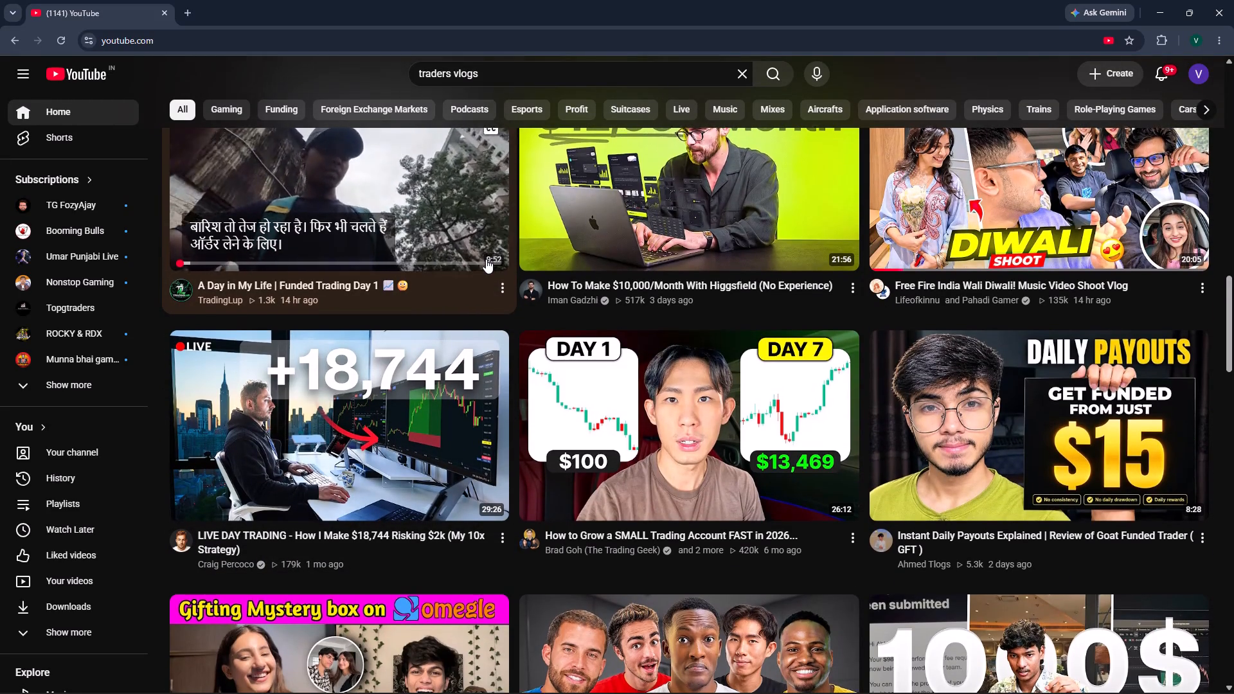
scroll(486, 259, down, 4)
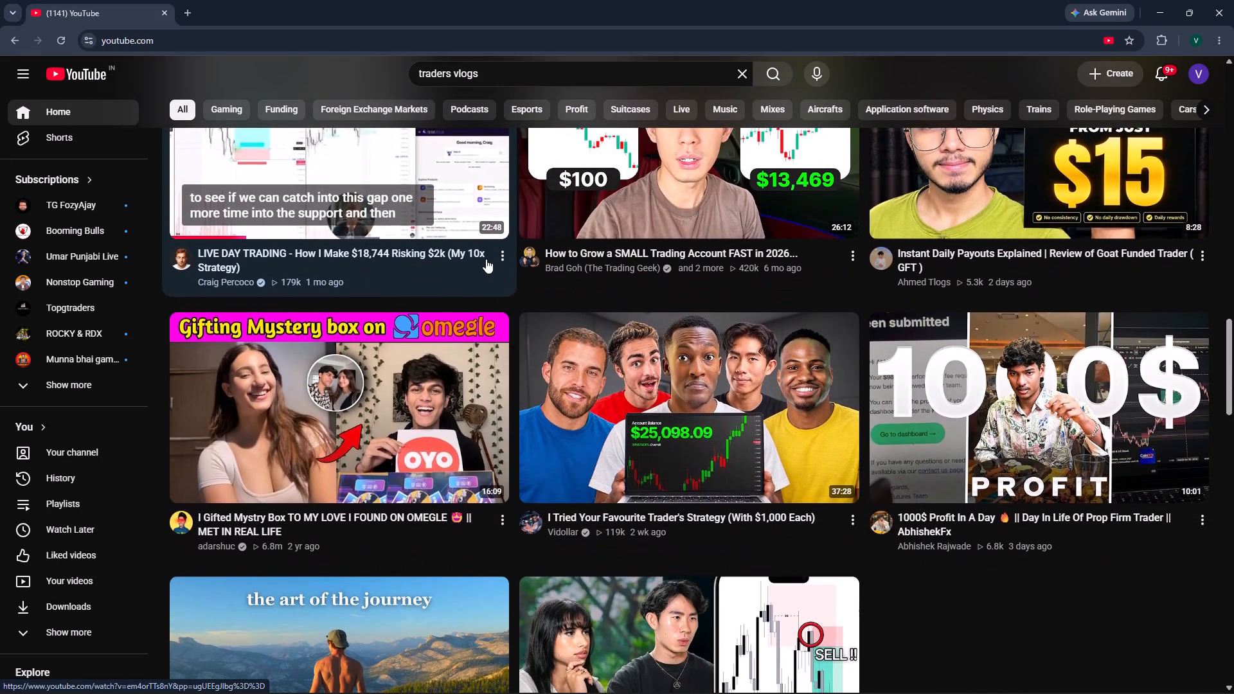
scroll(486, 259, down, 1)
scroll(486, 259, up, 17)
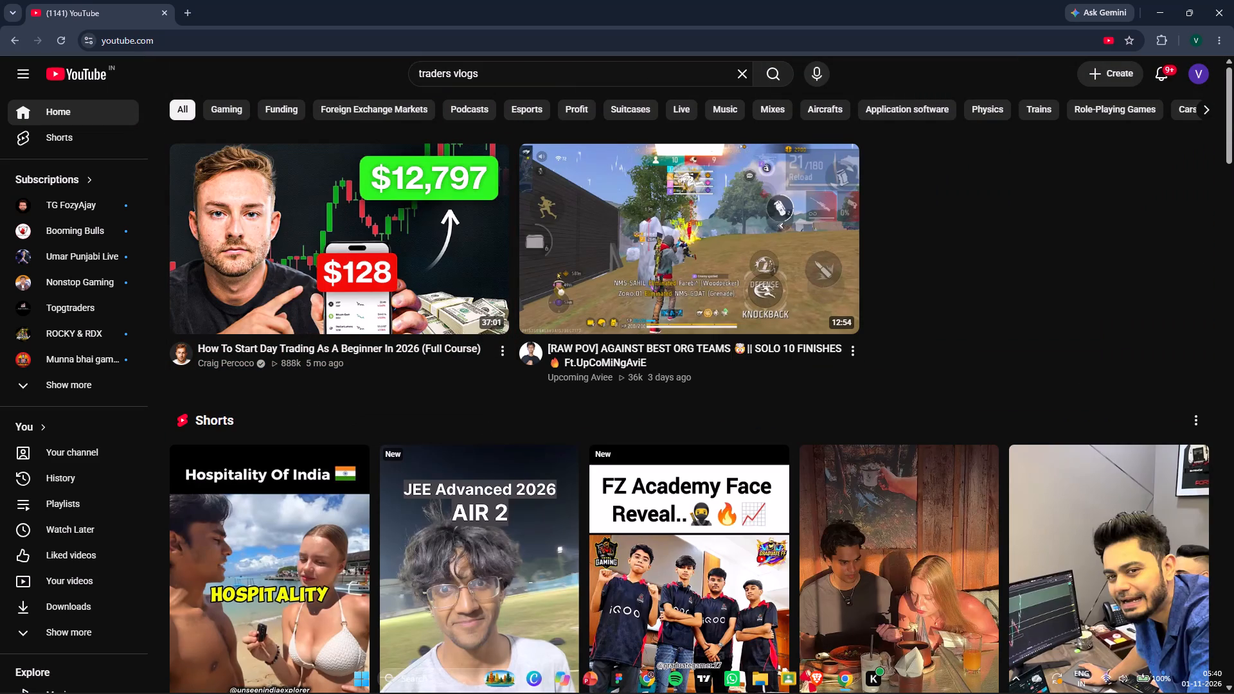
Switch to the Brave browser.
click(820, 682)
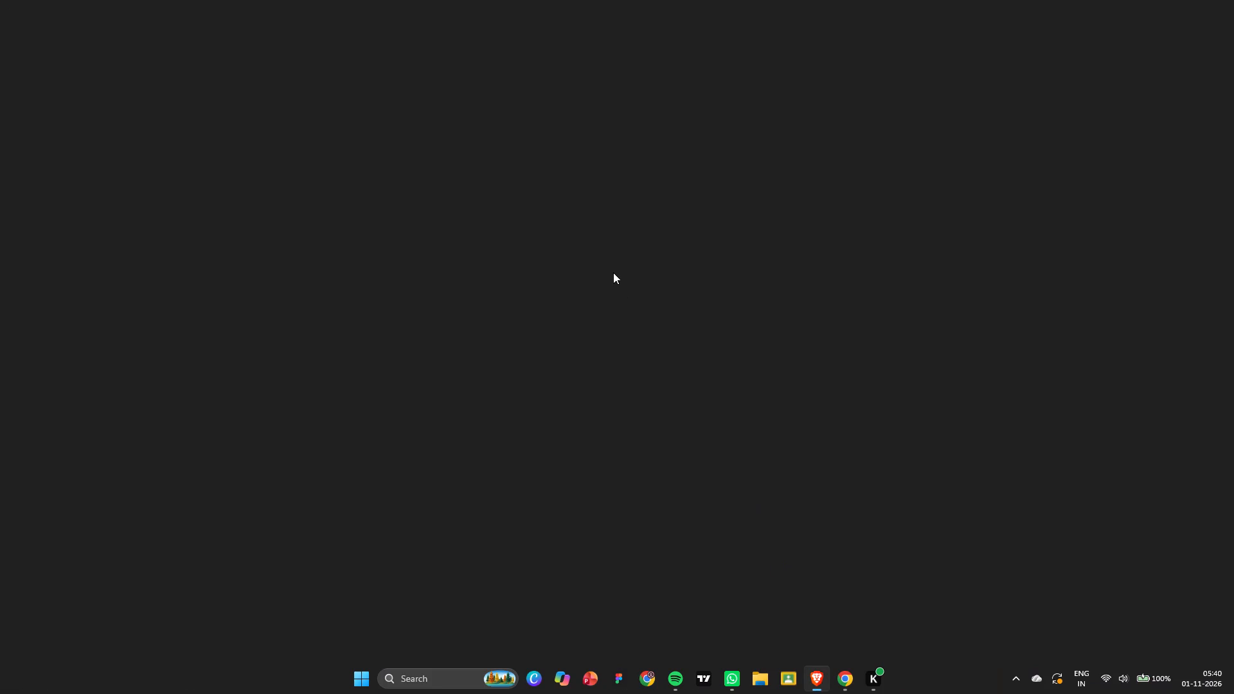
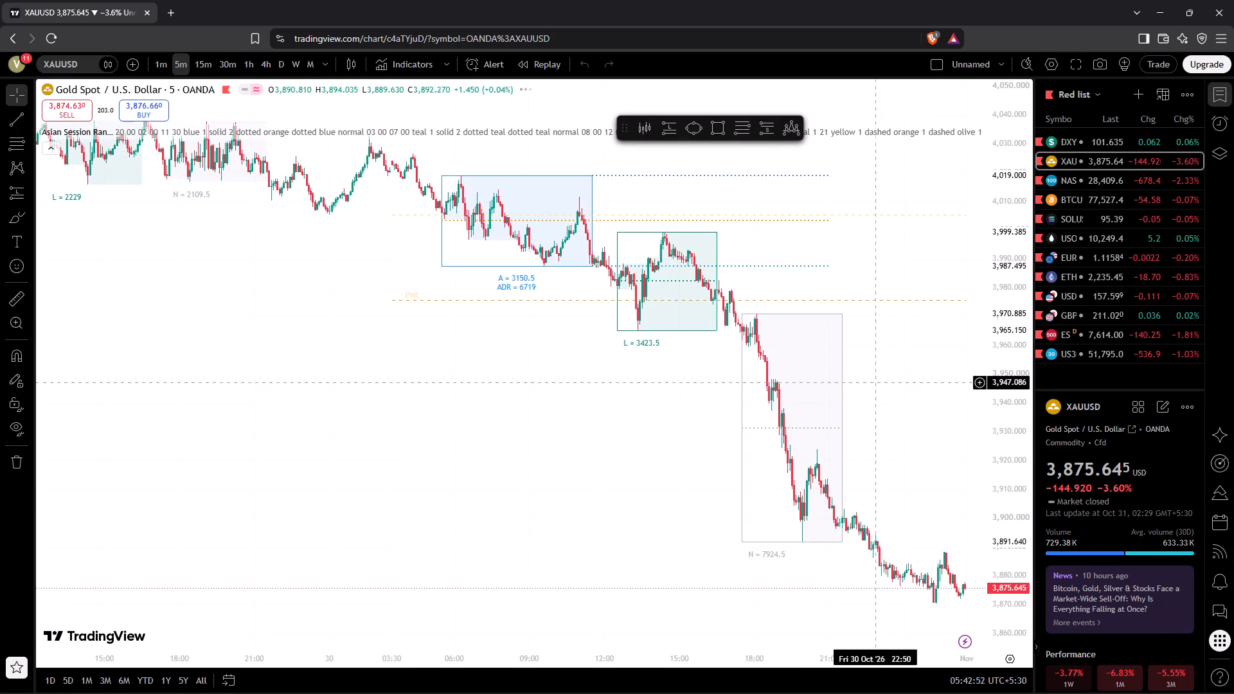
Extend the end of the large grey zone at the 29 October high to about 29 Oct 08:40 on the XAUUSD chart.
drag(635, 442, 558, 483)
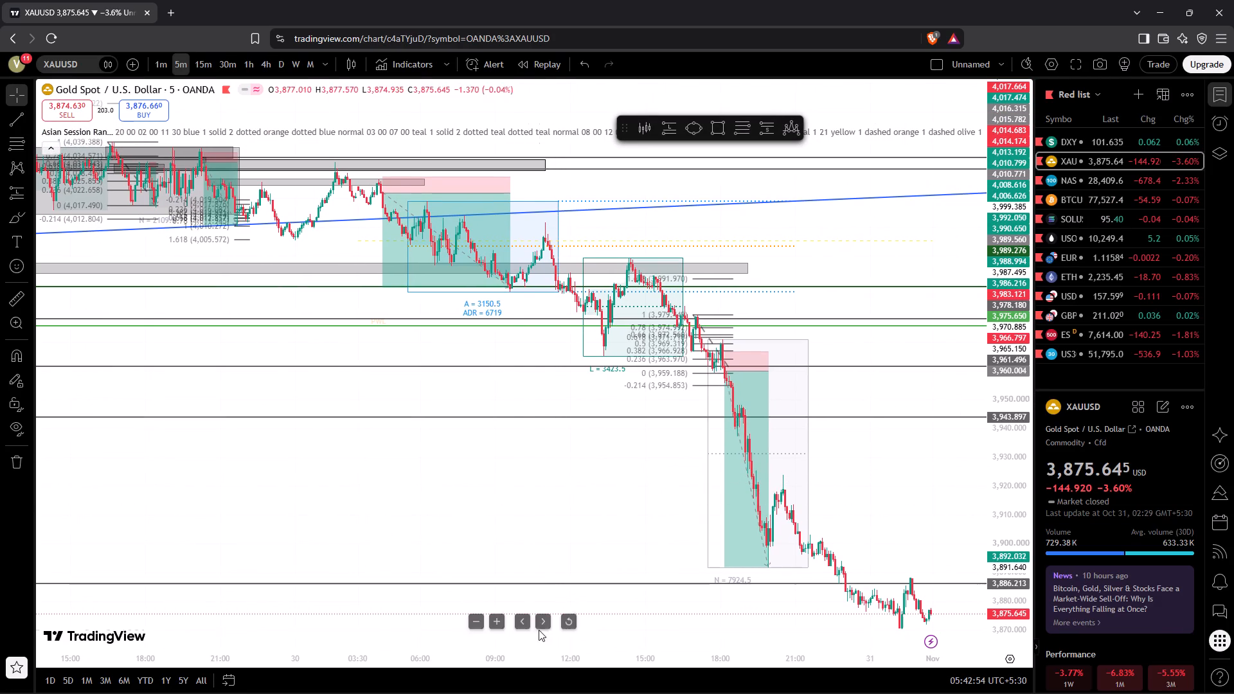
drag(519, 659, 836, 643)
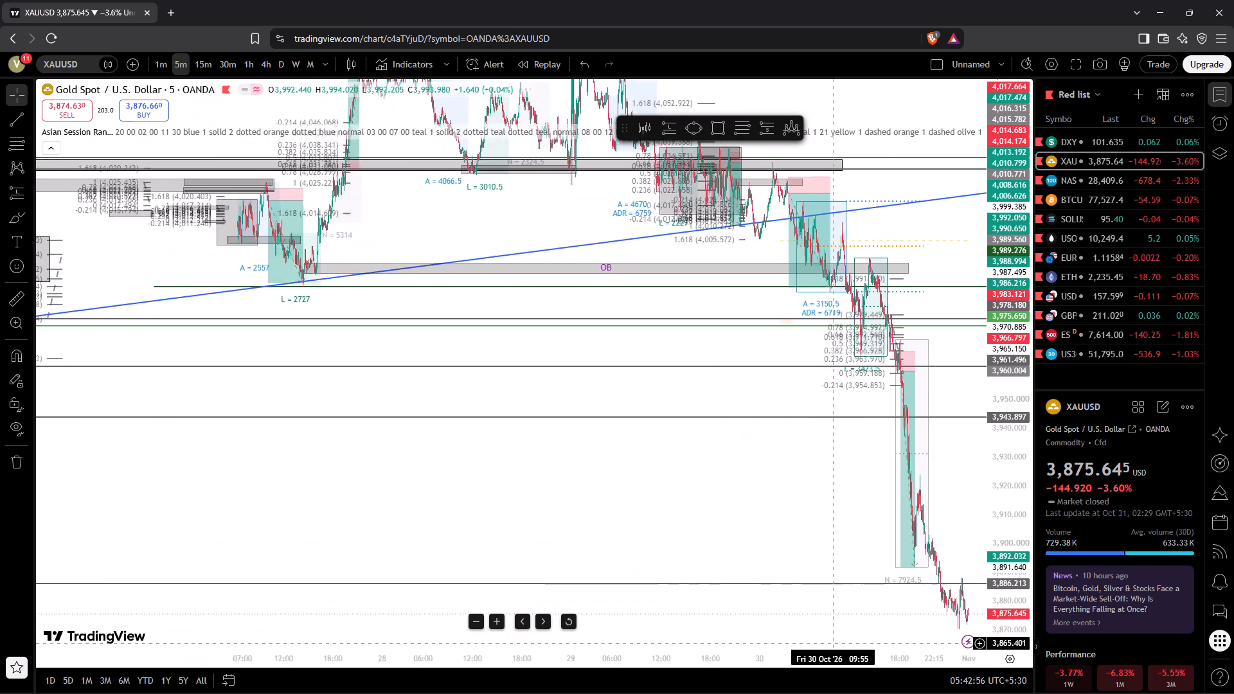
drag(836, 643, 973, 672)
drag(854, 493, 752, 546)
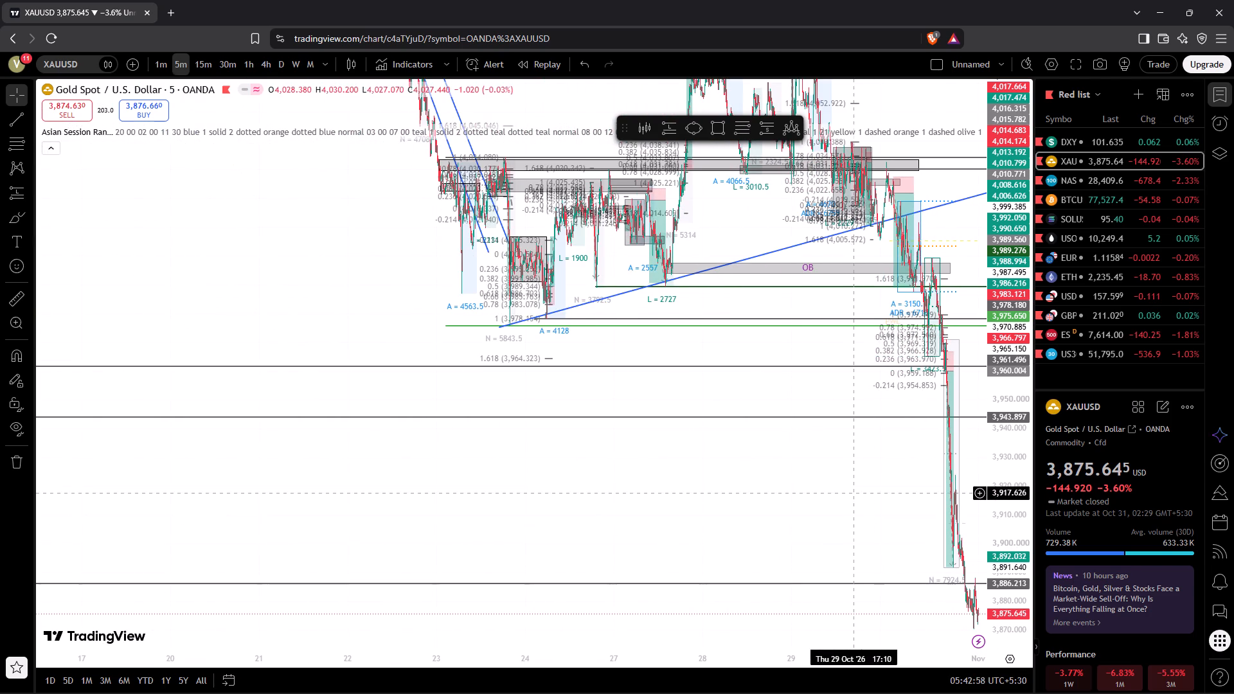
drag(752, 546, 961, 693)
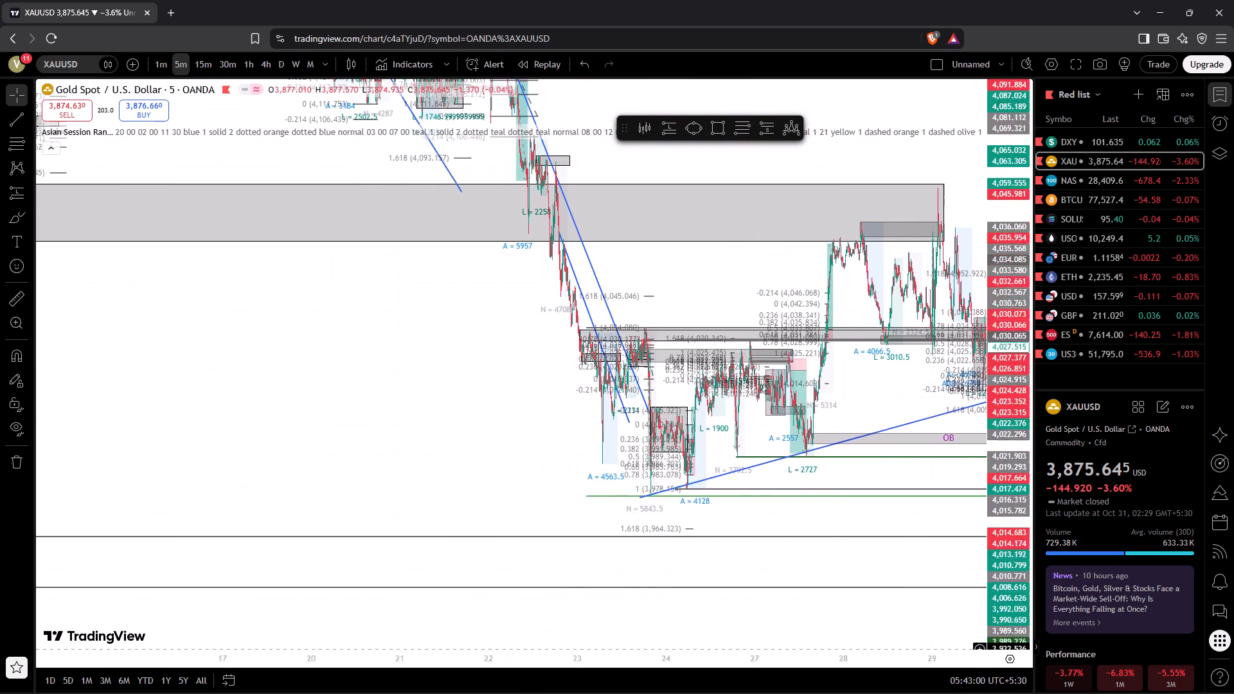
drag(961, 693, 708, 673)
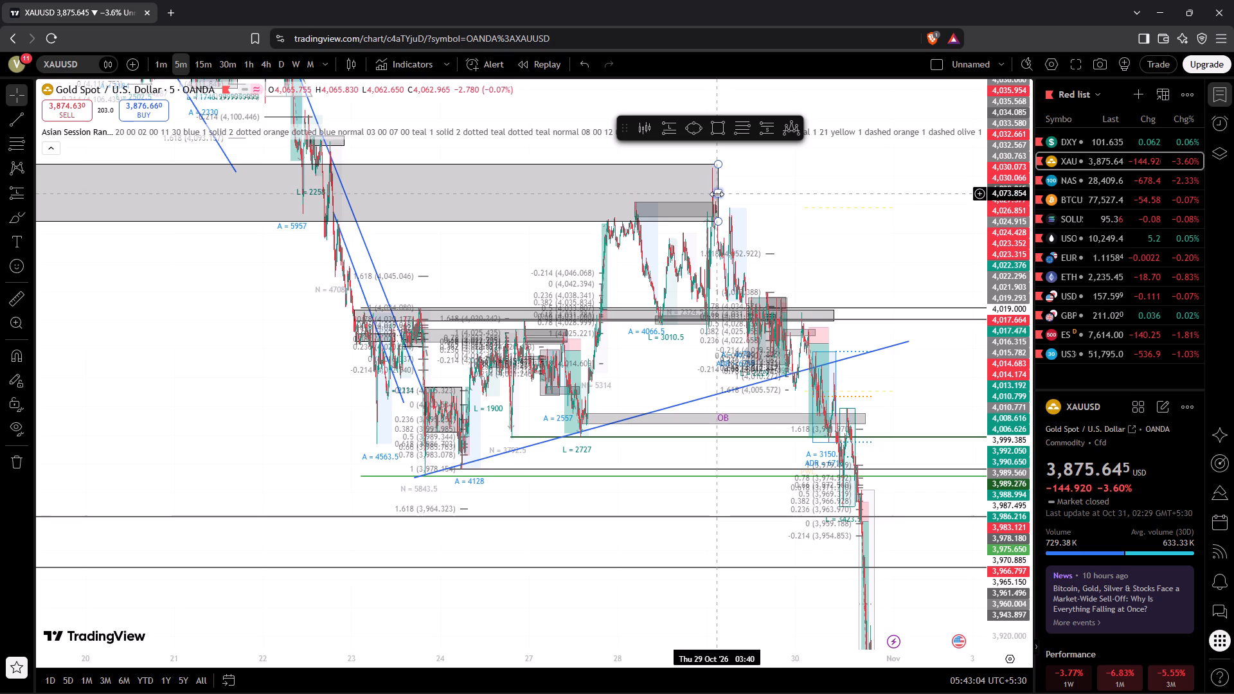
drag(717, 193, 738, 192)
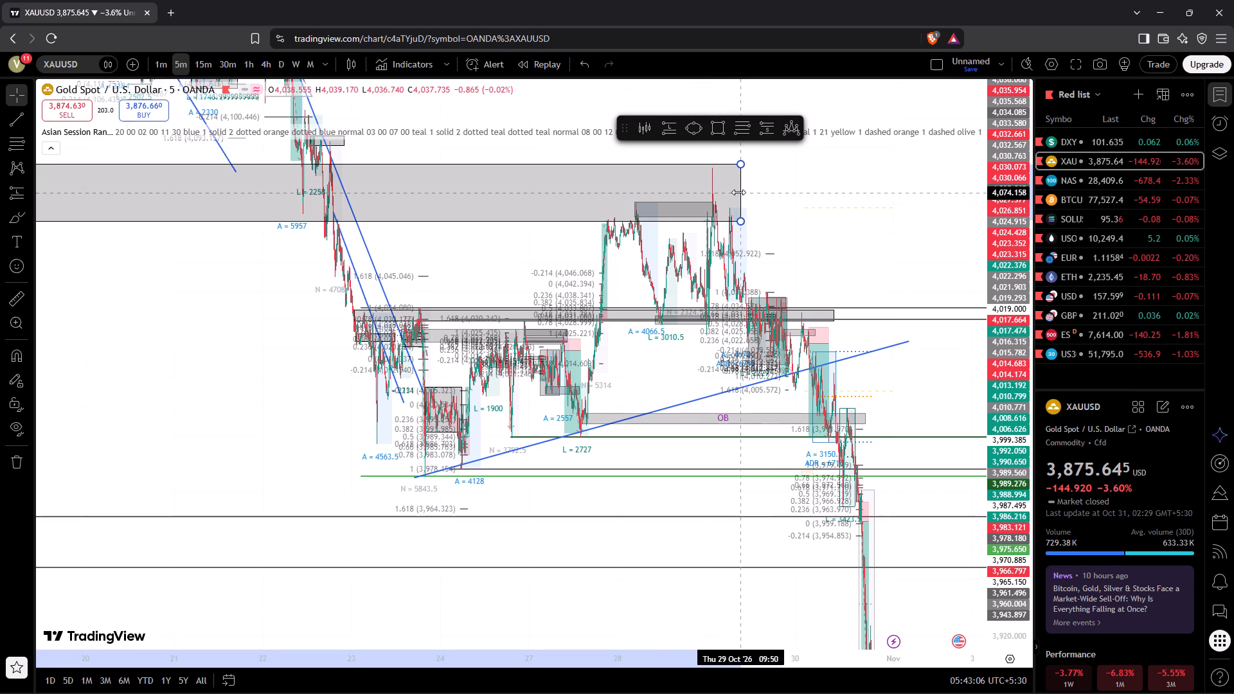
drag(738, 192, 736, 191)
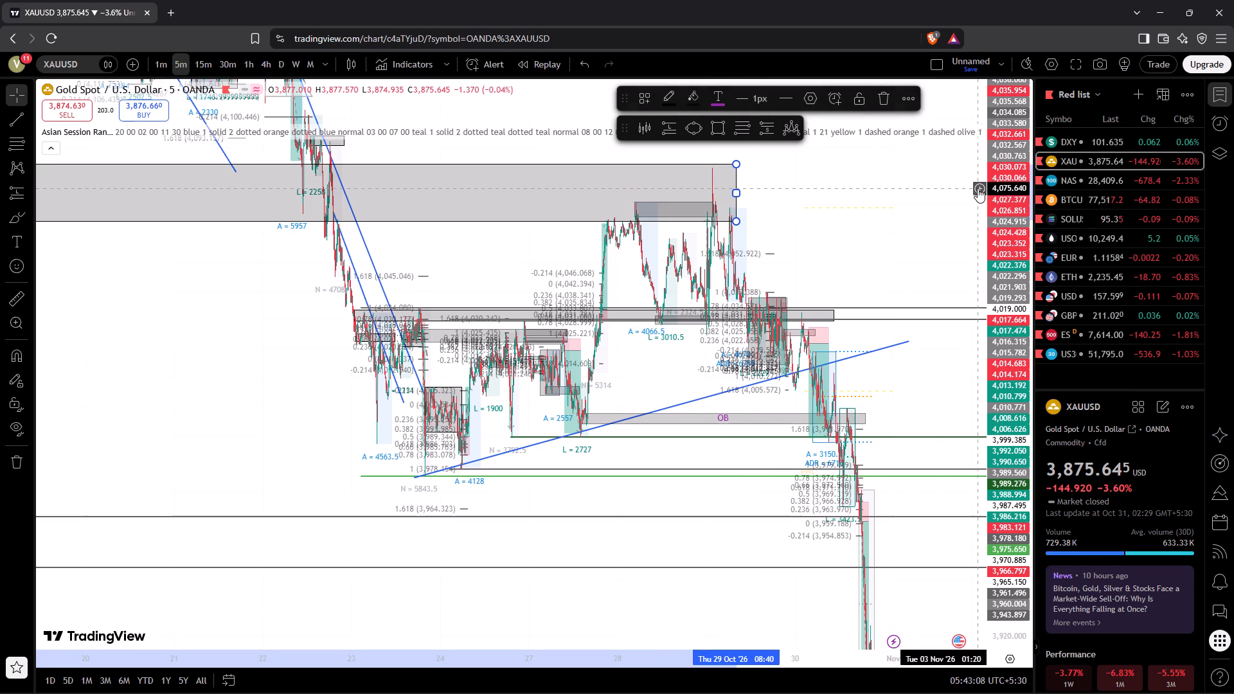
Examine the XAUUSD 5-minute decline from the large grey zone down to the latest 30 October candles.
drag(1015, 194, 1014, 324)
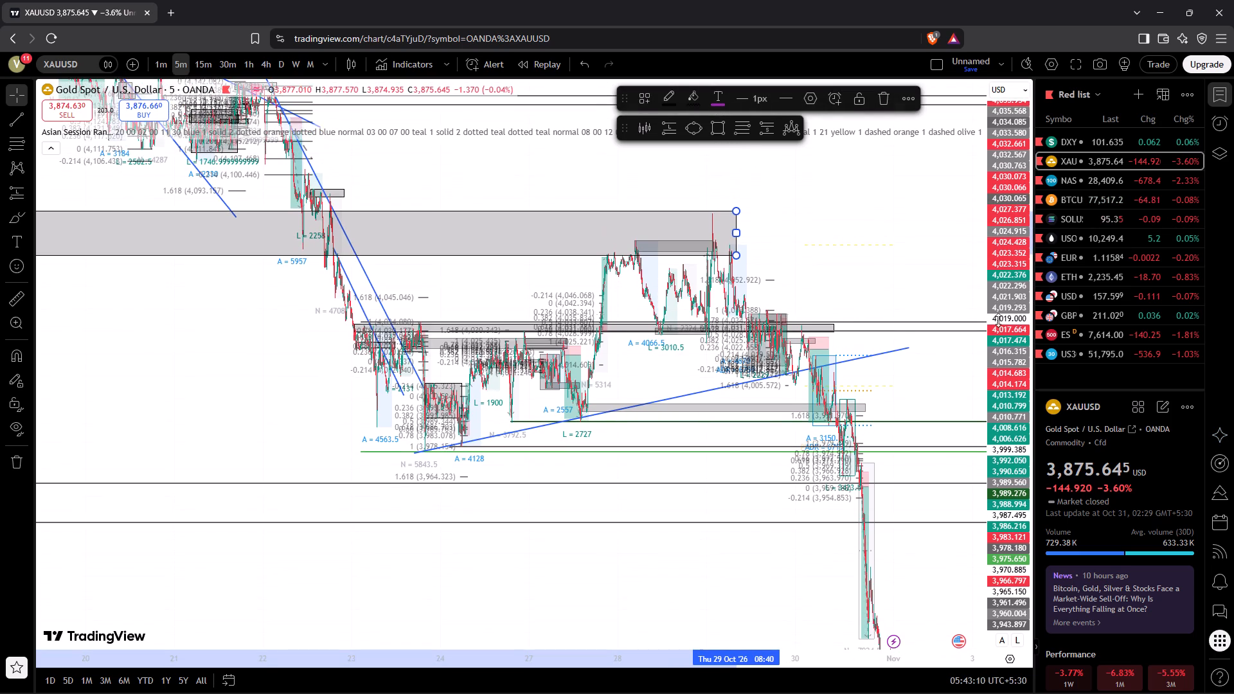
drag(867, 254, 625, 150)
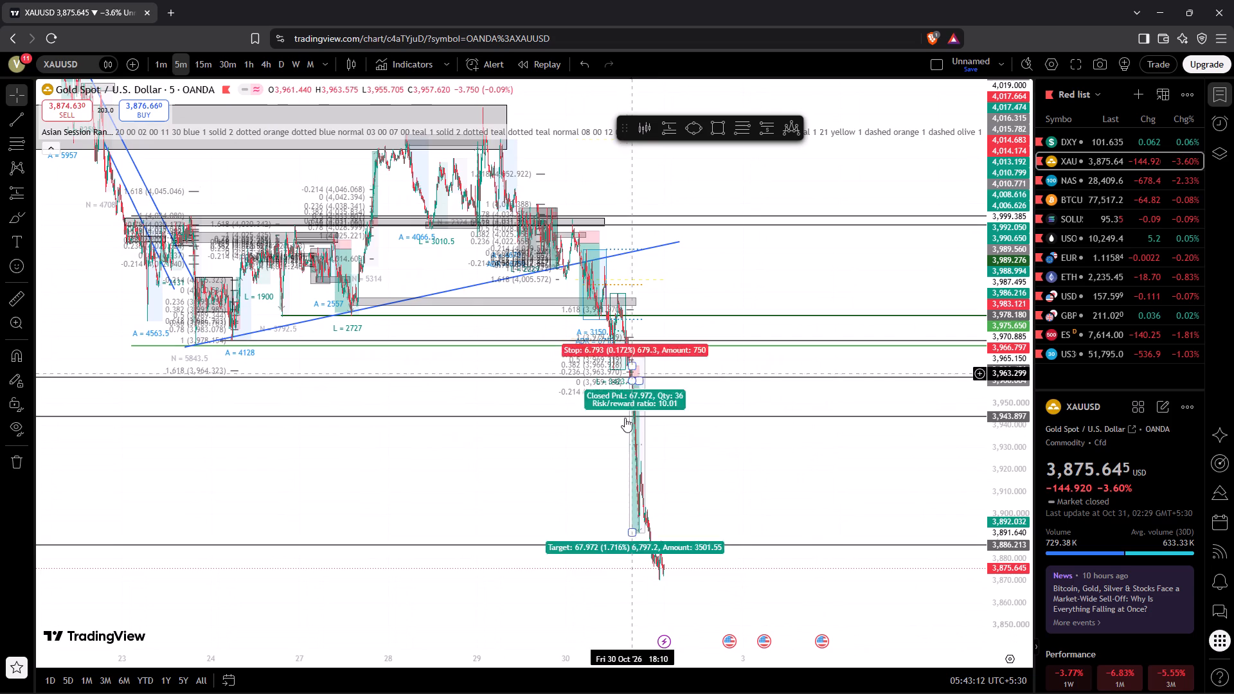
drag(562, 447, 586, 488)
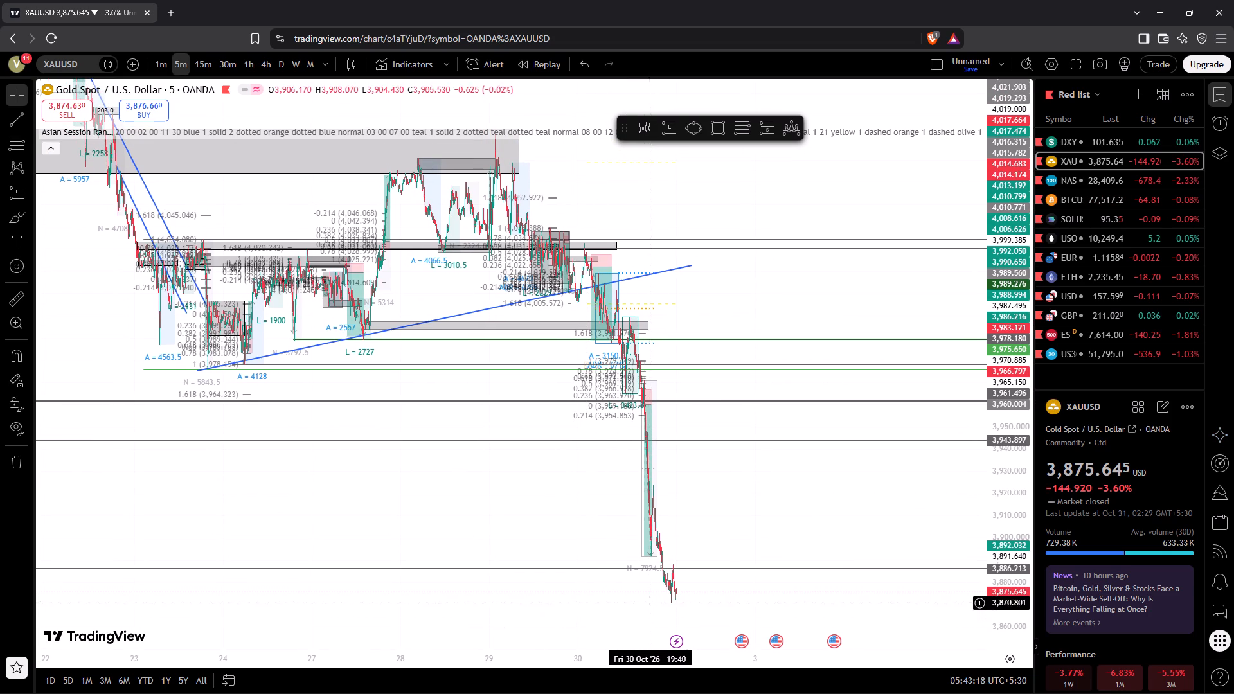
drag(603, 516, 604, 481)
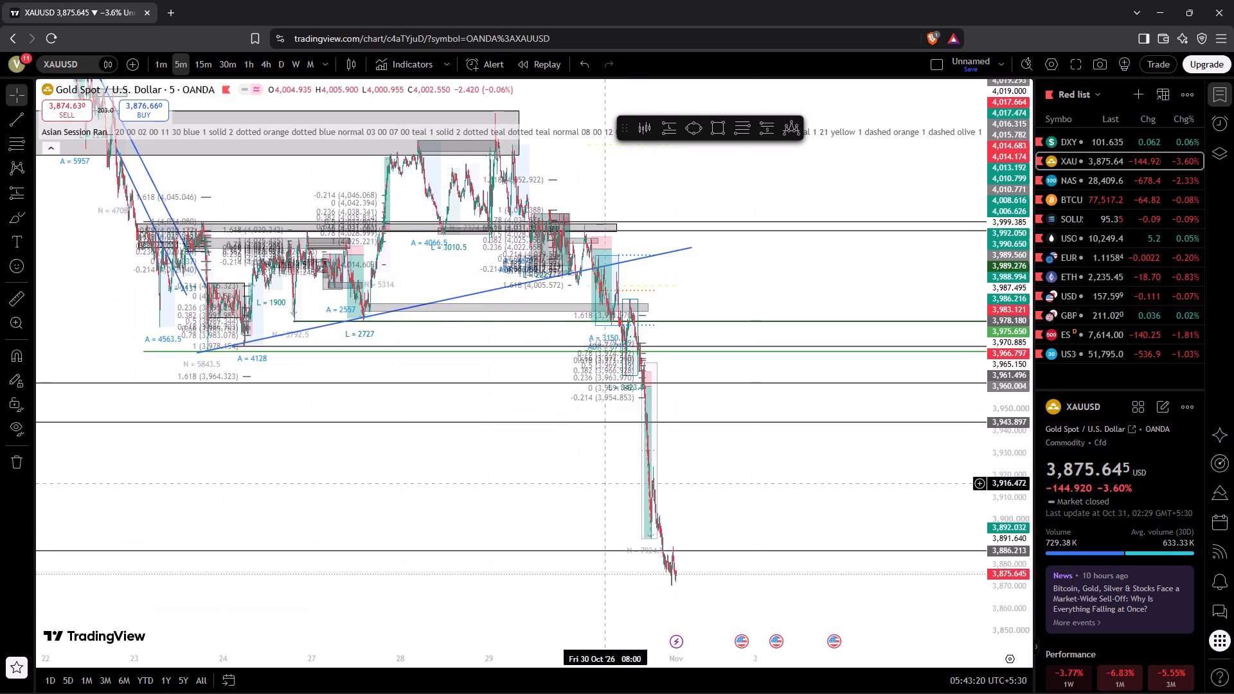
drag(604, 481, 603, 478)
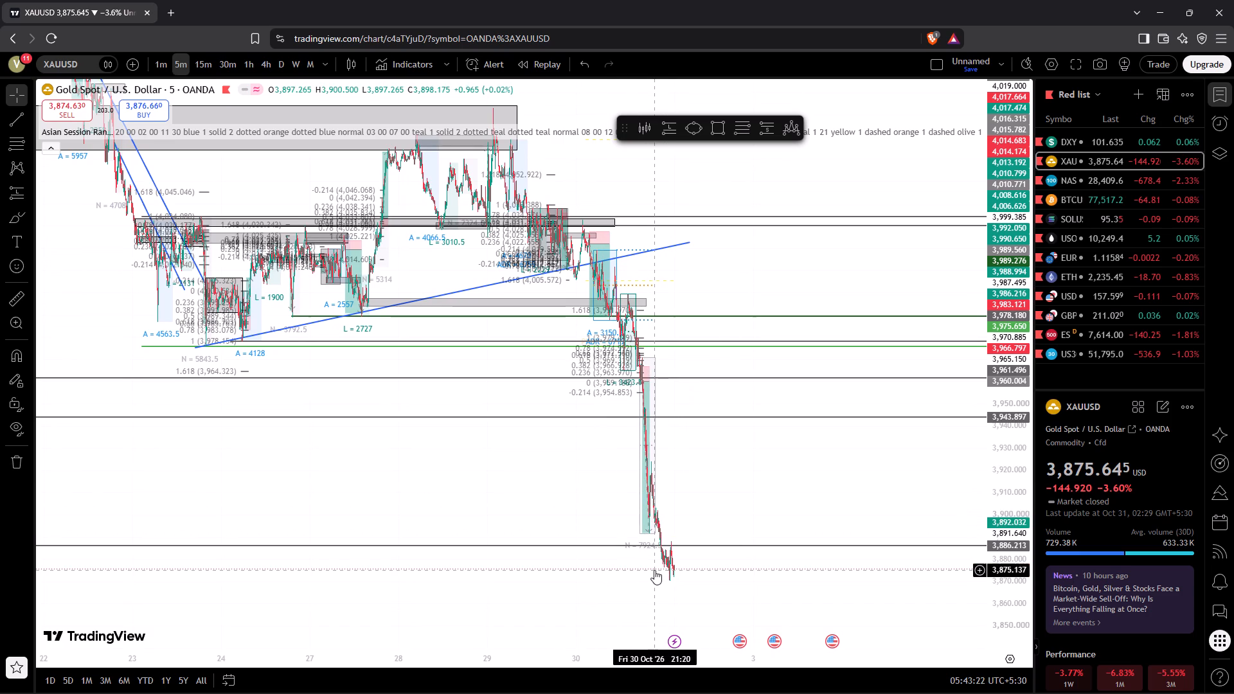
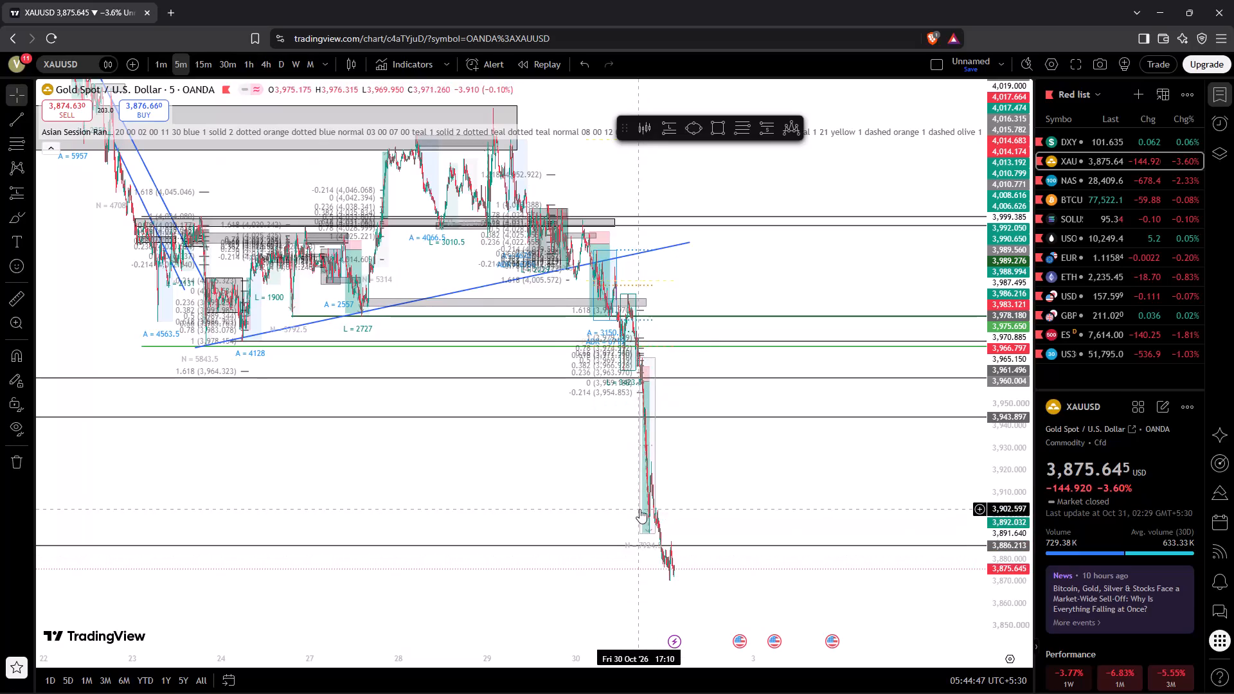
Inspect the stop, target and risk/reward of the short position drawn over the 30 October XAUUSD drop.
click(645, 512)
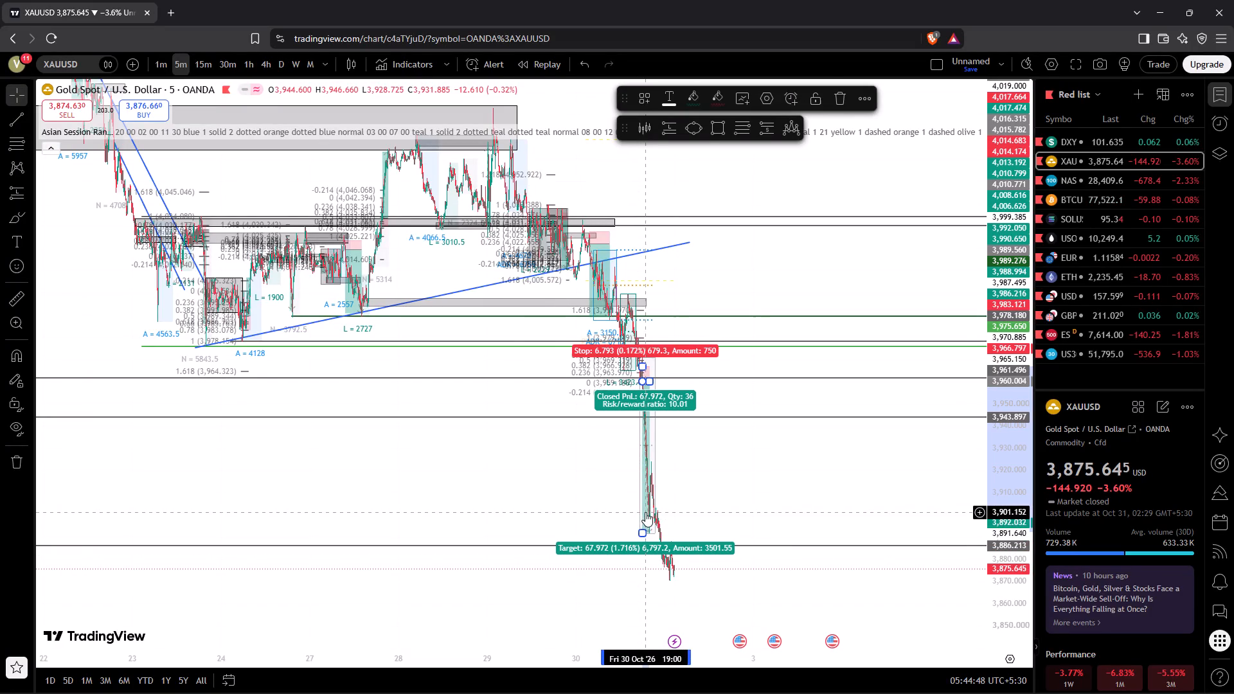
click(510, 508)
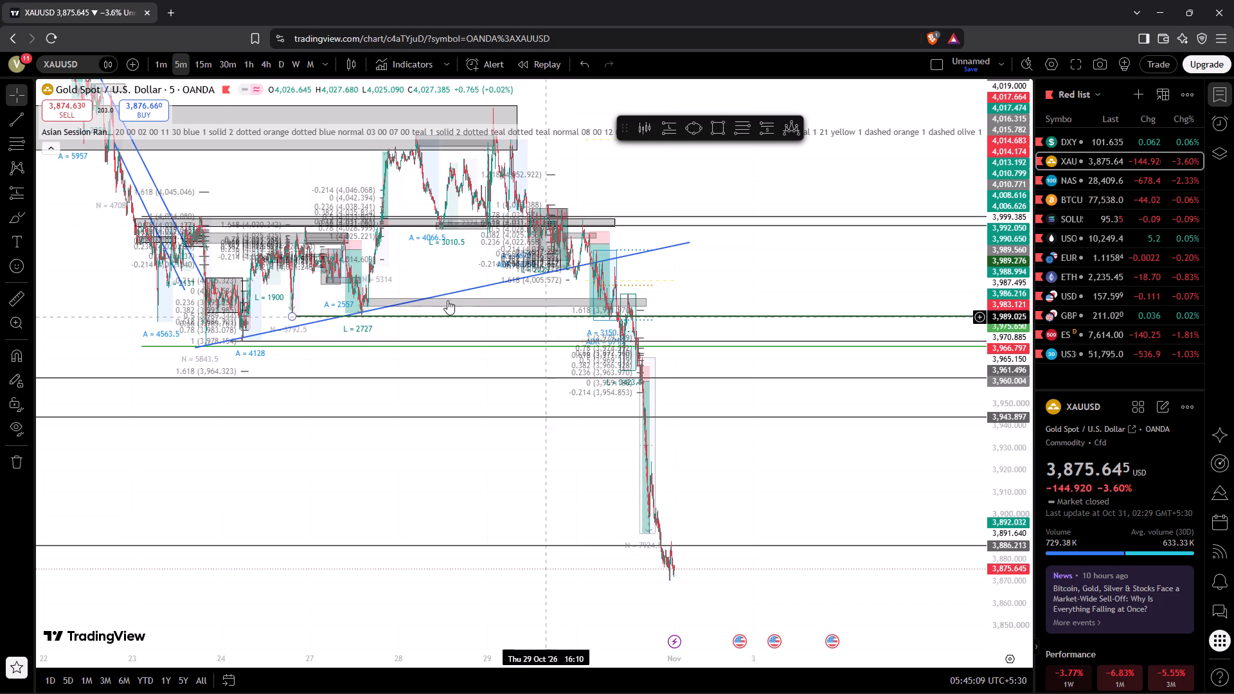
Examine the XAUUSD 5-minute history along the large grey zone back to early October and forward to the 30 October drop.
drag(289, 495, 876, 524)
click(539, 157)
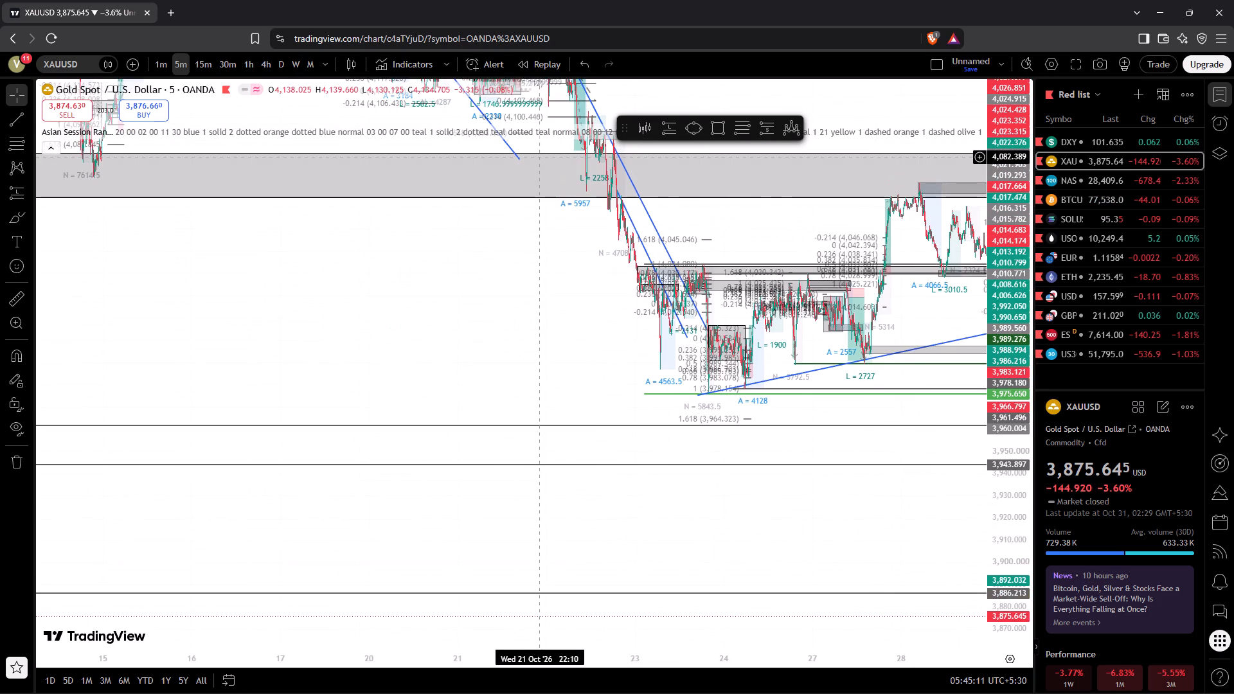
drag(387, 262, 863, 418)
drag(568, 441, 812, 341)
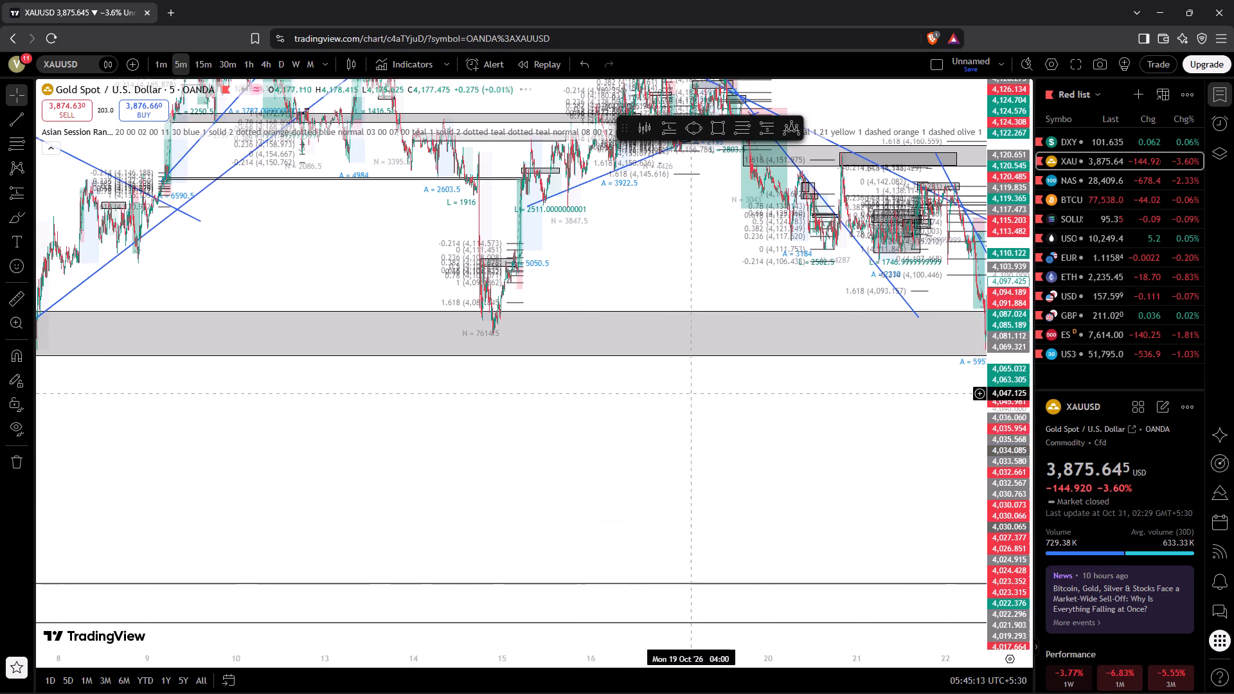
drag(812, 341, 1115, 303)
drag(704, 348, 1233, 322)
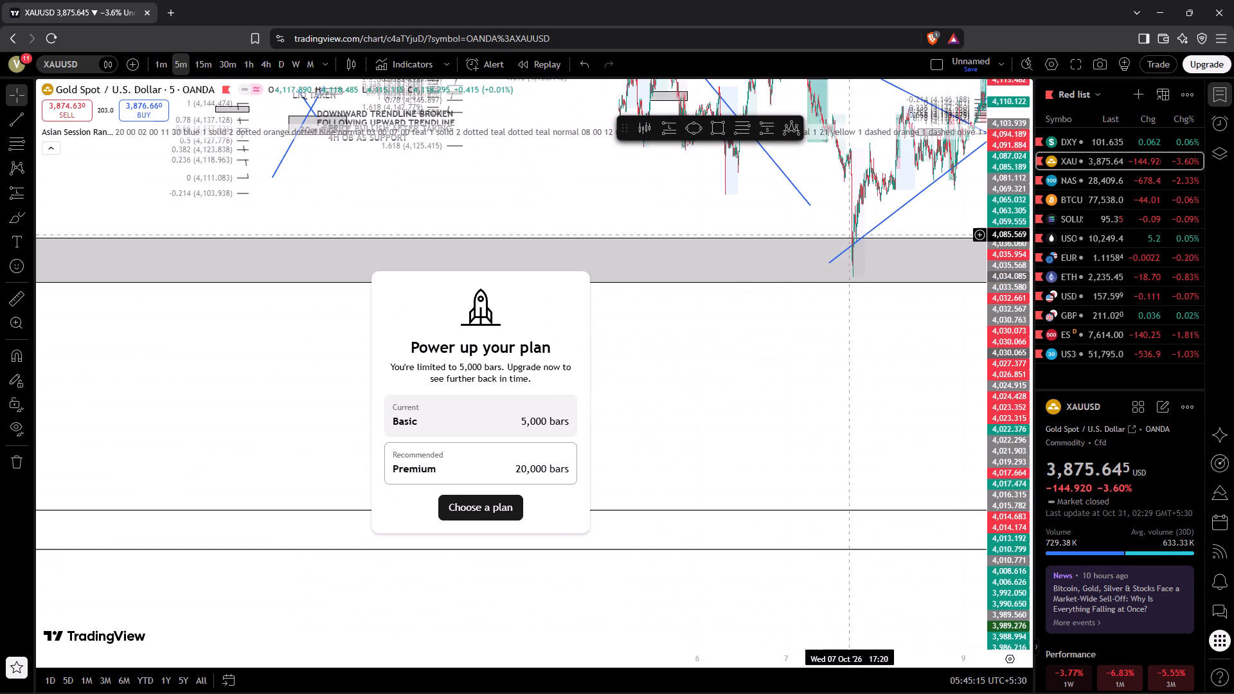
drag(800, 374, 165, 386)
drag(616, 382, 96, 366)
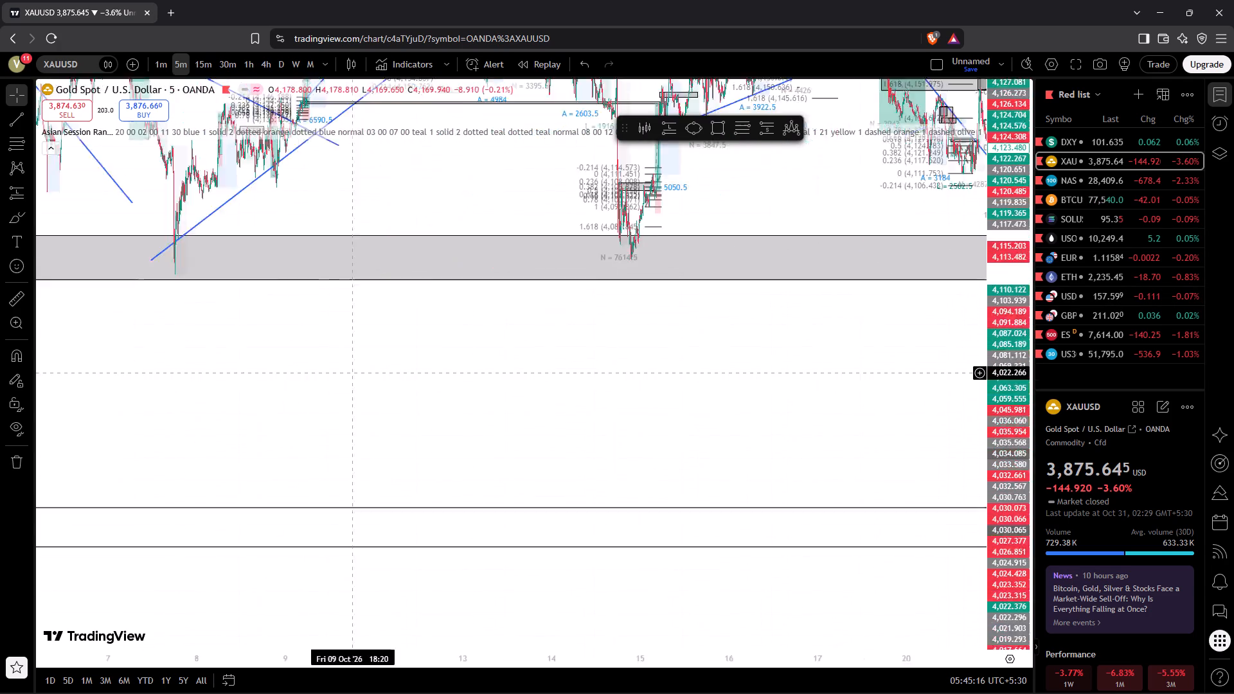
drag(96, 366, 0, 419)
drag(502, 474, 45, 444)
drag(396, 373, 226, 369)
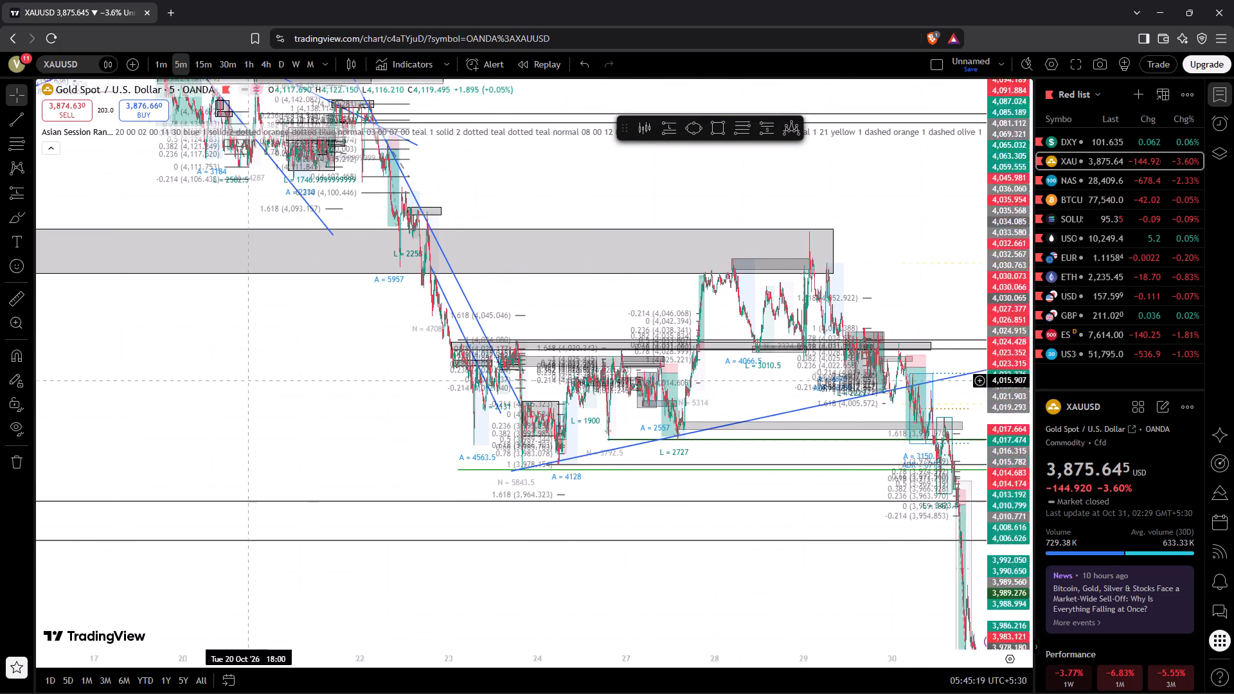
drag(226, 369, 188, 350)
drag(757, 538, 596, 560)
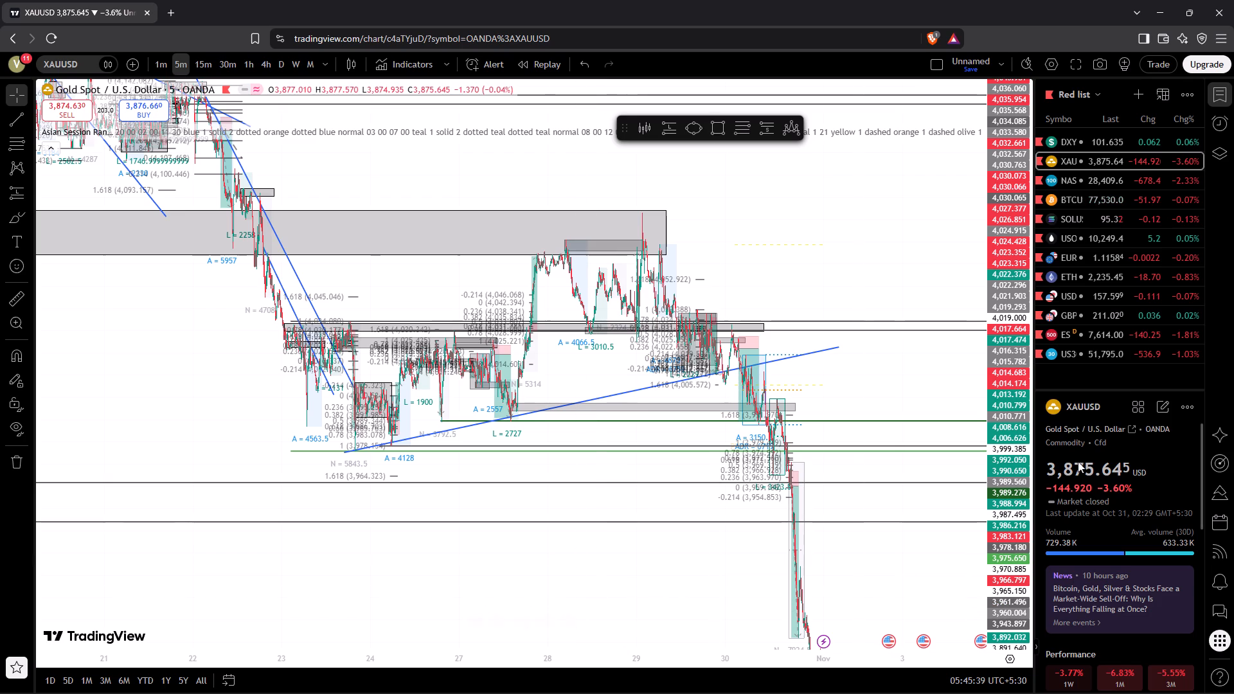
Open the SOLUSDT chart from the watchlist and compress its price scale to fit the late-October candles and trendlines.
click(1062, 223)
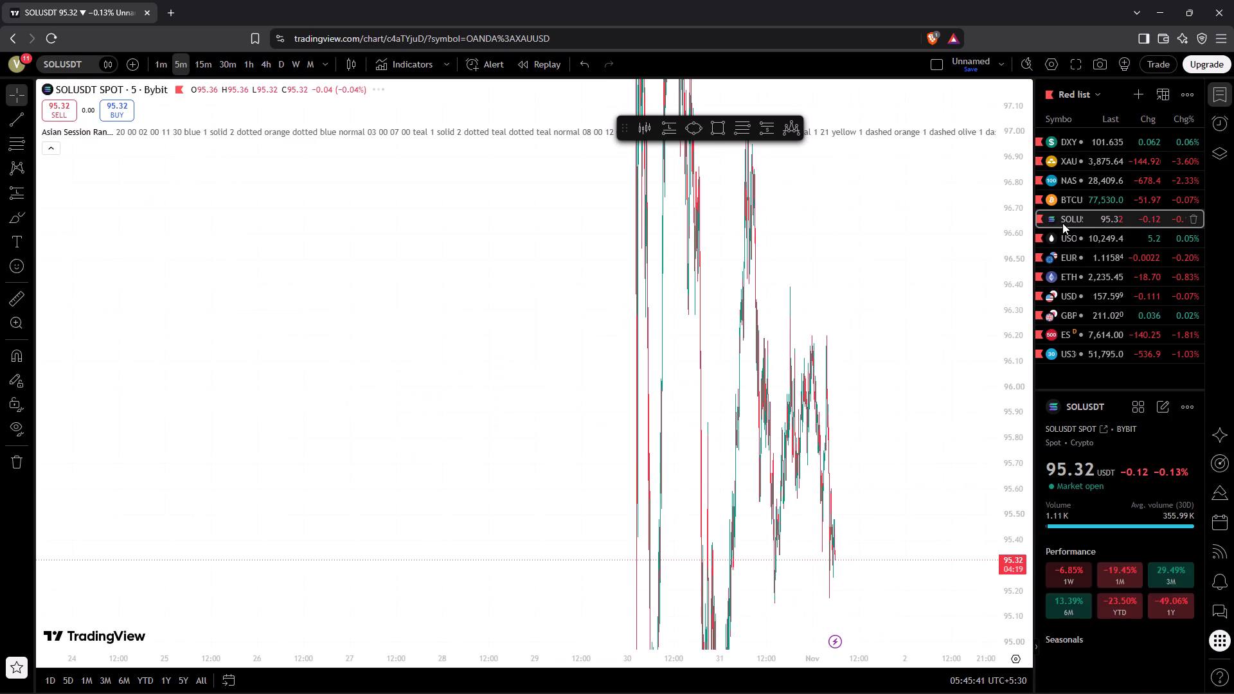
drag(1028, 276, 1024, 693)
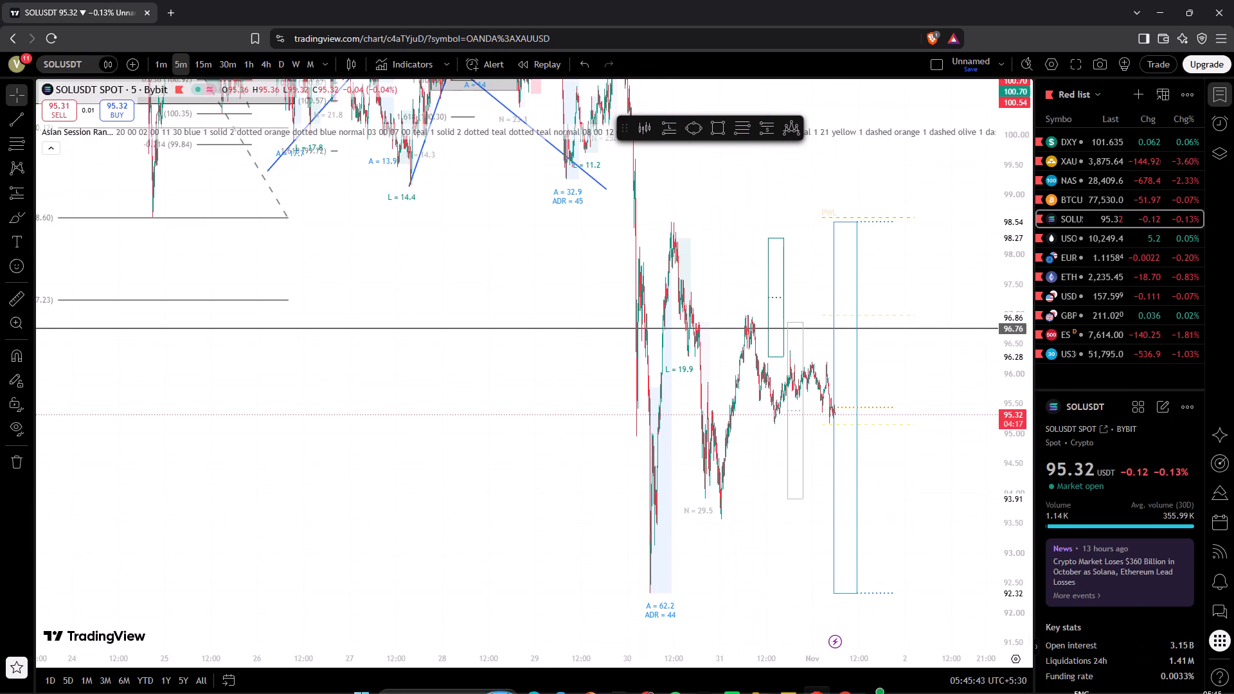
drag(1006, 370, 1010, 480)
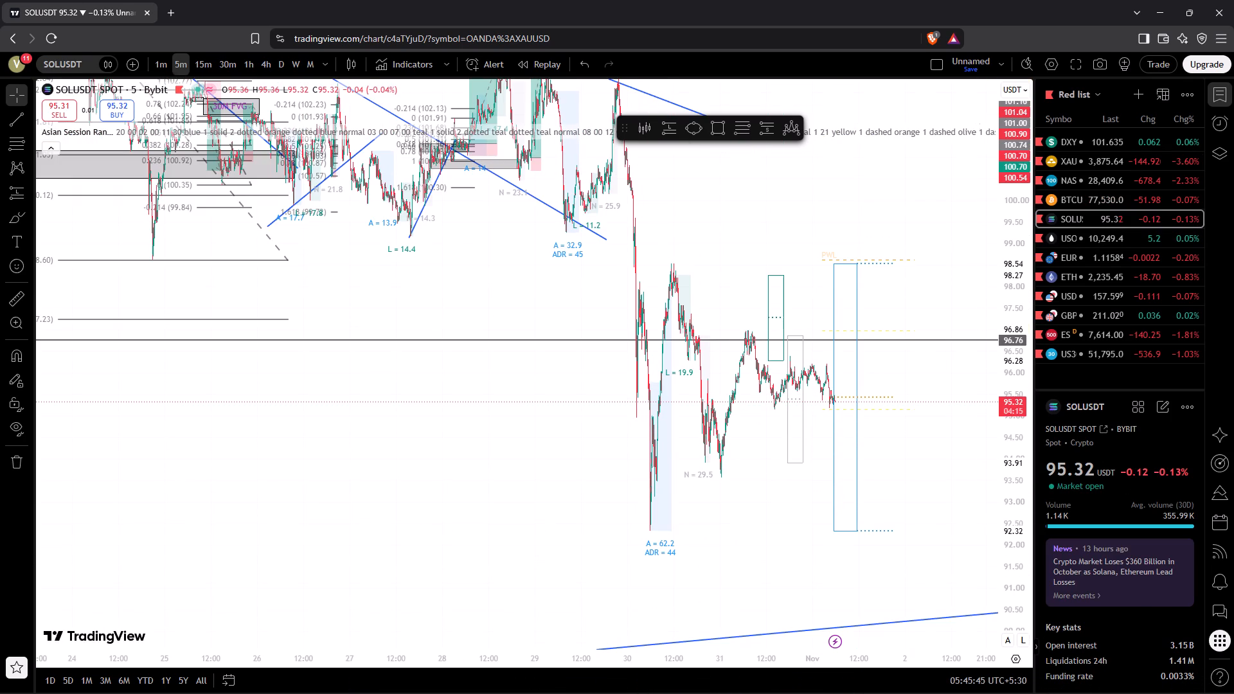
drag(1014, 394, 1013, 566)
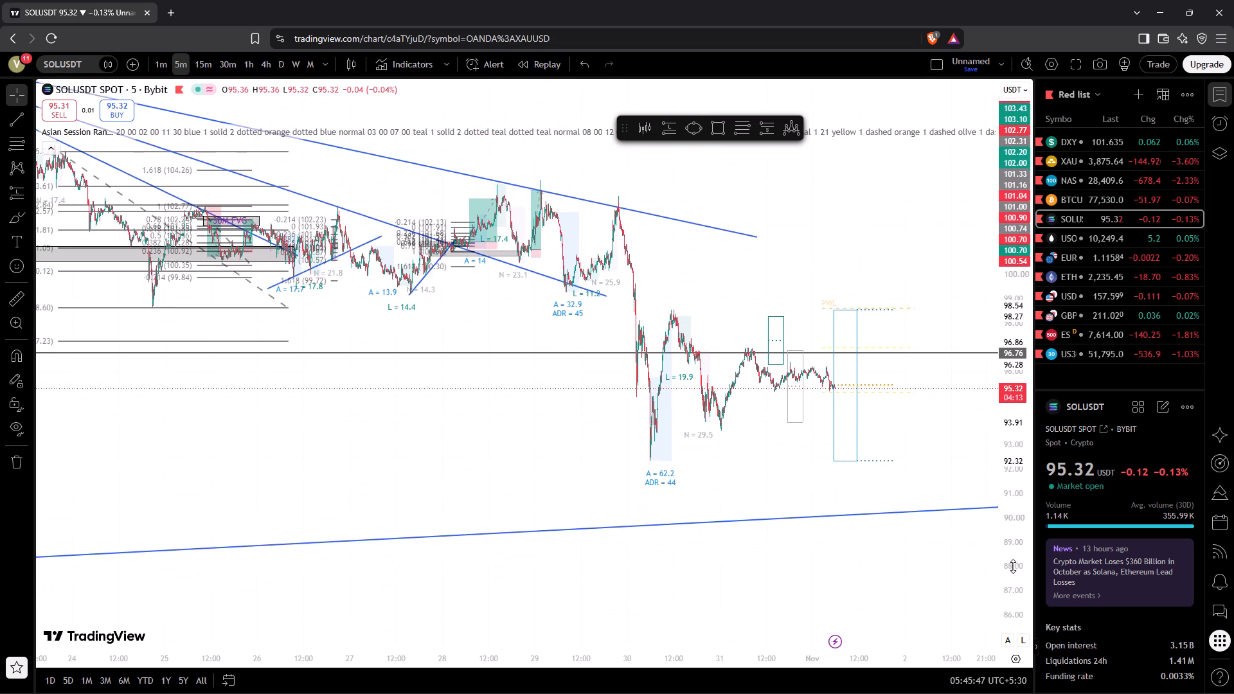
drag(1013, 566, 1015, 581)
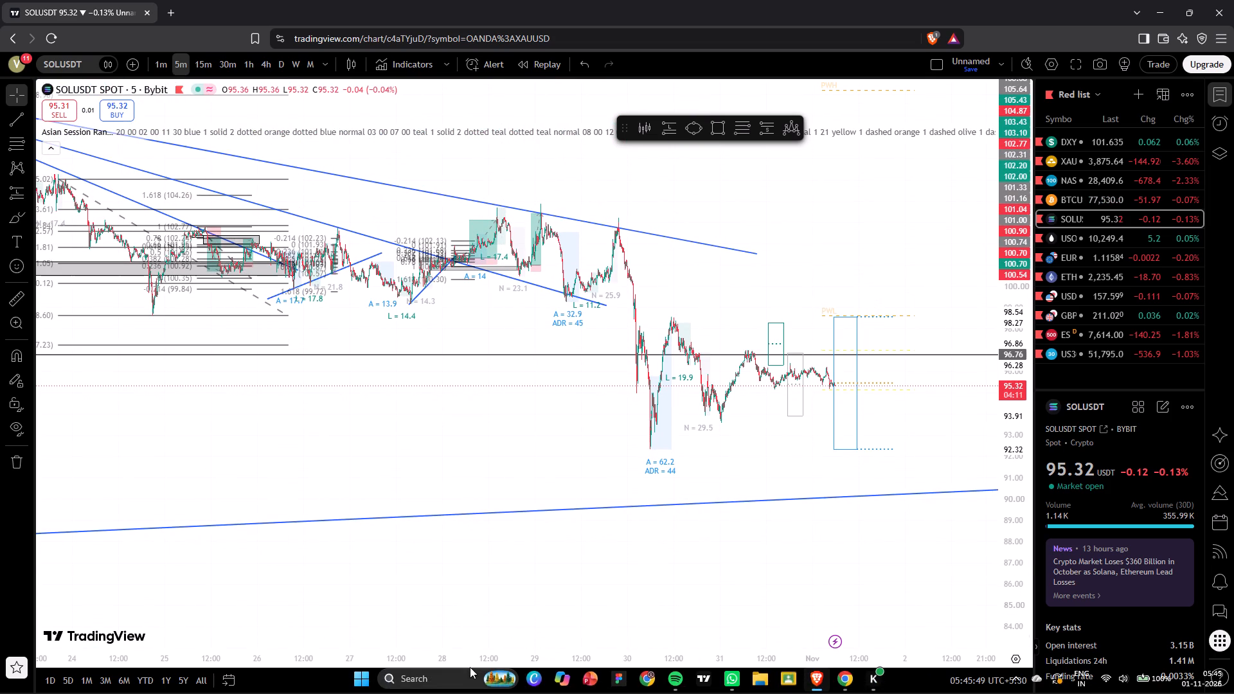
drag(477, 655, 499, 646)
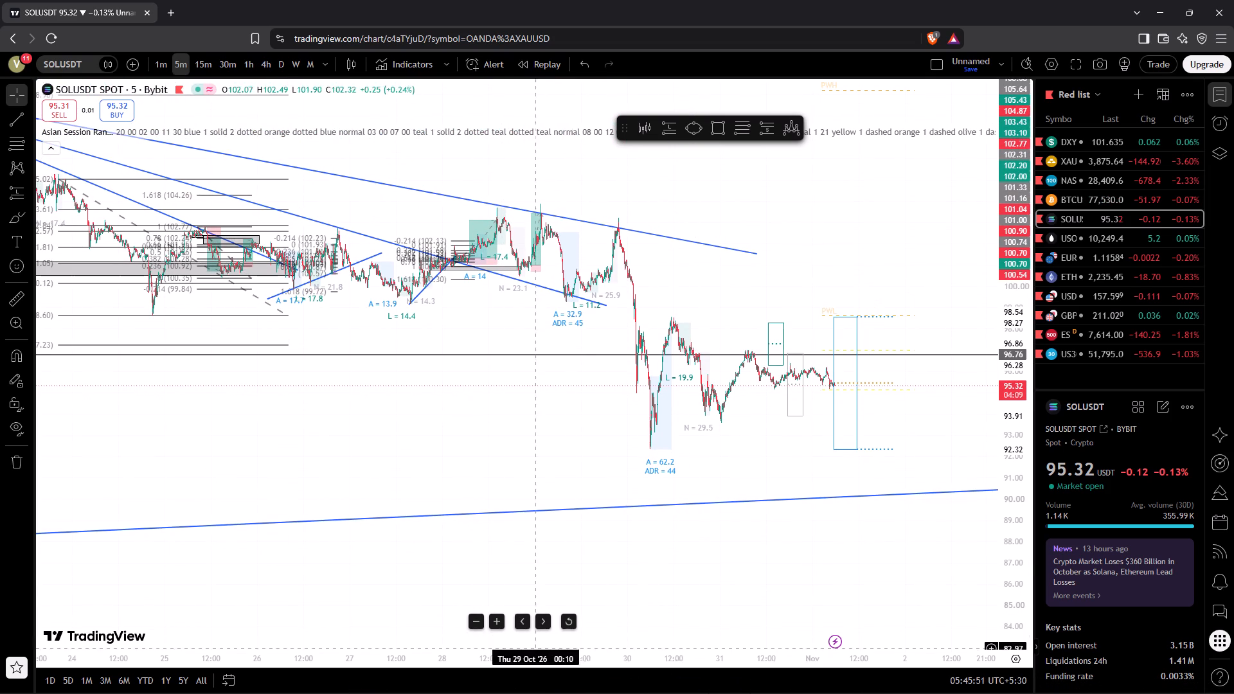
drag(499, 646, 457, 44)
Examine SOLUSDT on the 15-minute timeframe, from the early October decline along the descending trendlines to the latest candles.
click(203, 59)
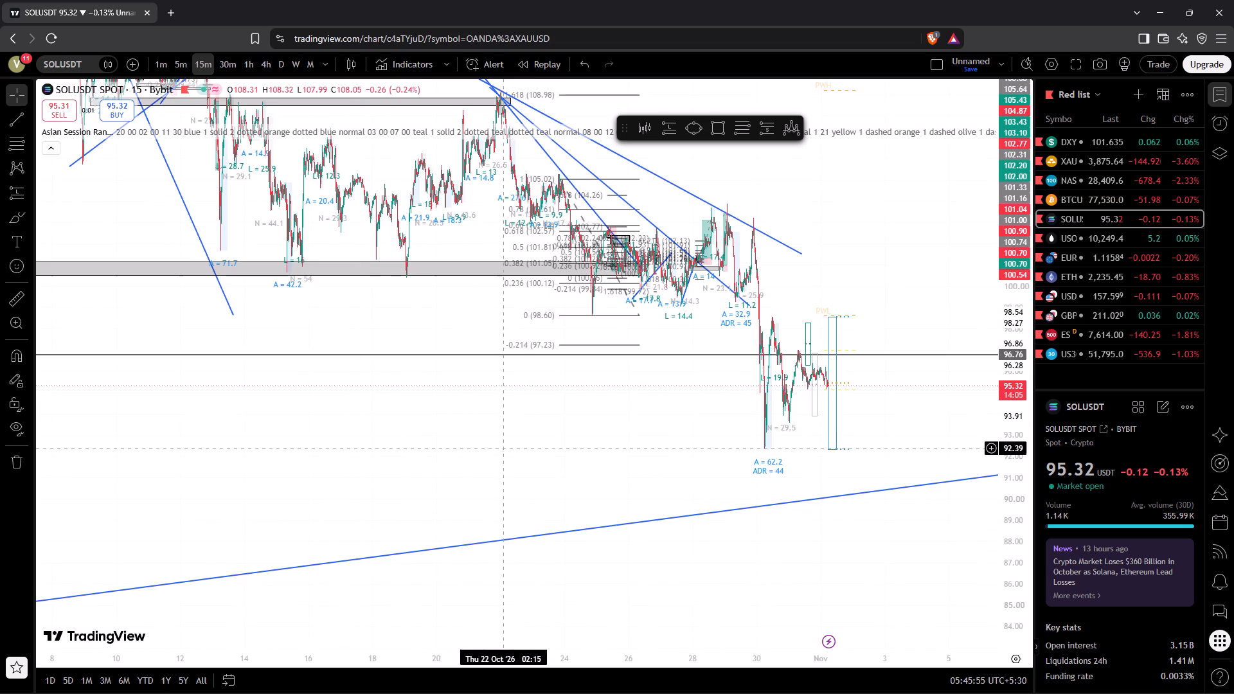
drag(503, 448, 618, 693)
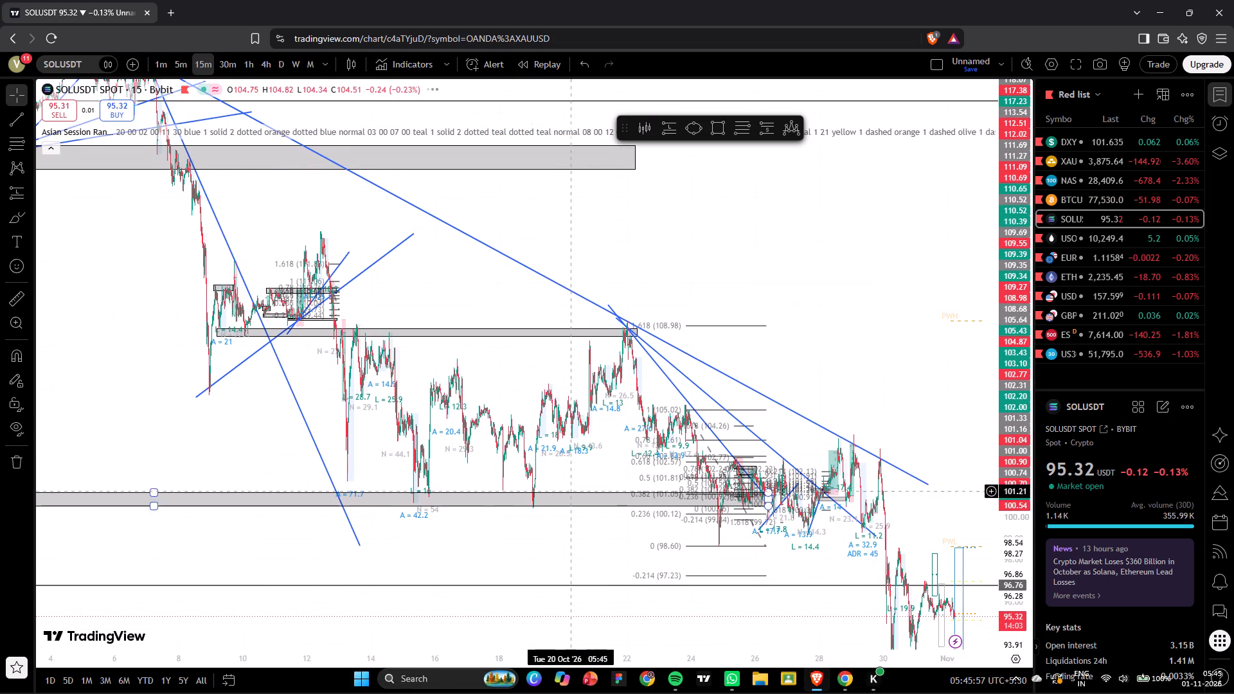
drag(472, 305, 670, 669)
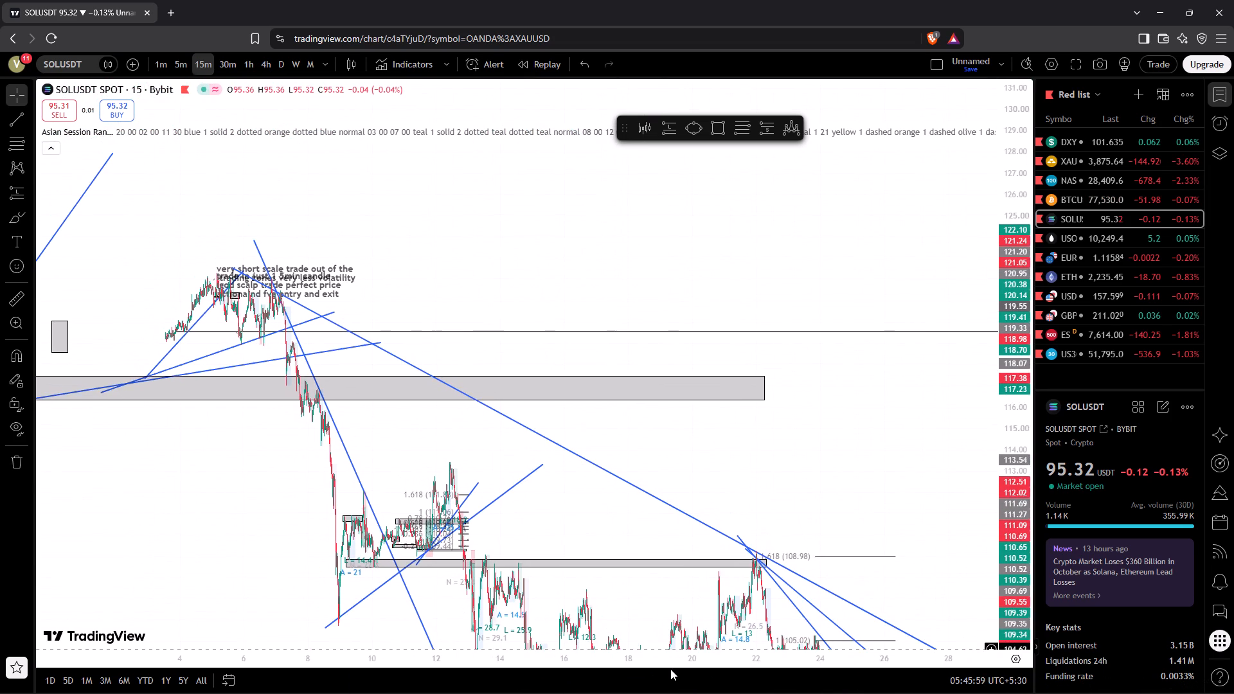
drag(670, 669, 442, 346)
drag(749, 281, 662, 315)
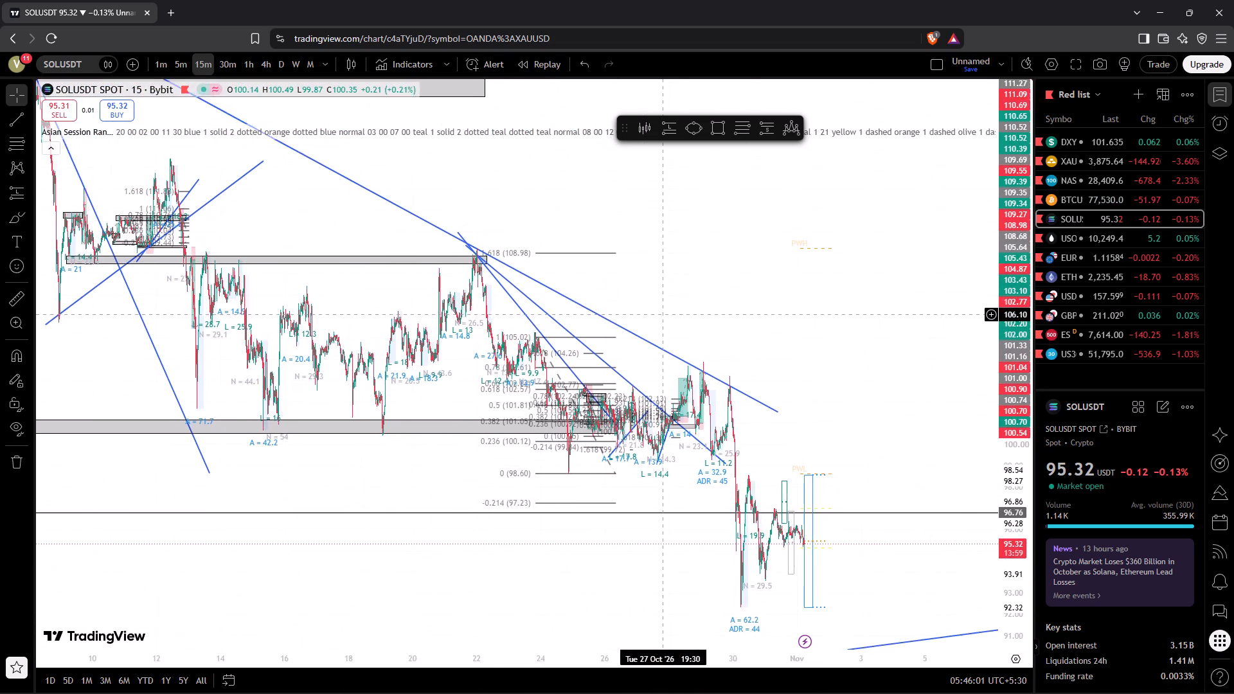
drag(662, 315, 555, 274)
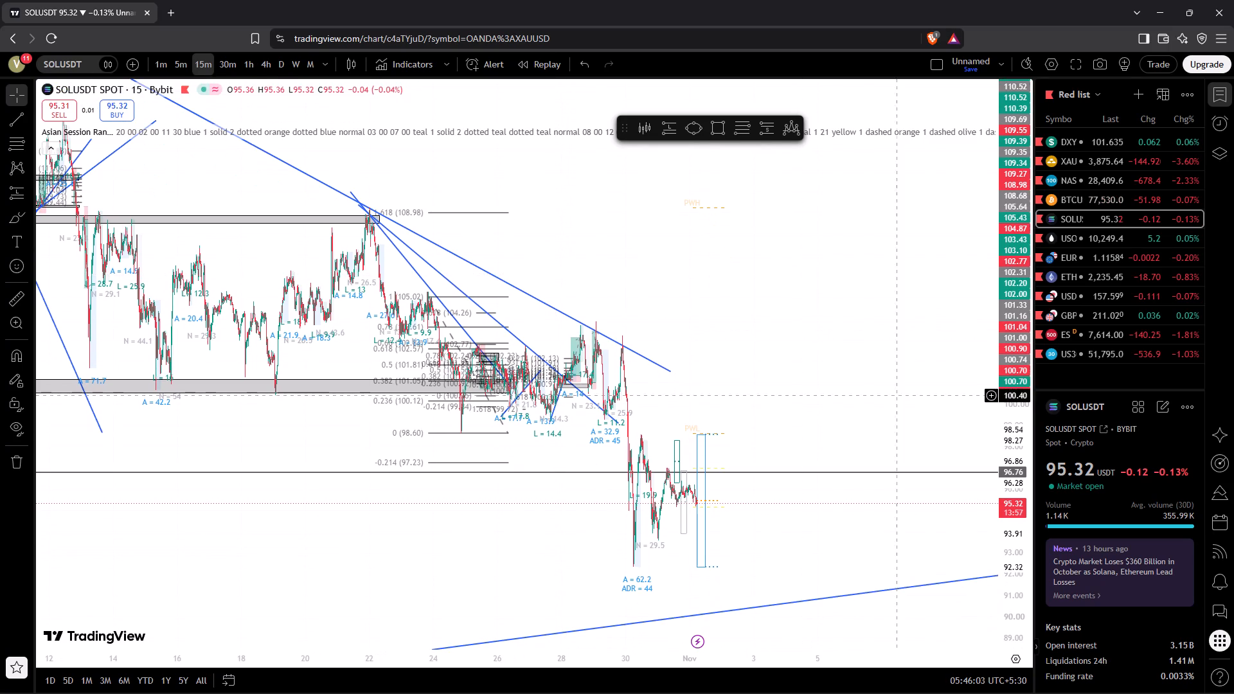
drag(1008, 434, 1008, 231)
drag(823, 368, 951, 272)
drag(880, 319, 923, 260)
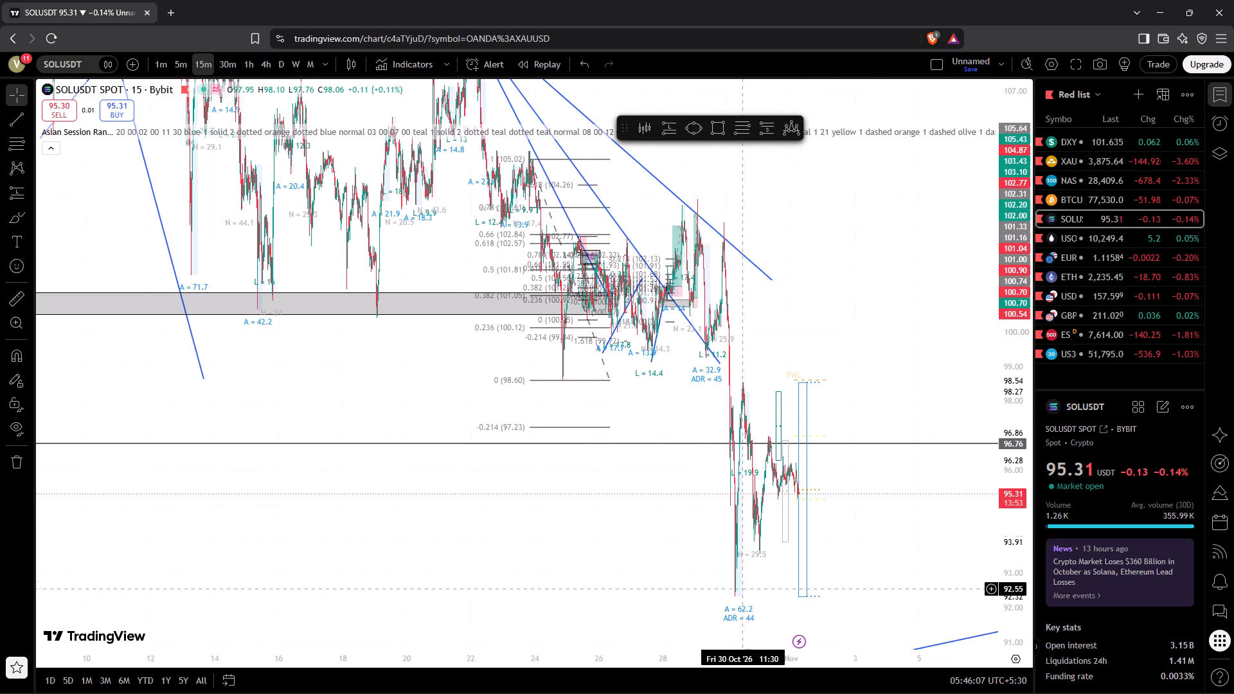
drag(717, 663, 569, 665)
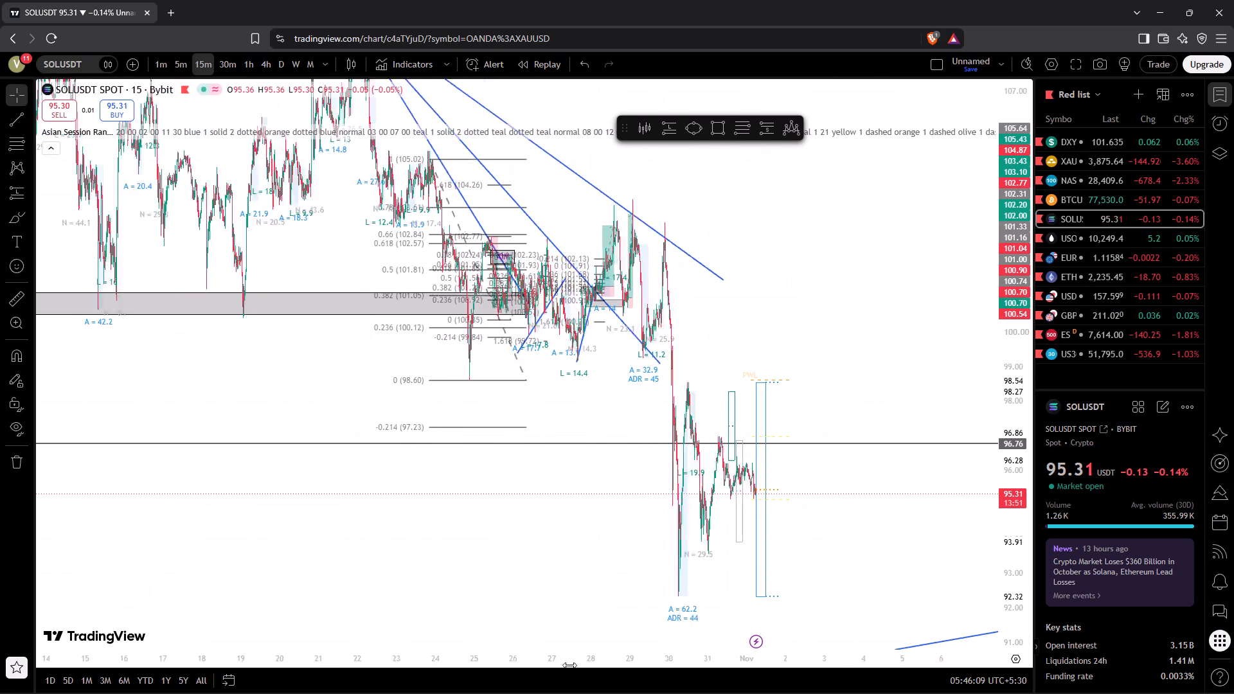
drag(569, 665, 383, 667)
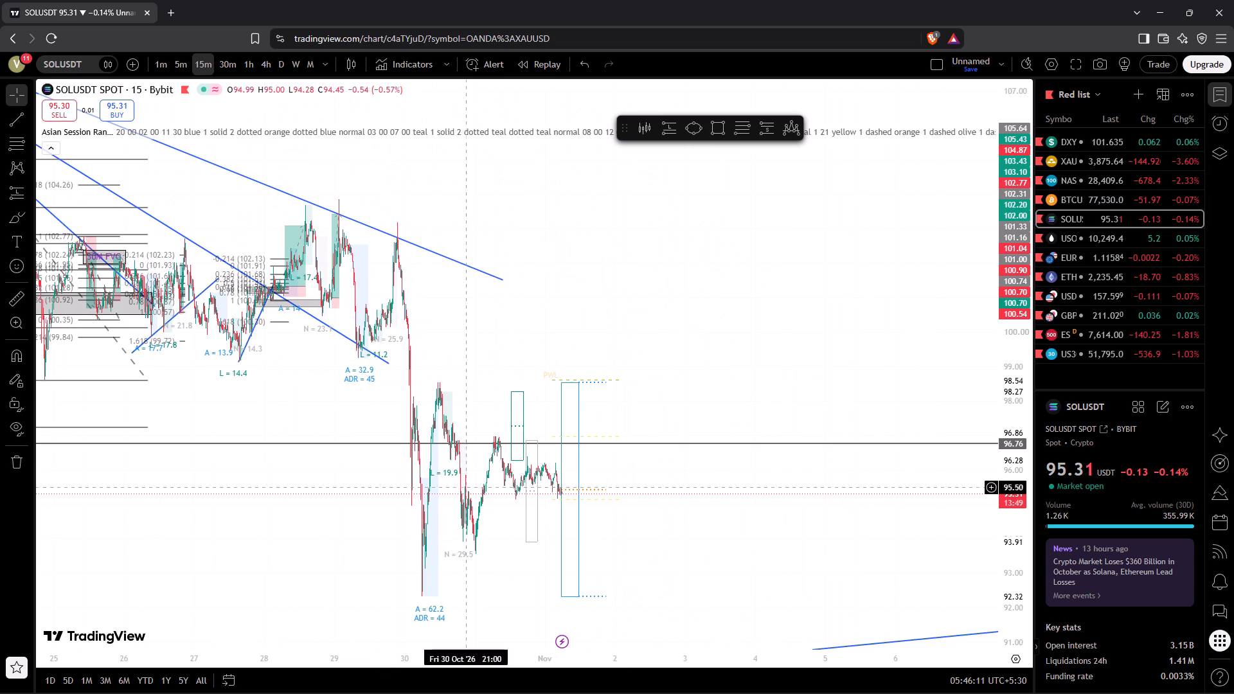
drag(566, 311, 618, 294)
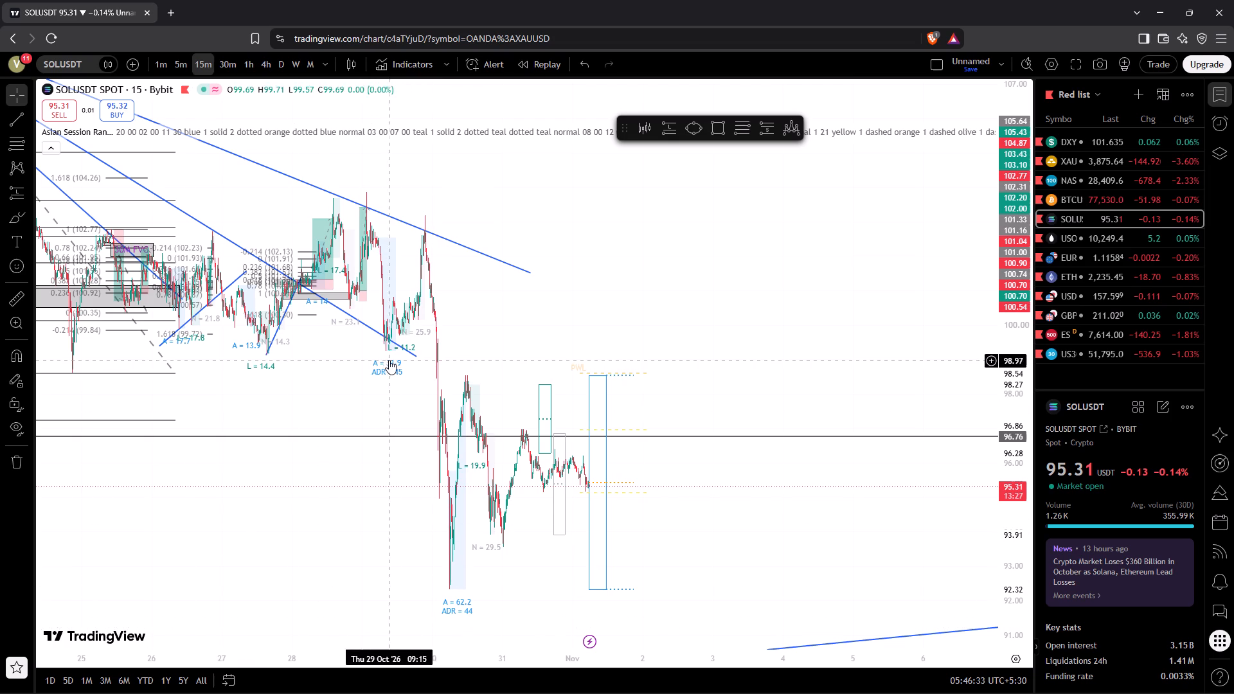
Examine the SOLUSDT price action from 28 to 31 October around the 30 October low on the 5-minute timeframe.
click(179, 63)
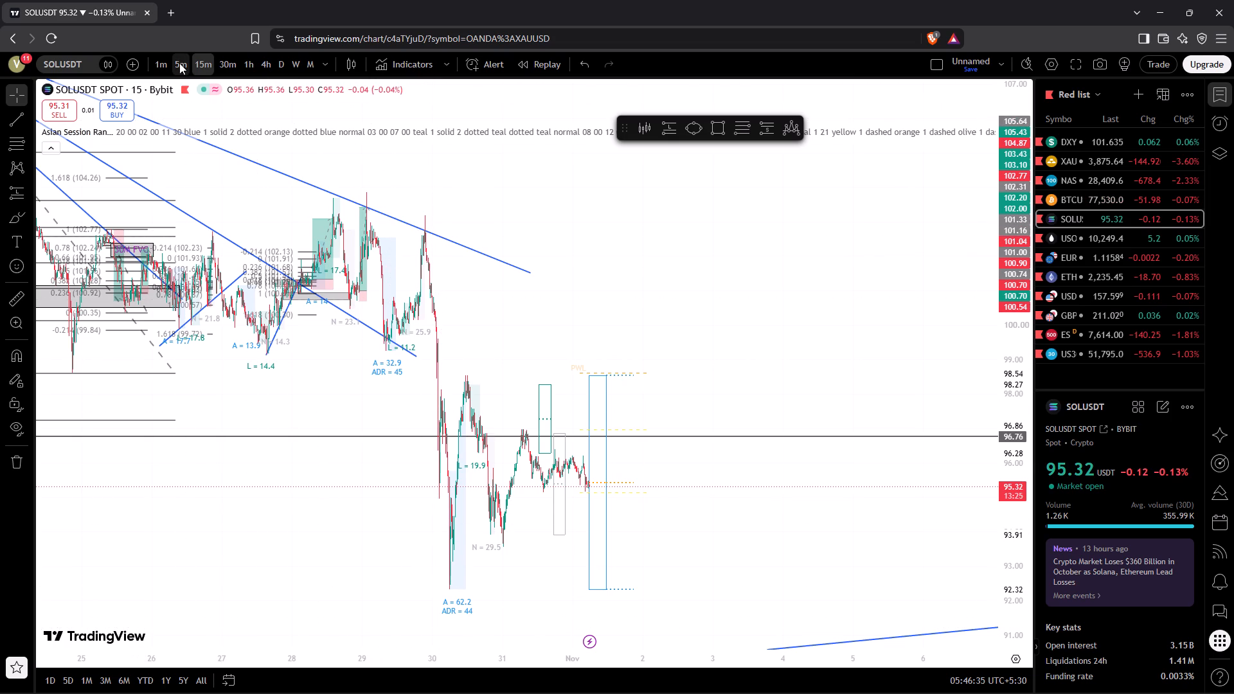
drag(316, 328, 590, 362)
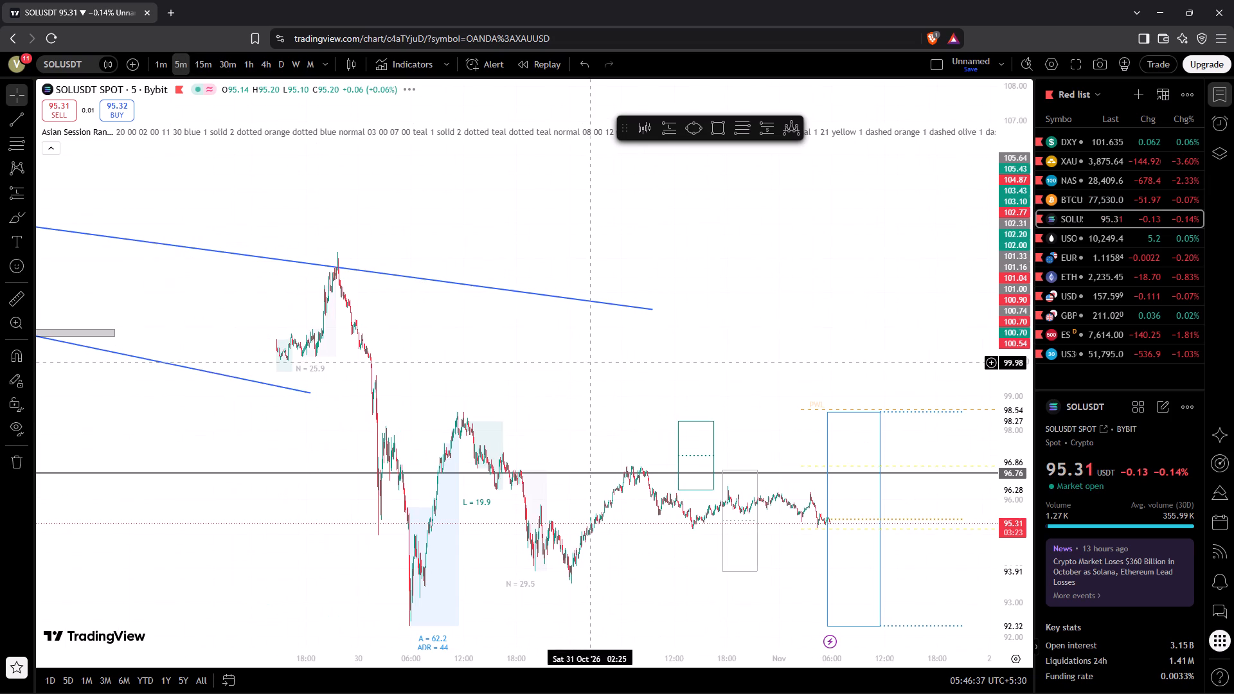
drag(1016, 360, 1017, 296)
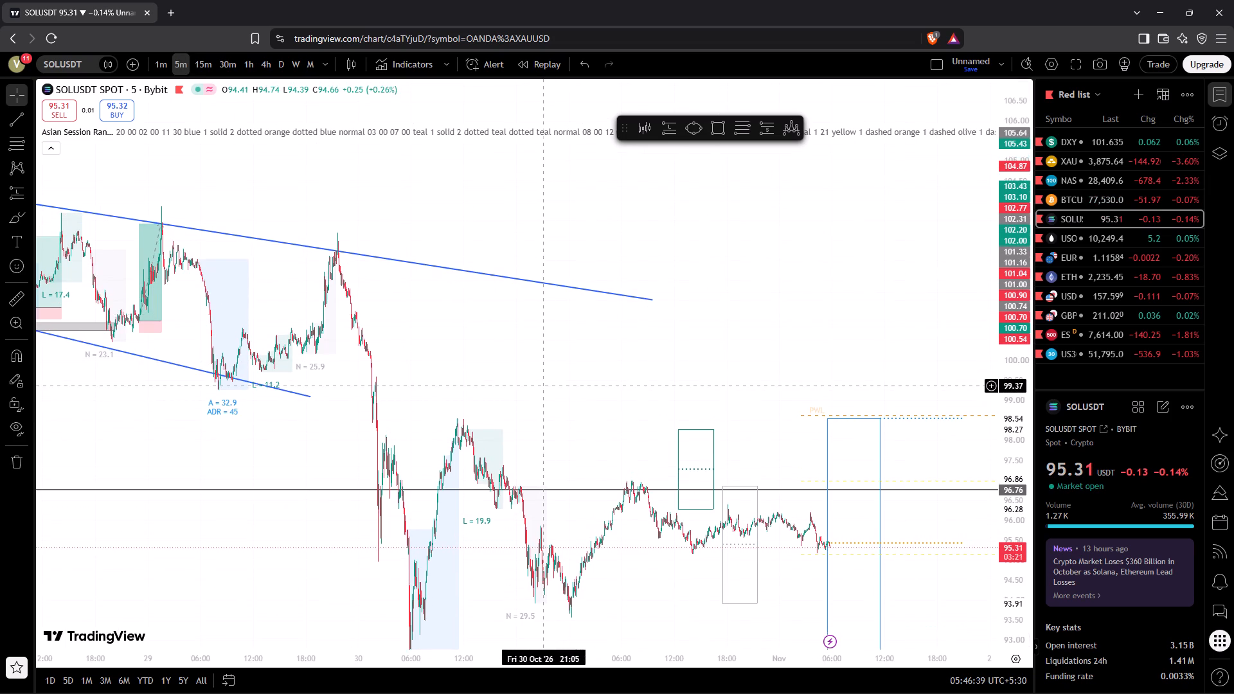
drag(543, 386, 867, 310)
drag(776, 272, 778, 244)
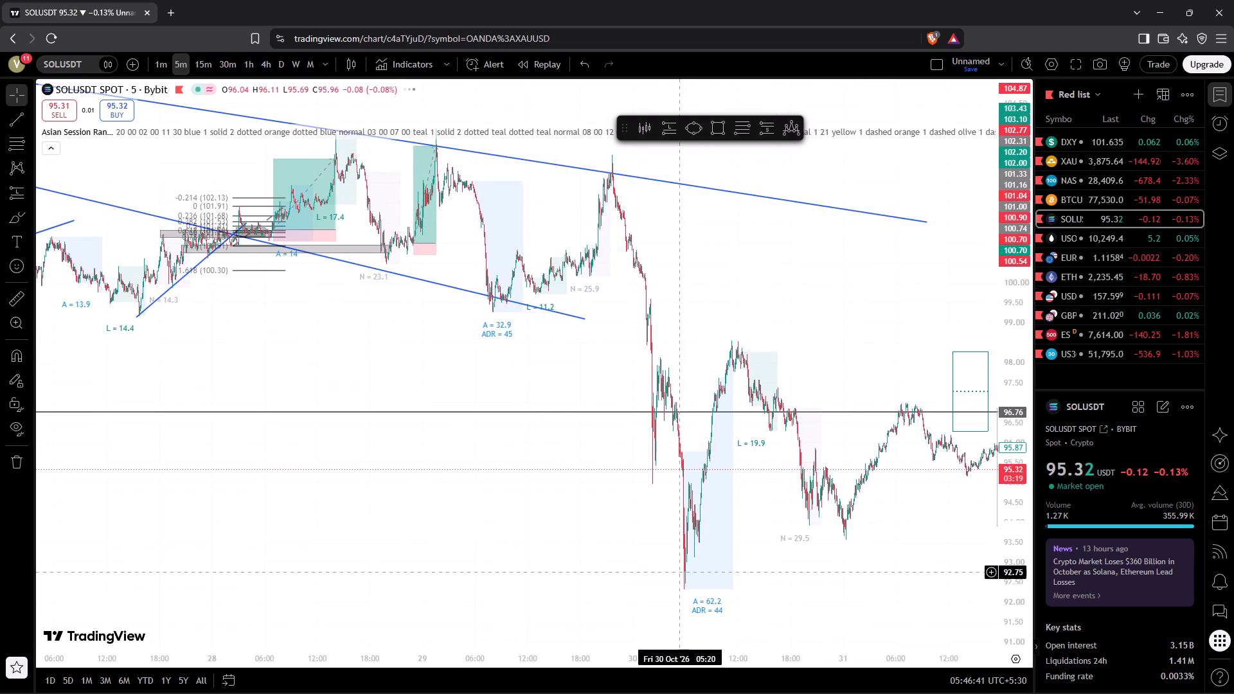
drag(663, 663, 495, 693)
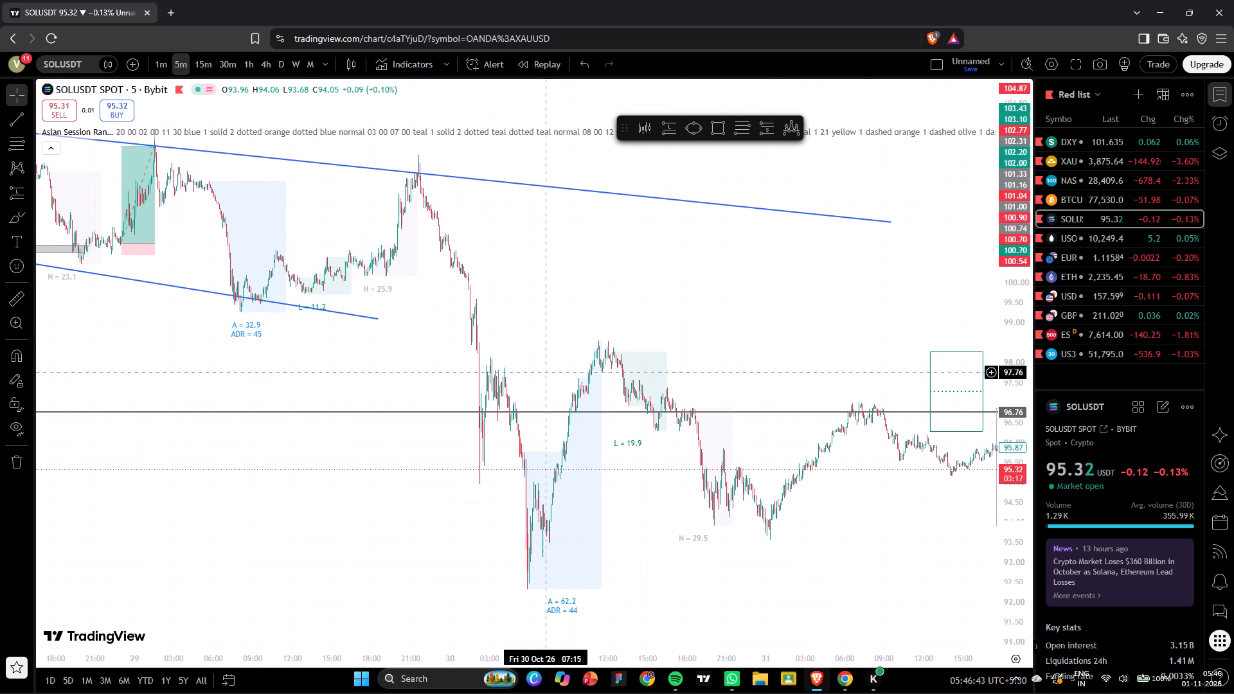
drag(542, 321, 618, 320)
drag(589, 660, 422, 691)
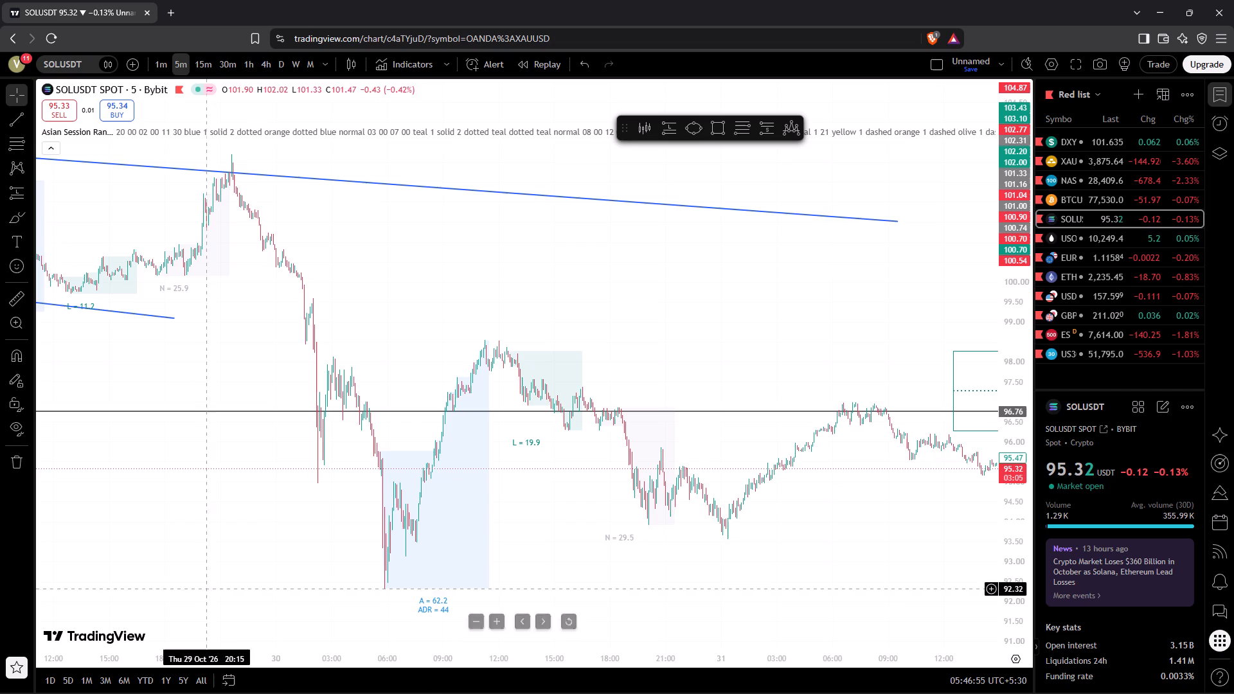
drag(224, 489, 350, 486)
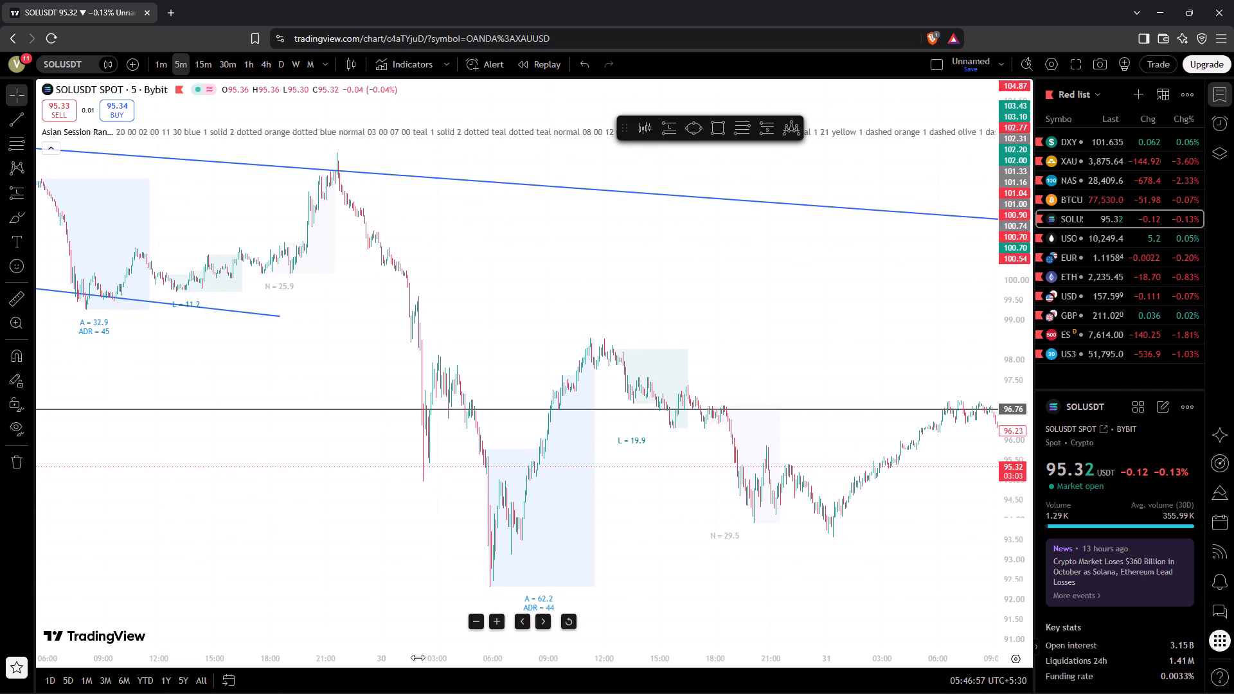
drag(418, 657, 375, 666)
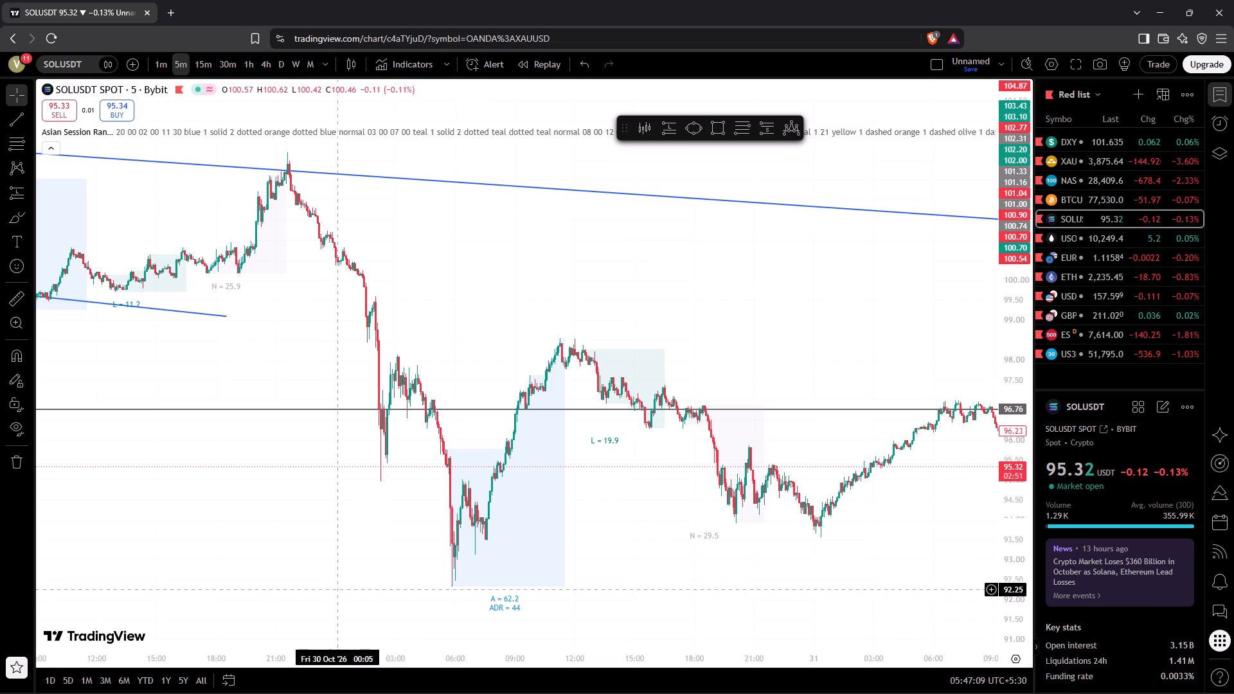
drag(452, 363, 724, 380)
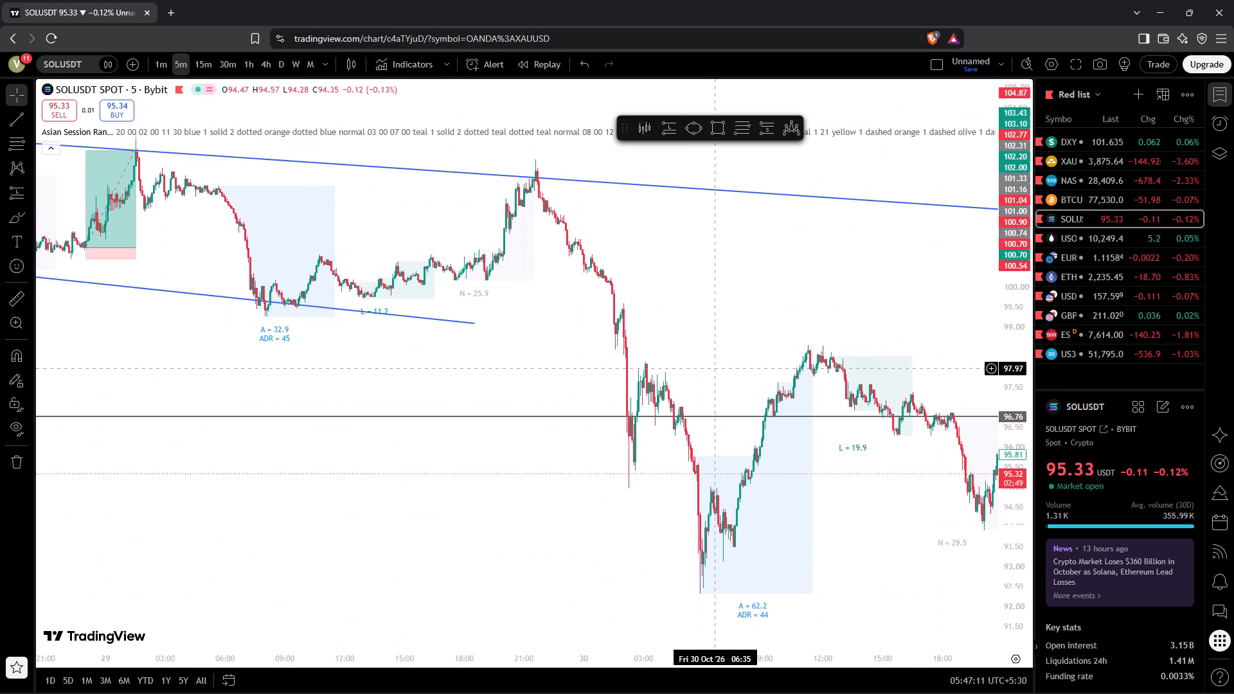
drag(724, 380, 726, 384)
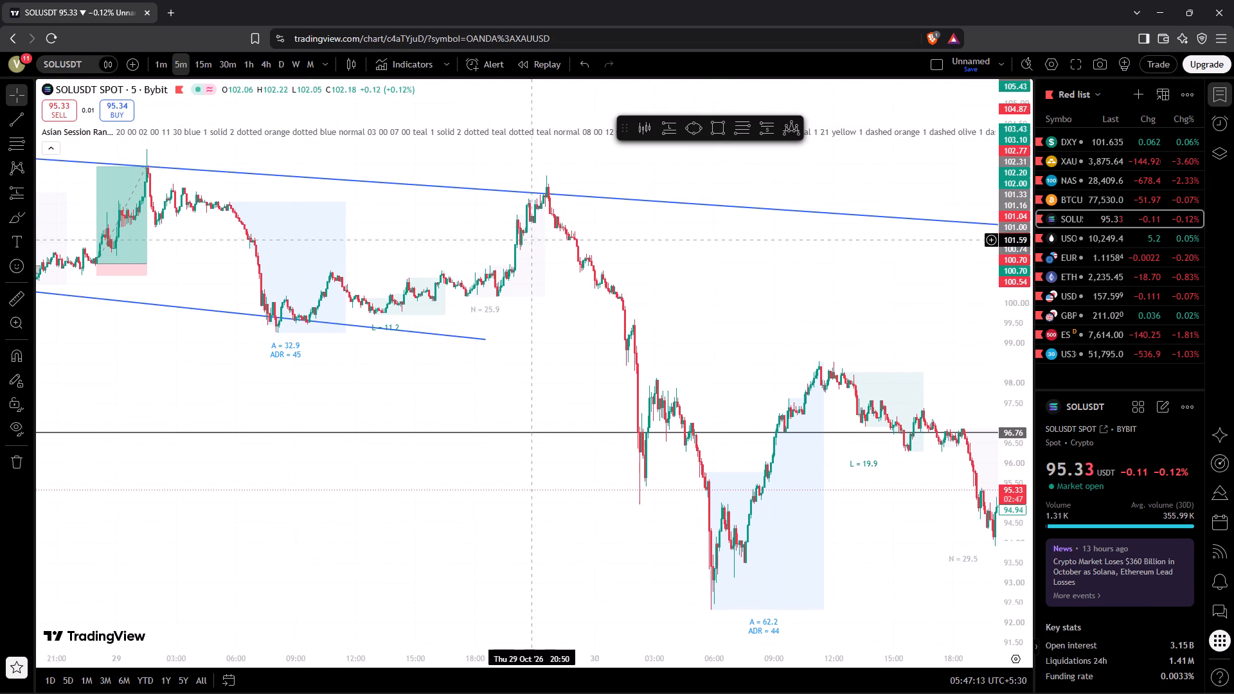
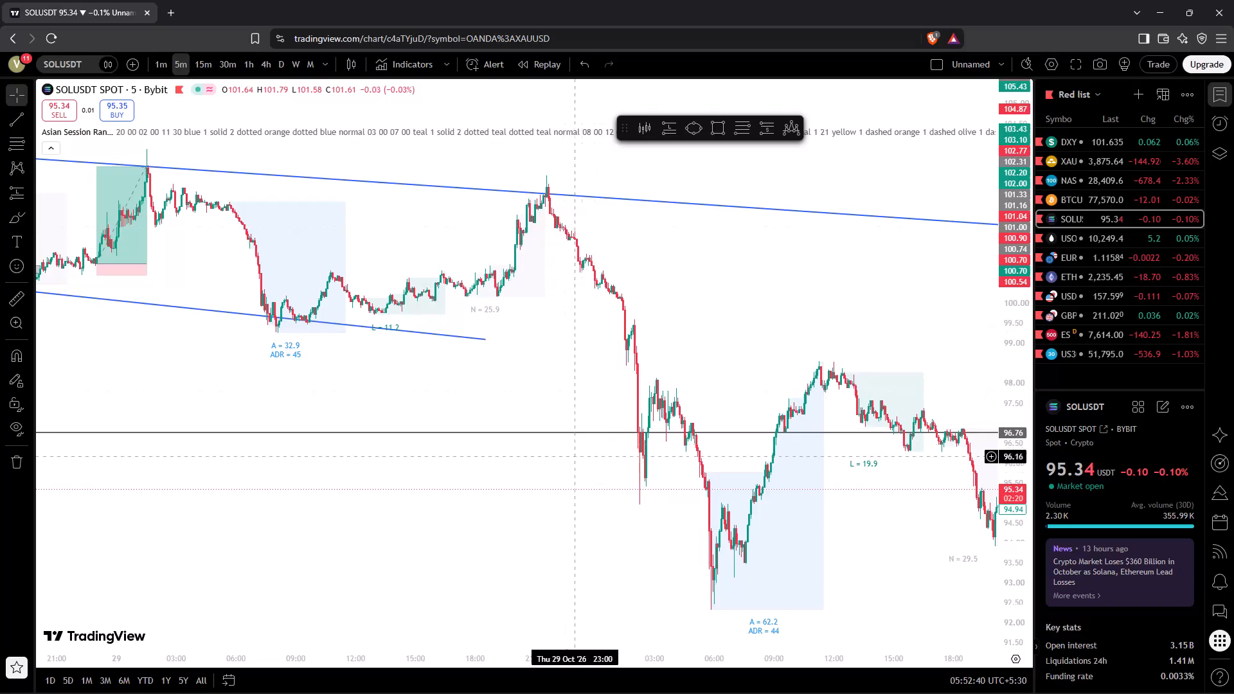
Extend the lower descending trendline's end point to the 30 October drop, at about 98.6 near 02:20.
drag(573, 469, 639, 493)
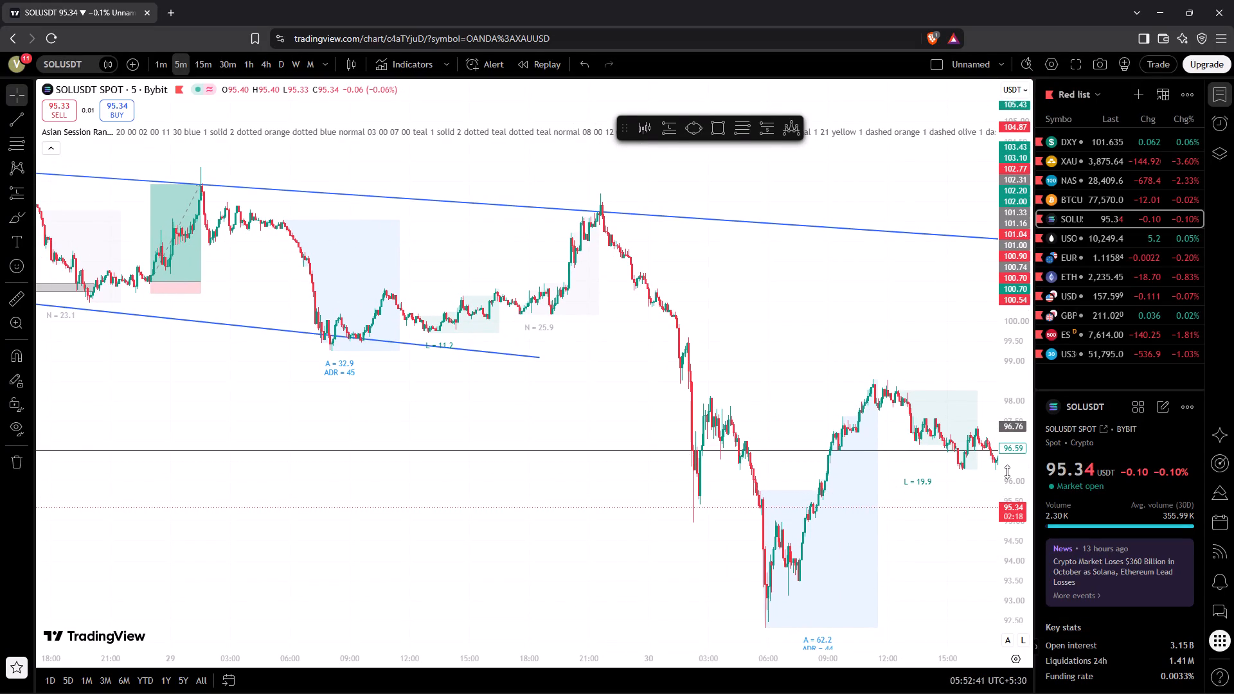
drag(1008, 473, 1002, 334)
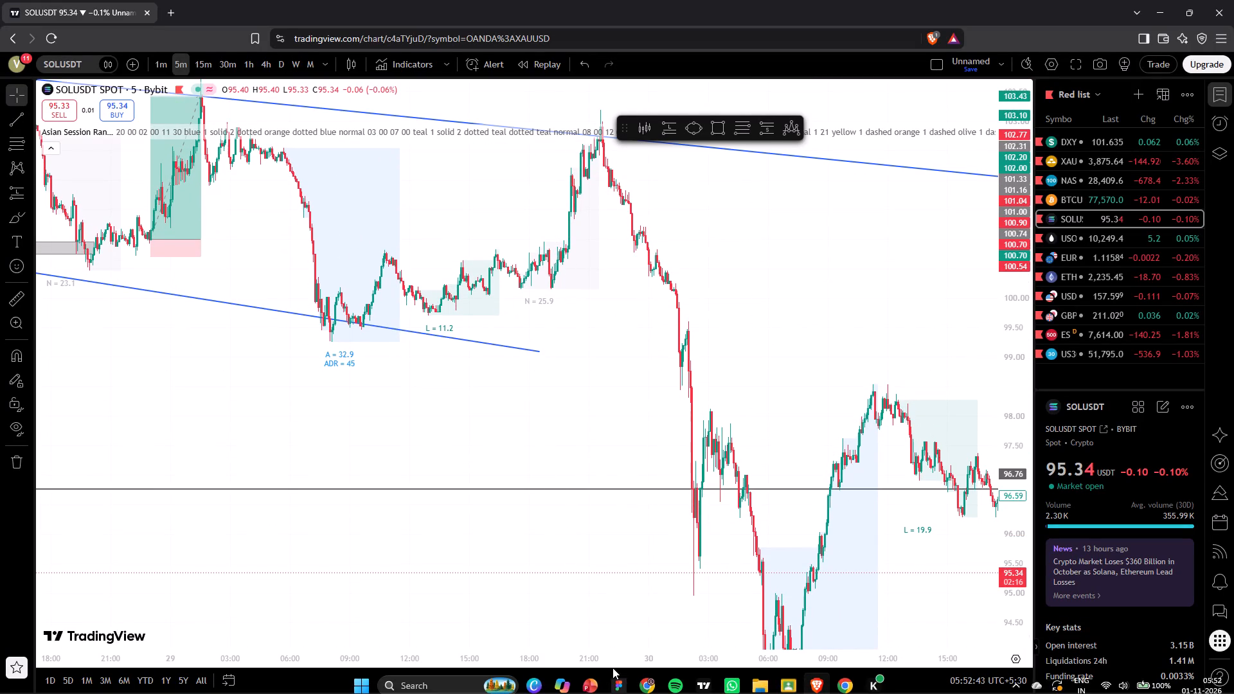
drag(616, 657, 610, 656)
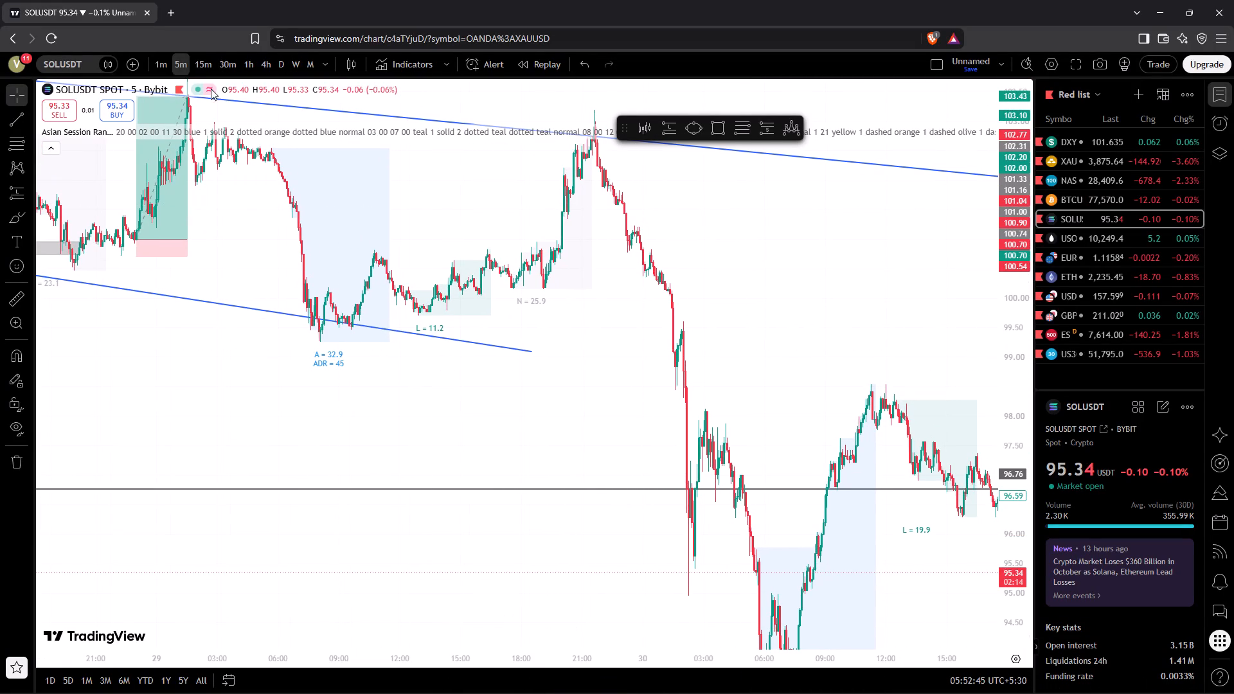
drag(548, 660, 508, 661)
drag(562, 441, 546, 444)
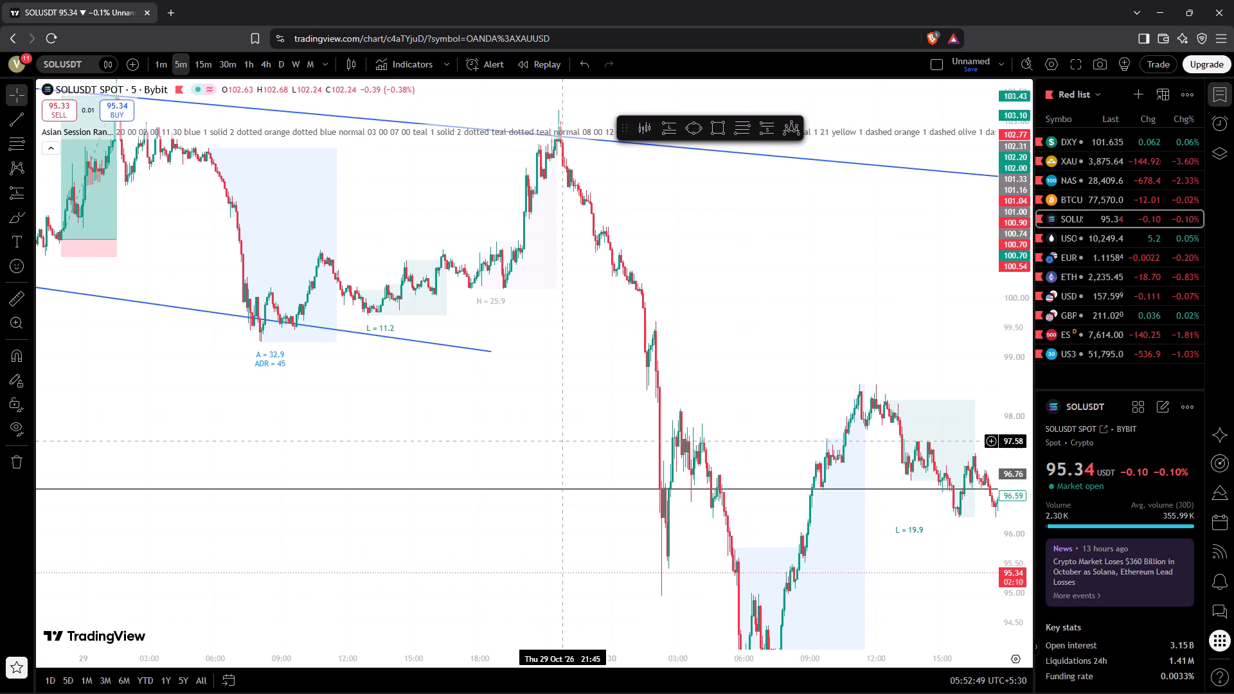
drag(546, 444, 478, 459)
drag(445, 403, 589, 409)
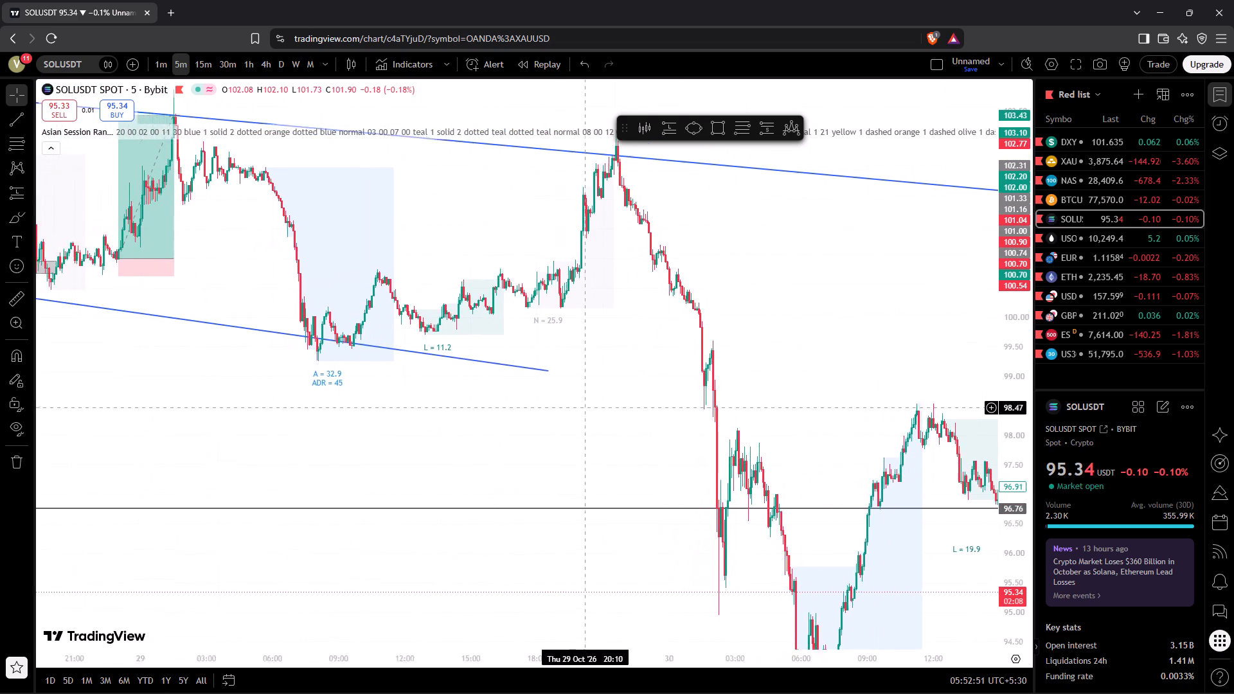
drag(589, 409, 521, 441)
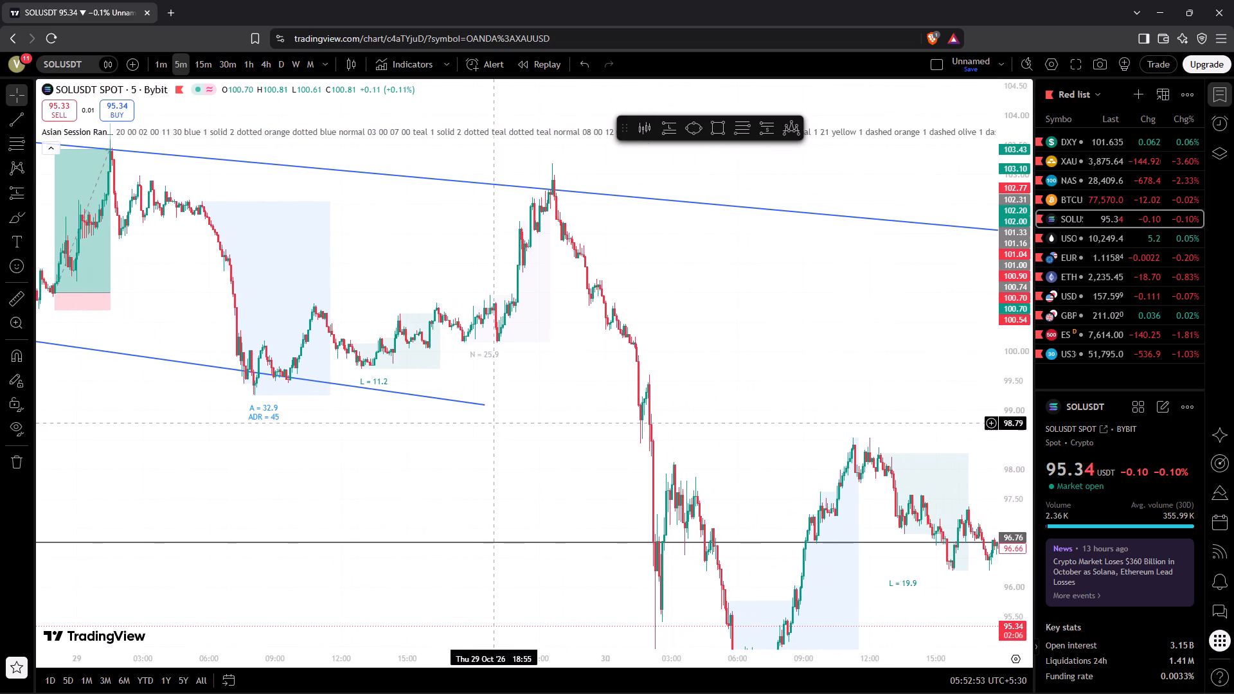
drag(483, 407, 493, 408)
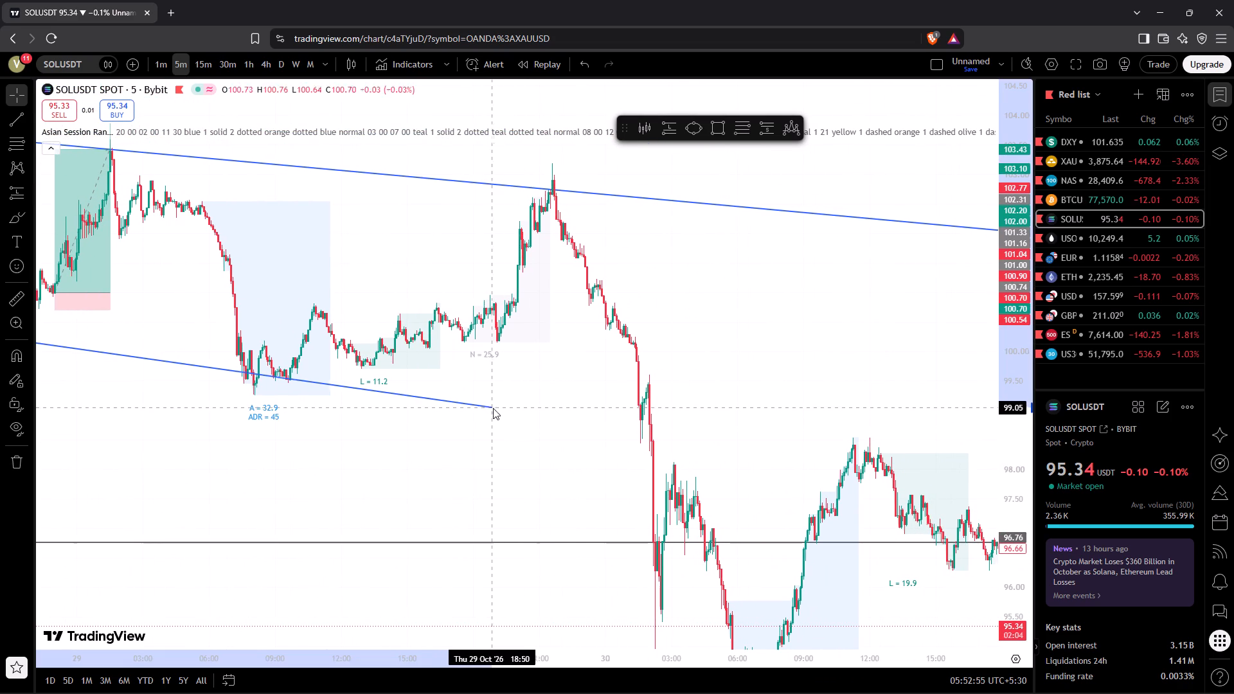
drag(493, 408, 659, 432)
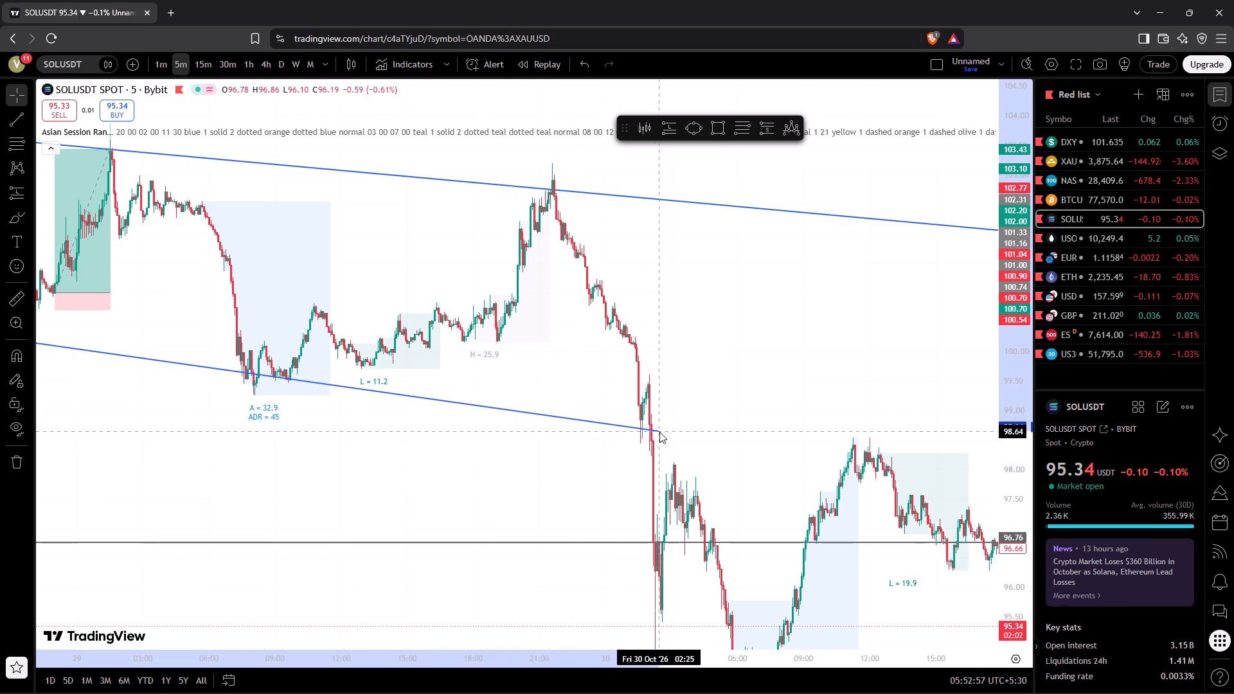
drag(659, 432, 664, 434)
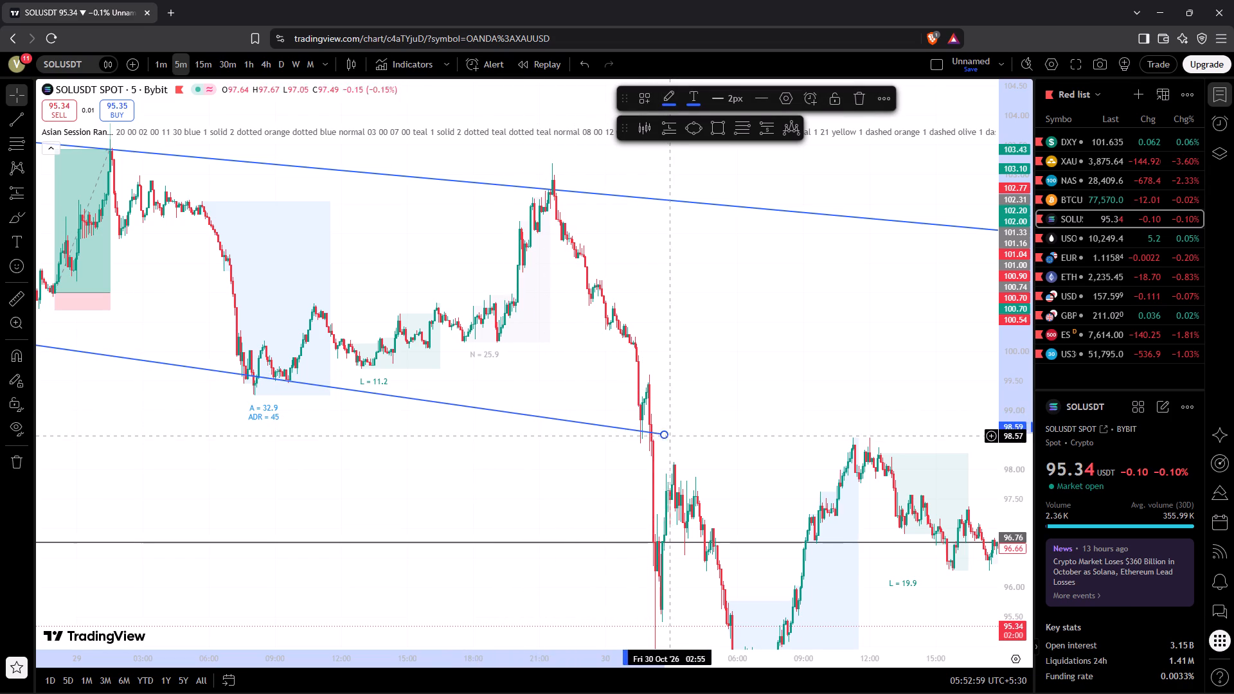
drag(663, 433, 656, 433)
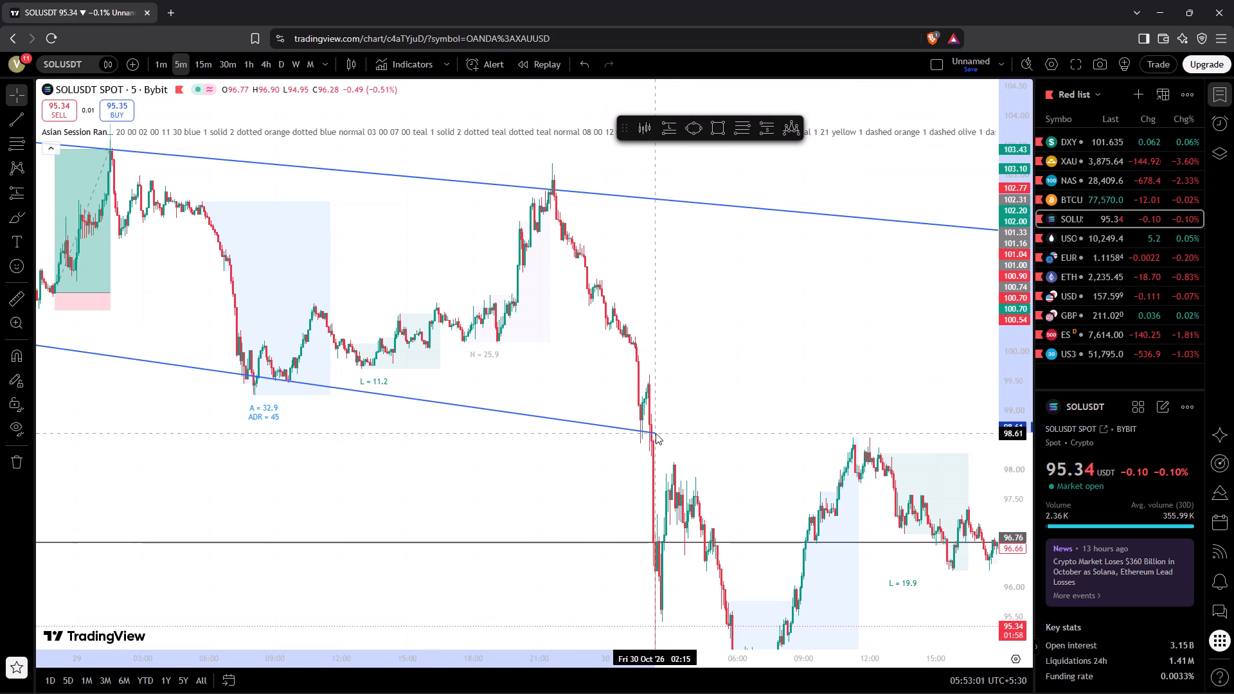
drag(656, 433, 657, 433)
click(548, 362)
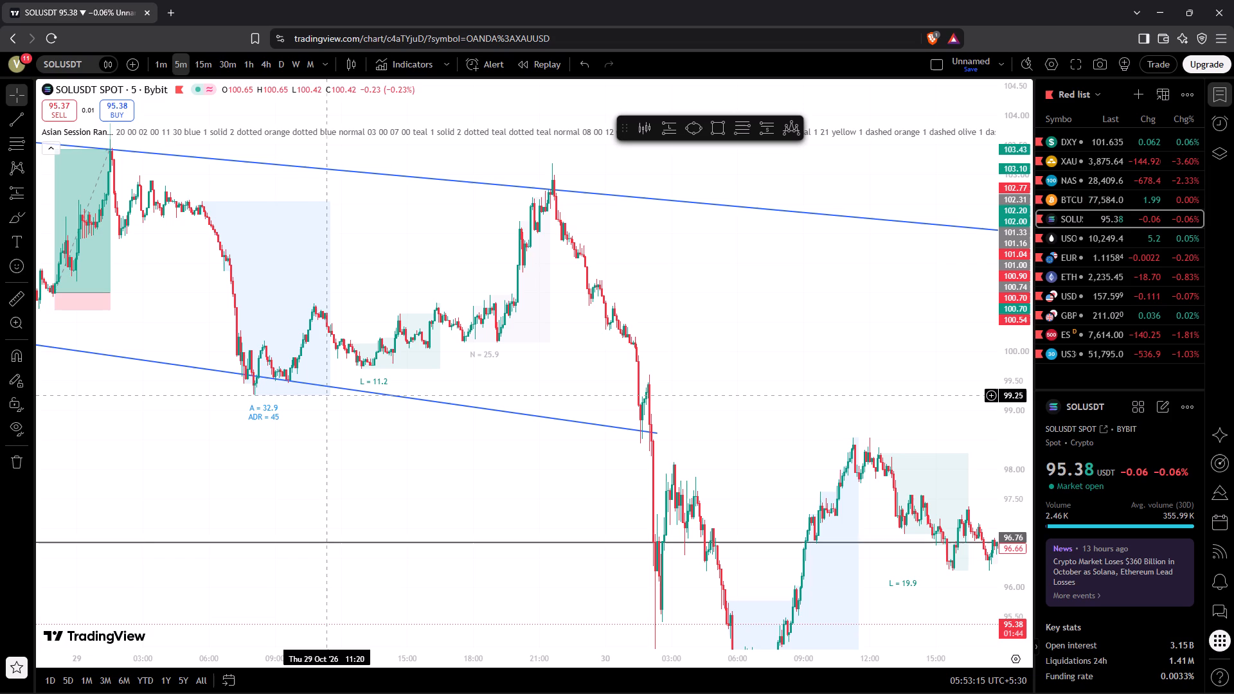
Examine the 5-minute SOLUSDT history between the descending trendlines from 29 October back to 26 October, including the marked long positions.
drag(328, 460, 766, 439)
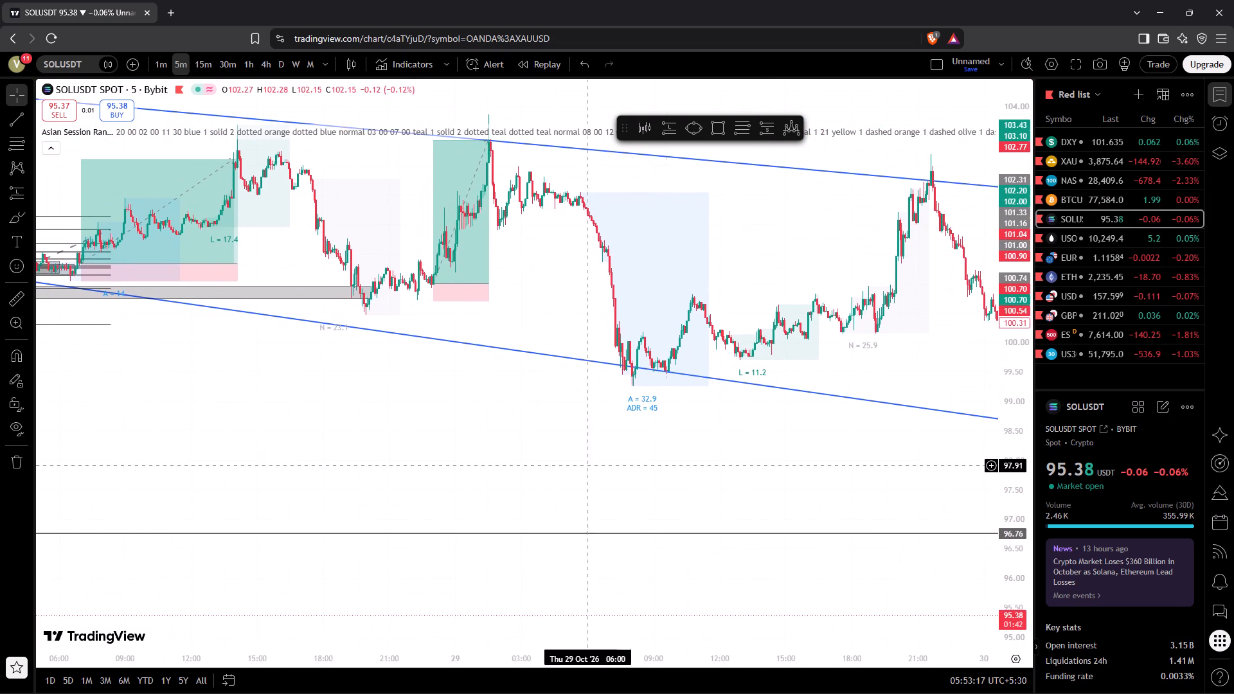
drag(405, 476, 933, 336)
drag(779, 320, 835, 482)
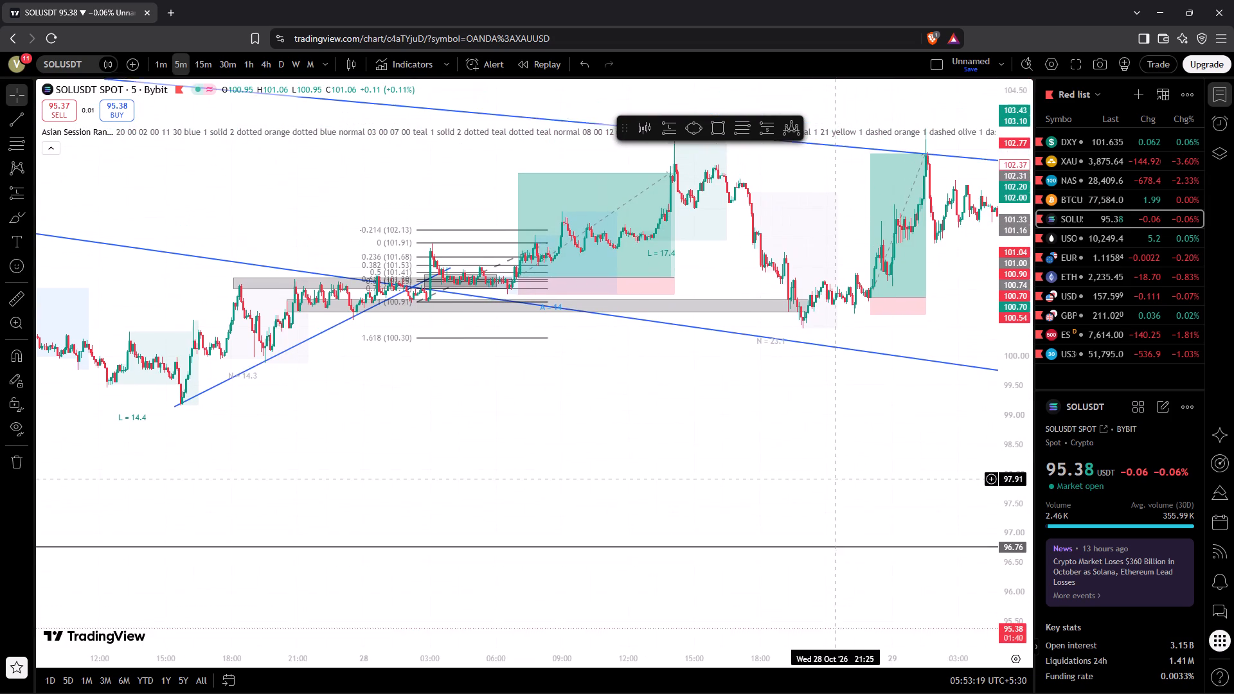
drag(835, 482, 835, 488)
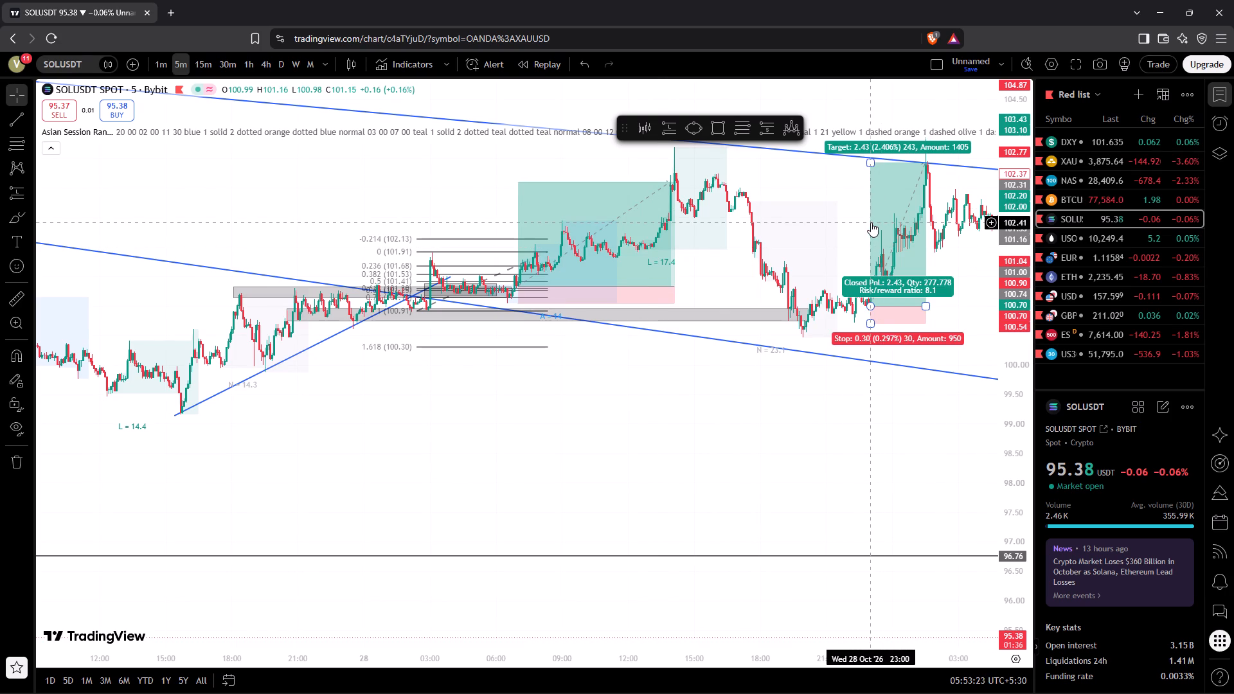
drag(424, 441, 563, 457)
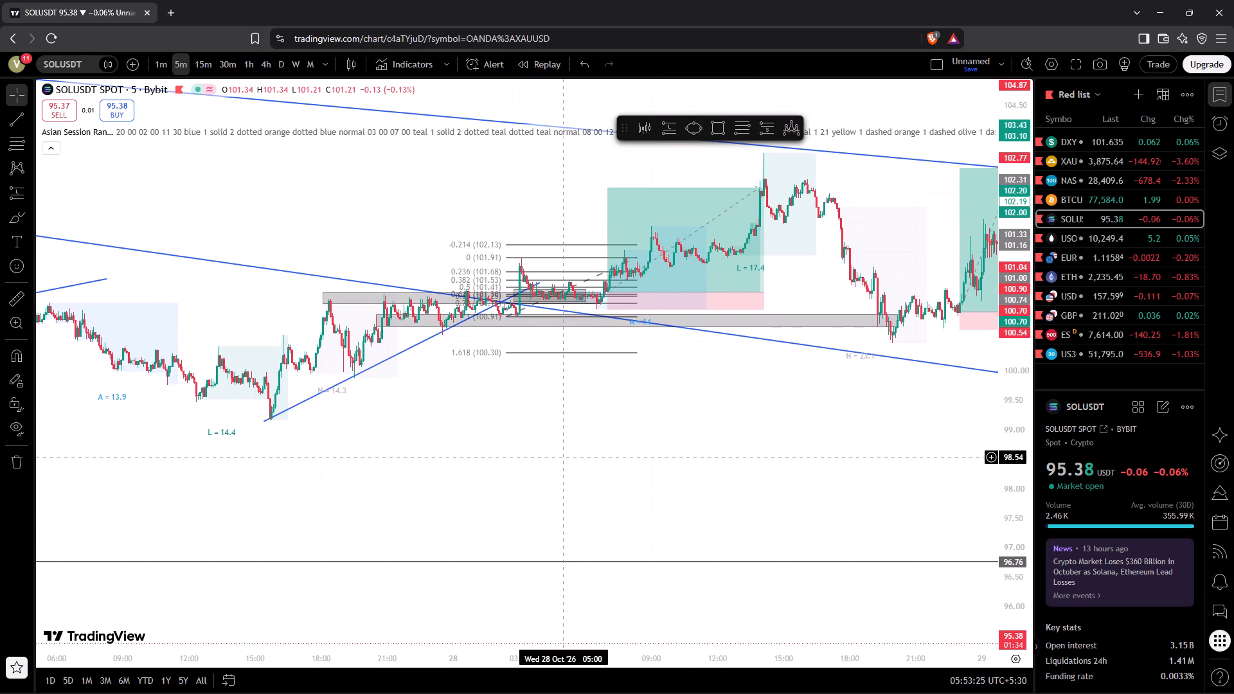
drag(563, 457, 562, 457)
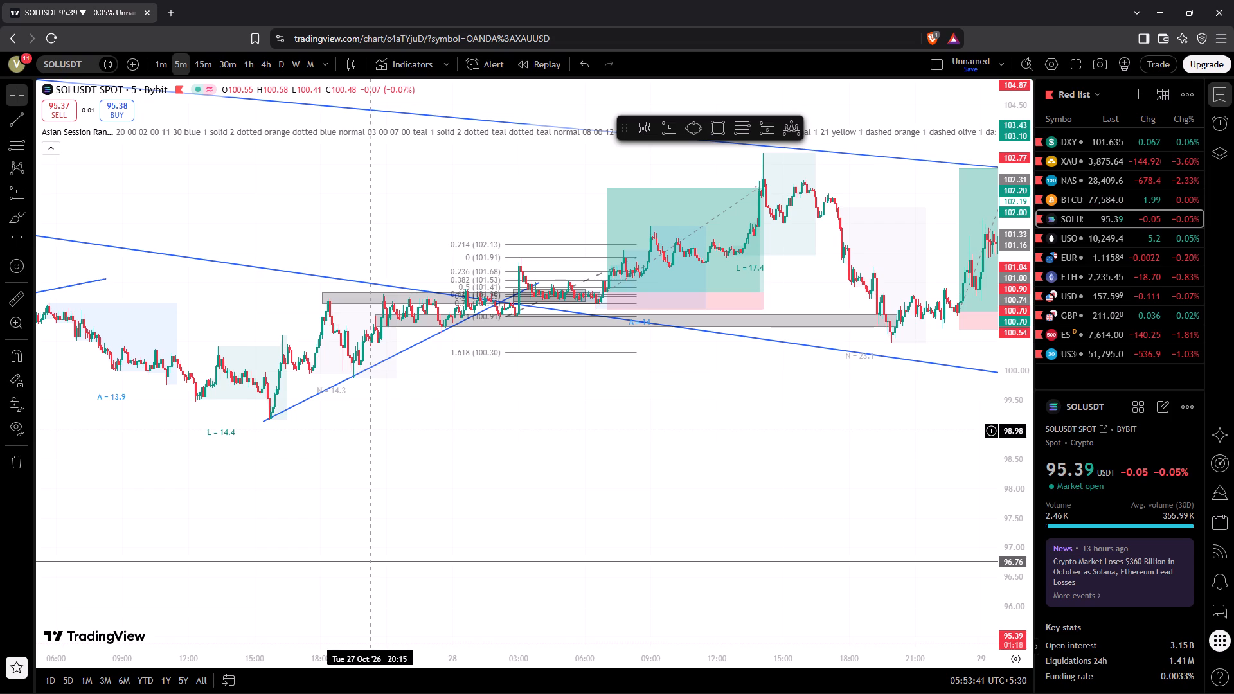
click(625, 487)
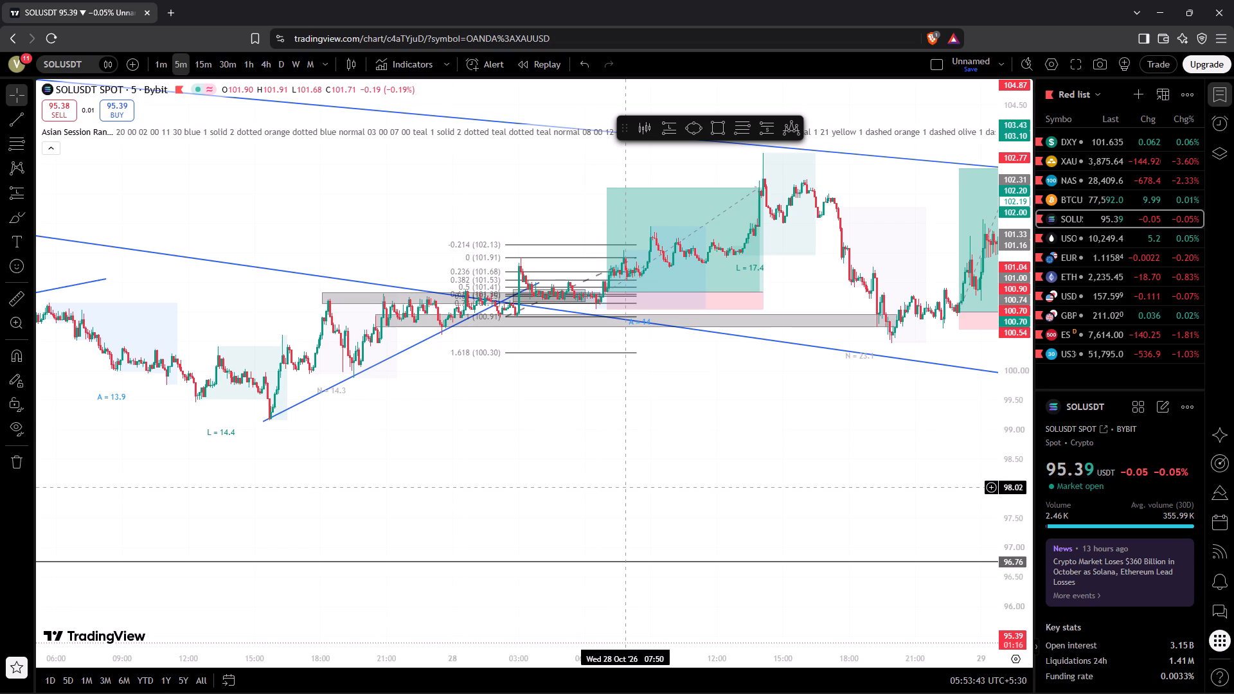
drag(625, 487, 348, 549)
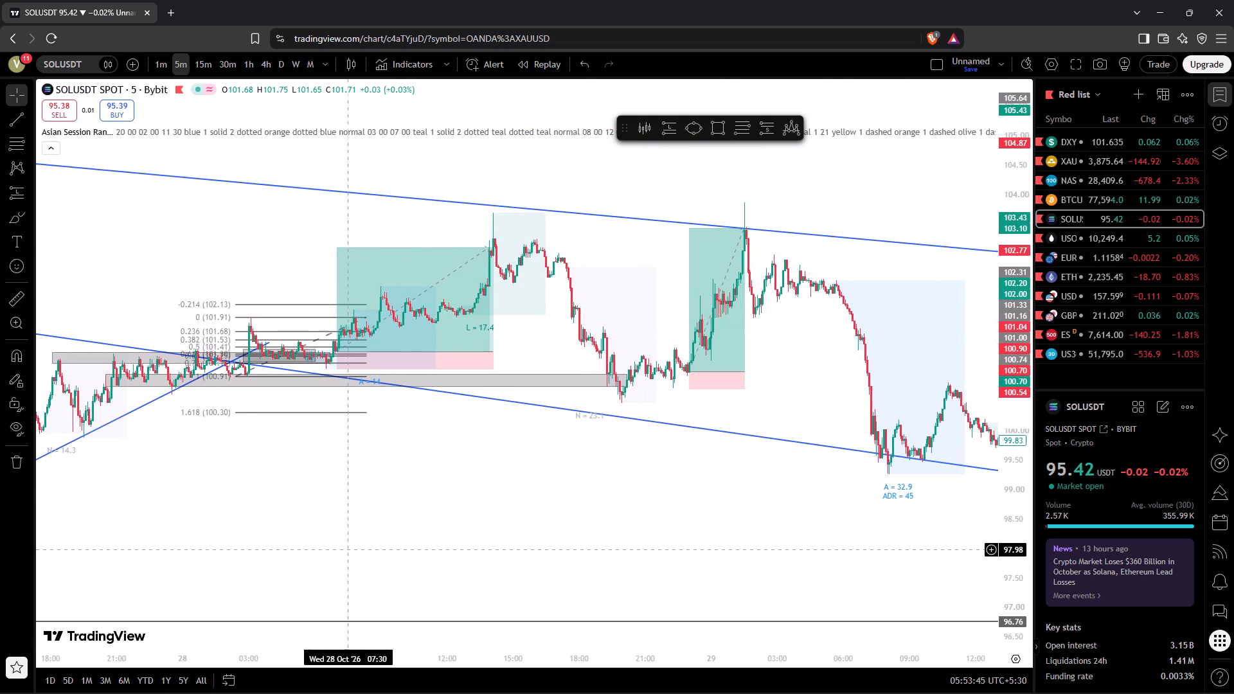
drag(430, 546, 240, 595)
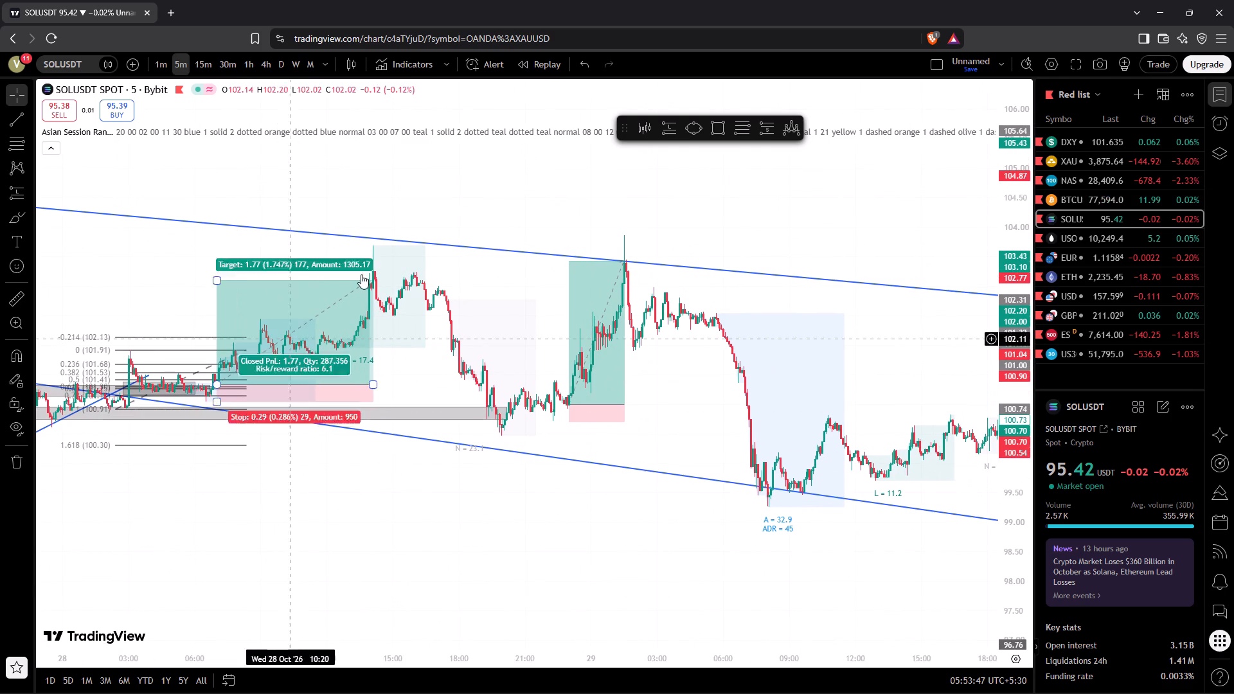
drag(684, 555, 665, 556)
drag(358, 496, 749, 522)
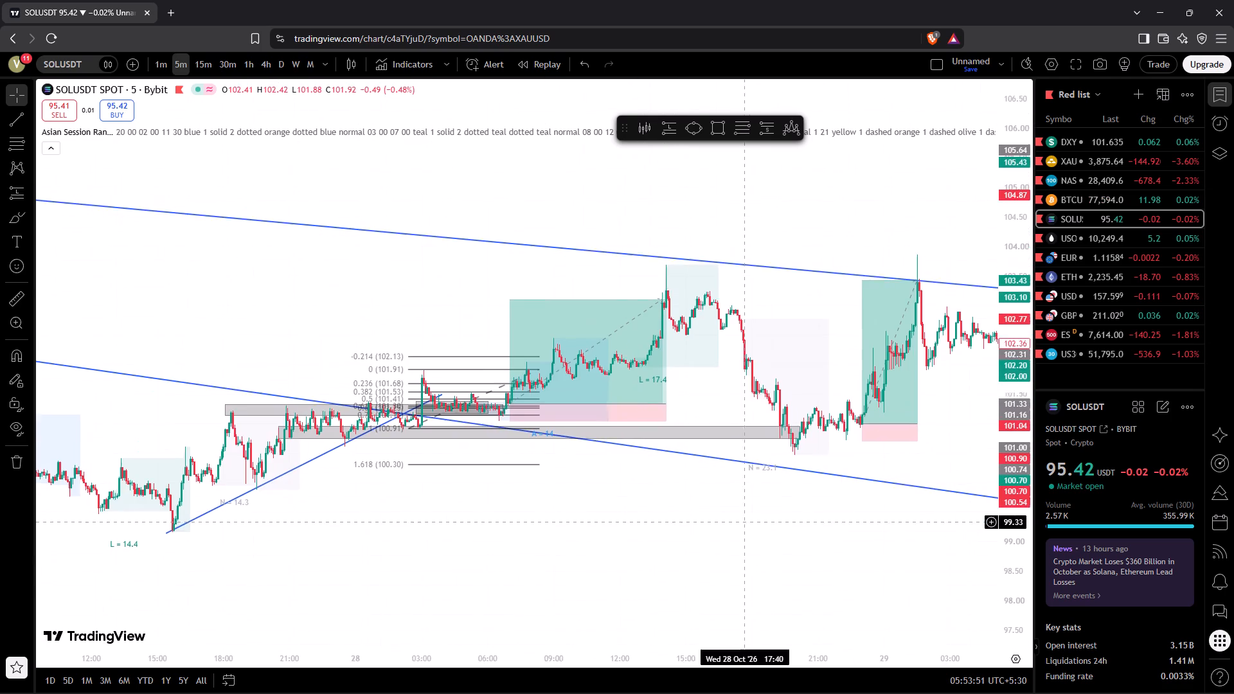
drag(749, 522, 750, 521)
drag(389, 541, 899, 456)
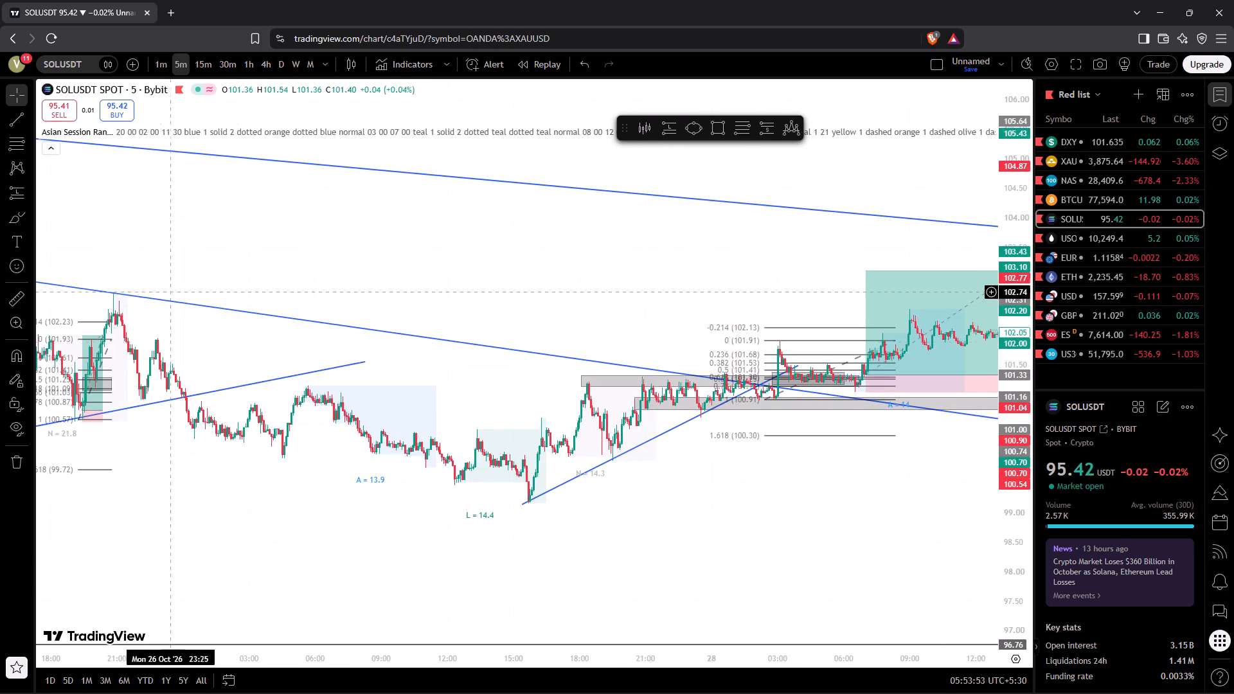
drag(255, 362, 501, 365)
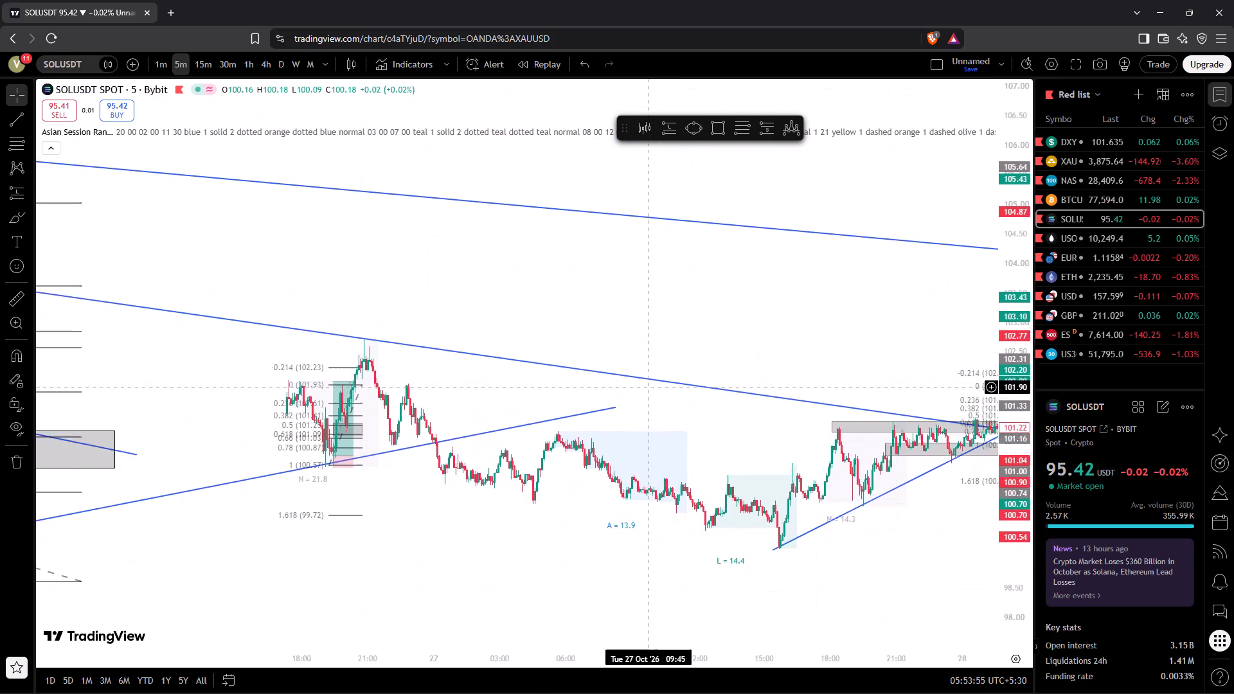
Examine the 5-minute price action from 29 to 31 October around the break of the lower descending trendline.
drag(501, 365, 0, 314)
drag(704, 459, 15, 369)
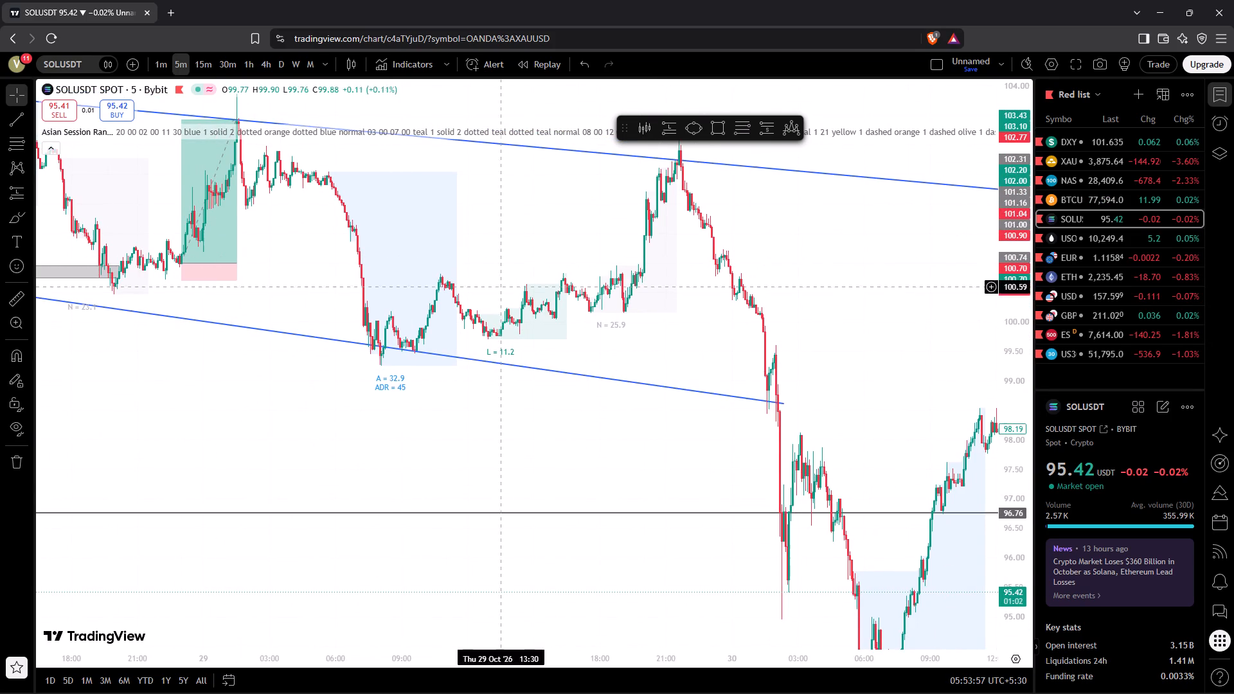
drag(643, 314, 425, 397)
drag(467, 433, 473, 427)
drag(544, 351, 140, 218)
drag(577, 290, 9, 106)
drag(553, 190, 940, 228)
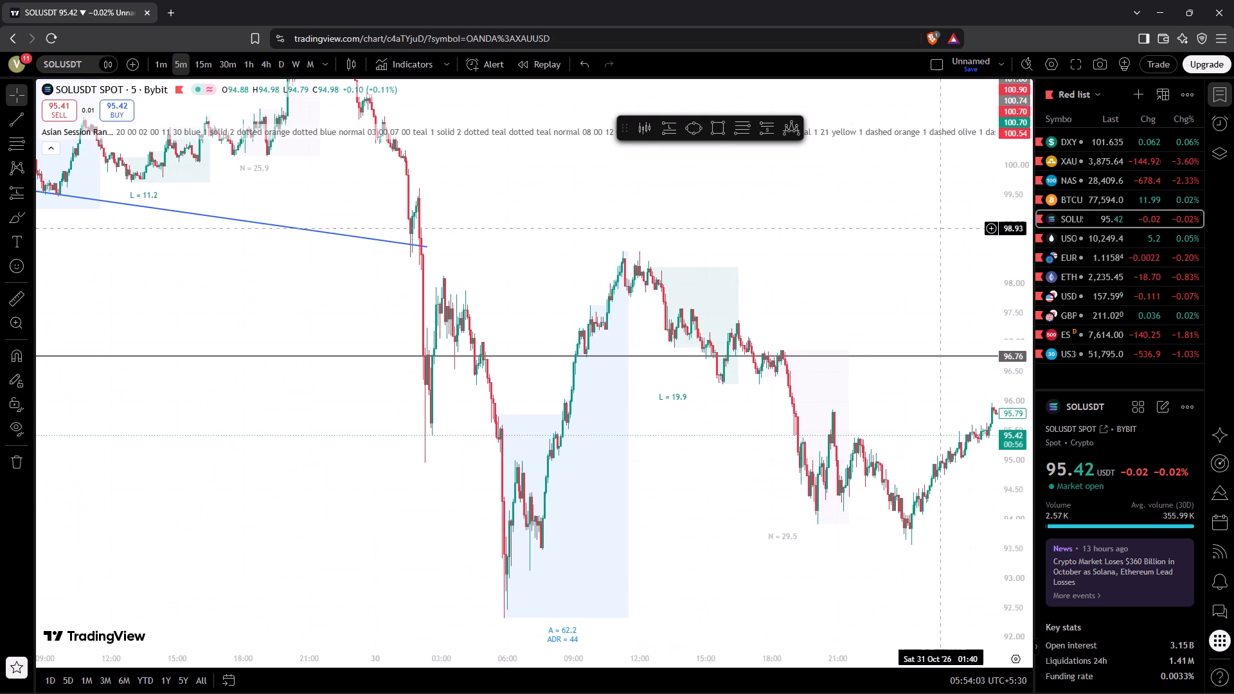
drag(560, 258, 663, 316)
drag(541, 264, 625, 383)
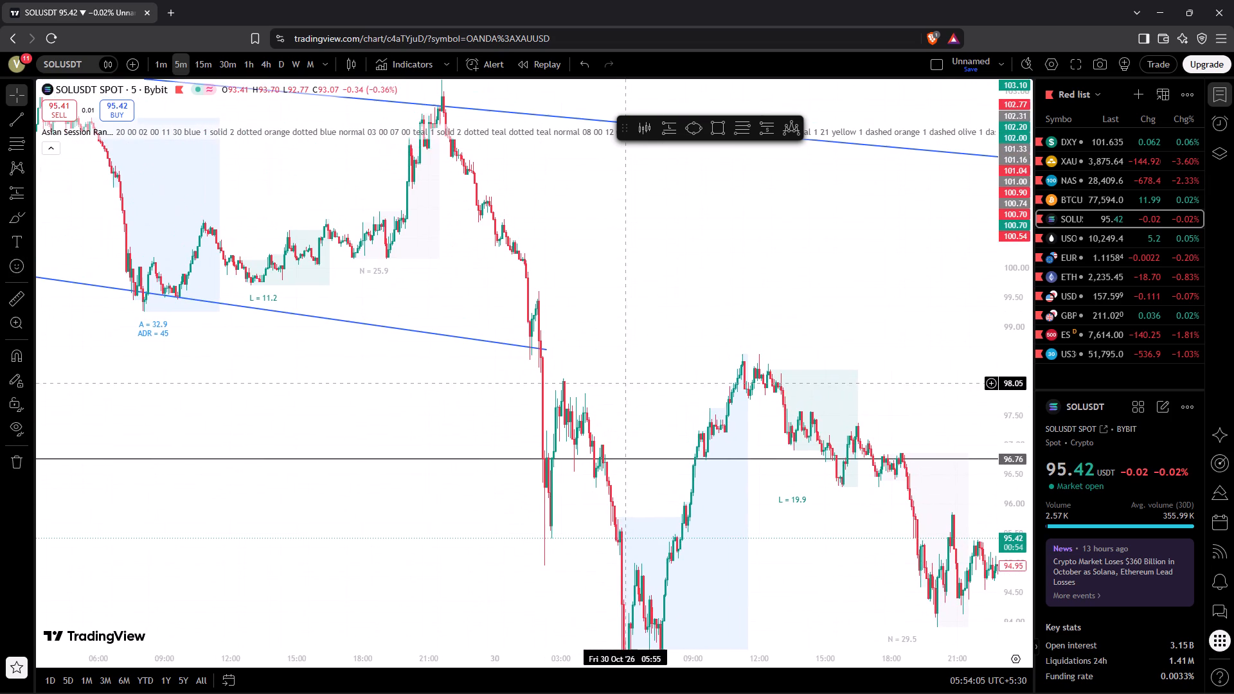
drag(621, 296, 689, 412)
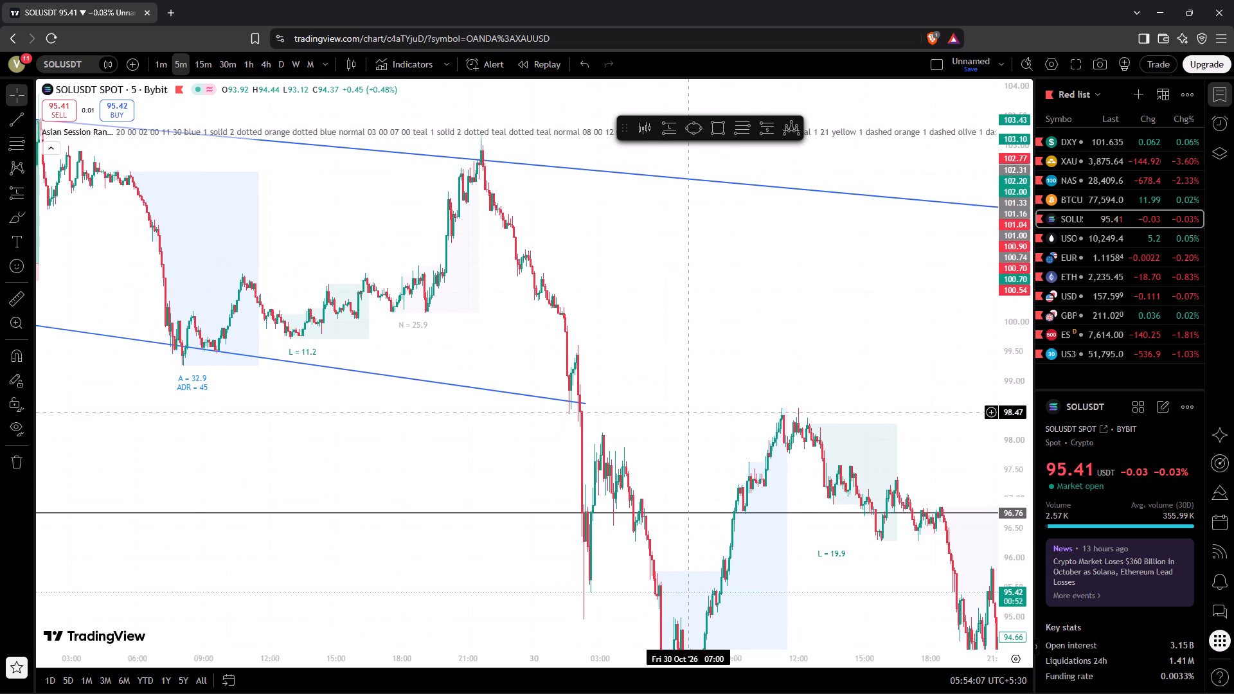
click(665, 382)
drag(665, 382, 685, 408)
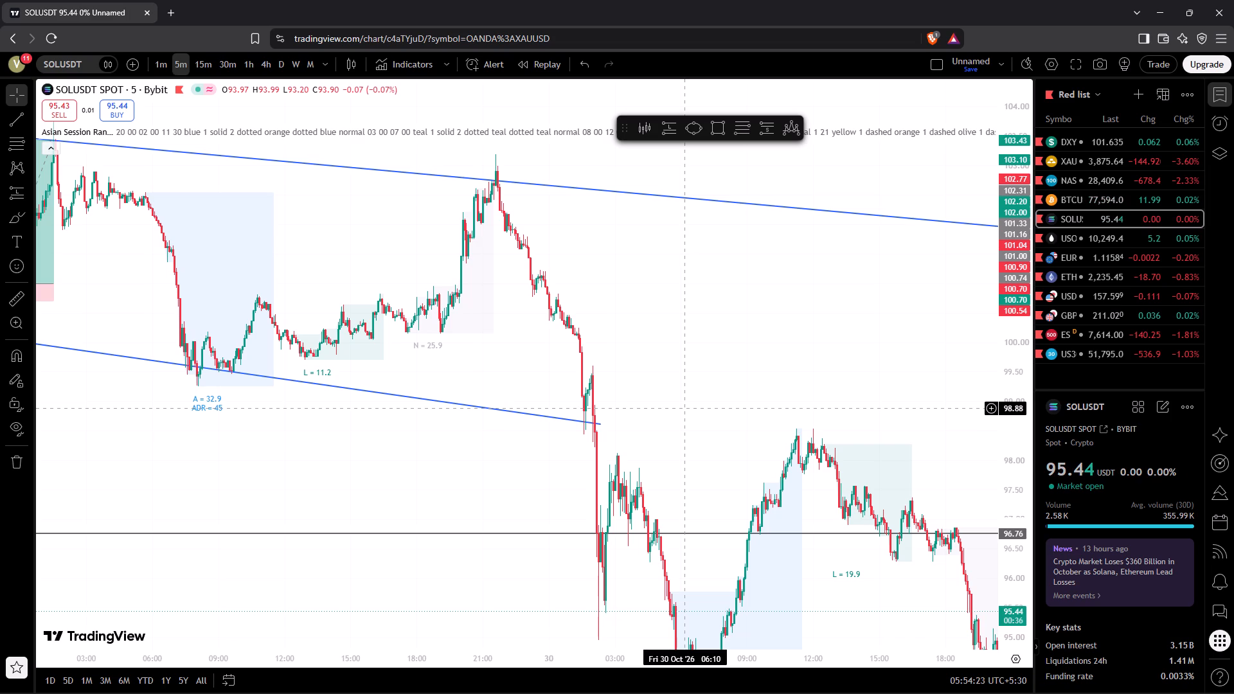
drag(685, 408, 684, 406)
drag(684, 406, 786, 444)
drag(587, 407, 618, 411)
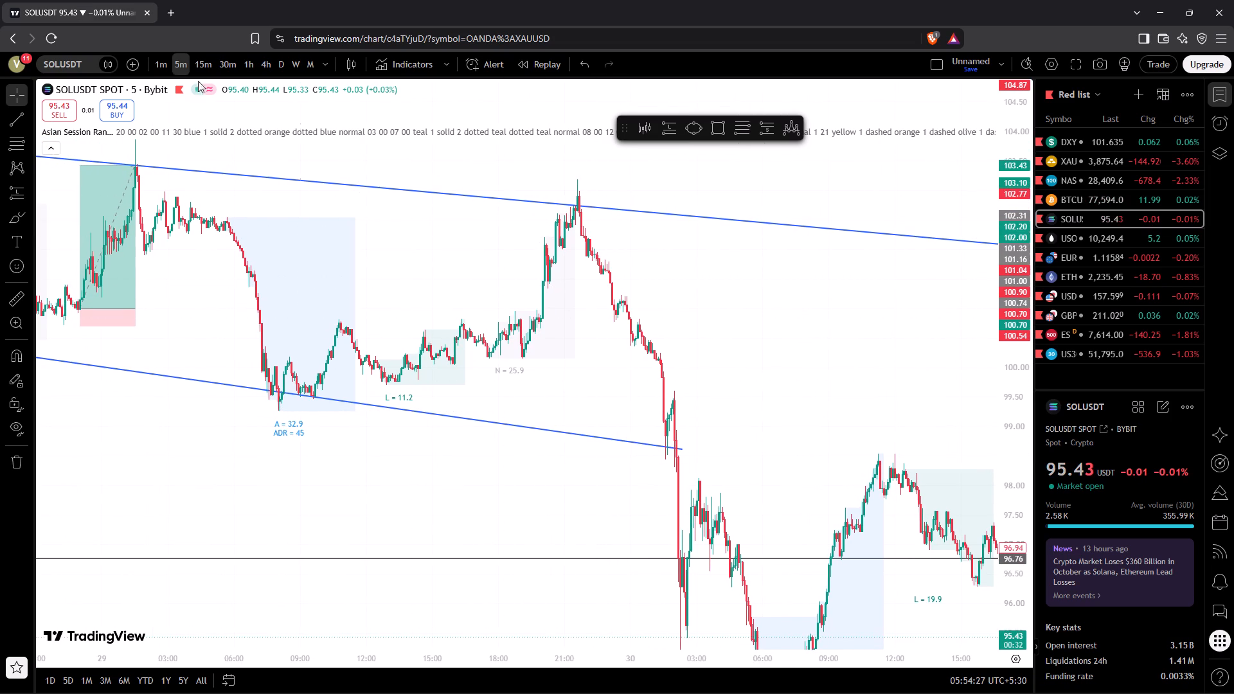
Switch SOLUSDT to the 1-minute timeframe and go back to the 30 October drop through the lower trendline.
click(165, 66)
drag(429, 374, 870, 94)
drag(359, 440, 1098, 423)
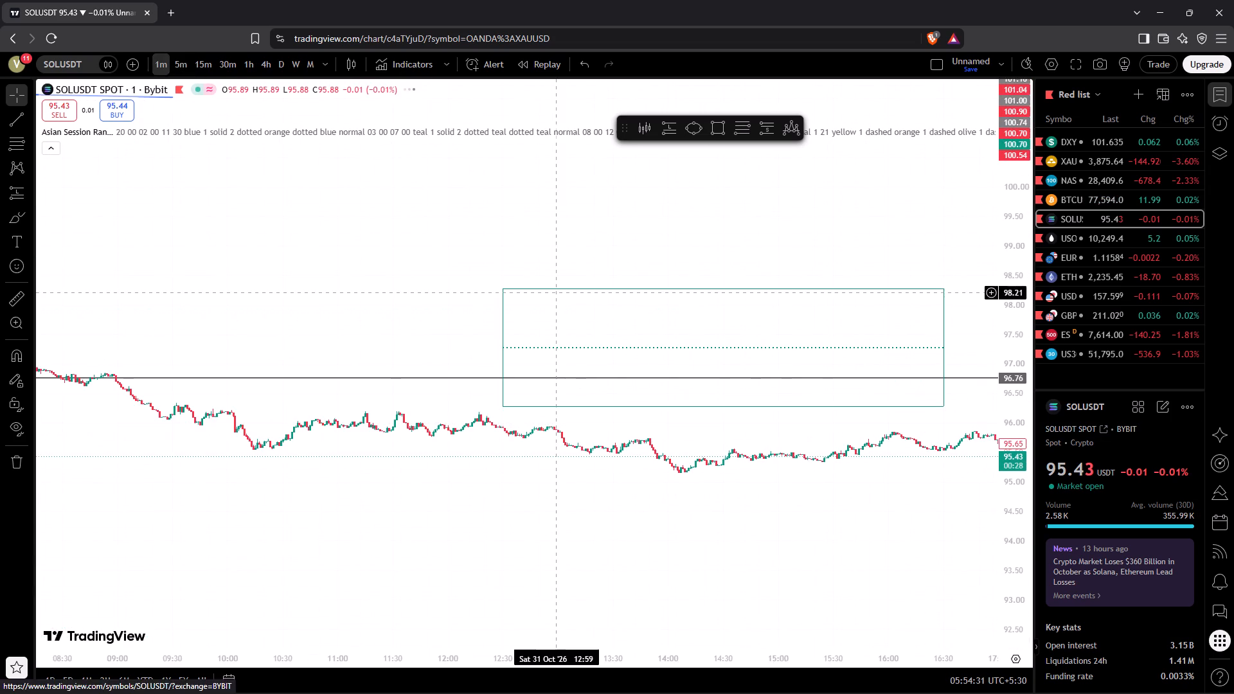
drag(557, 292, 1207, 219)
drag(571, 217, 1092, 317)
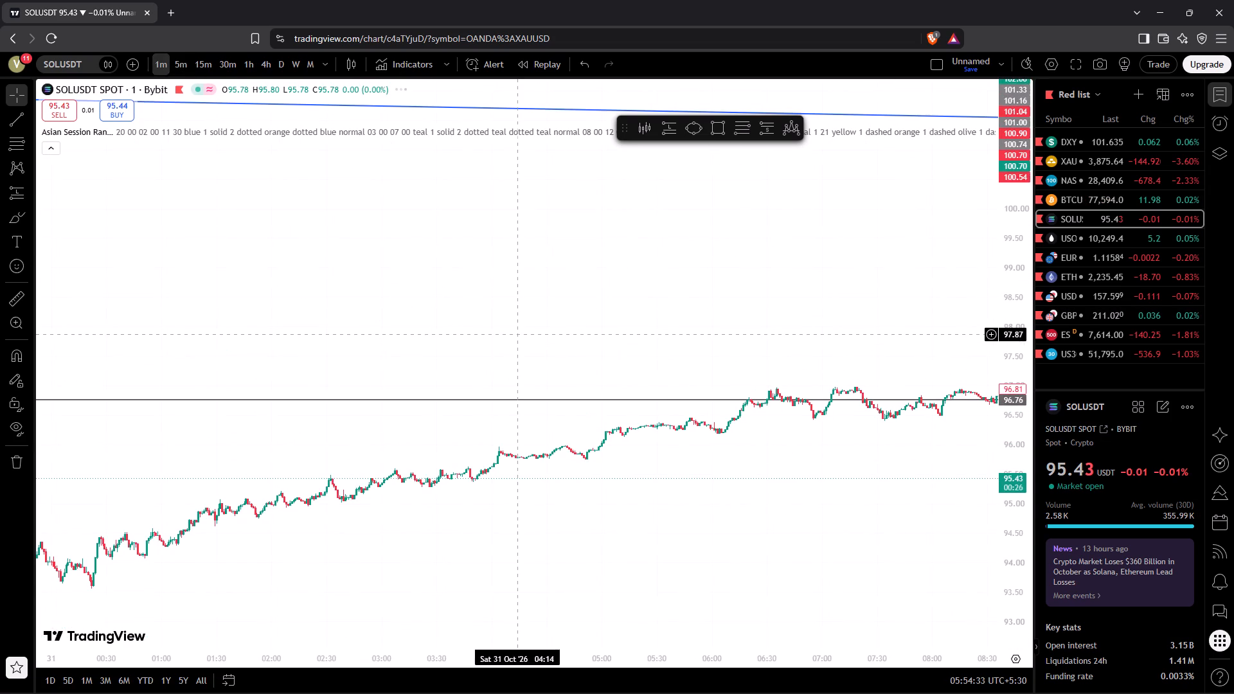
drag(517, 334, 988, 129)
drag(231, 391, 926, 422)
drag(417, 343, 991, 292)
drag(792, 293, 1233, 521)
drag(692, 375, 1233, 208)
drag(609, 211, 1203, 346)
drag(473, 350, 956, 238)
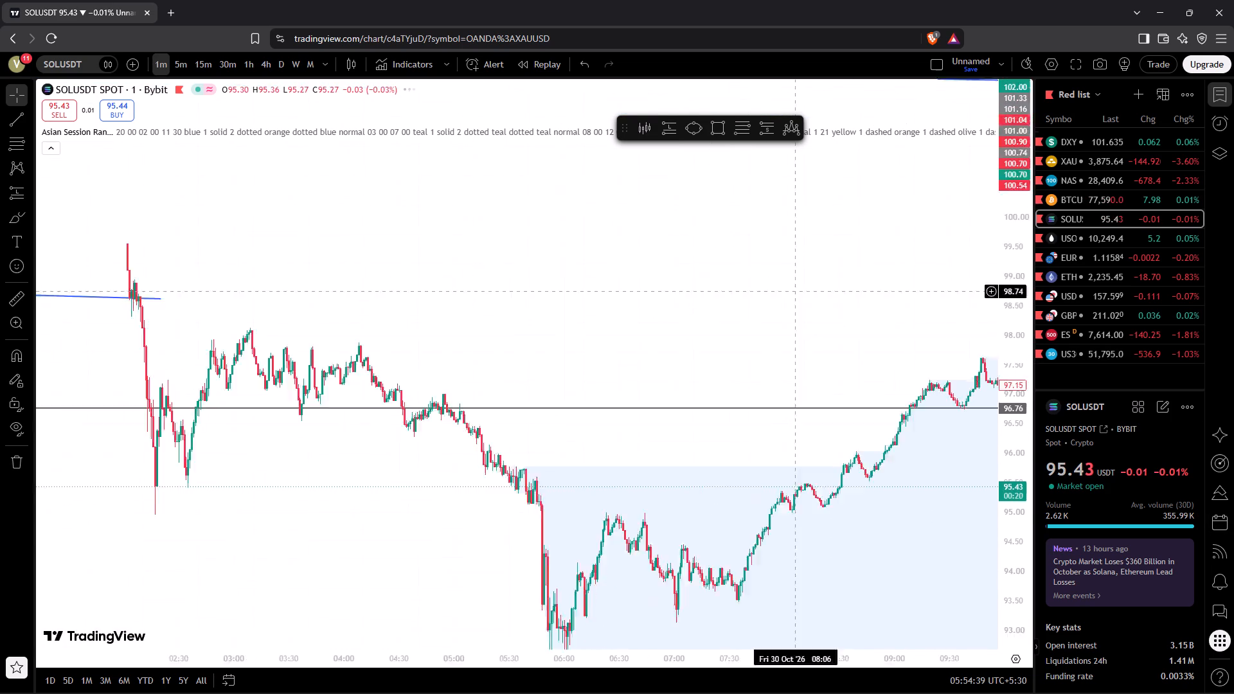
drag(956, 238, 1131, 204)
drag(629, 197, 902, 461)
drag(621, 423, 812, 484)
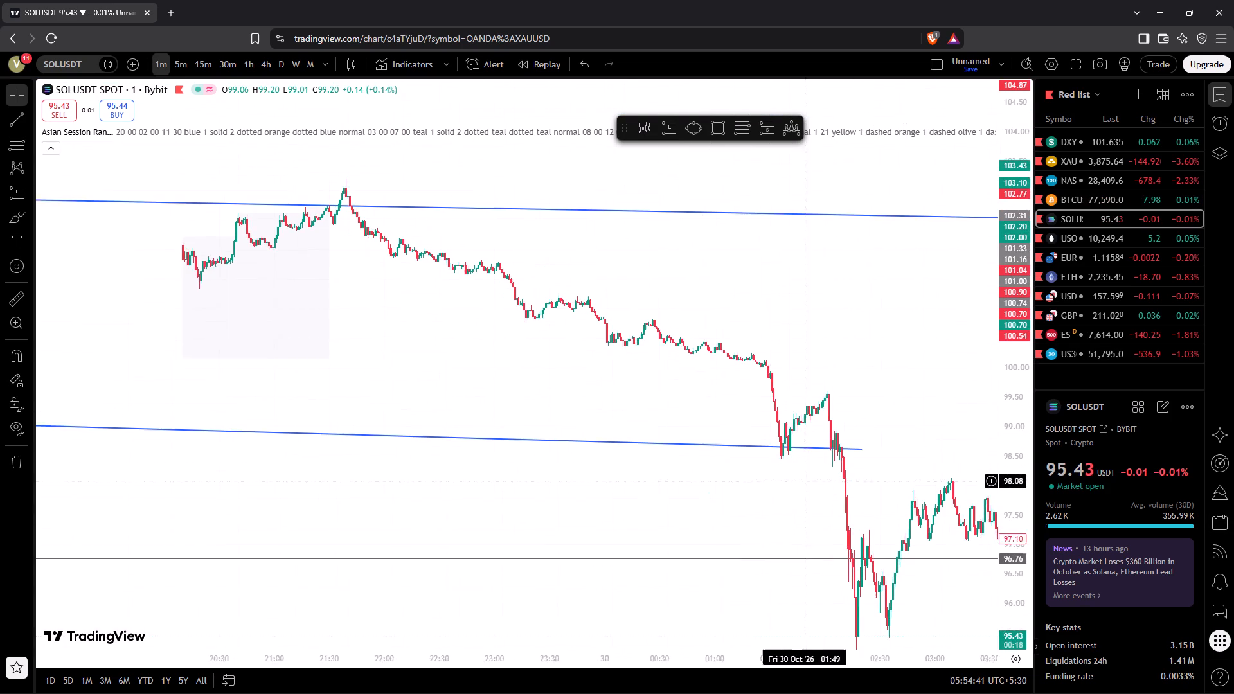
Examine the 1-minute SOLUSDT price action from the 29 October peak at the upper descending trendline down to the 30 October drop.
drag(812, 484, 818, 488)
drag(785, 403, 827, 441)
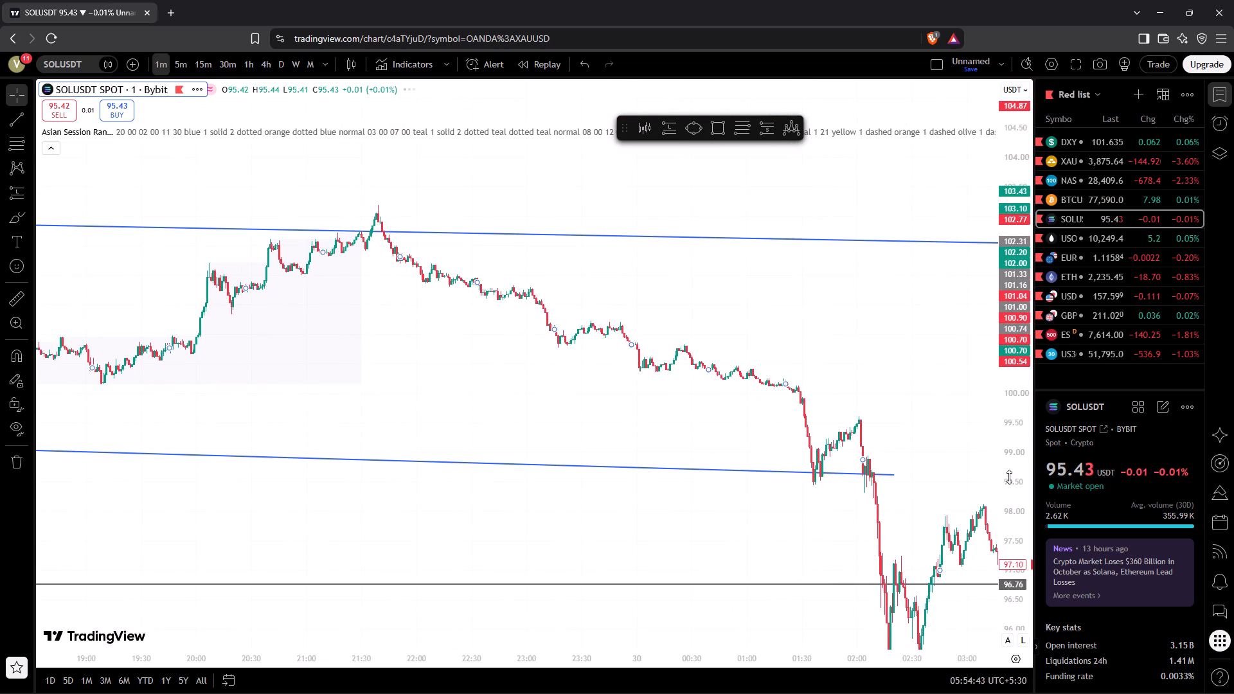
drag(1008, 477, 985, 227)
drag(468, 422, 712, 451)
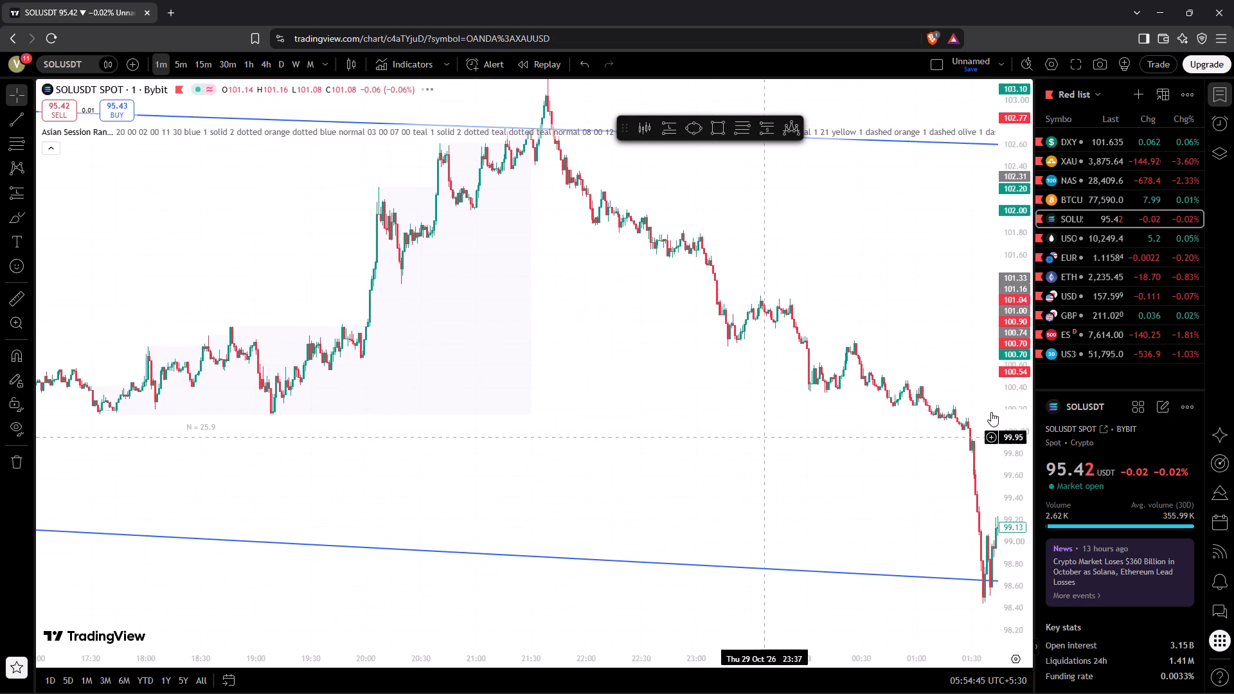
drag(1014, 472, 985, 235)
drag(646, 285, 623, 451)
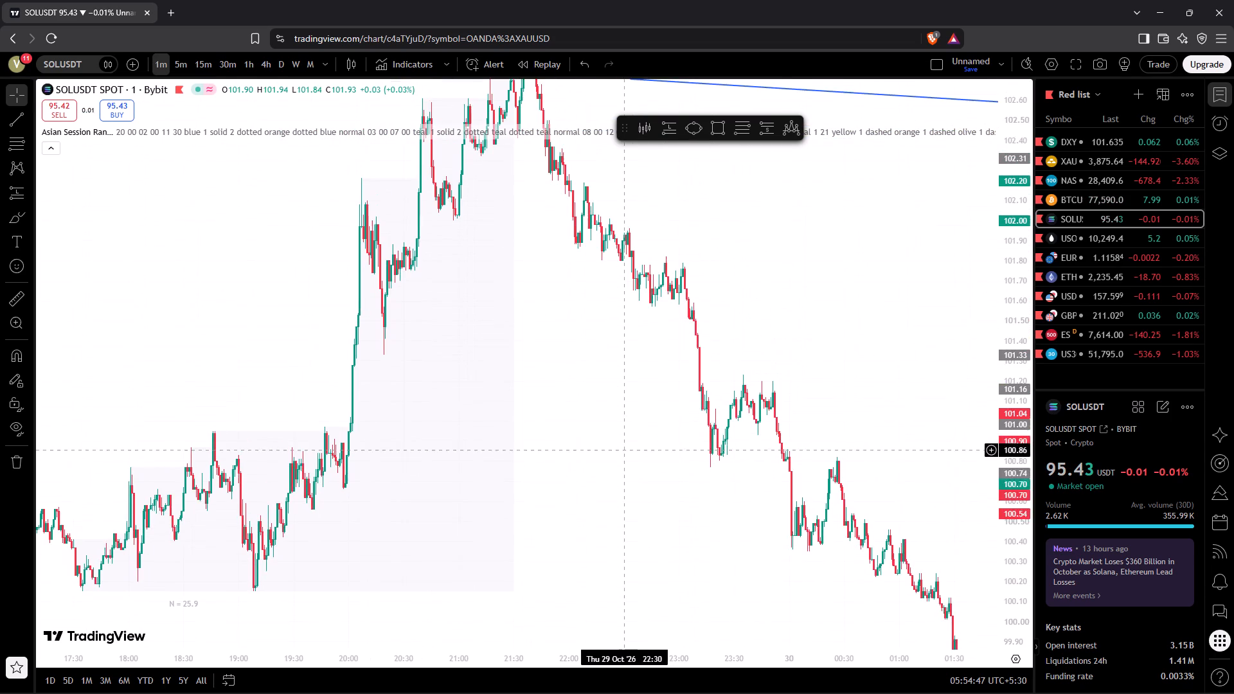
drag(619, 488, 609, 561)
drag(605, 528, 598, 614)
drag(550, 656, 521, 676)
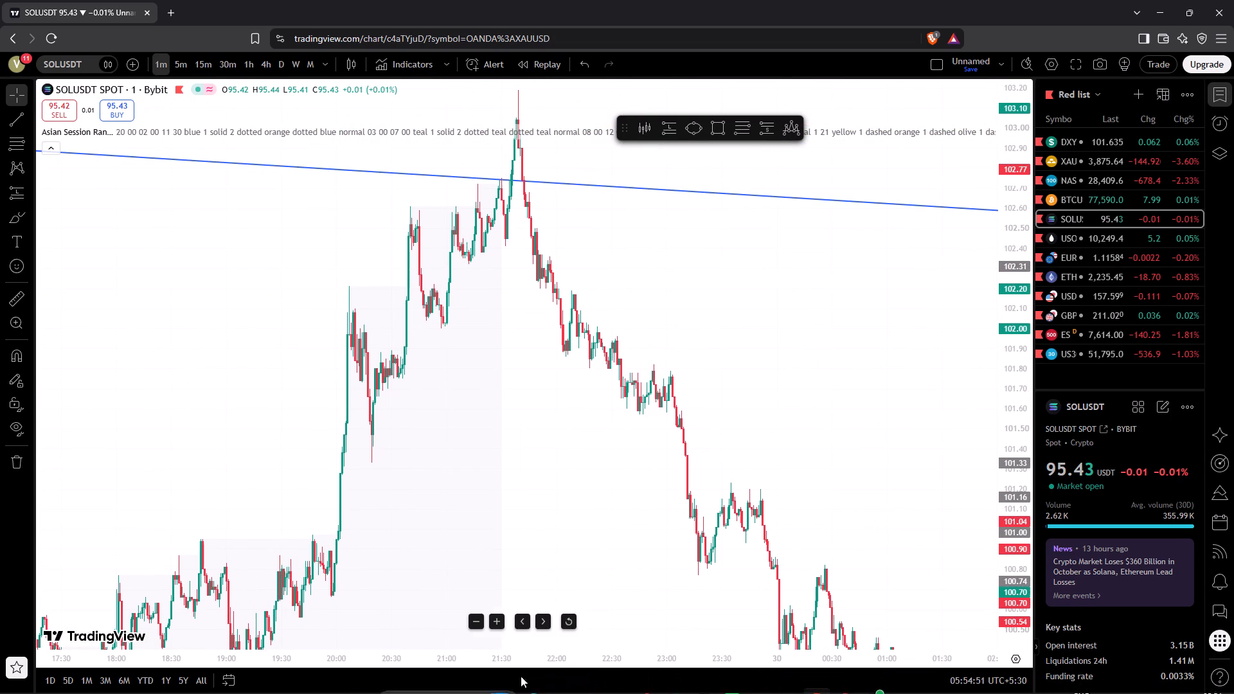
drag(521, 676, 404, 676)
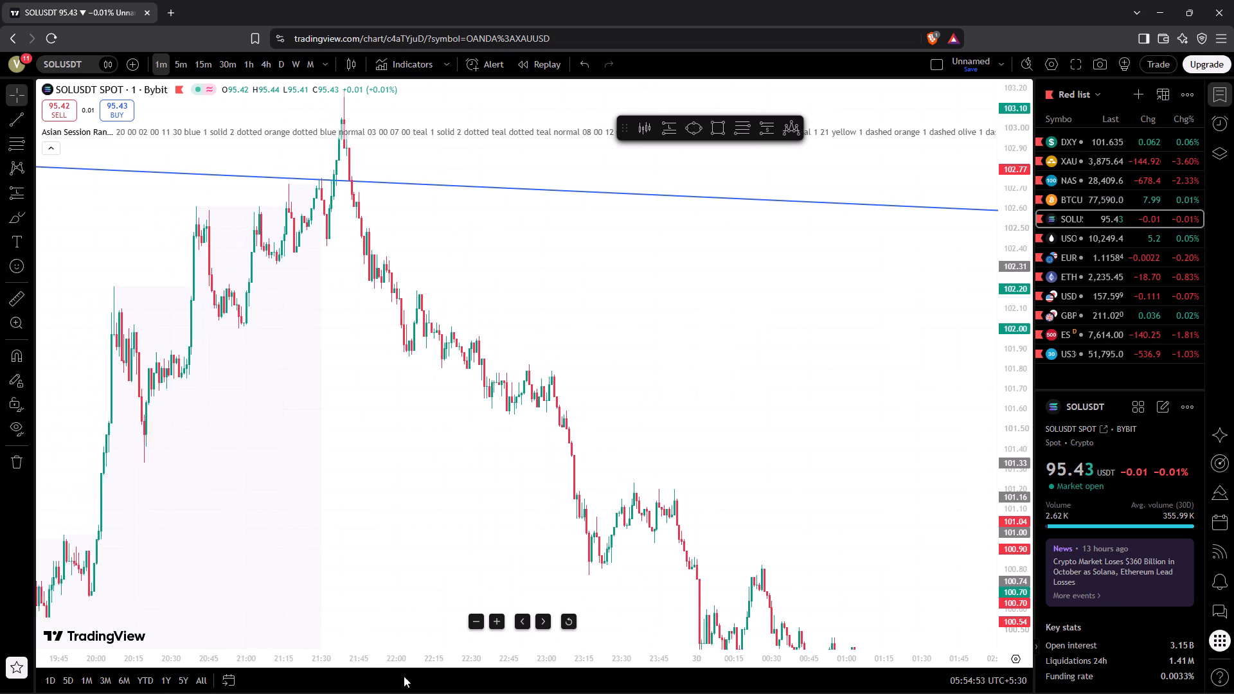
drag(404, 676, 499, 670)
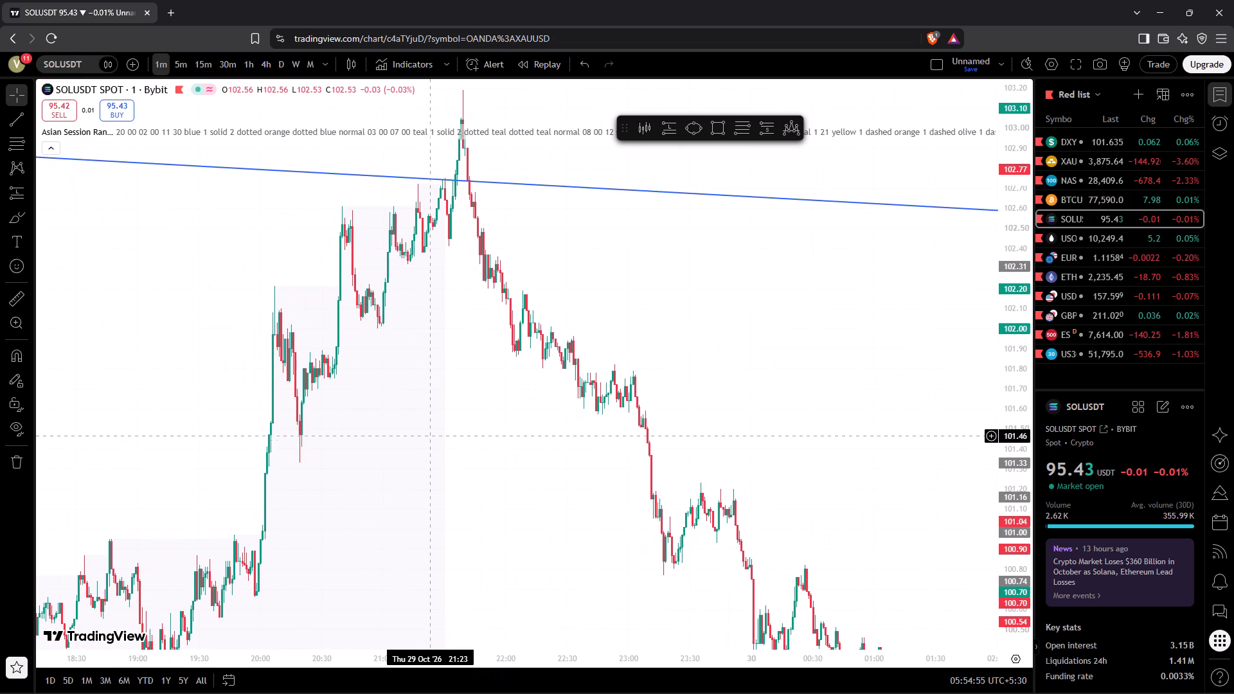
drag(431, 434, 467, 467)
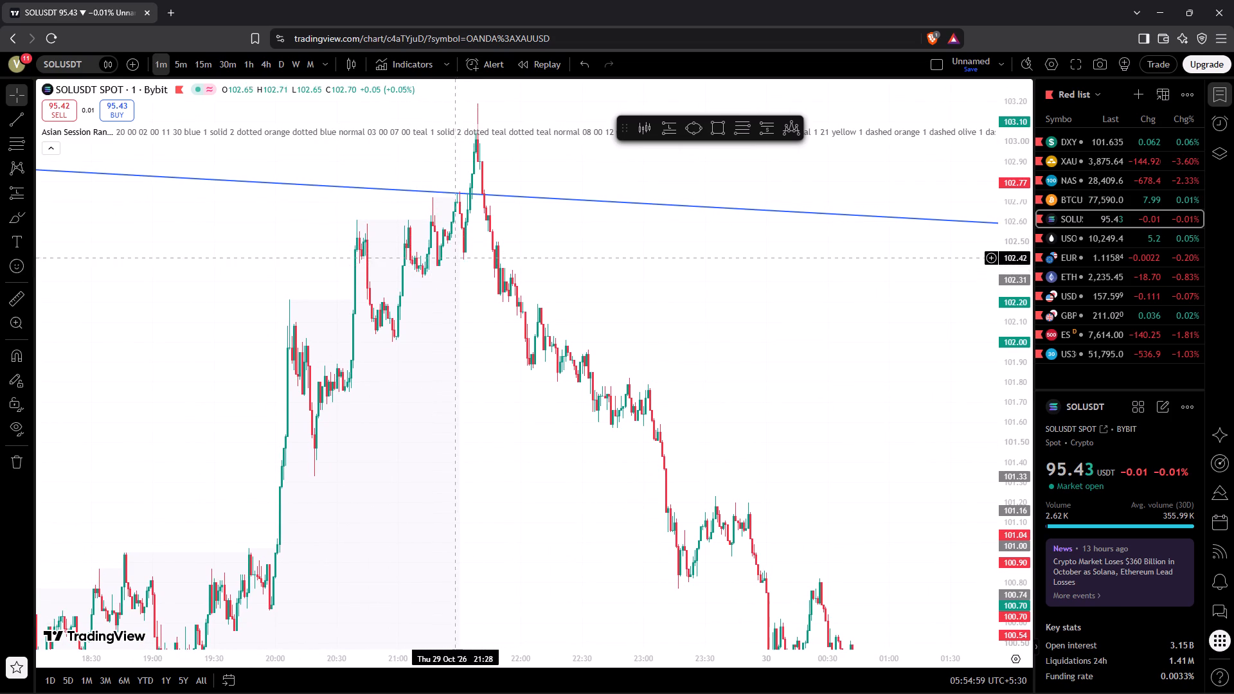
Switch SOLUSDT to the 5-minute timeframe and examine the 29 October peak and the decline from the upper descending trendline.
click(184, 73)
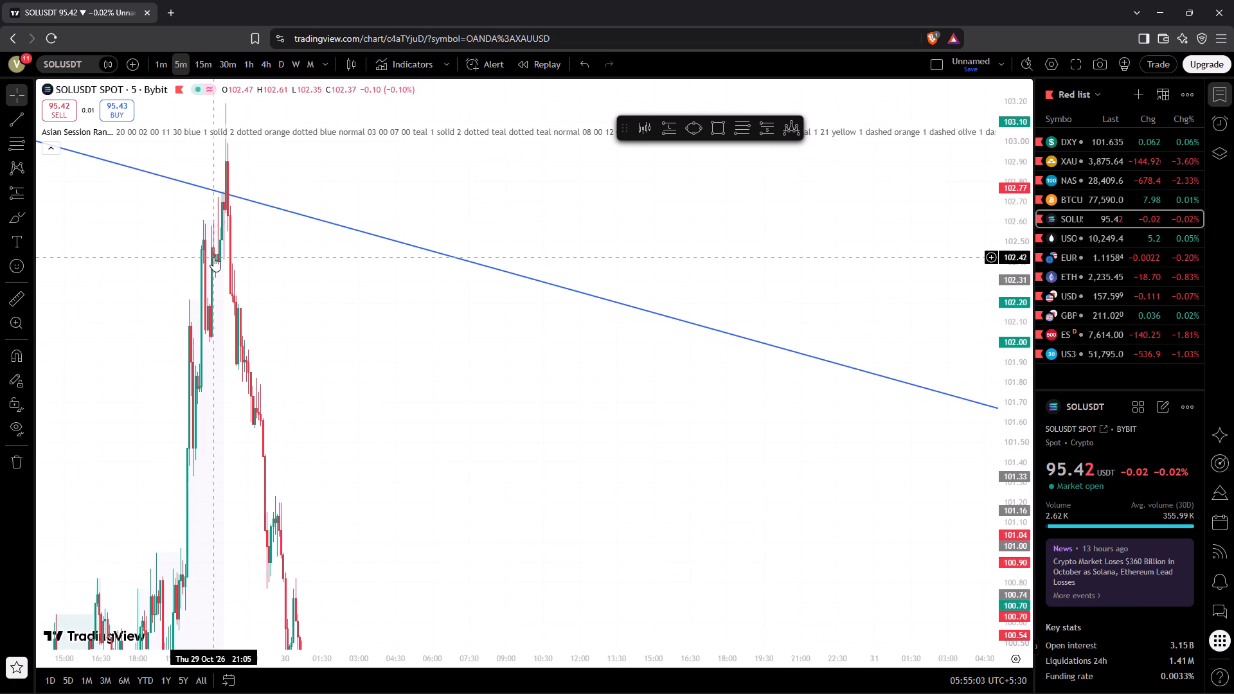
click(163, 63)
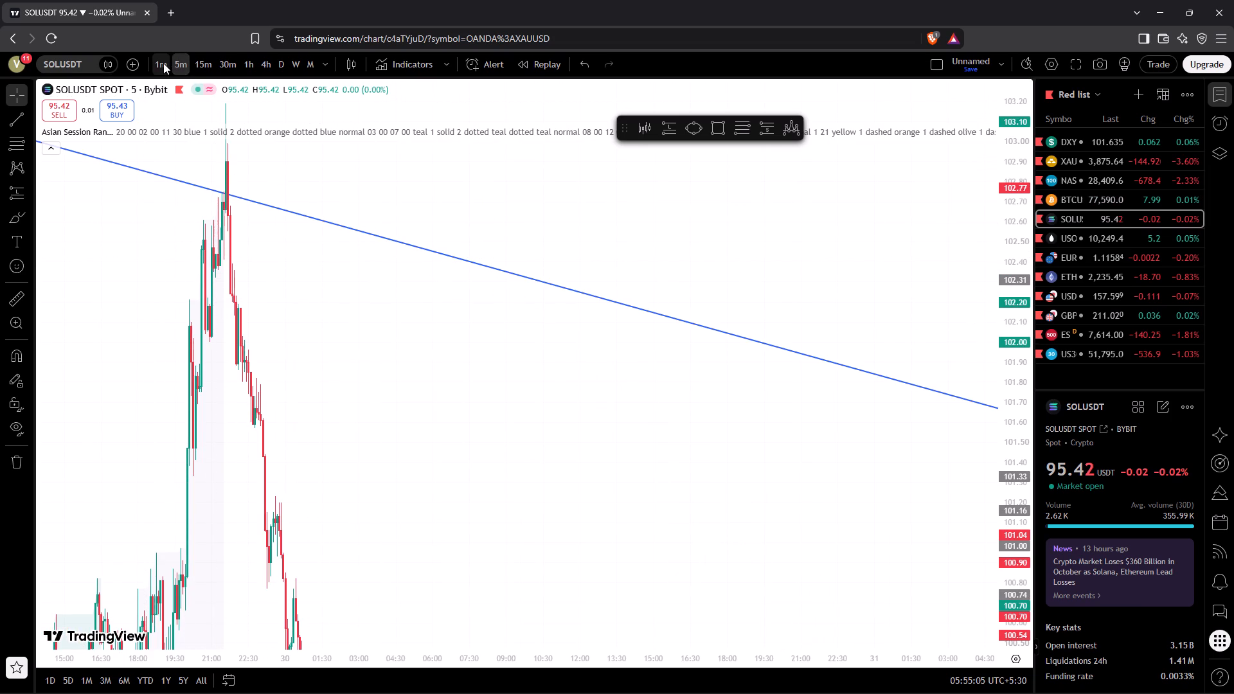
drag(319, 422, 630, 341)
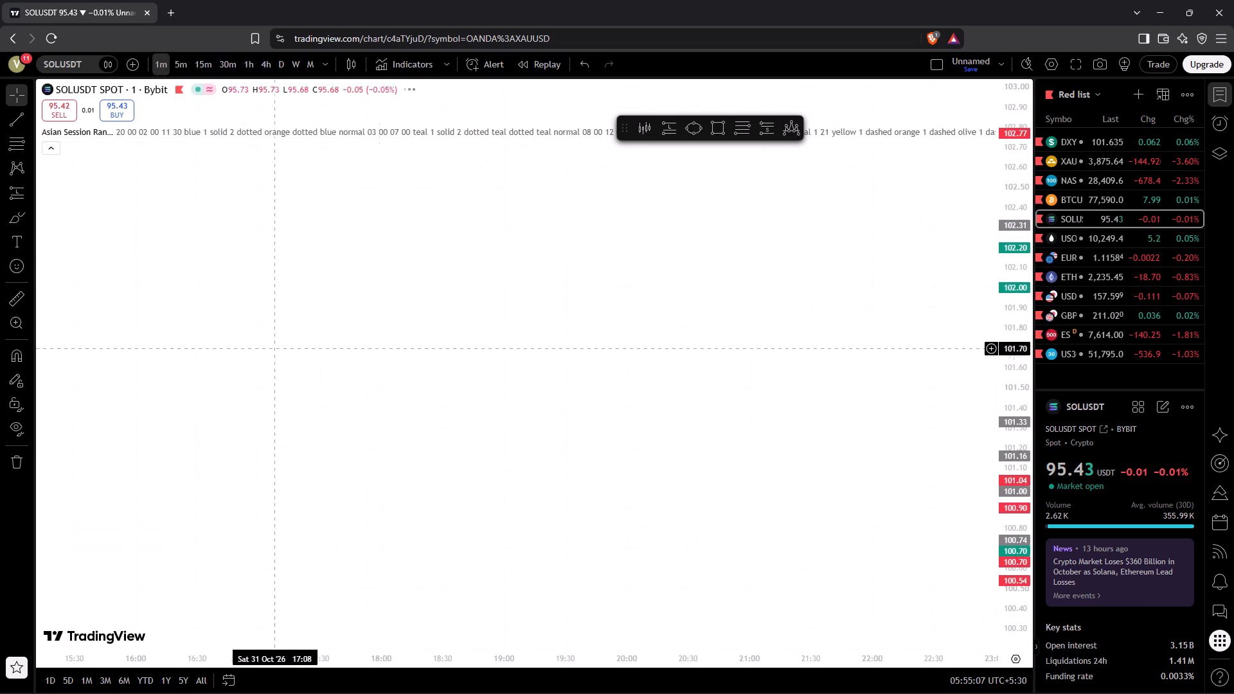
drag(245, 355, 0, 506)
drag(570, 397, 387, 368)
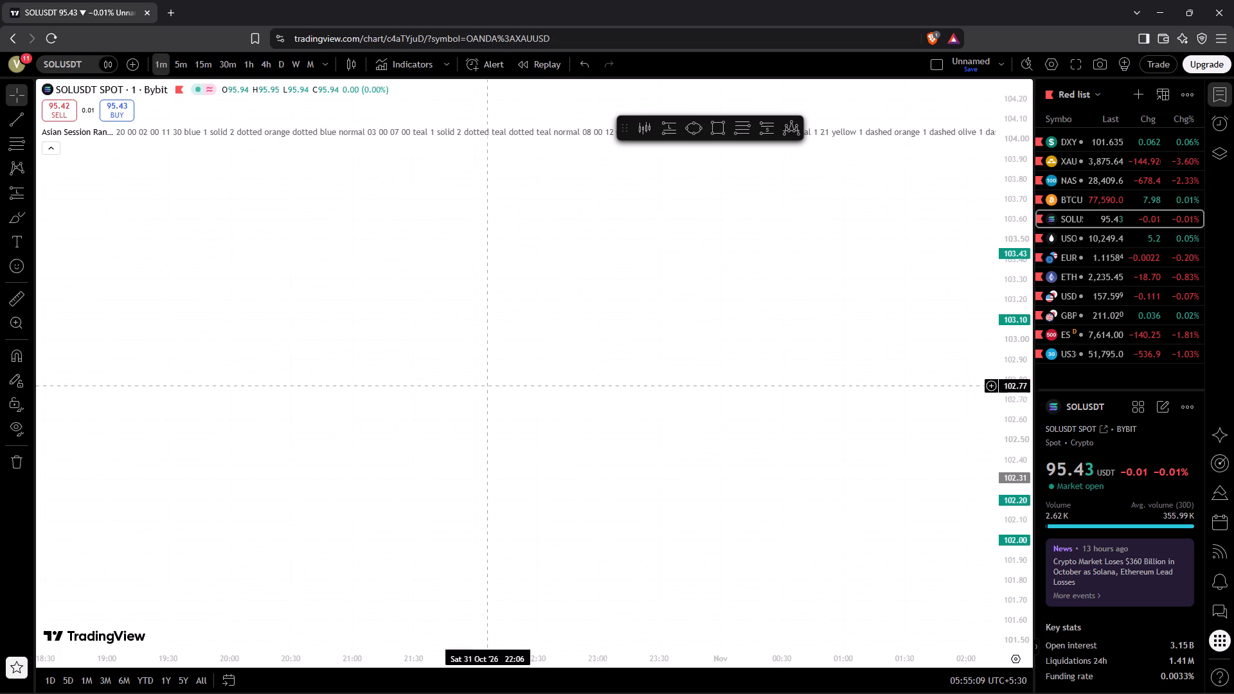
drag(387, 368, 0, 329)
click(175, 57)
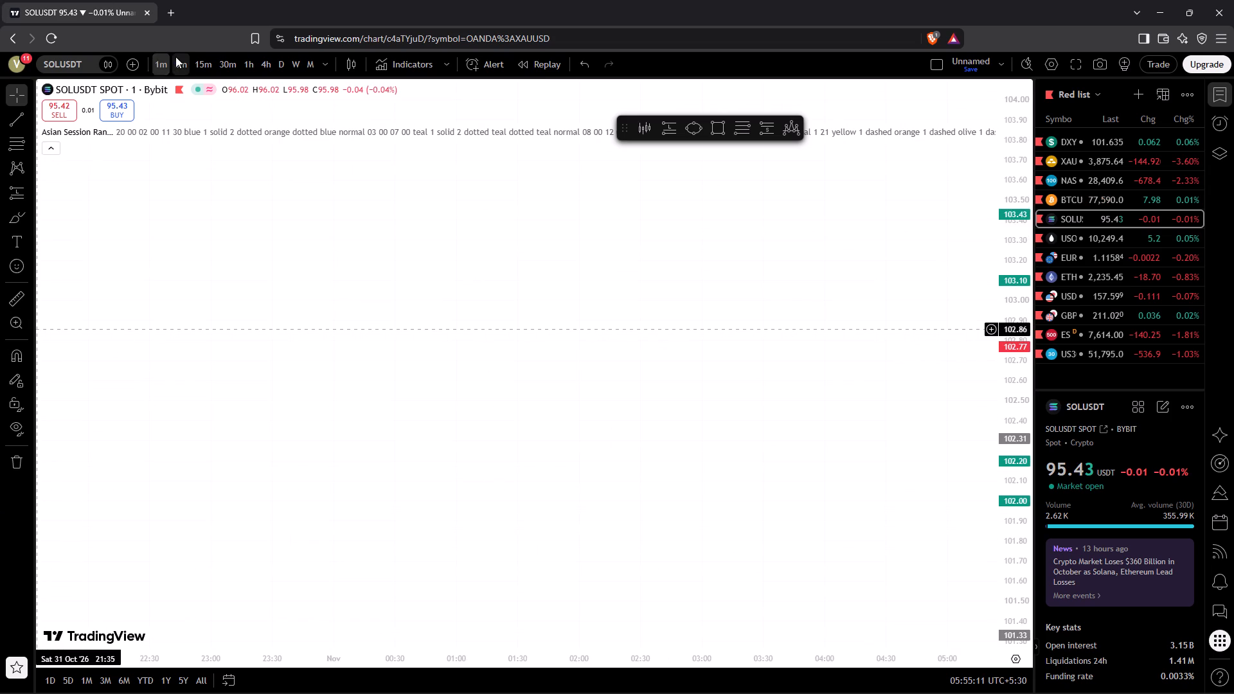
drag(287, 283, 859, 260)
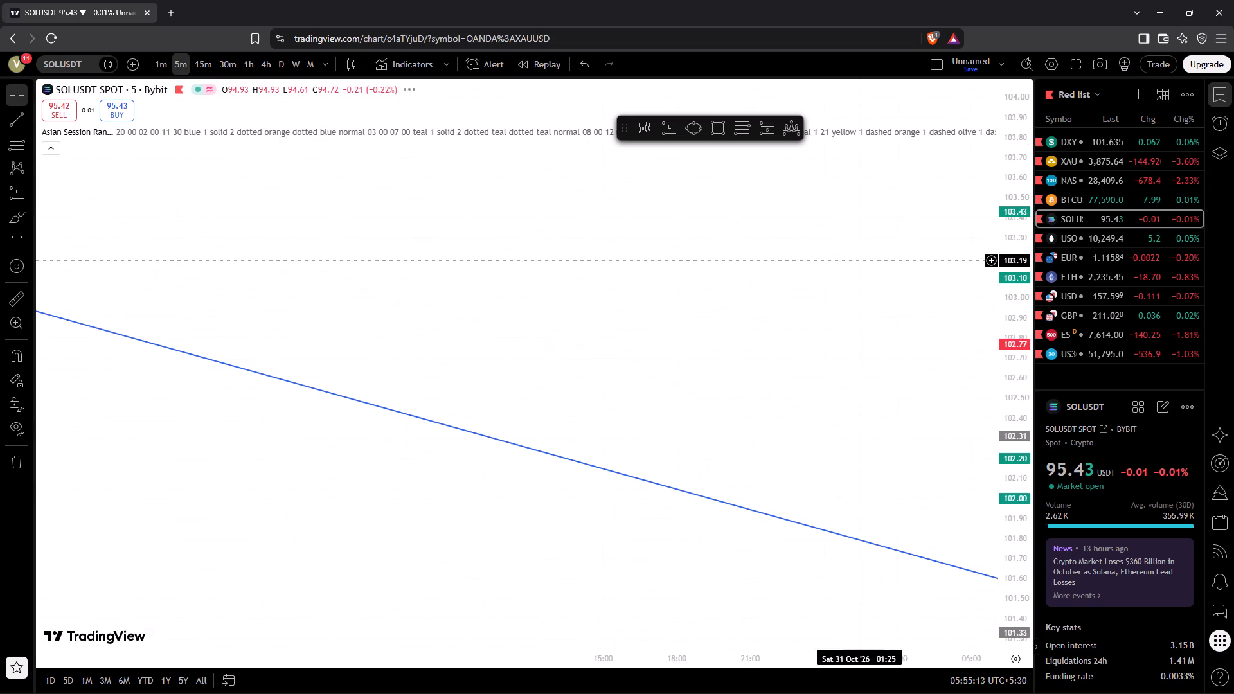
click(264, 389)
drag(244, 413, 545, 254)
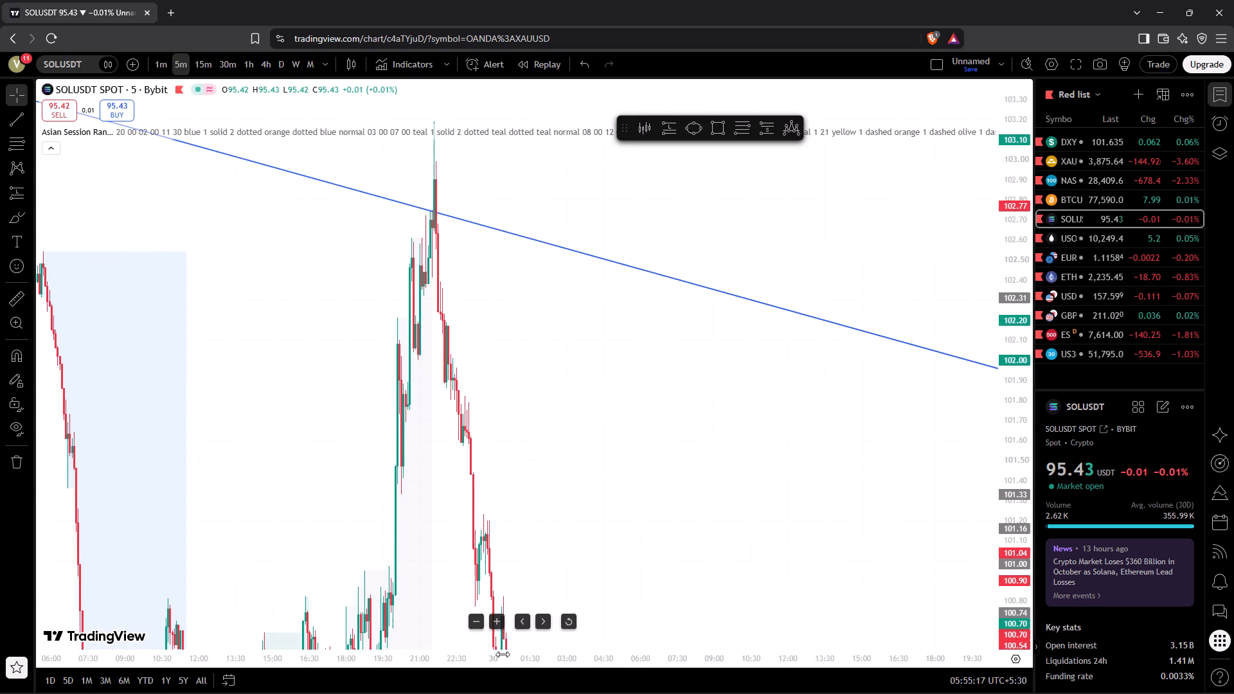
drag(503, 654, 269, 668)
drag(321, 442, 620, 253)
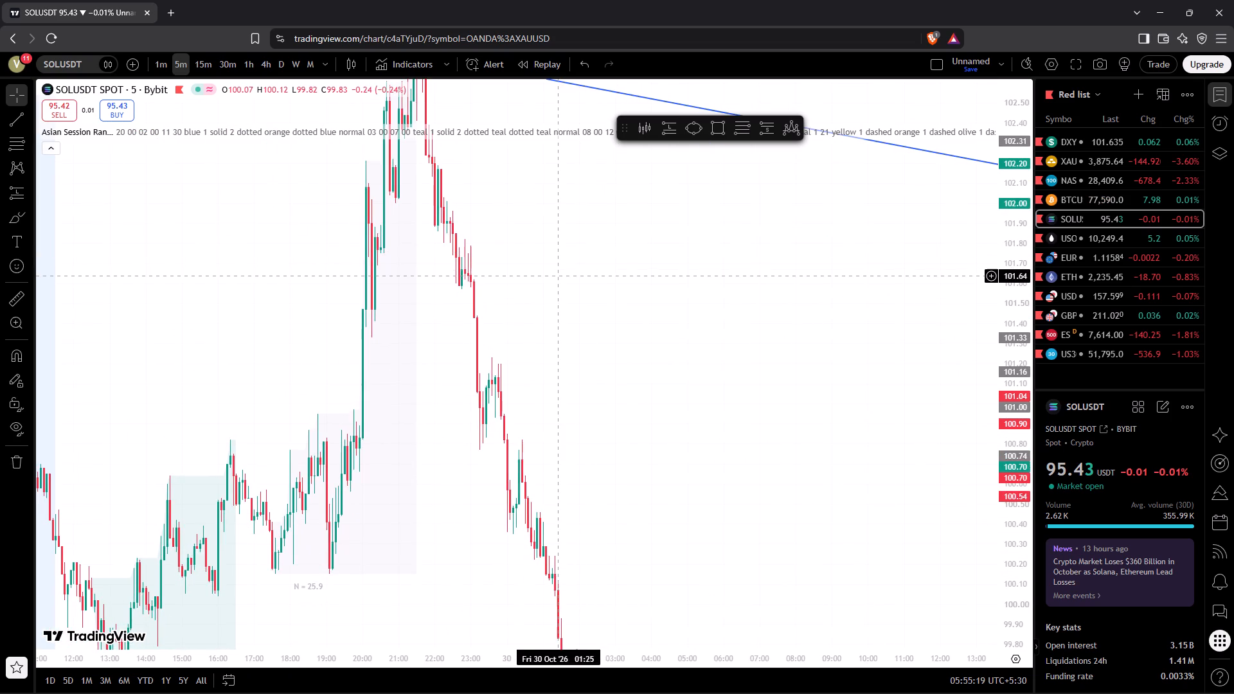
drag(558, 274, 658, 400)
drag(648, 336, 664, 382)
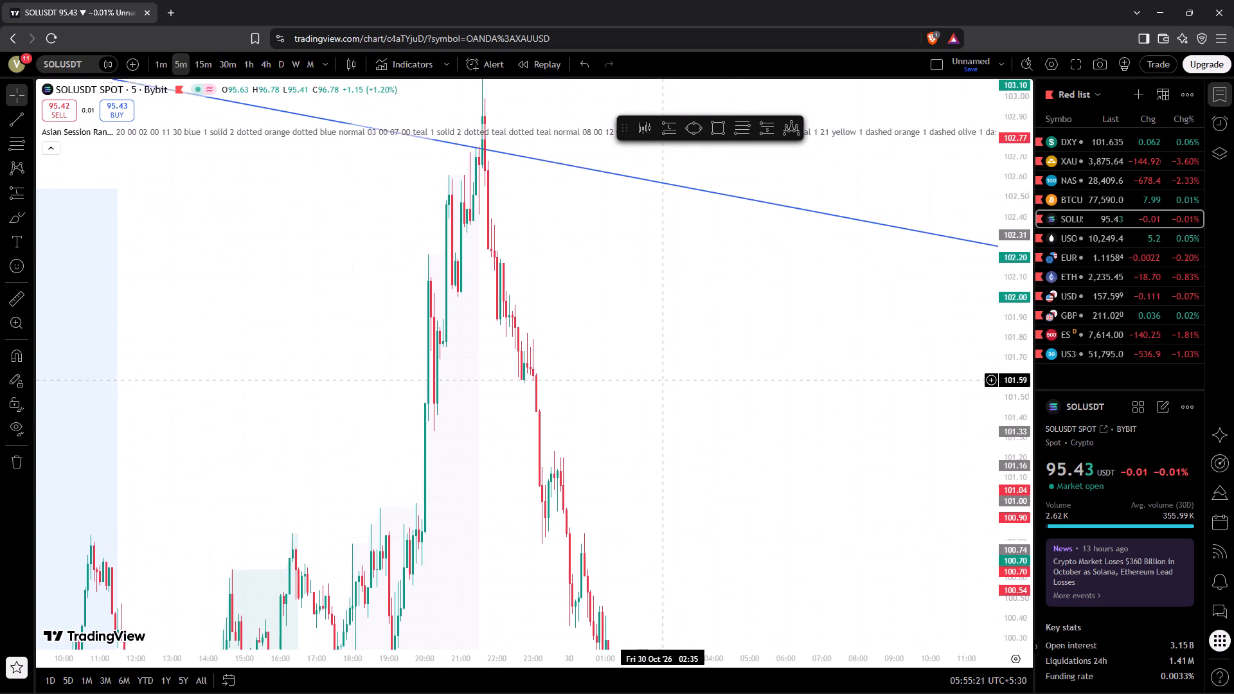
drag(664, 382, 665, 384)
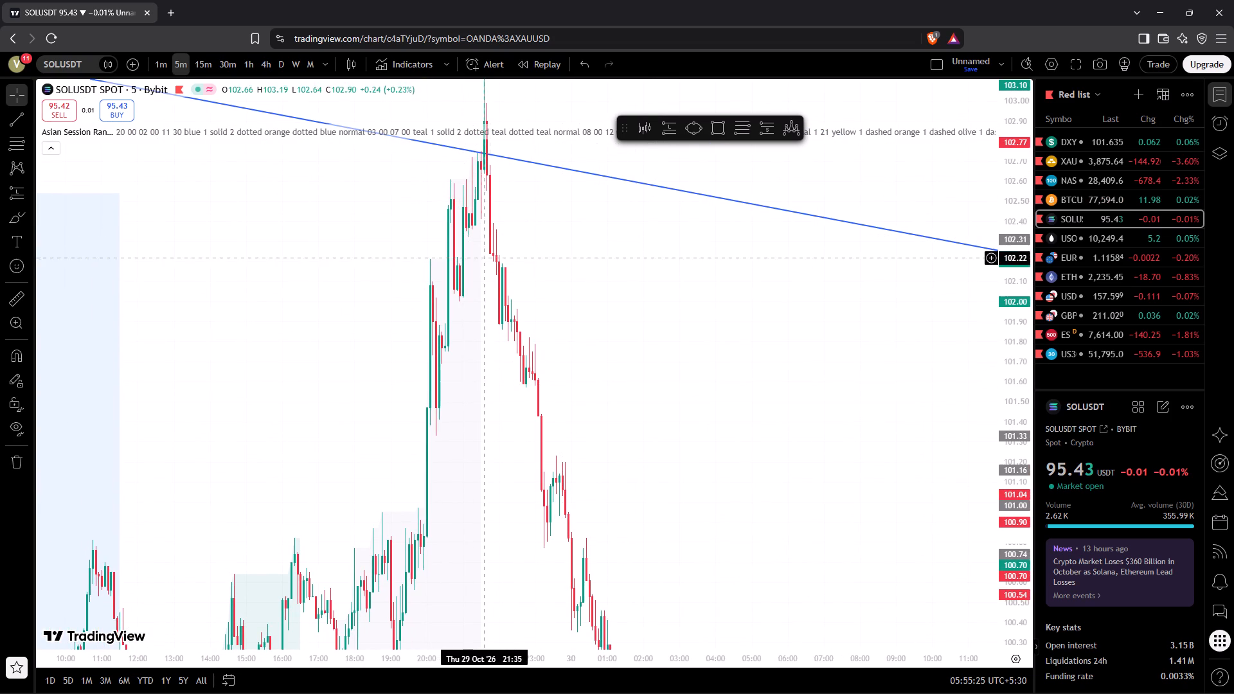
Place a short position at about 102.23 on 29 October at 21:55, just below the upper trendline peak.
click(759, 123)
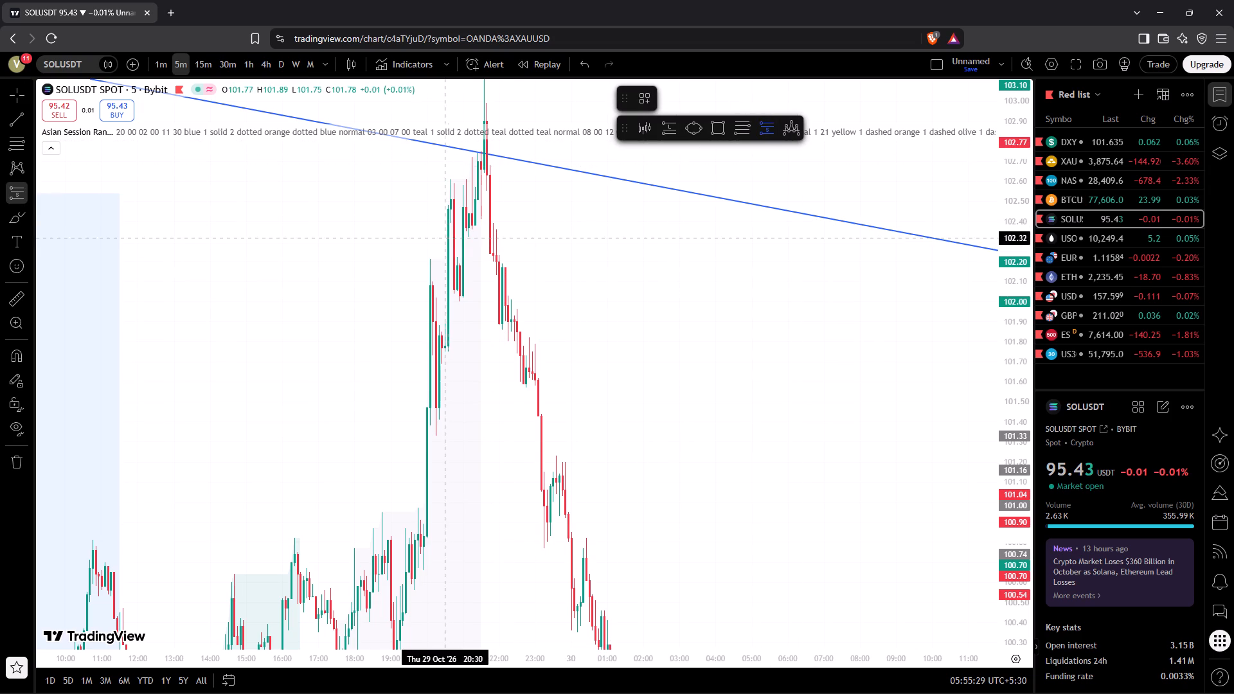
click(496, 256)
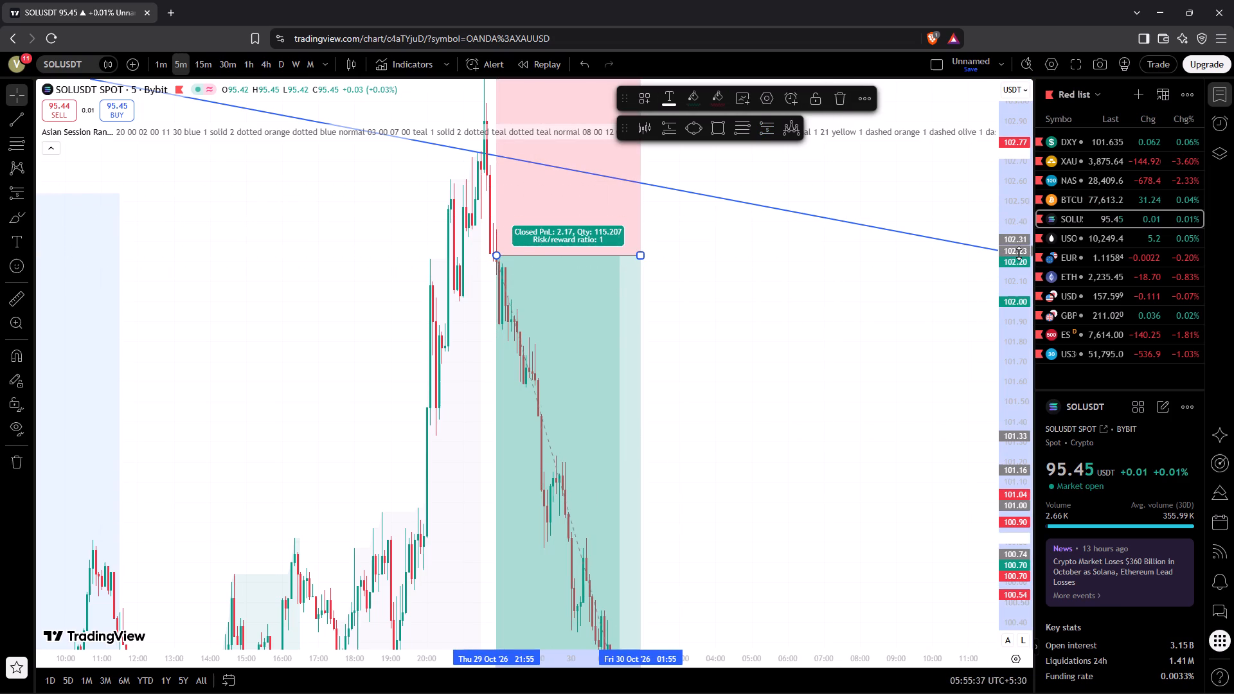
Set the new short position's stop at about 102.98 and its target at about 99.23.
drag(1019, 253, 1064, 619)
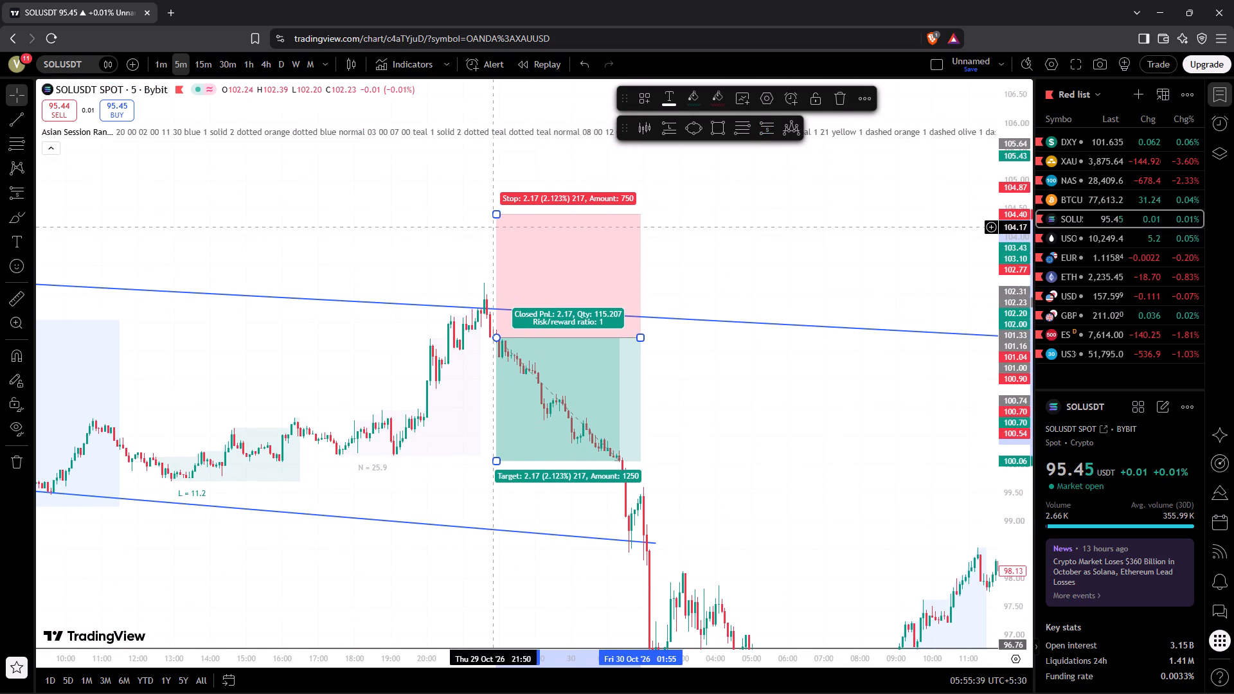
drag(496, 213, 529, 285)
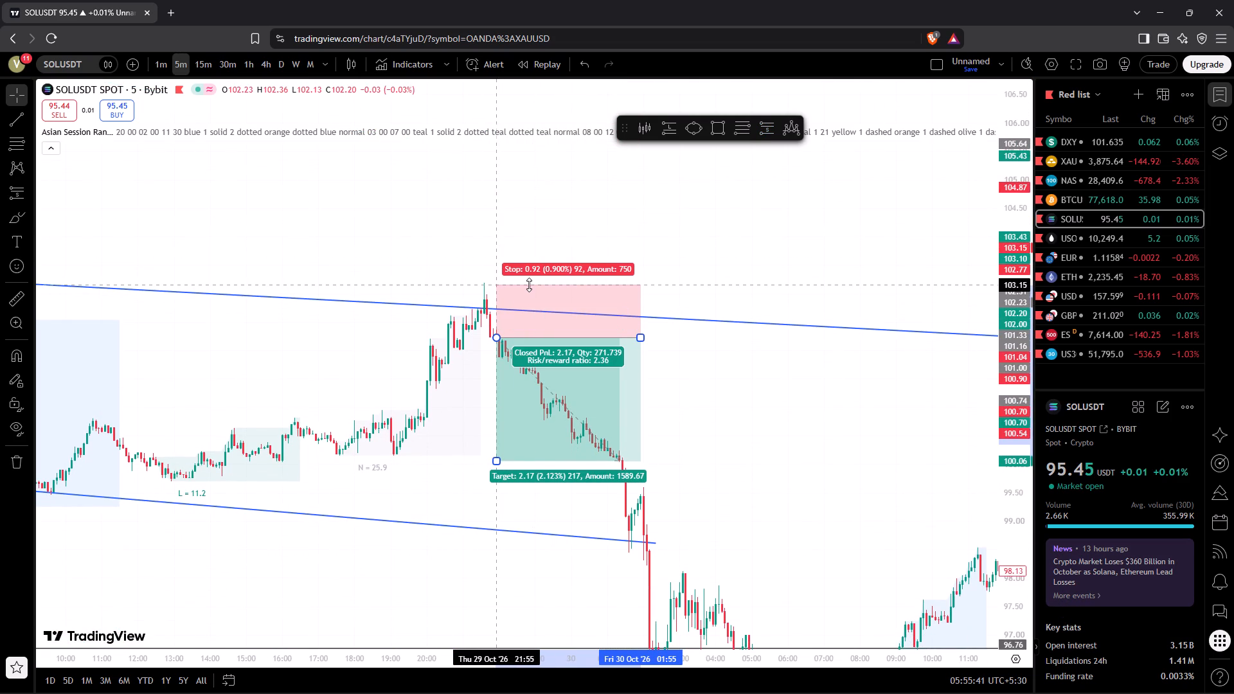
drag(529, 285, 529, 294)
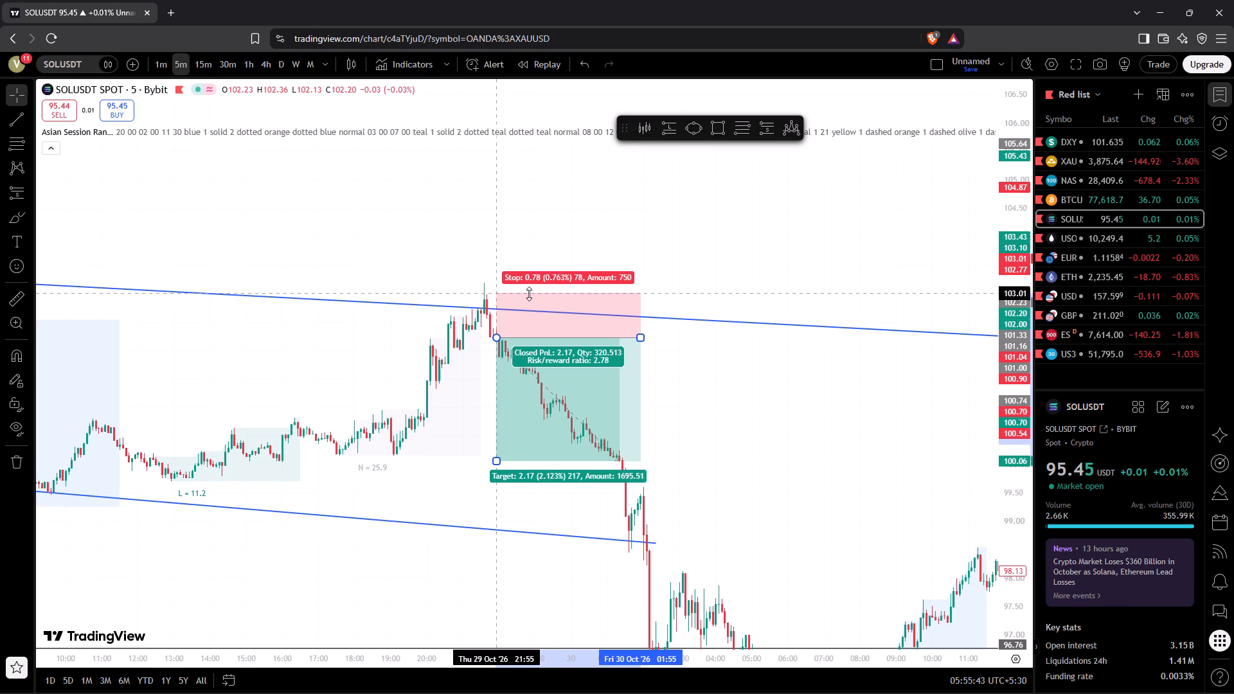
drag(529, 294, 529, 294)
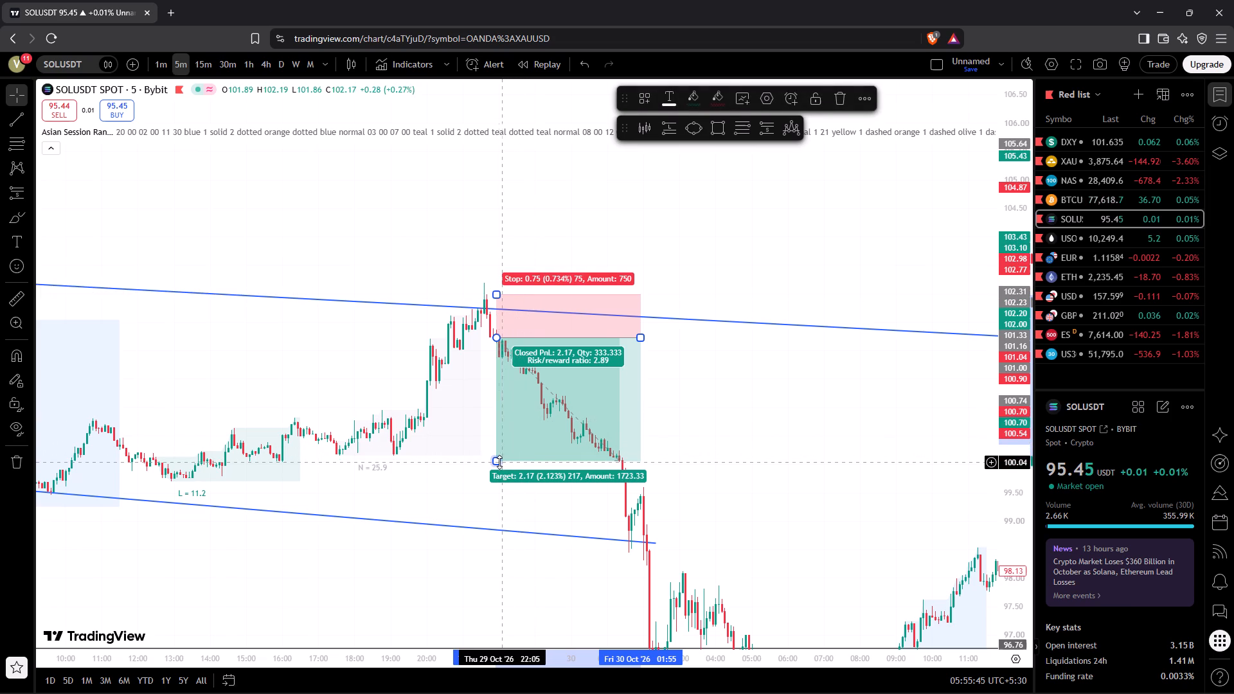
drag(499, 462, 508, 508)
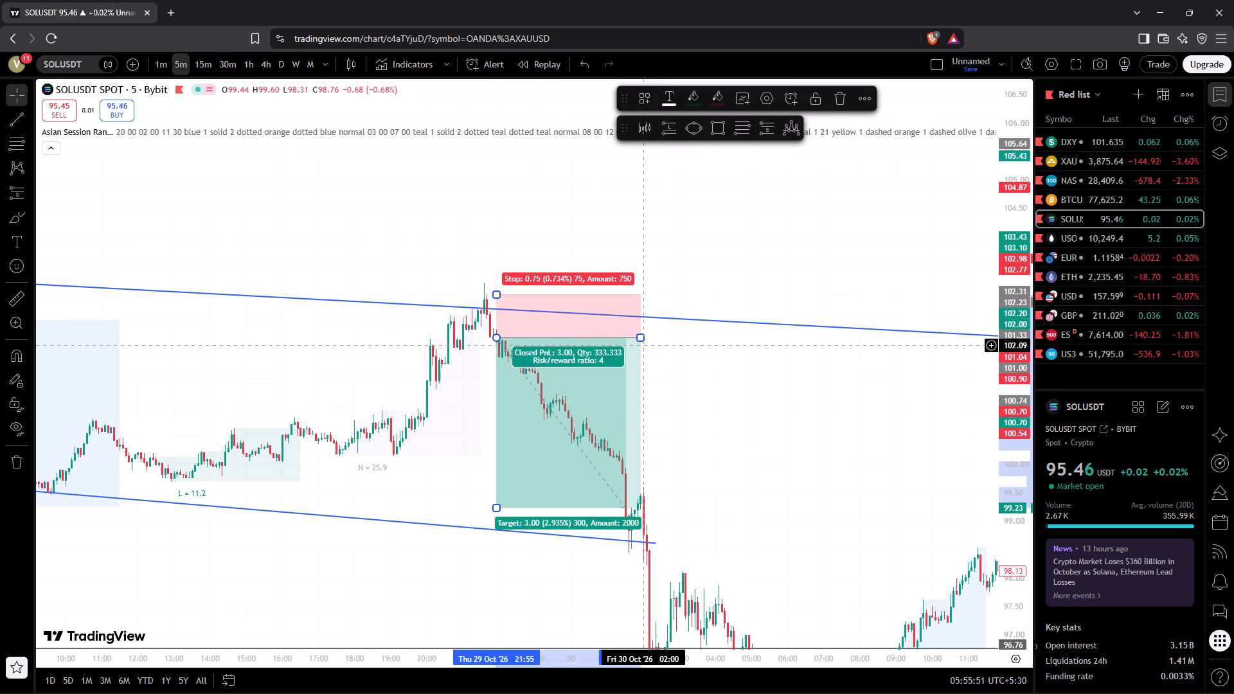
Shorten the short position so that it ends on 30 October at 01:30, and deselect it.
drag(641, 338, 625, 339)
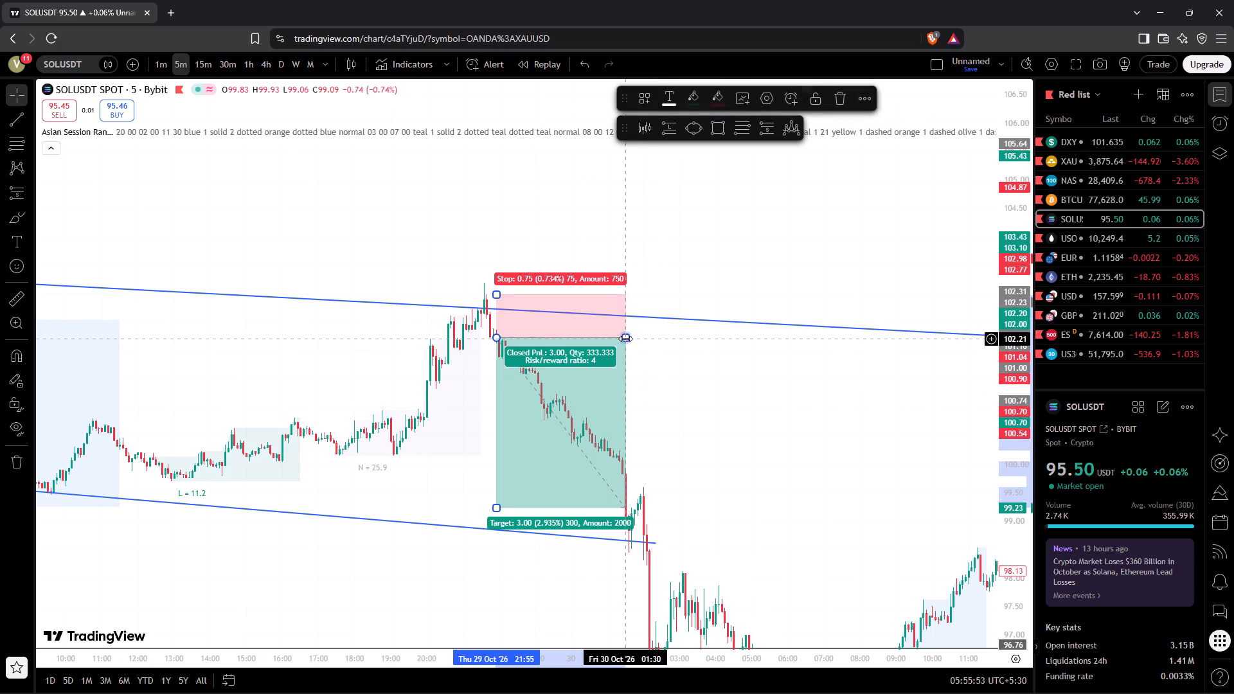
click(663, 378)
Switch SOLUSDT to the 1-minute timeframe and go back to the short position before the 30 October drop.
click(156, 58)
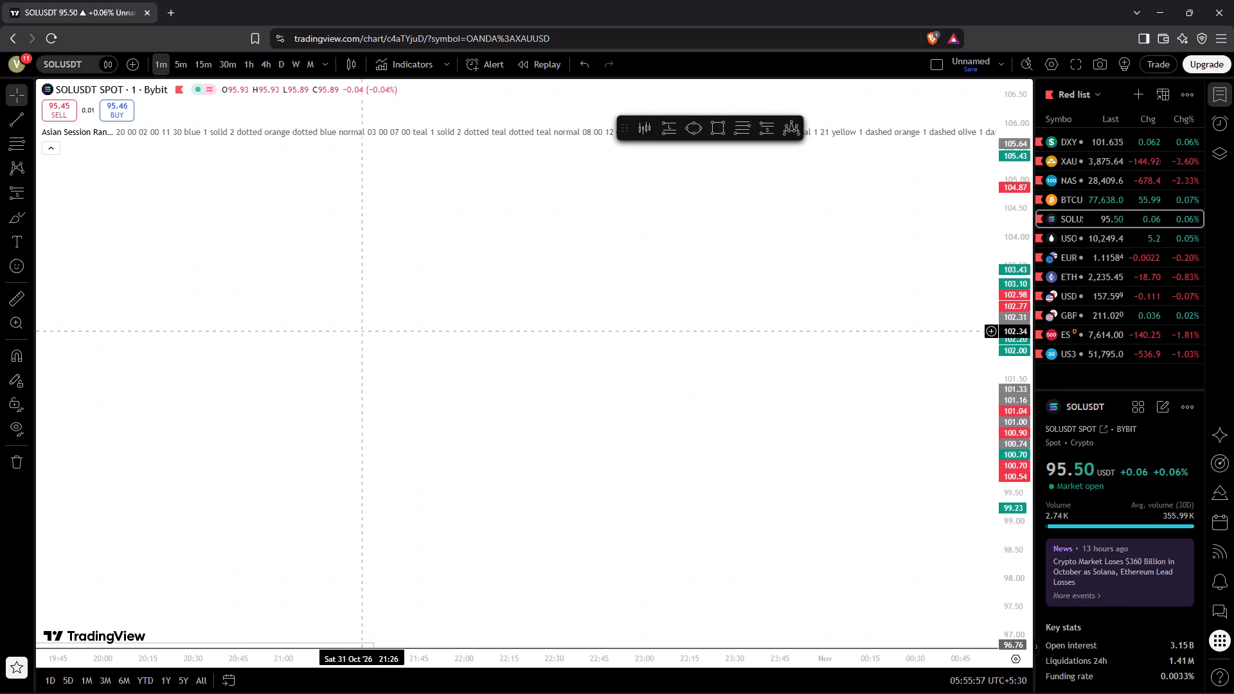
drag(361, 332, 873, 42)
drag(442, 304, 1233, 360)
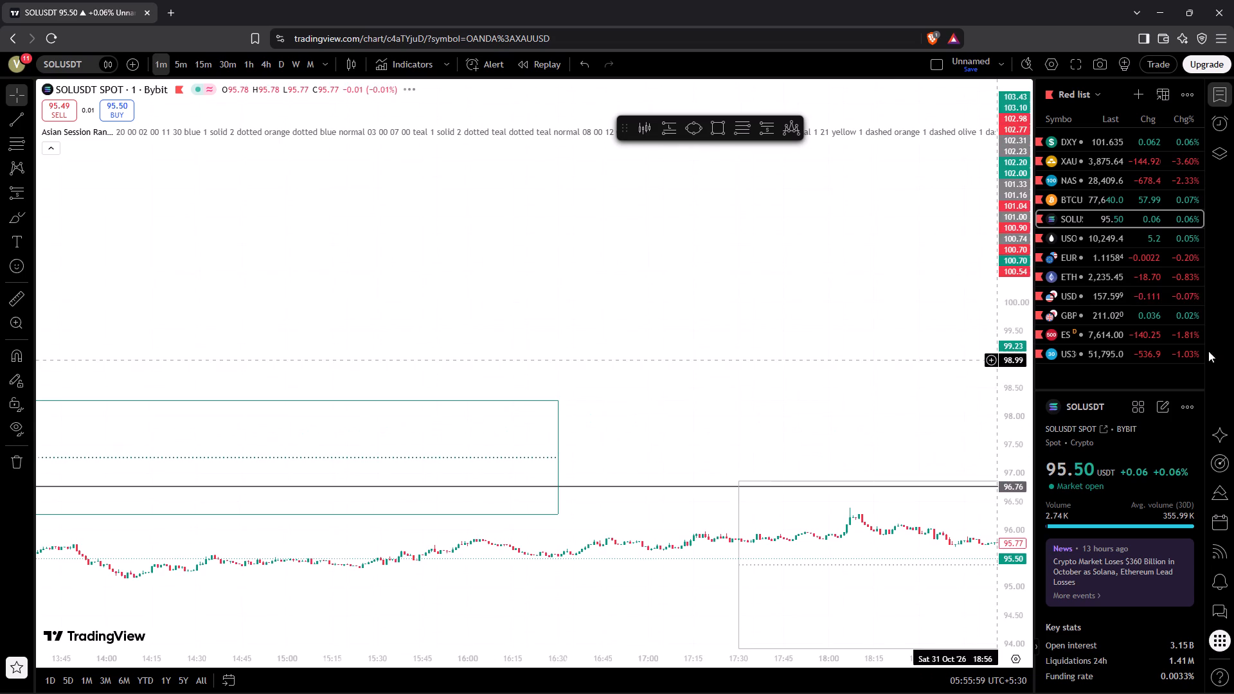
drag(582, 363, 1233, 204)
drag(549, 227, 1197, 382)
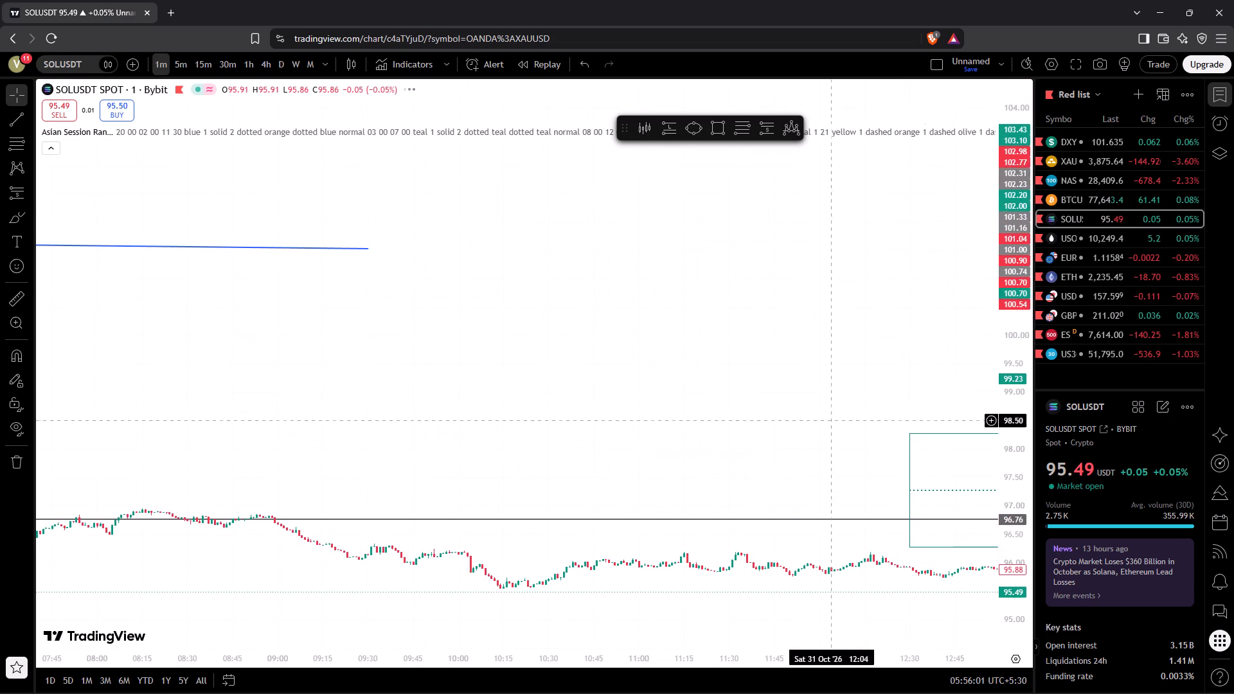
drag(677, 476, 1233, 442)
drag(626, 394, 1233, 353)
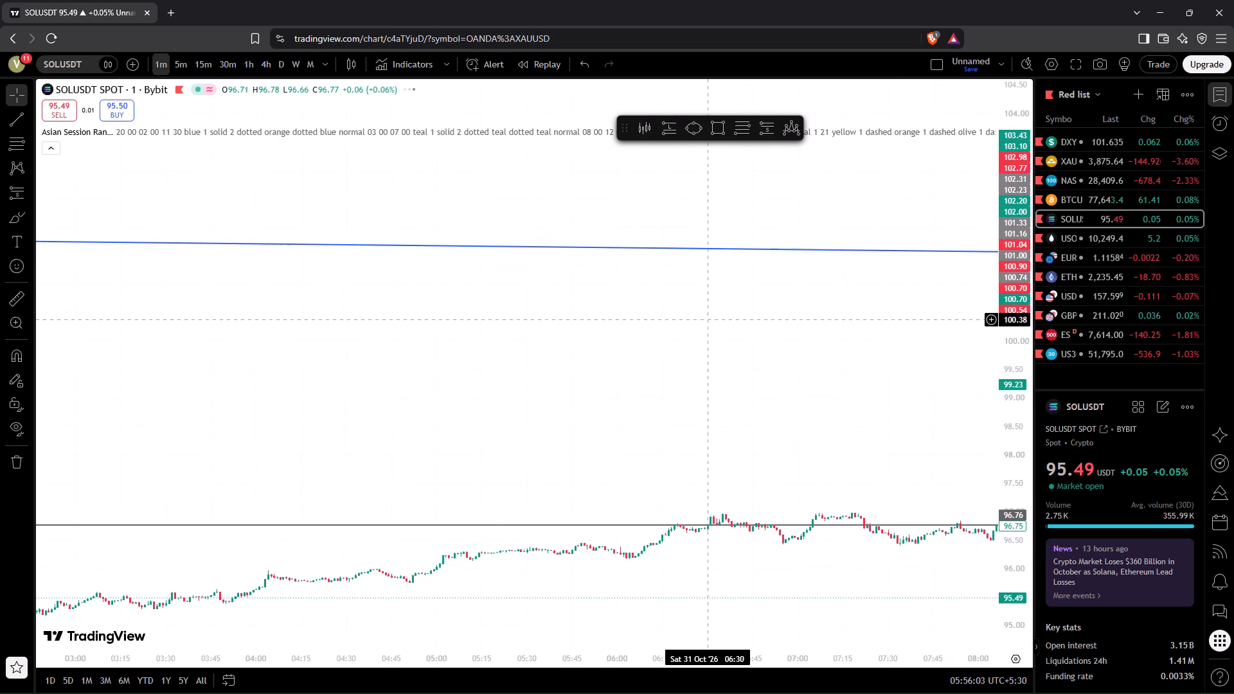
drag(706, 319, 1233, 247)
drag(562, 253, 1233, 100)
drag(373, 303, 994, 317)
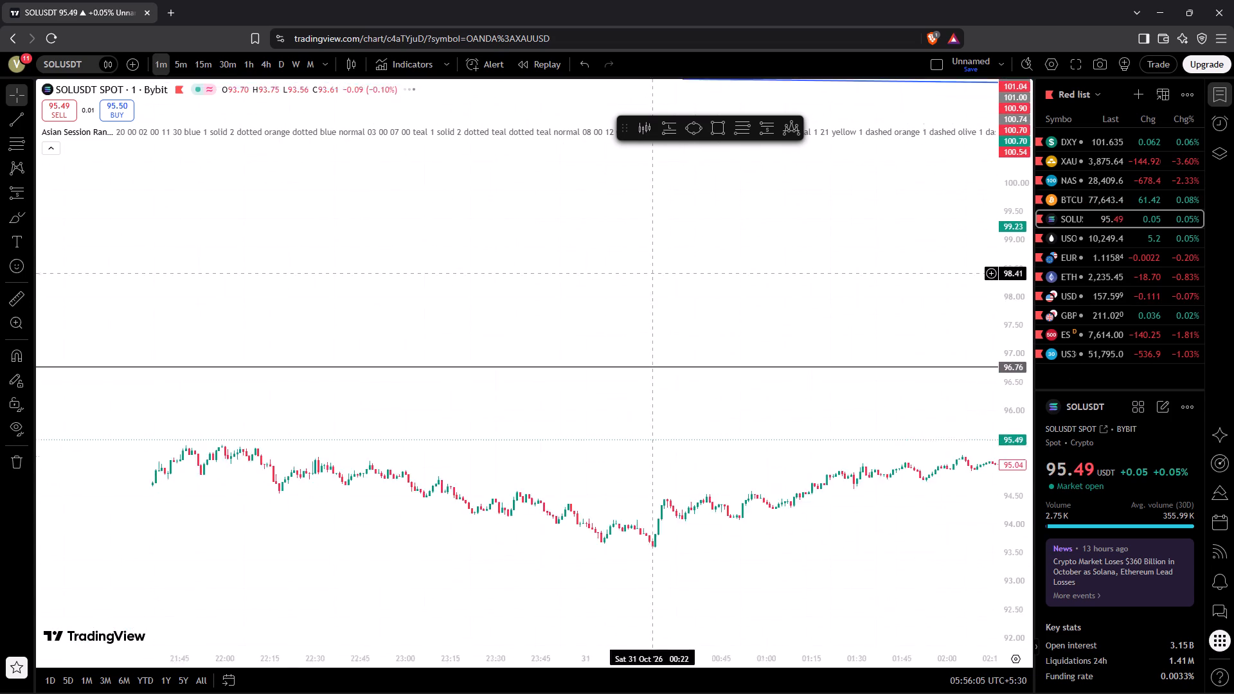
drag(994, 317, 1071, 355)
drag(436, 322, 1233, 275)
drag(521, 334, 903, 328)
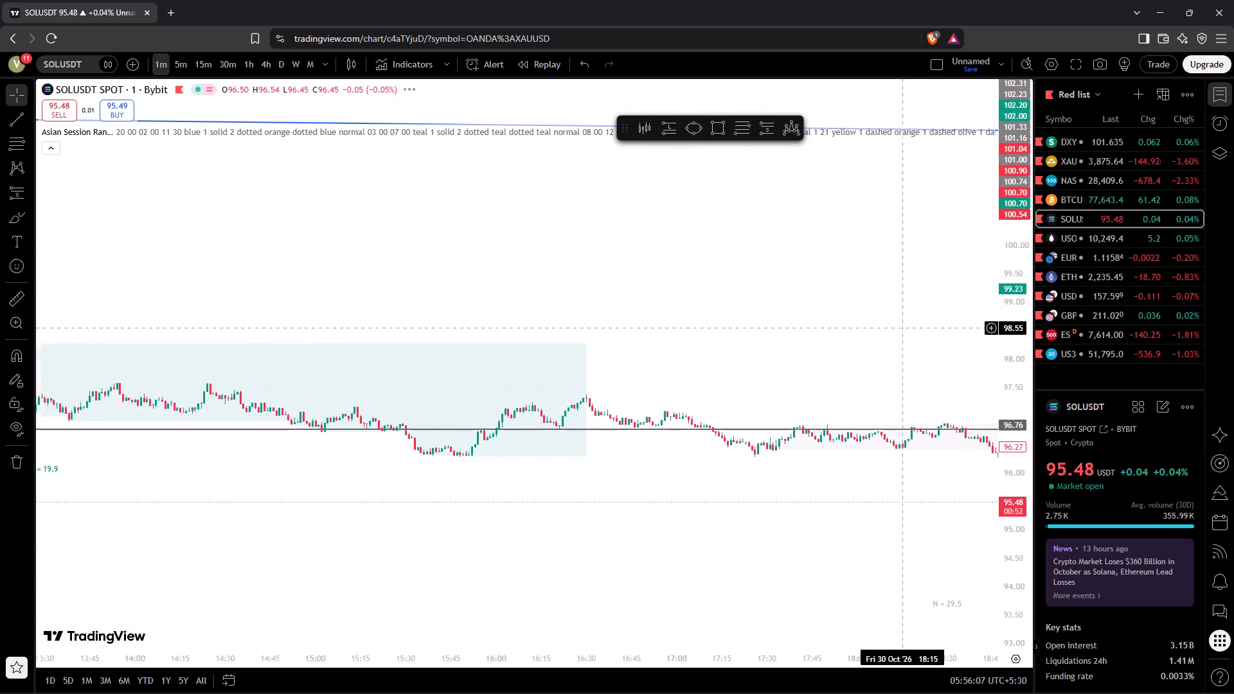
drag(479, 300, 1131, 395)
drag(683, 406, 1033, 338)
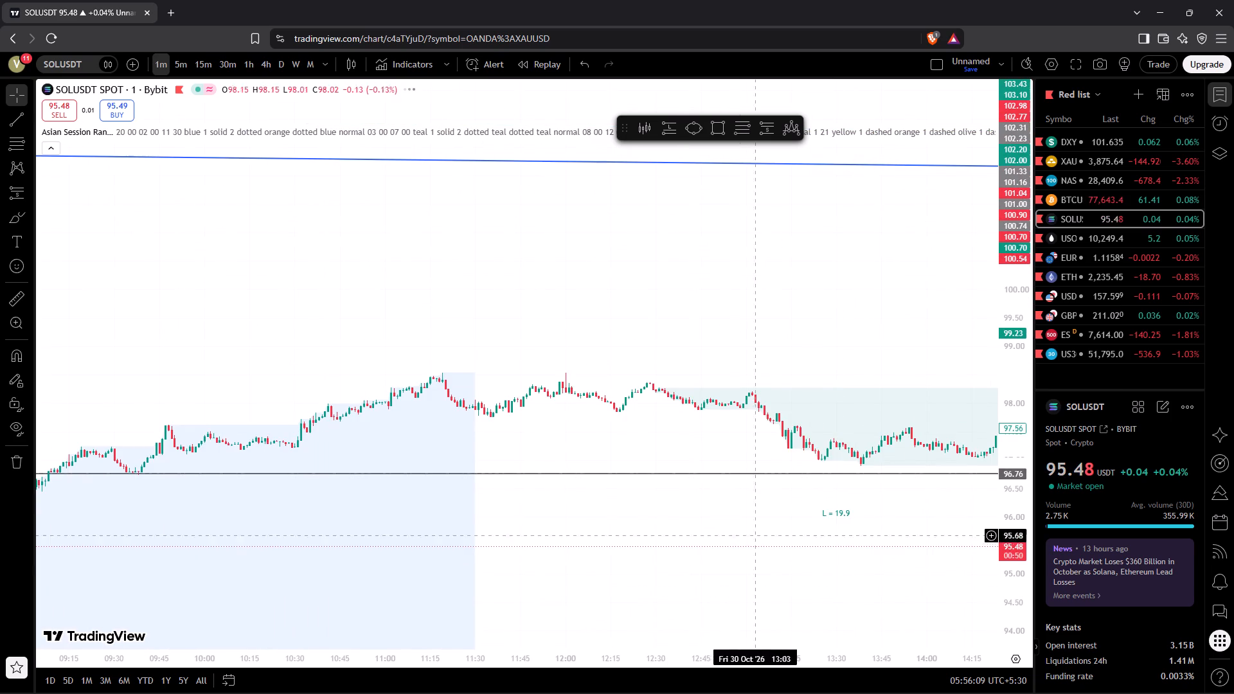
drag(636, 664, 1114, 507)
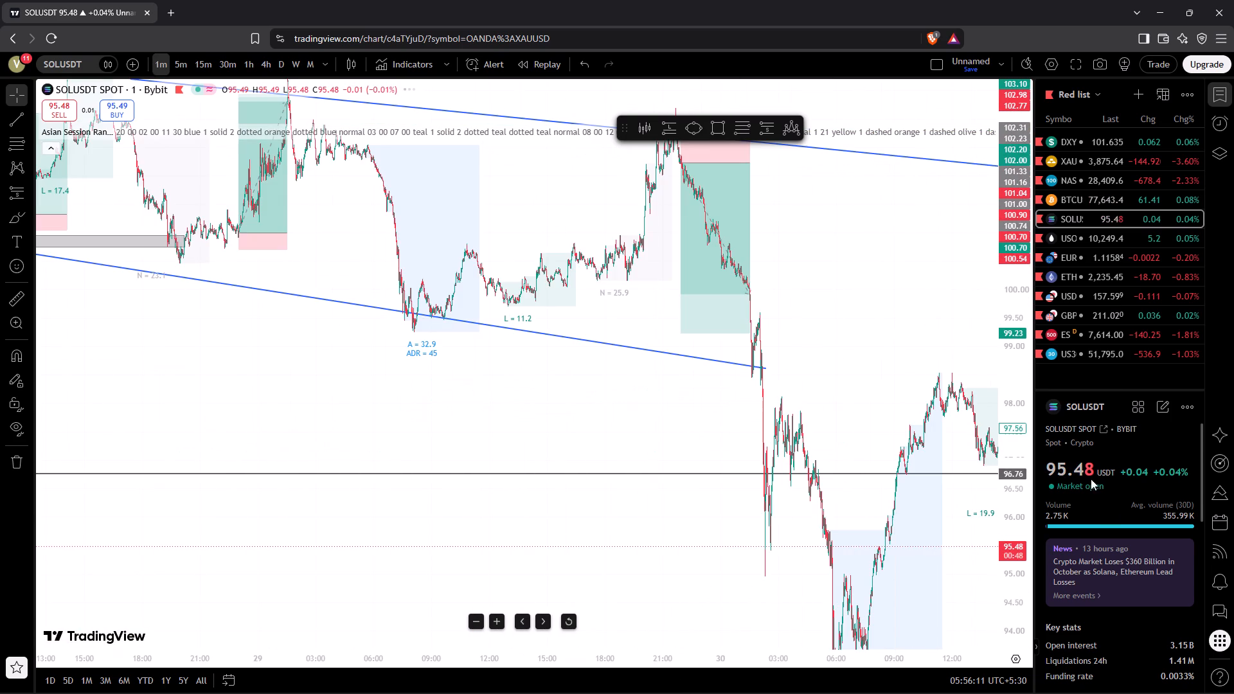
drag(817, 345, 627, 435)
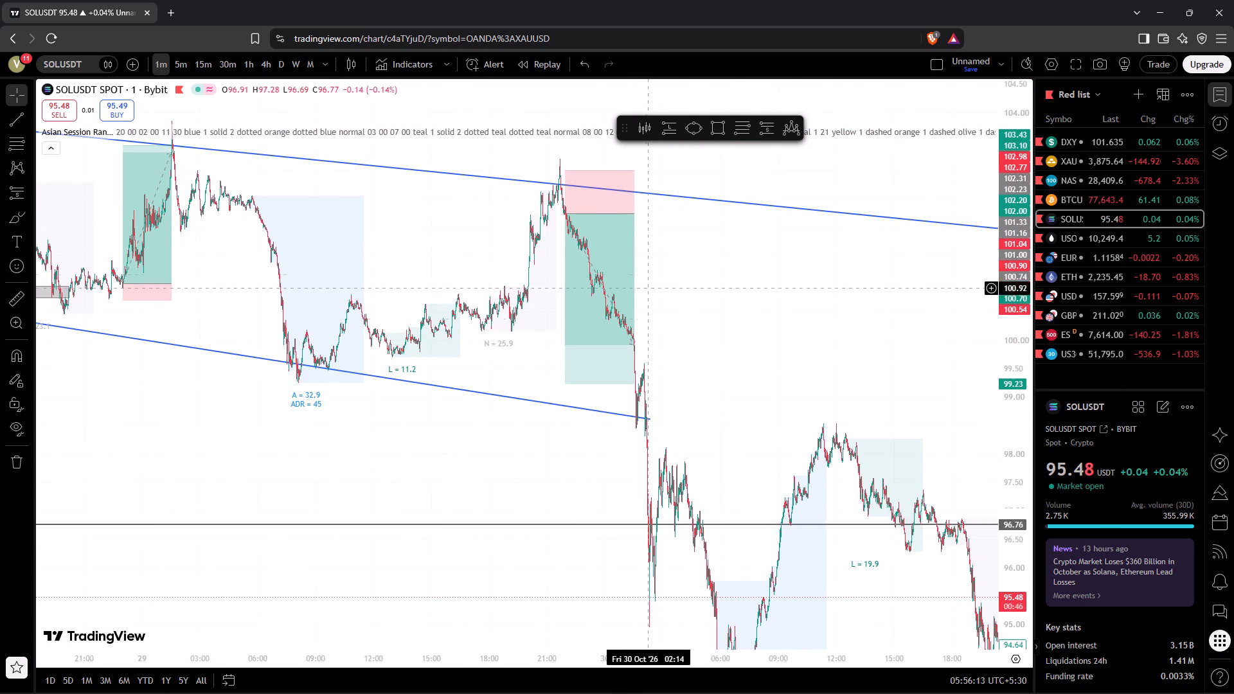
Extend the short position's end slightly on 30 October to cover the fall to its 99.23 target.
click(635, 217)
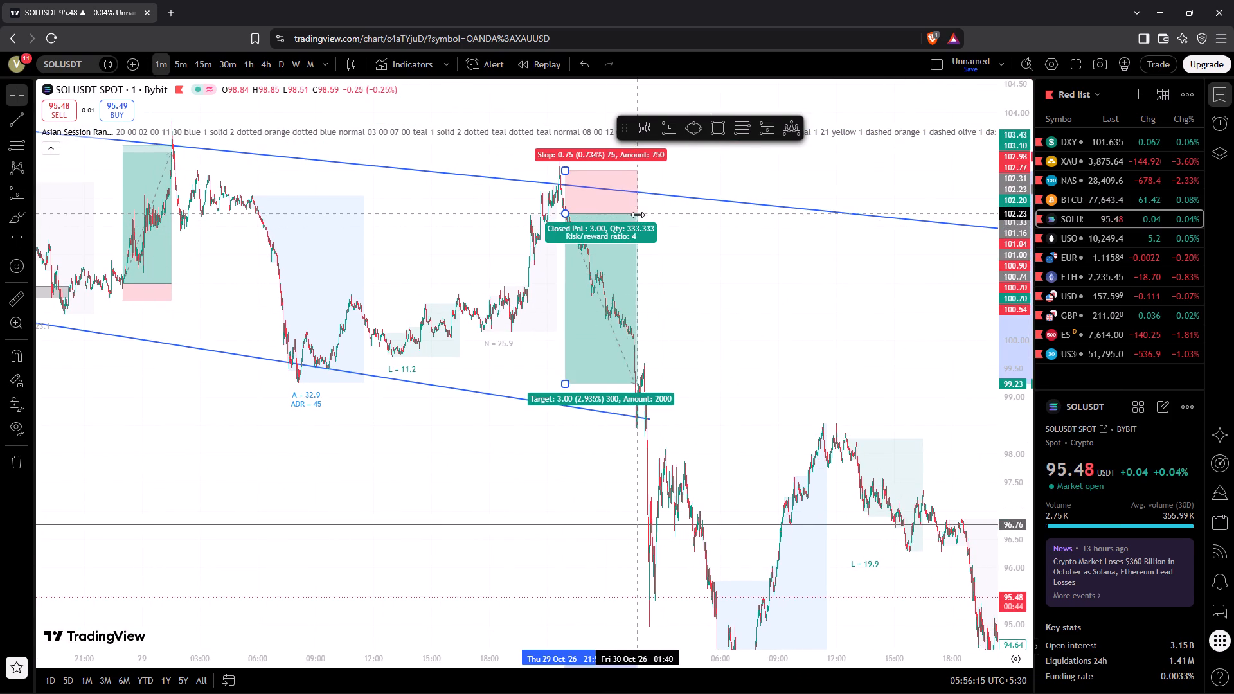
Deselect the short position and examine the 1-minute price action inside it, from the 29 October entry to the 30 October drop.
click(673, 279)
drag(673, 279, 666, 322)
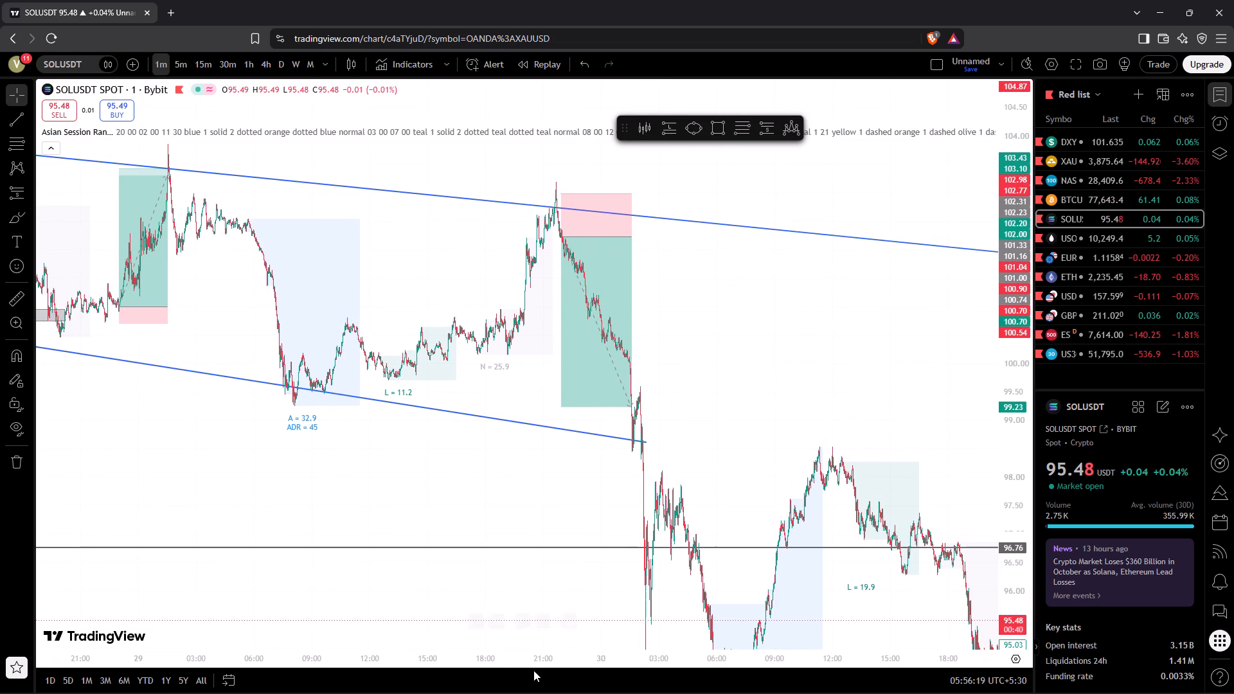
drag(538, 661, 235, 662)
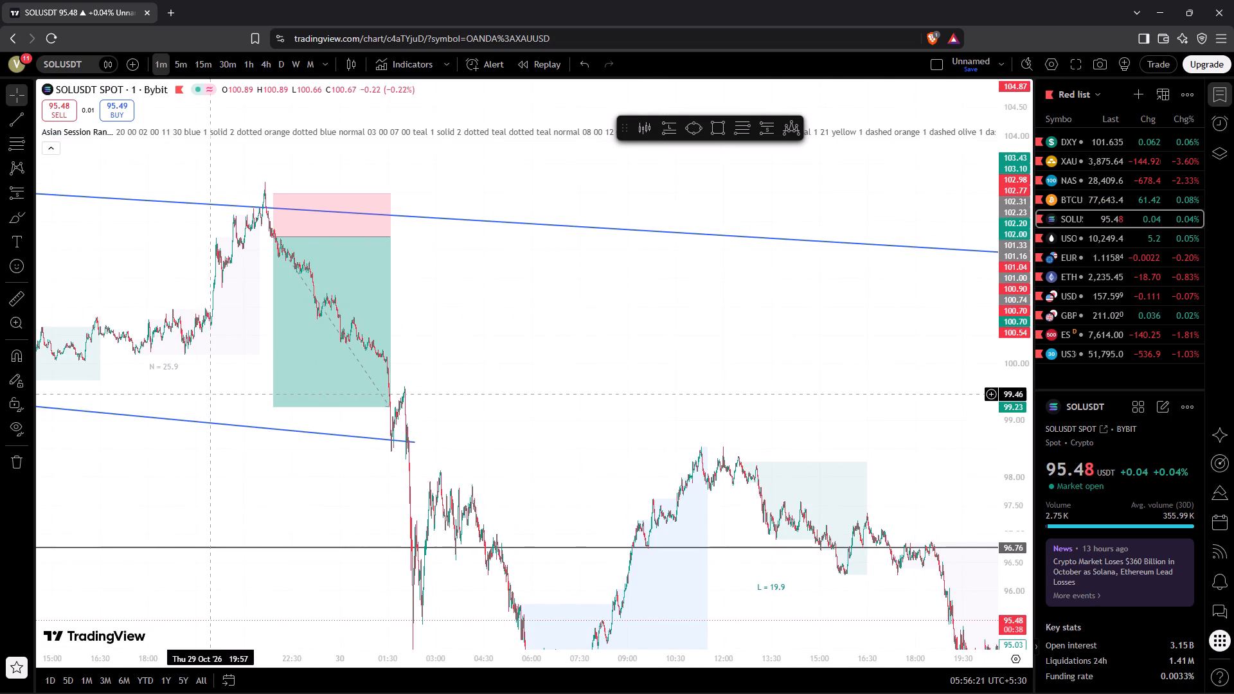
drag(213, 391, 370, 425)
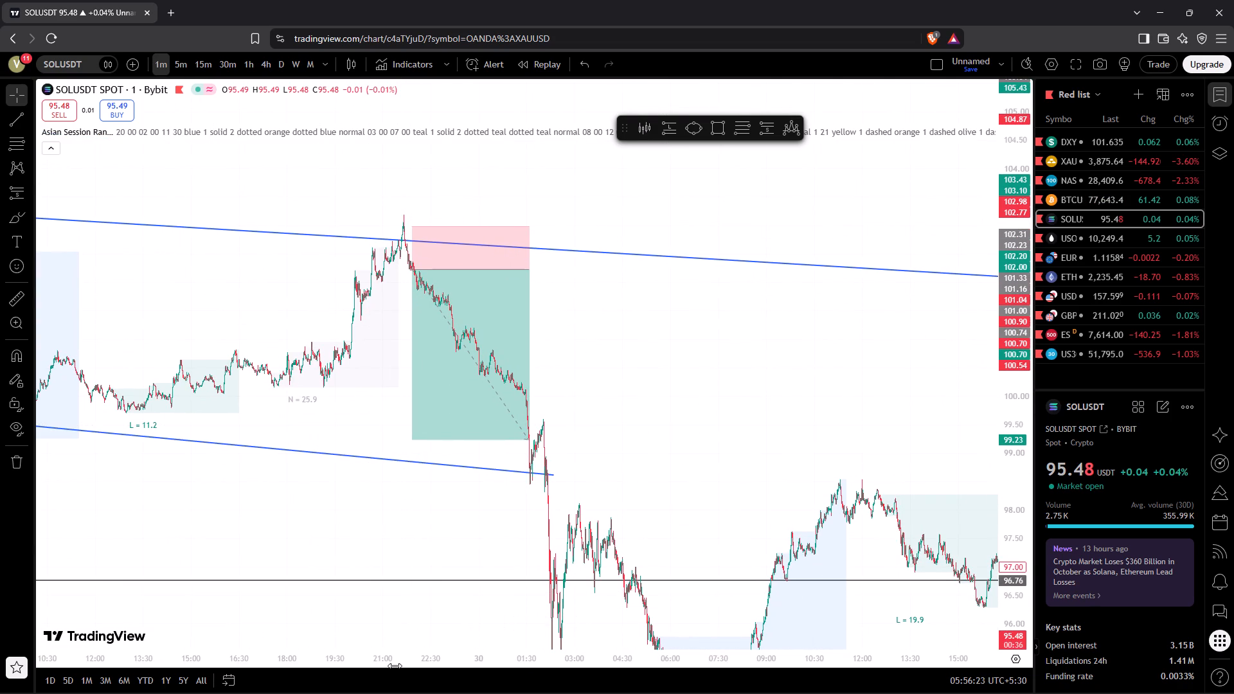
drag(395, 666, 10, 693)
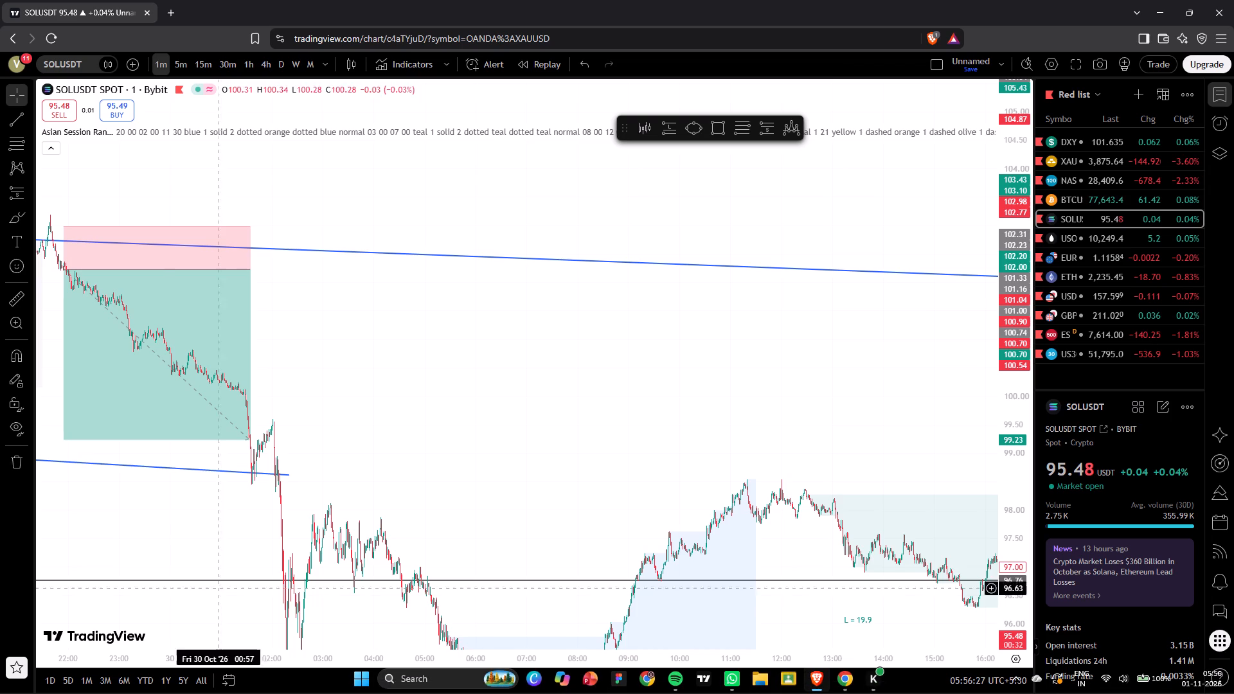
click(398, 369)
drag(416, 410, 807, 341)
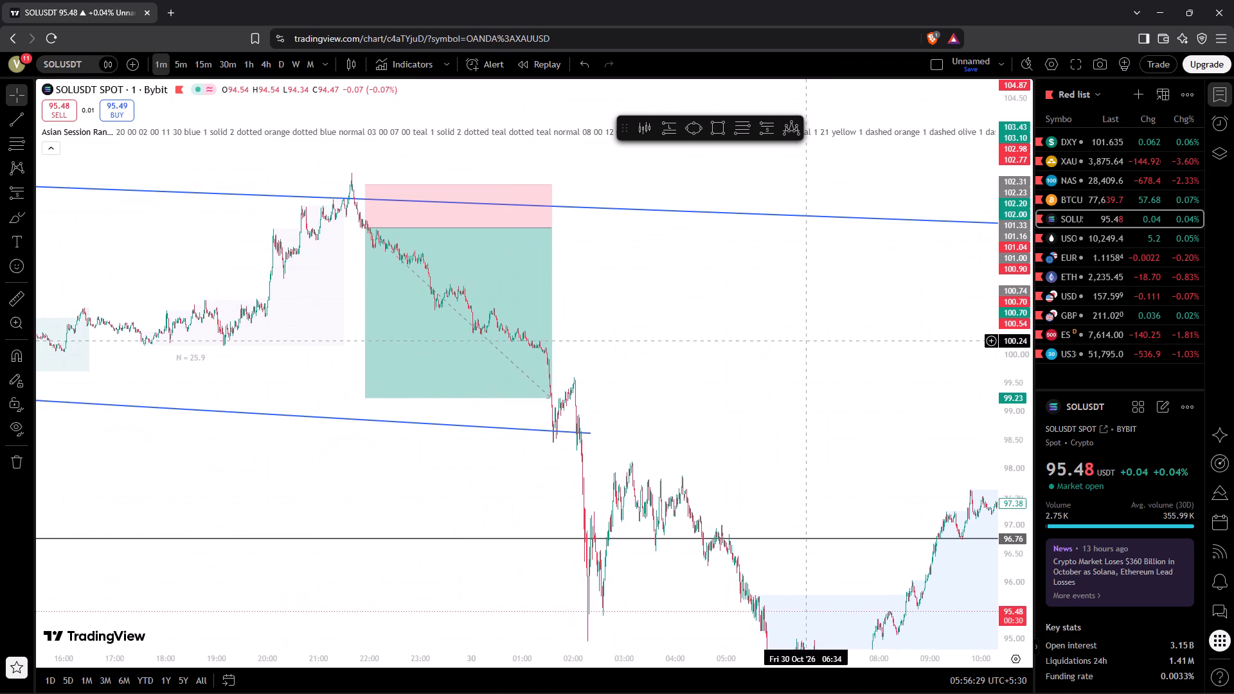
drag(1008, 443, 1052, 107)
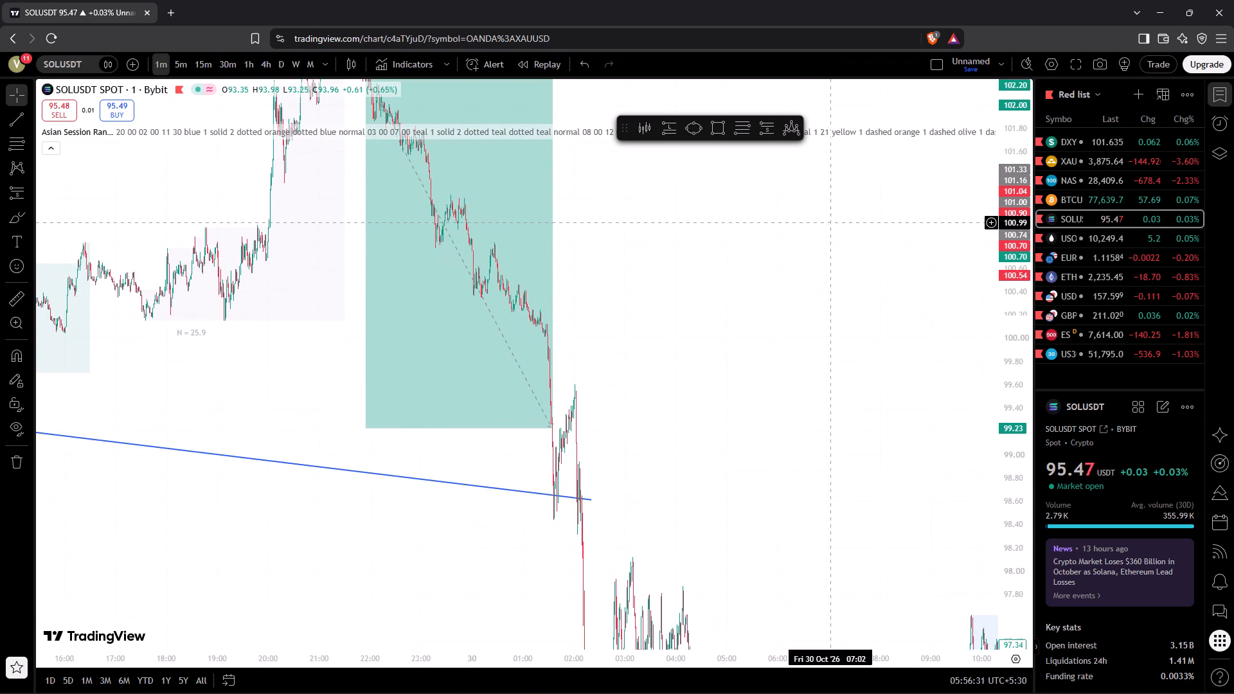
drag(830, 222, 894, 461)
drag(726, 538, 740, 486)
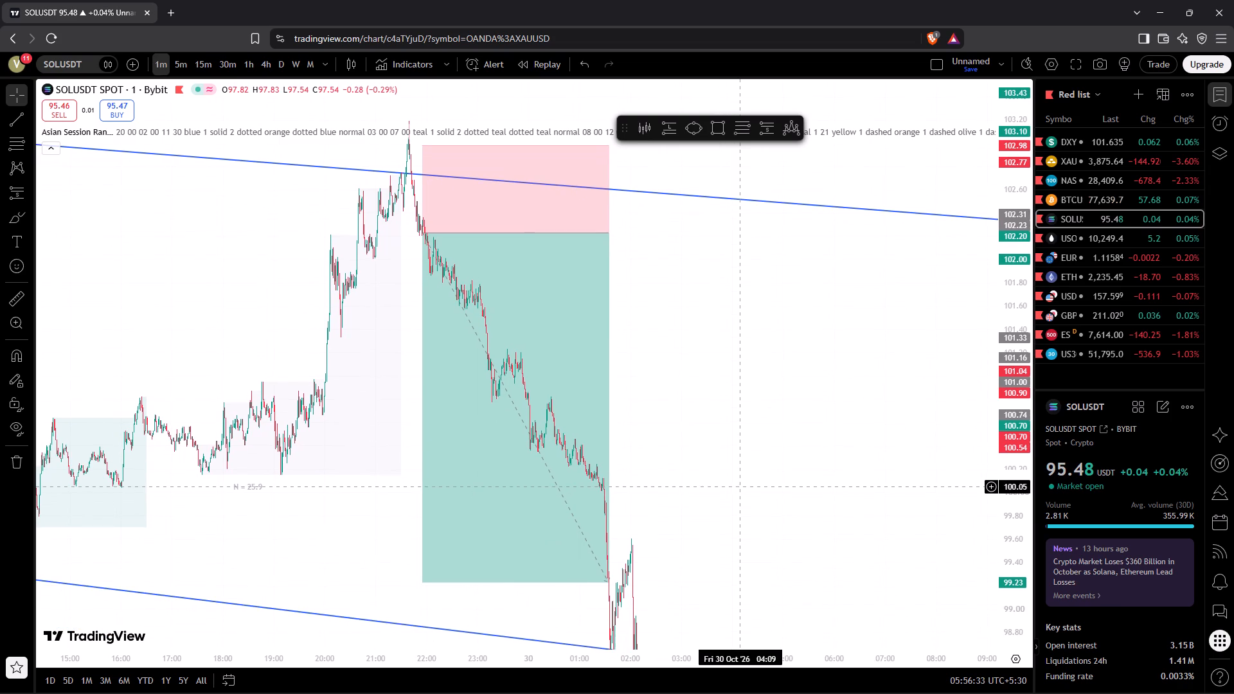
drag(546, 654, 380, 693)
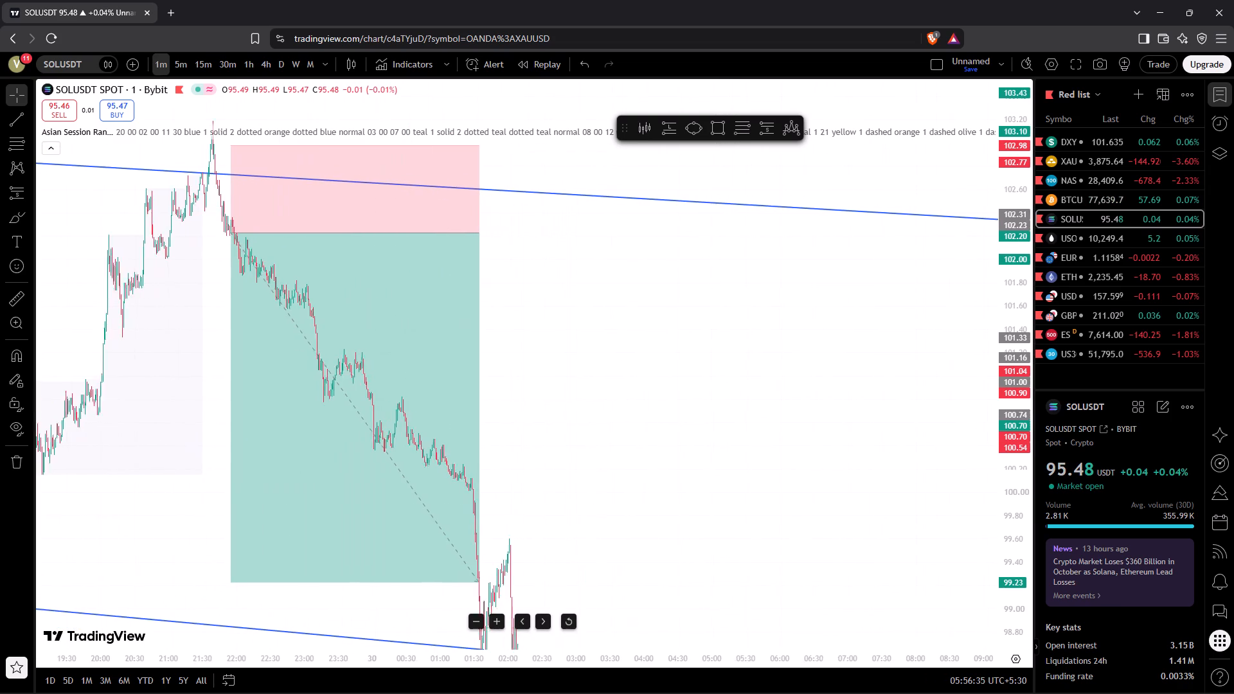
drag(380, 693, 224, 693)
drag(480, 447, 774, 424)
drag(645, 428, 789, 345)
drag(519, 661, 450, 670)
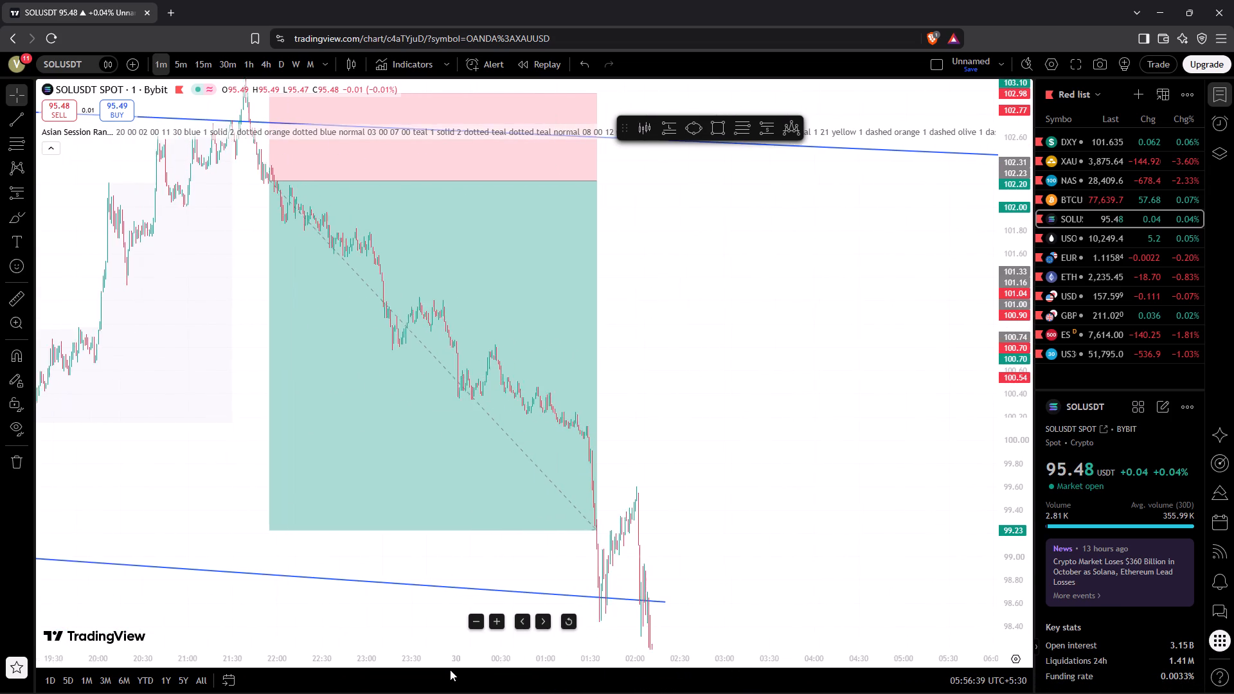
drag(450, 670, 455, 669)
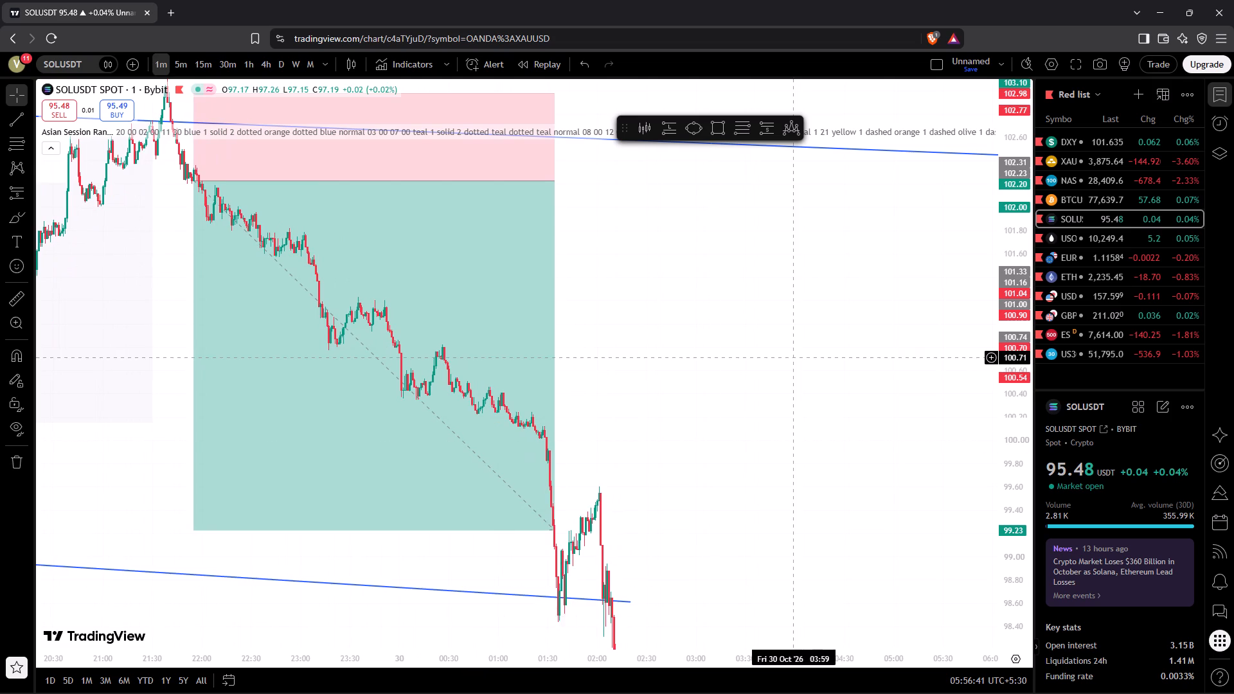
Examine the 1-minute candles around the 29 October evening swing high and the short position's entry.
drag(794, 357, 956, 378)
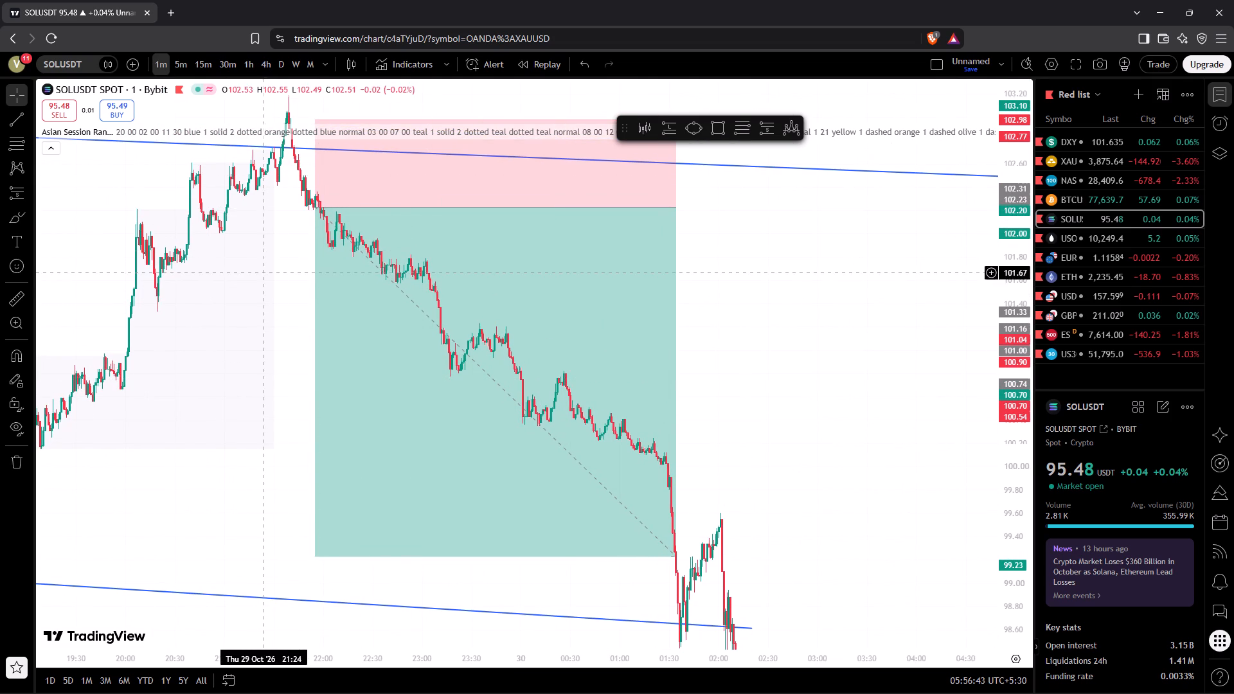
drag(264, 272, 271, 332)
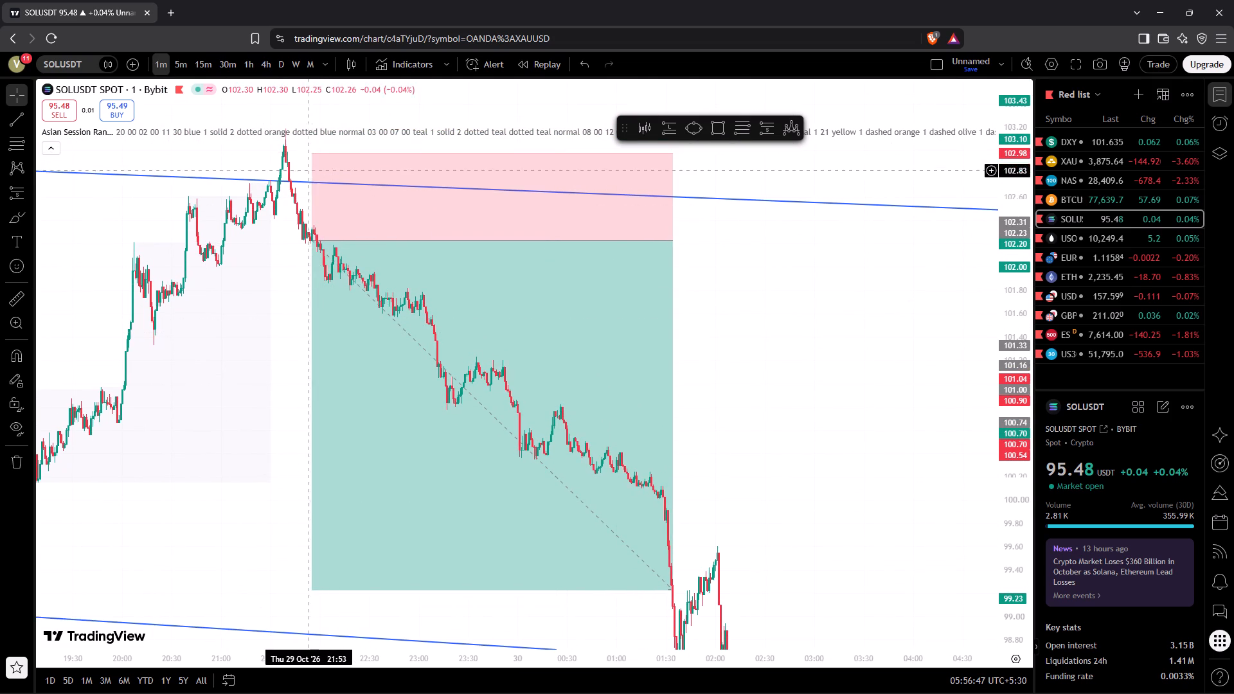
drag(248, 344, 249, 380)
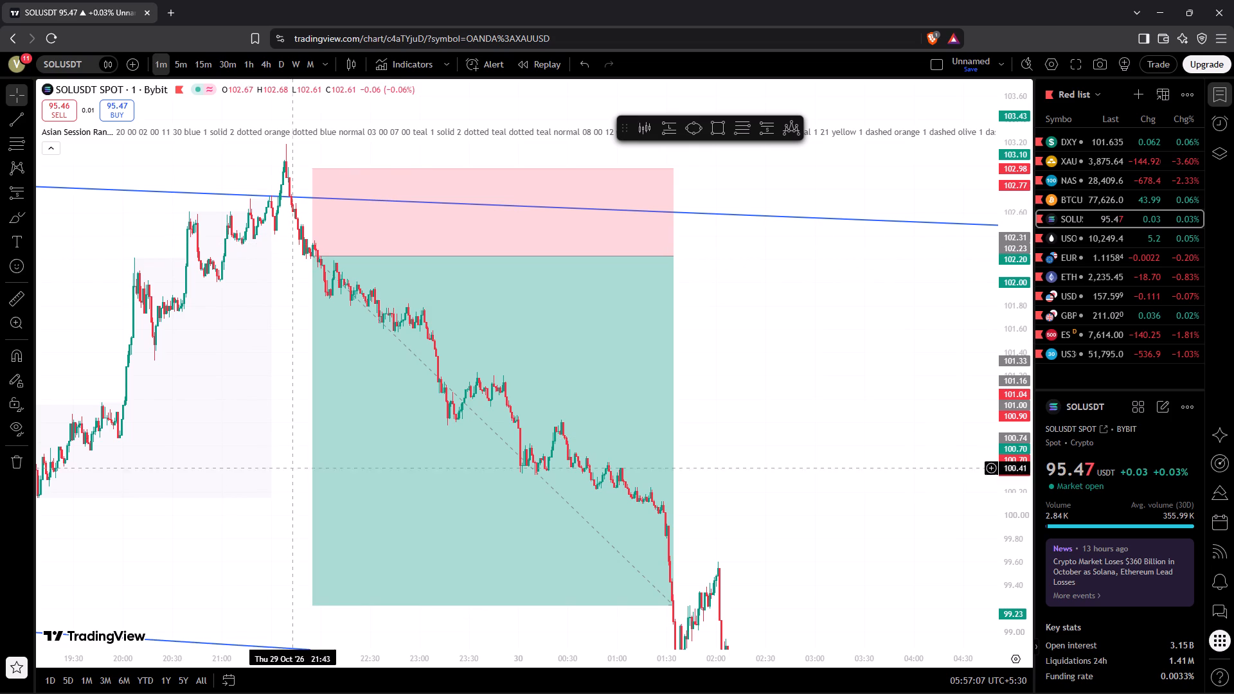
drag(262, 506, 312, 532)
drag(294, 509, 310, 515)
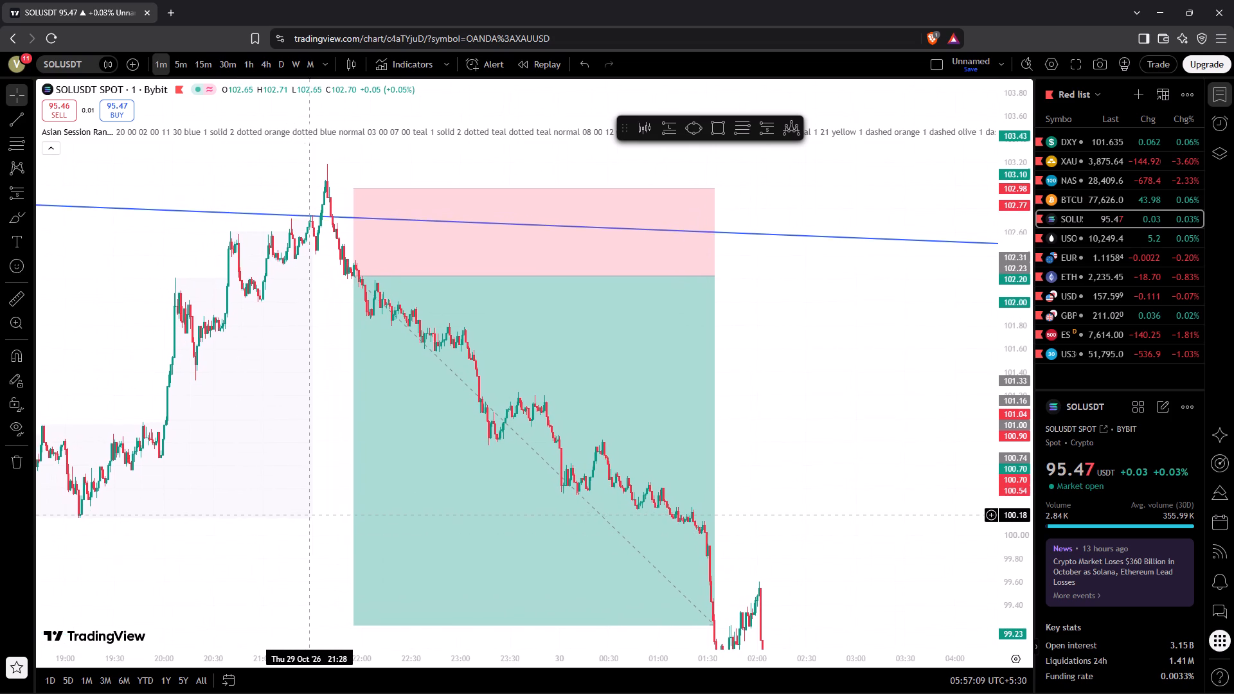
drag(310, 515, 311, 515)
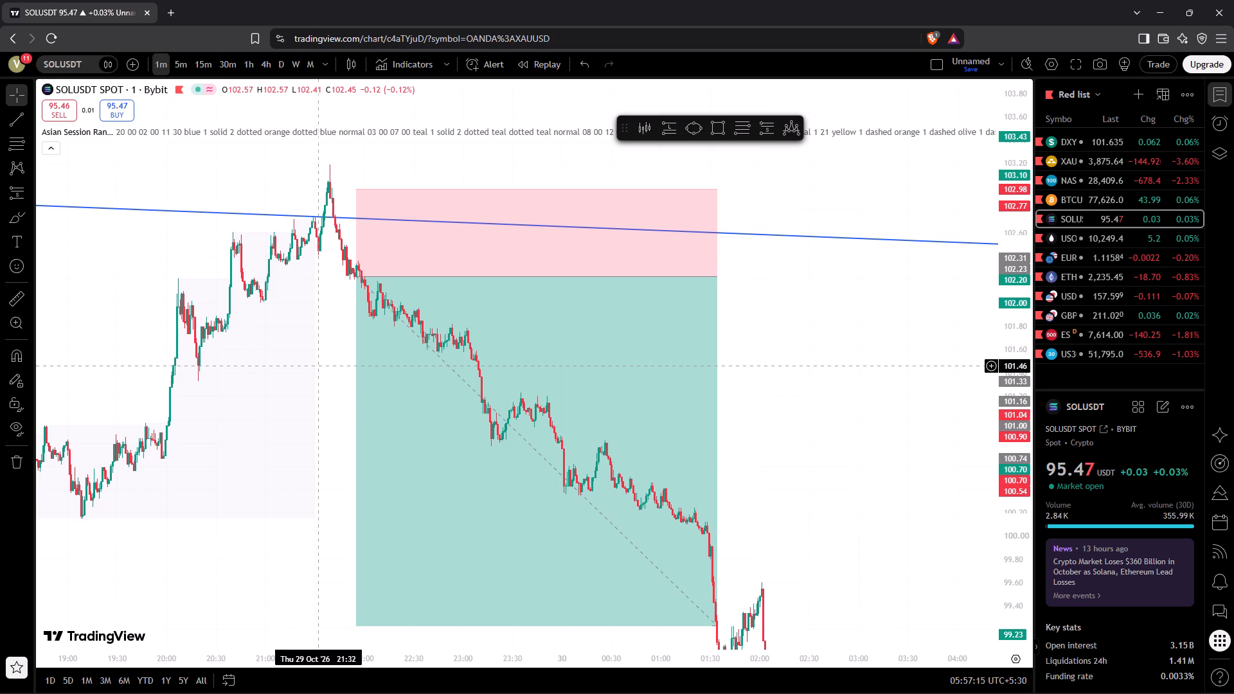
drag(321, 362, 251, 203)
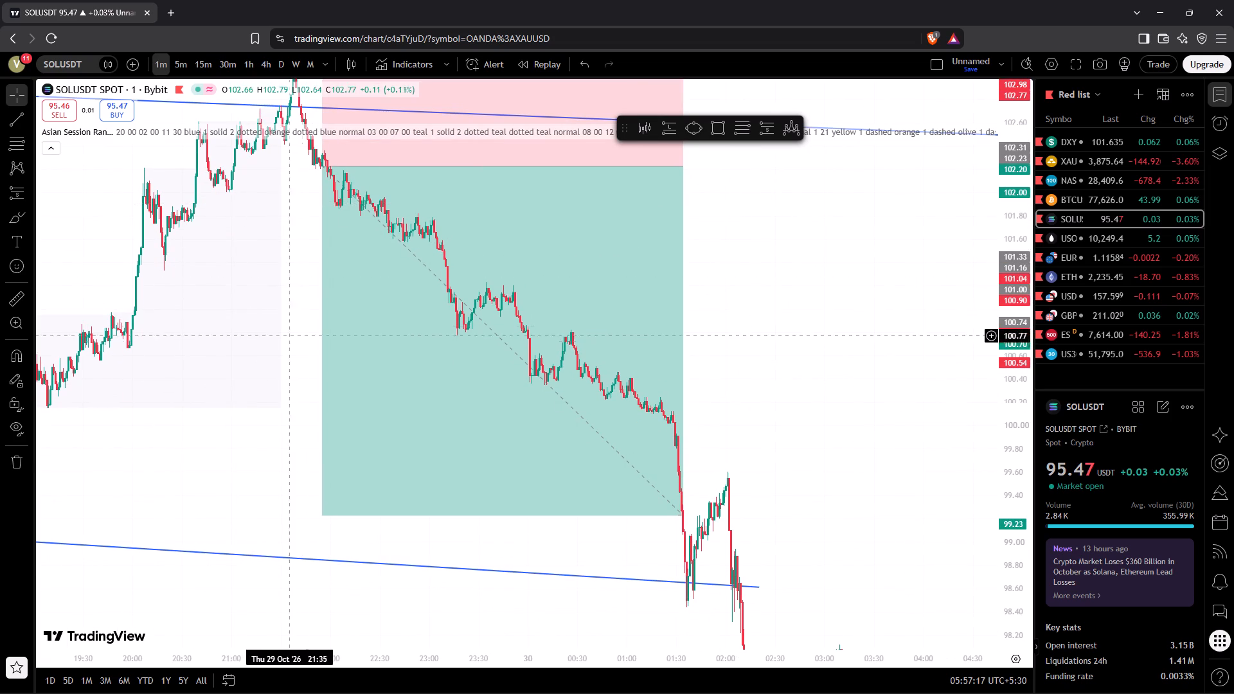
Tighten the short position's stop to 102.83 for a risk/reward ratio of 5.
drag(267, 321, 300, 497)
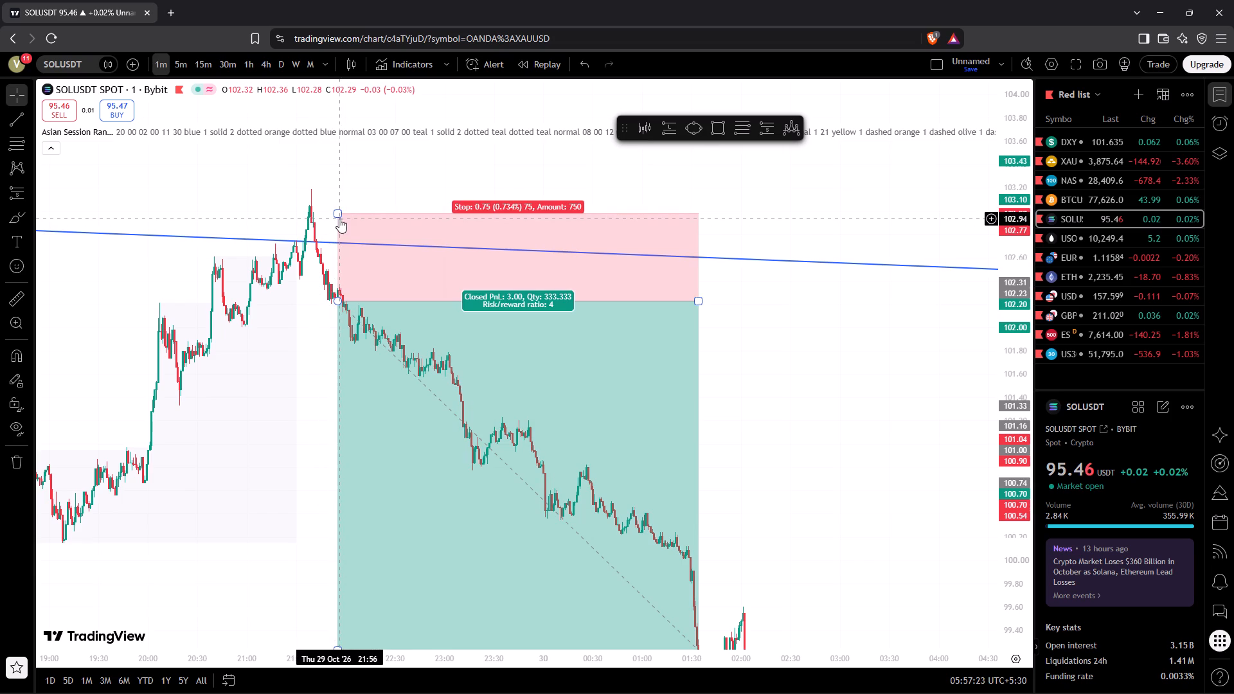
drag(338, 215, 346, 240)
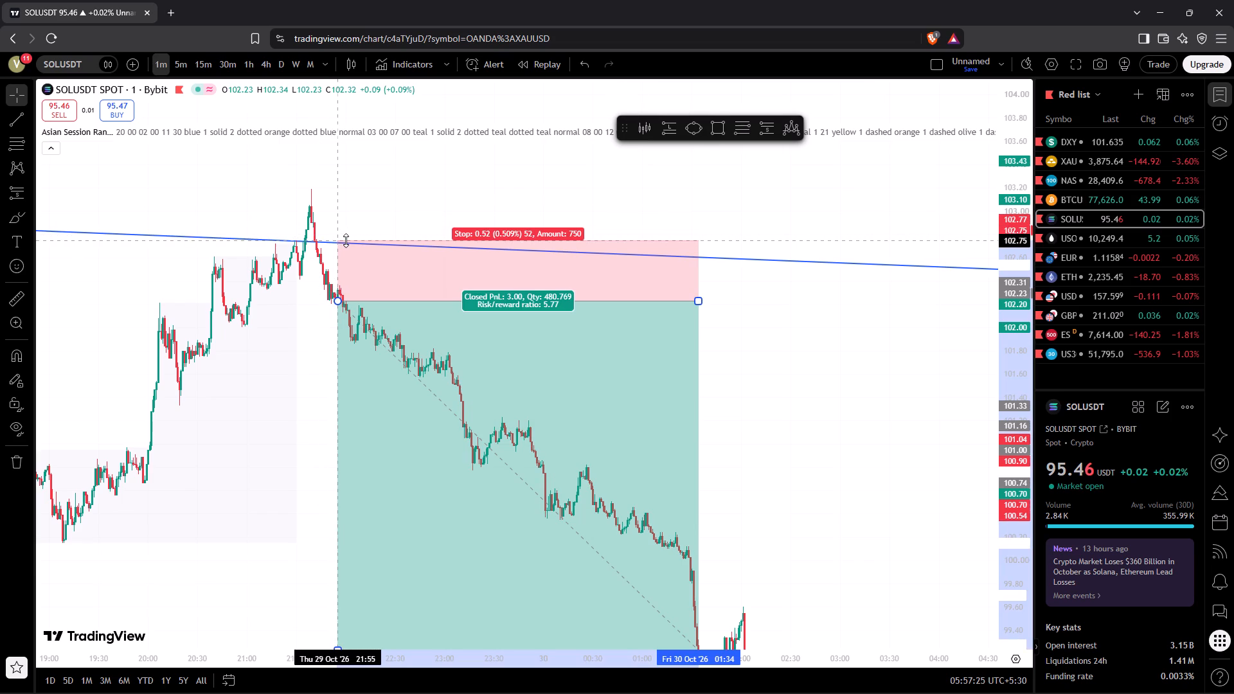
drag(346, 240, 346, 236)
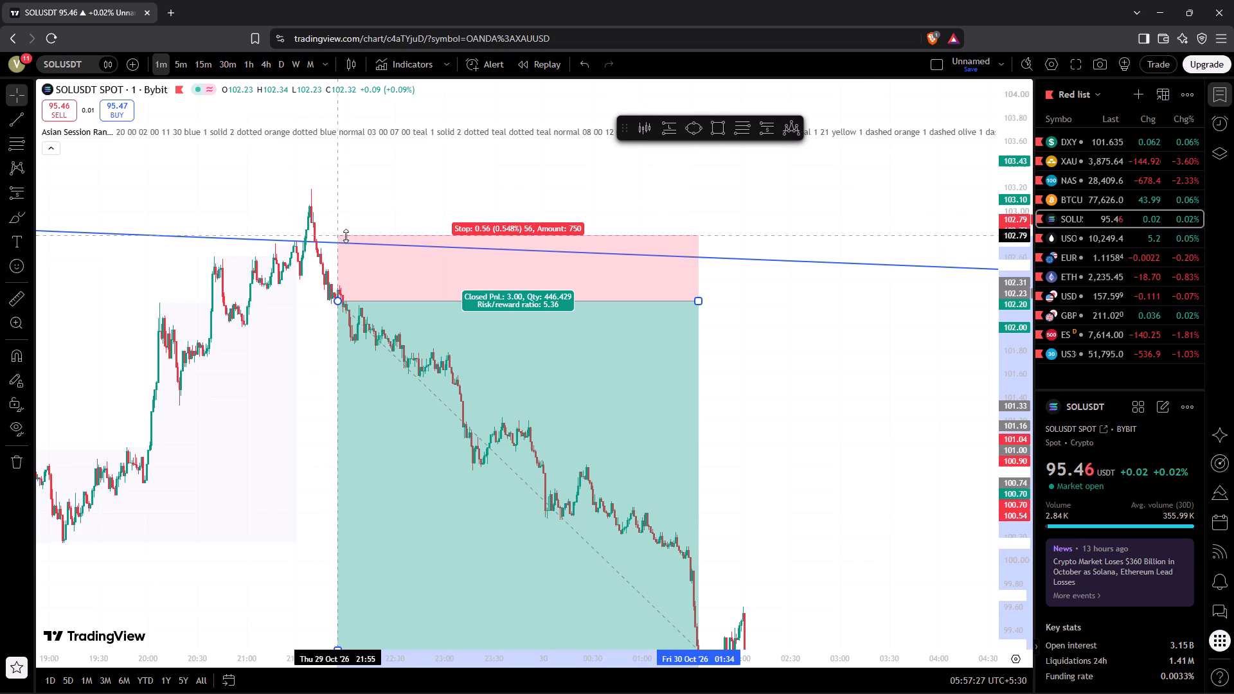
drag(346, 236, 347, 231)
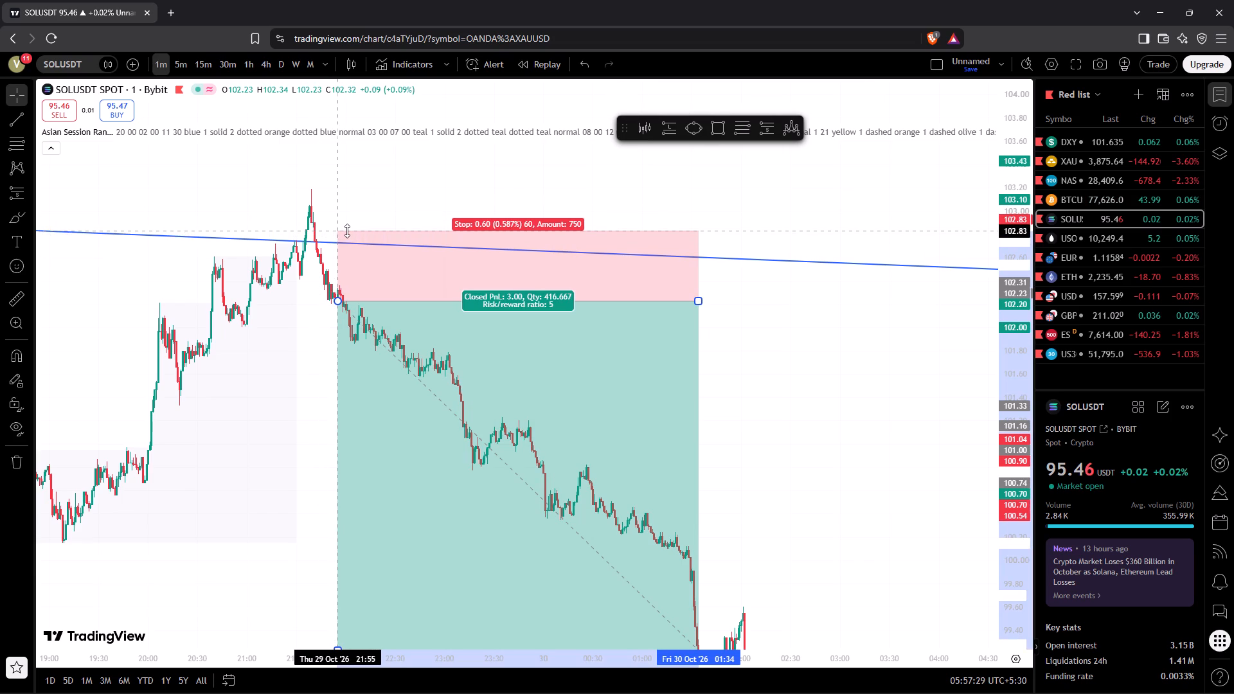
drag(347, 231, 348, 230)
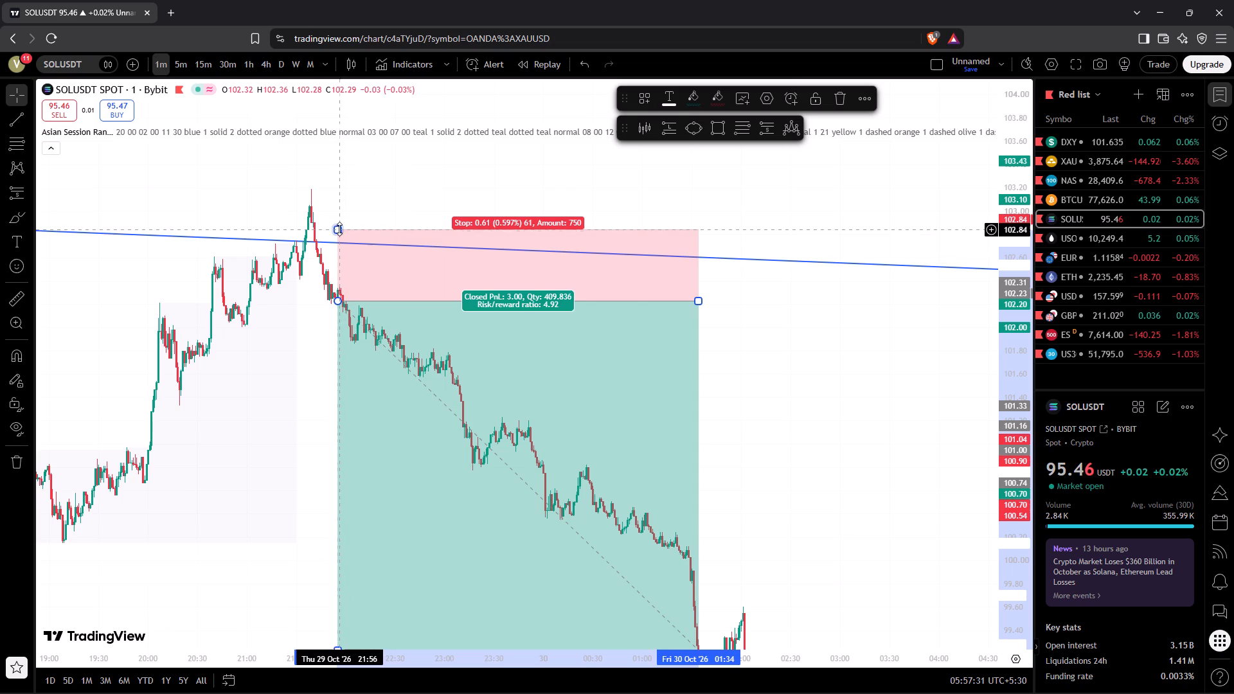
click(340, 228)
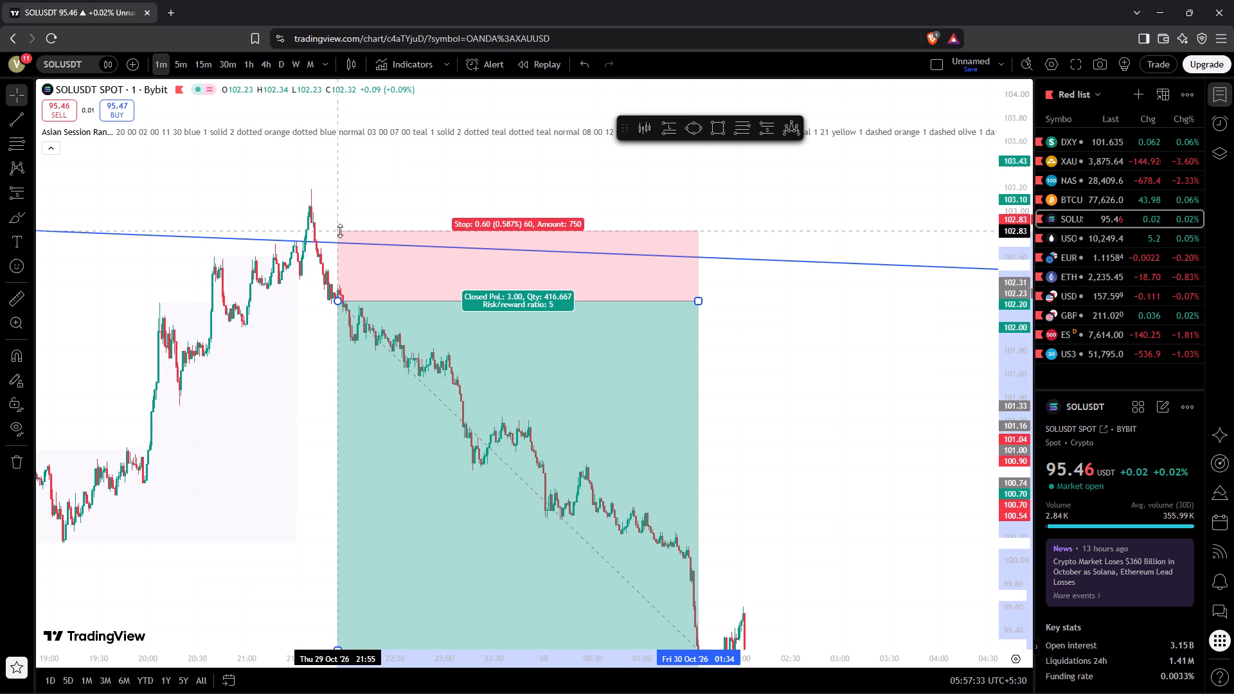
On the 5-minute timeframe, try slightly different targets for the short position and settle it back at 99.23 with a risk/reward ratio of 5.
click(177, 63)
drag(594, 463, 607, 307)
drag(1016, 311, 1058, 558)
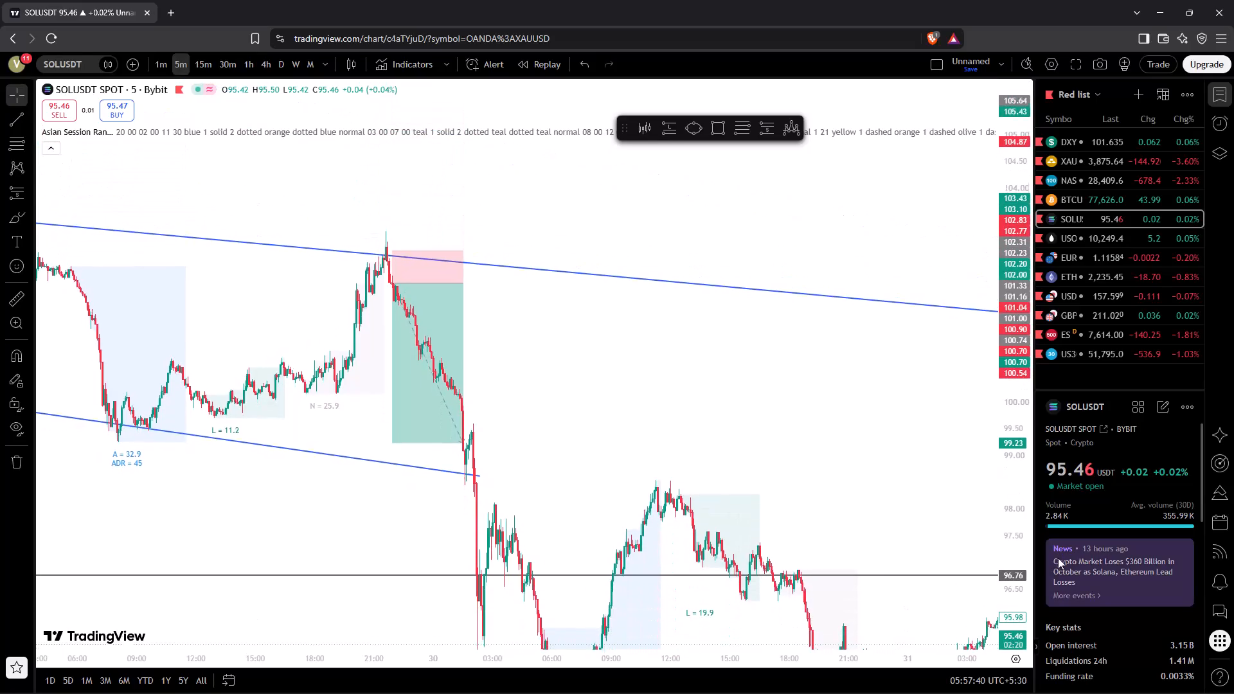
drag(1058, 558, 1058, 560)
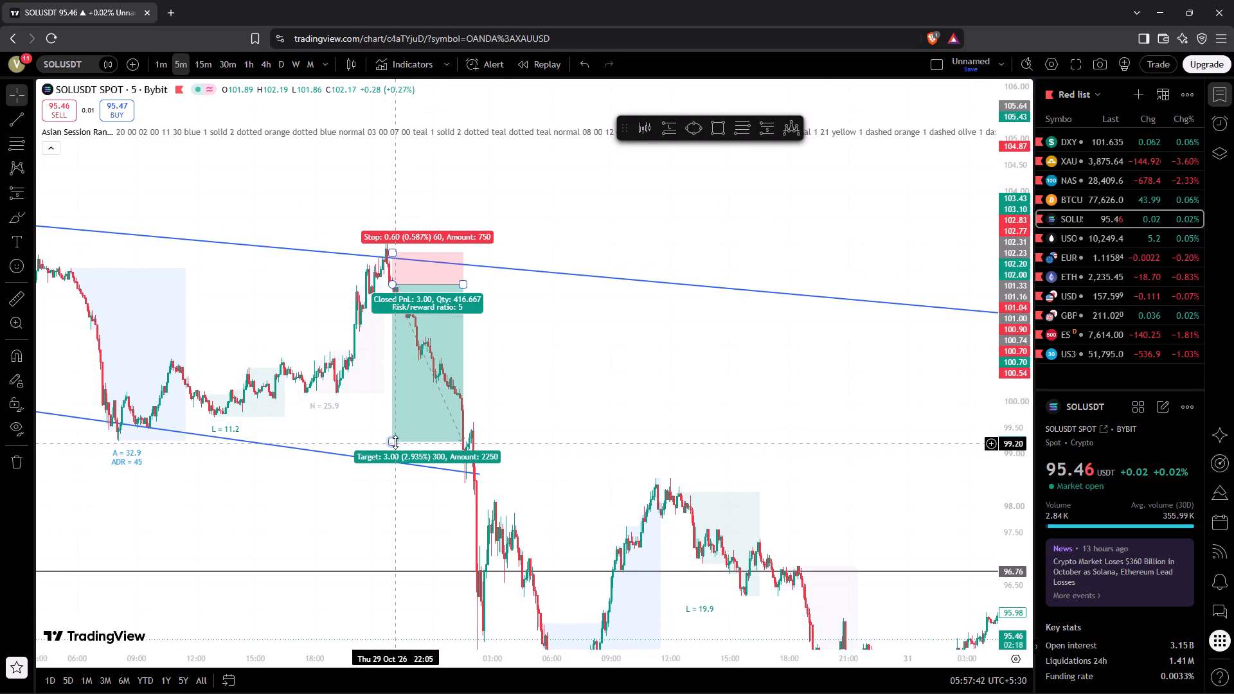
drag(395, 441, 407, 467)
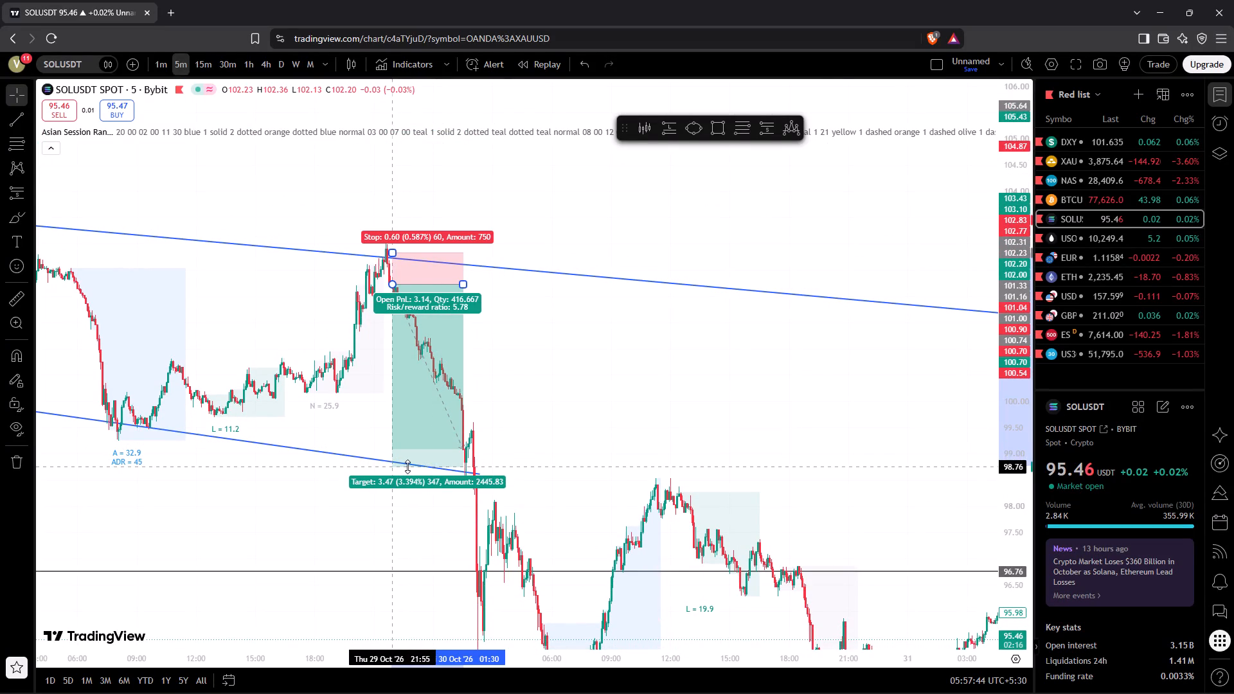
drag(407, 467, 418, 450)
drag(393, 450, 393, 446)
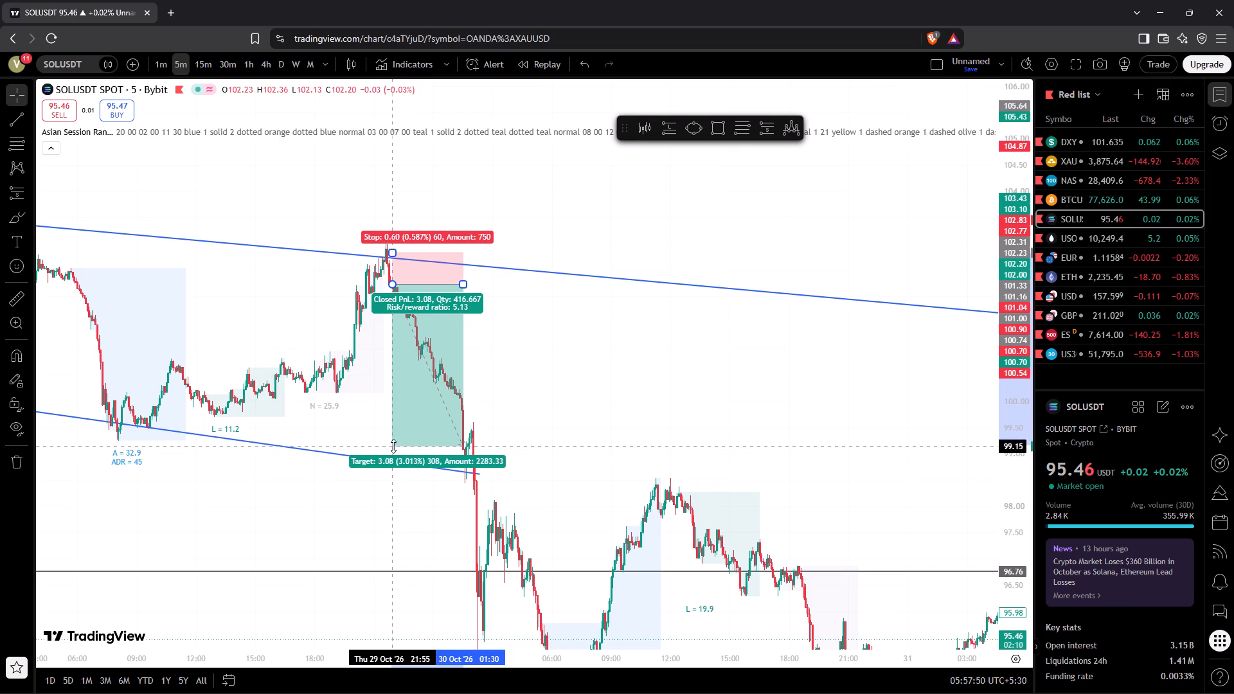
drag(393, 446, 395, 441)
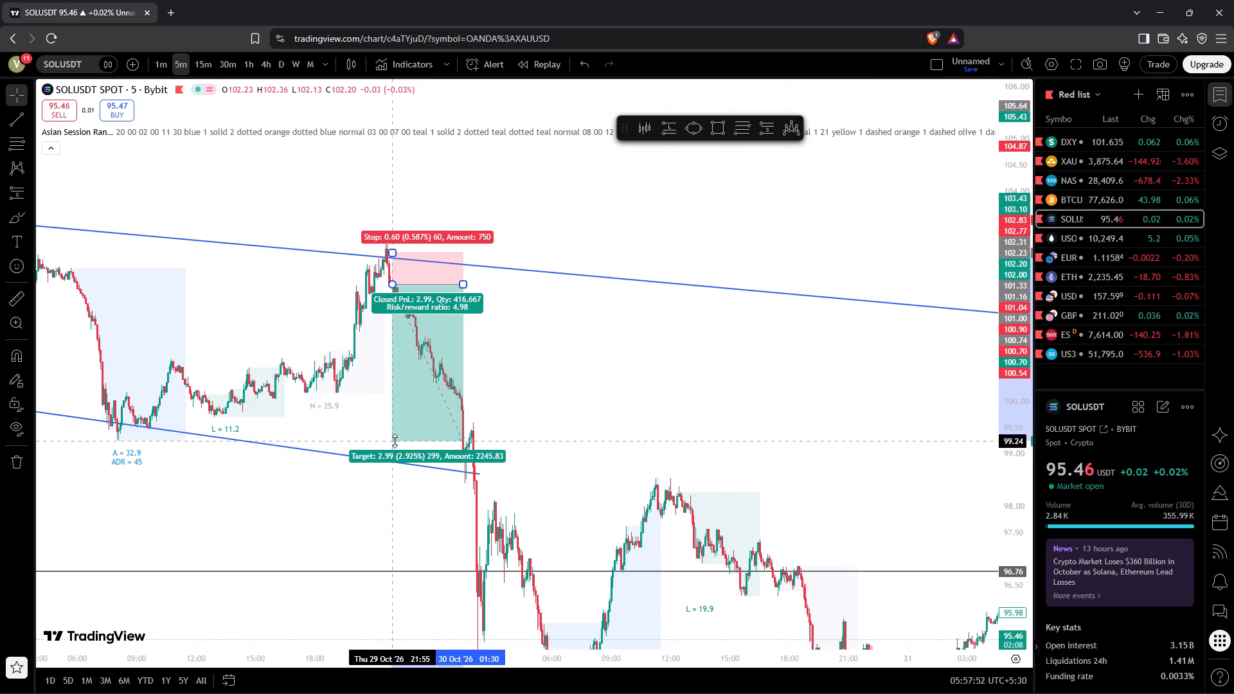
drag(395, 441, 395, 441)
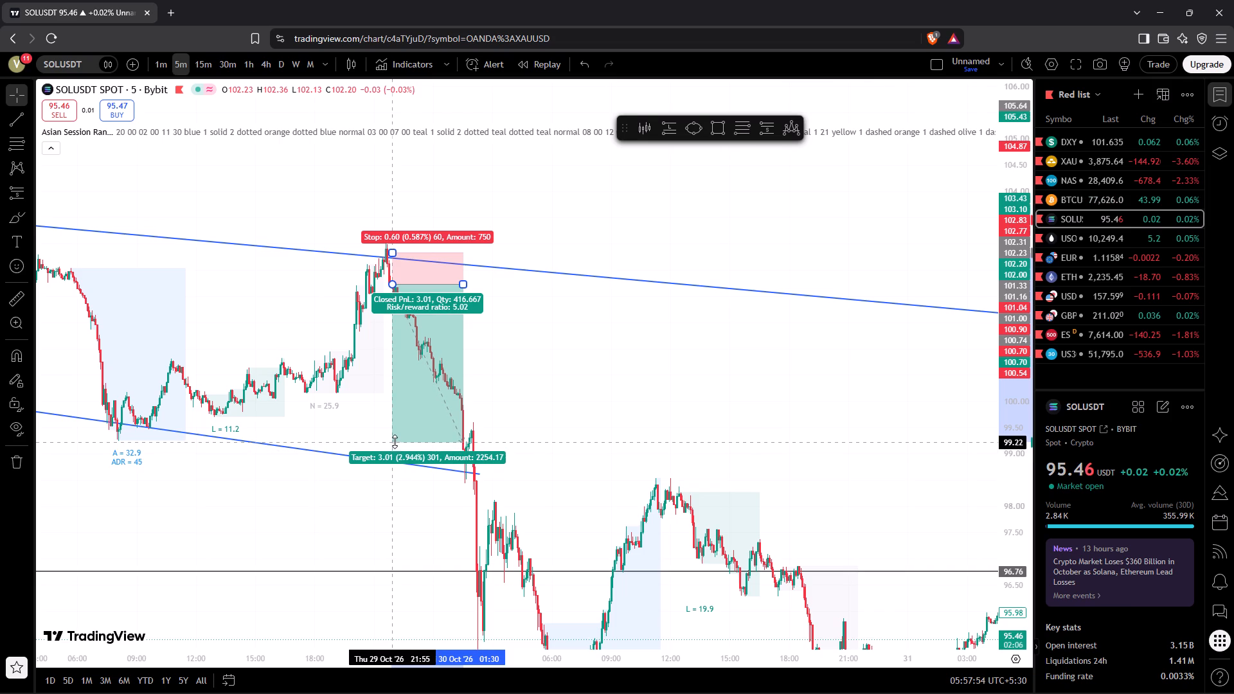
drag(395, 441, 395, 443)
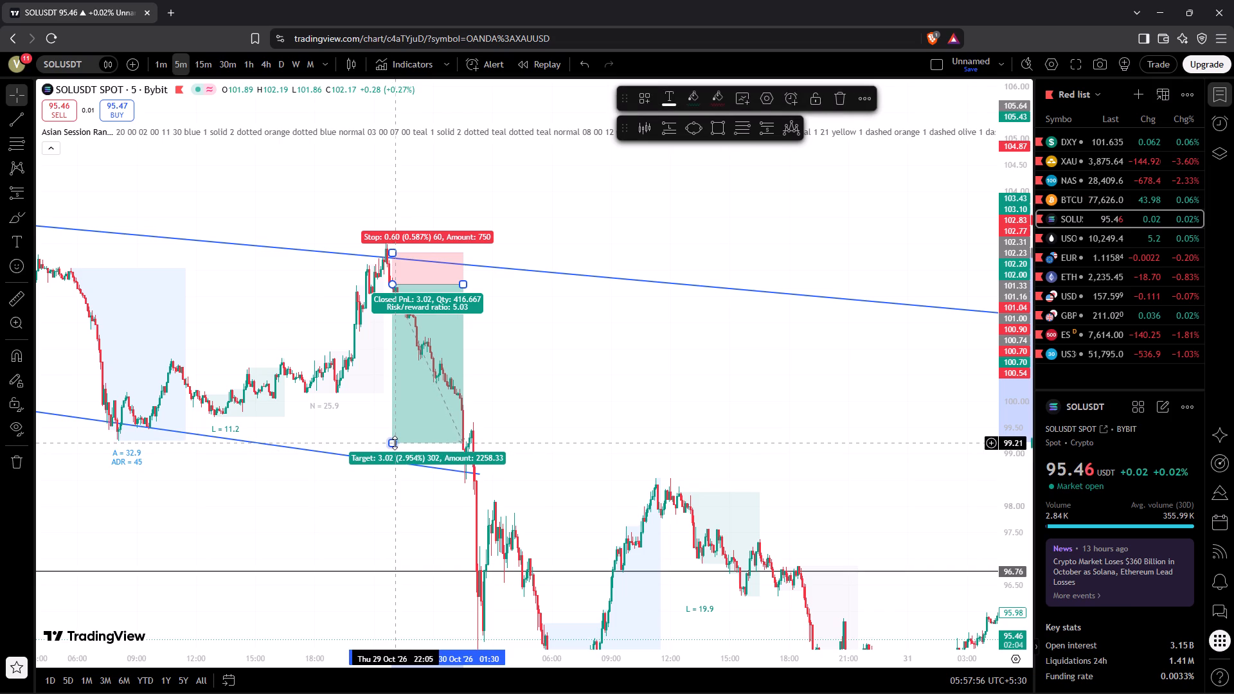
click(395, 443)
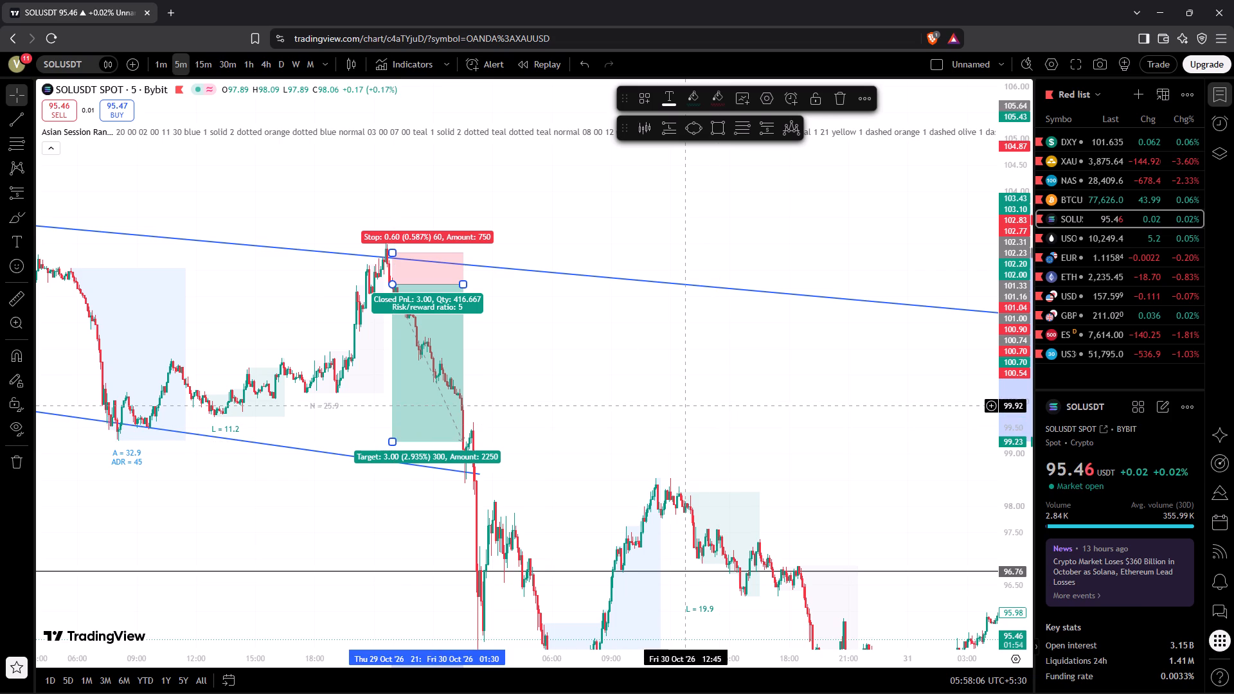
Examine SOLUSDT price action after the late-October short position on the 5-minute timeframe and across October on the 15-minute timeframe.
drag(684, 405, 718, 396)
drag(666, 378, 380, 285)
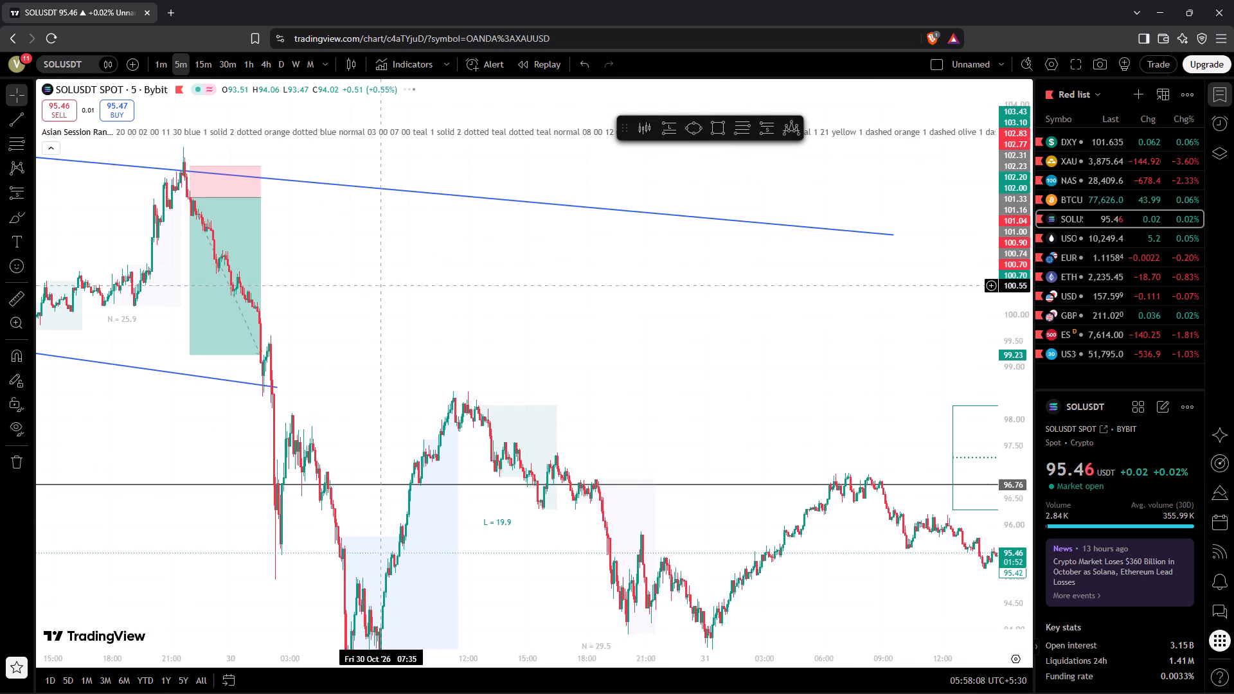
drag(346, 255, 390, 145)
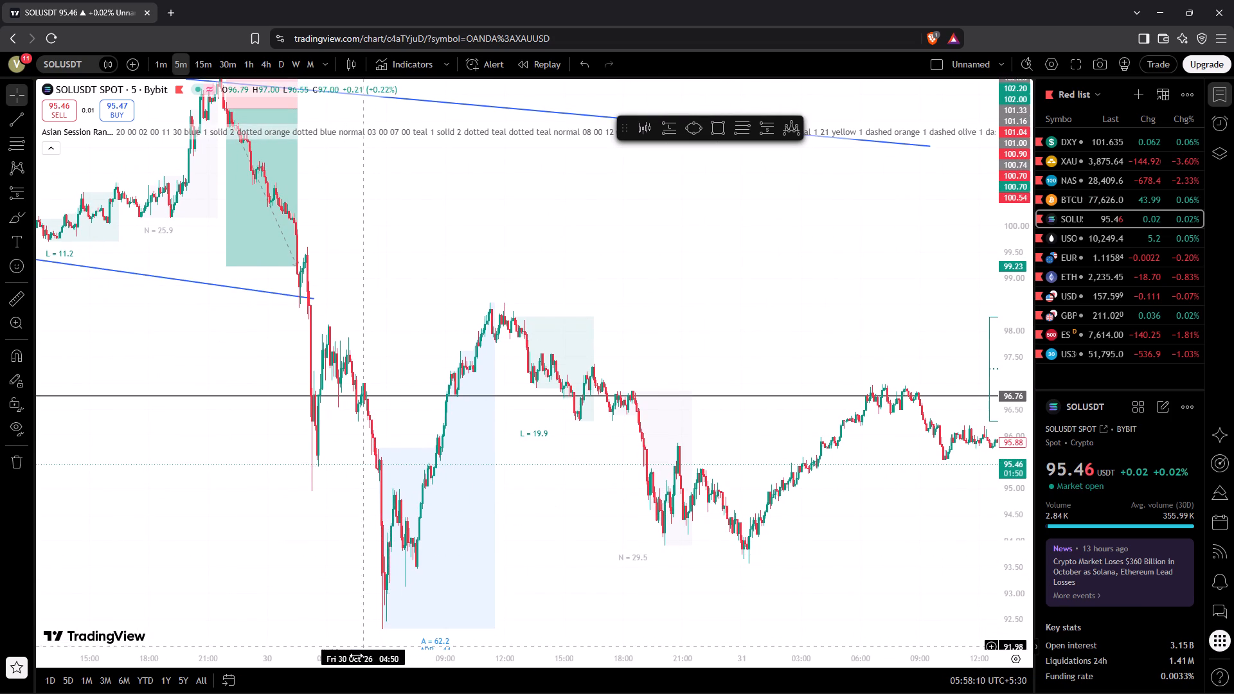
drag(356, 655, 559, 618)
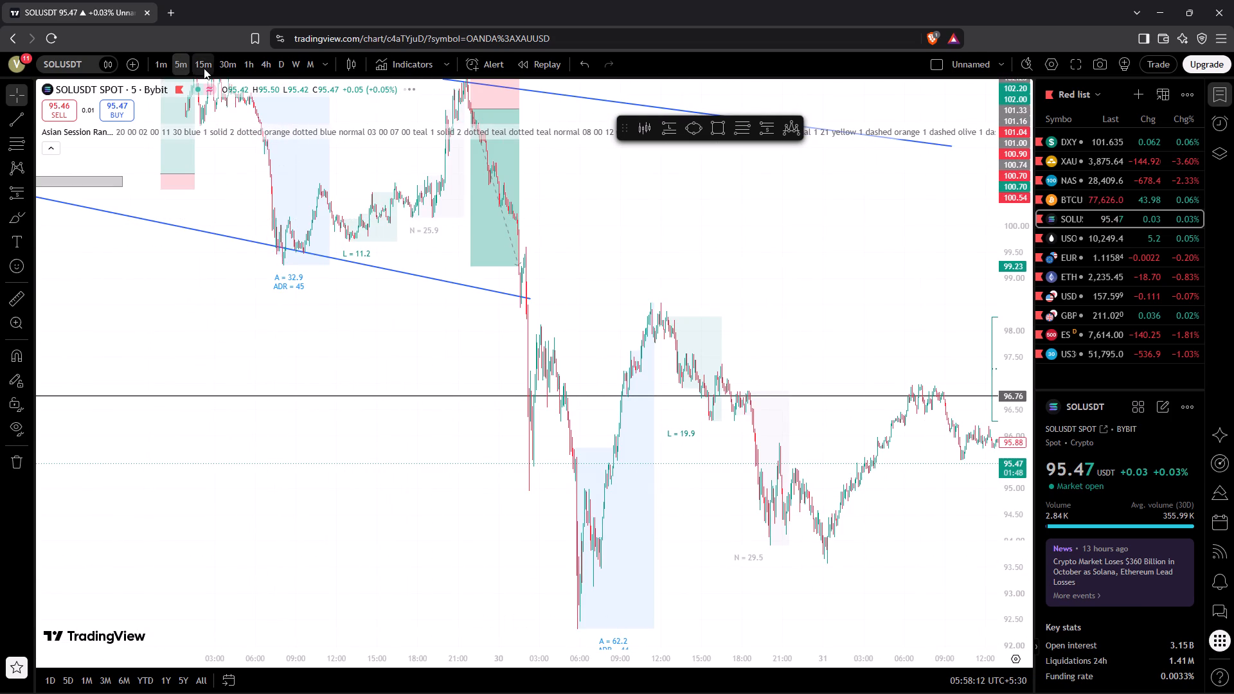
click(204, 68)
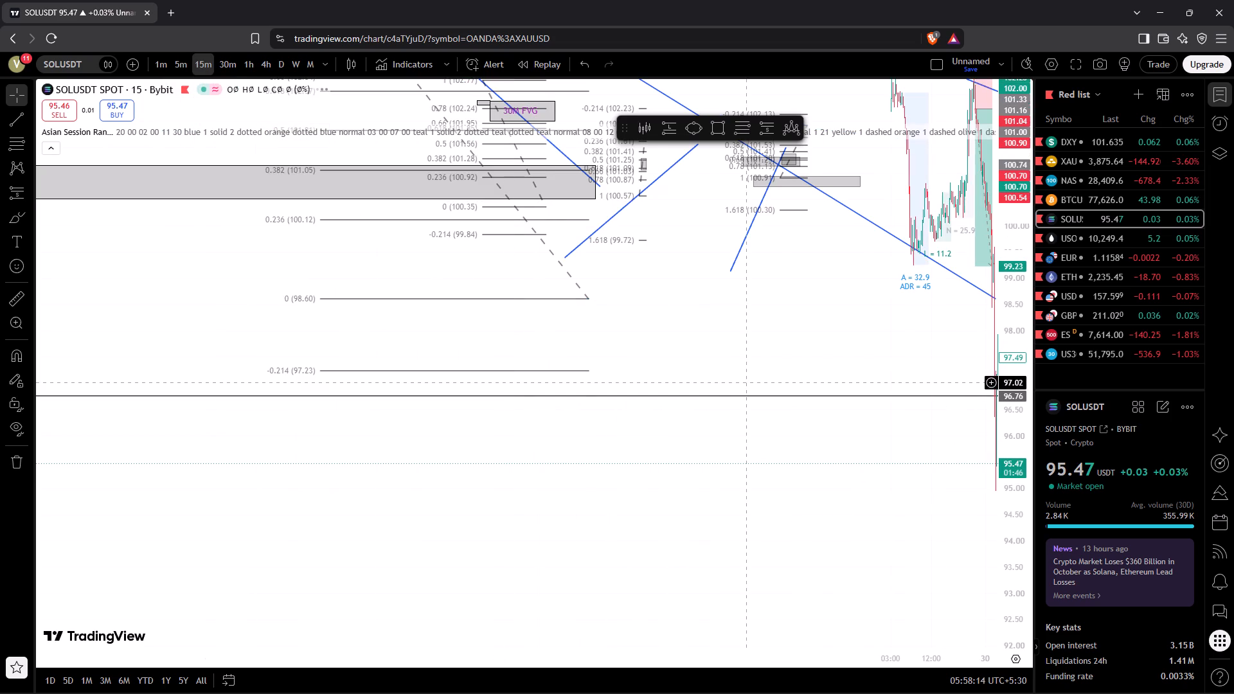
drag(1020, 341, 1036, 682)
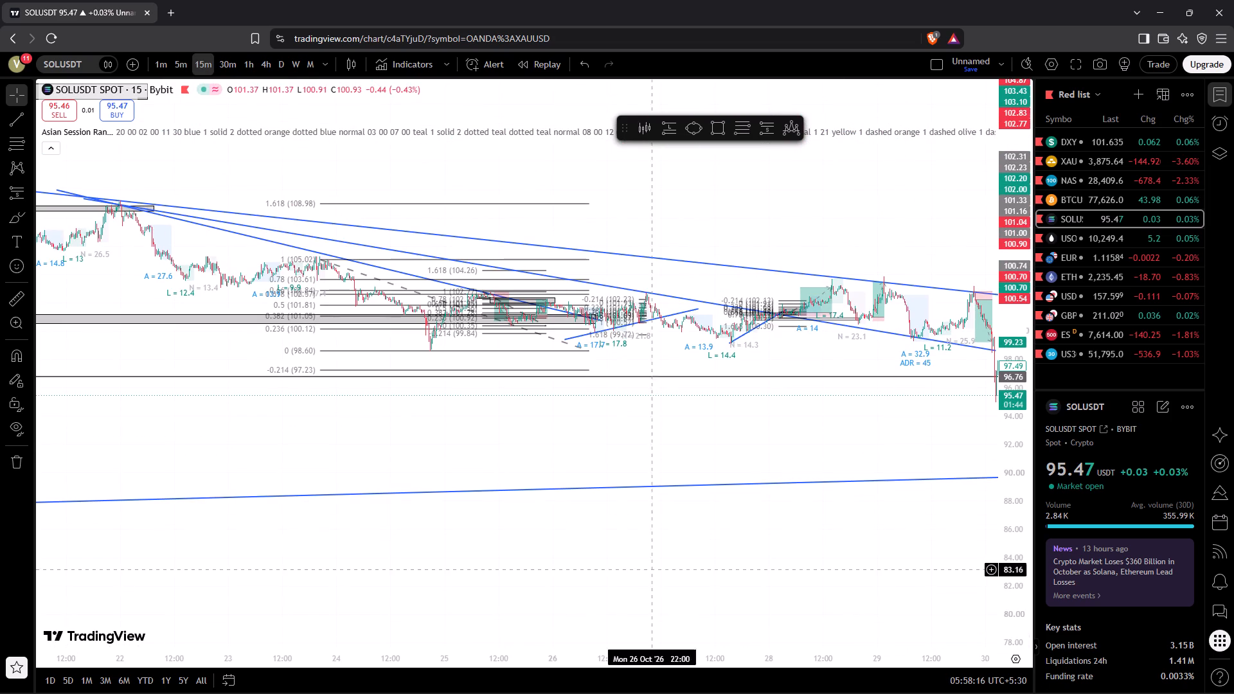
drag(388, 660, 586, 657)
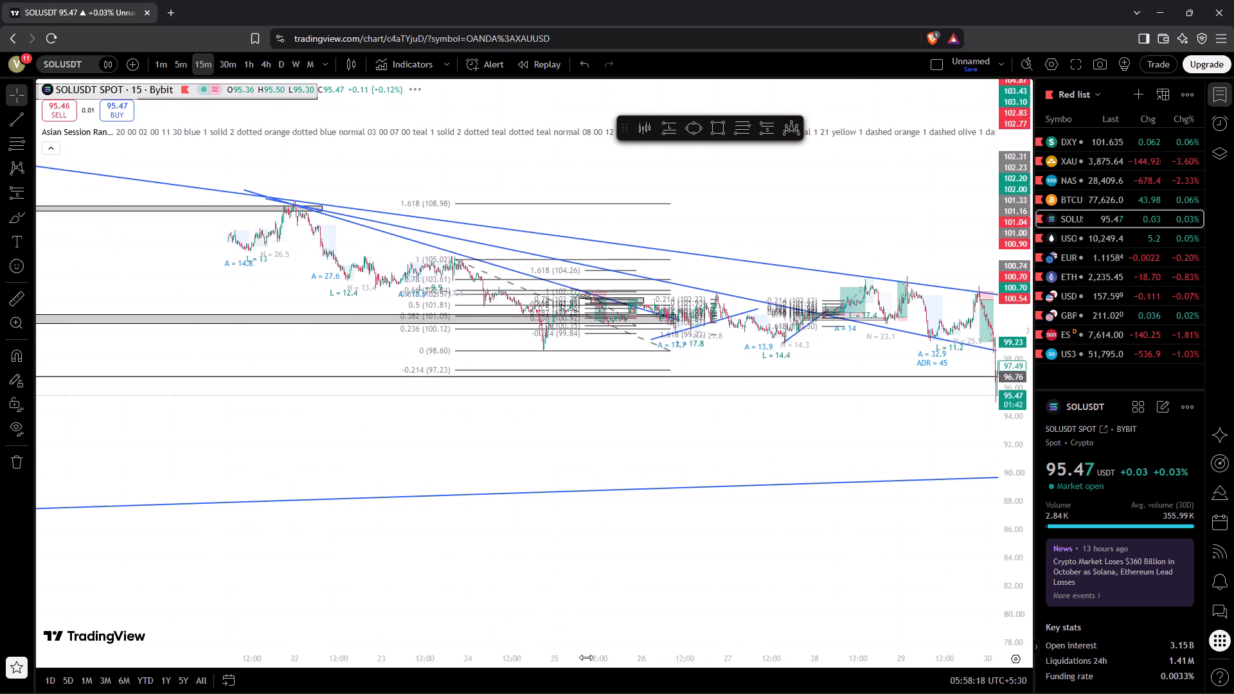
drag(586, 657, 853, 650)
drag(715, 437, 351, 455)
drag(361, 450, 433, 459)
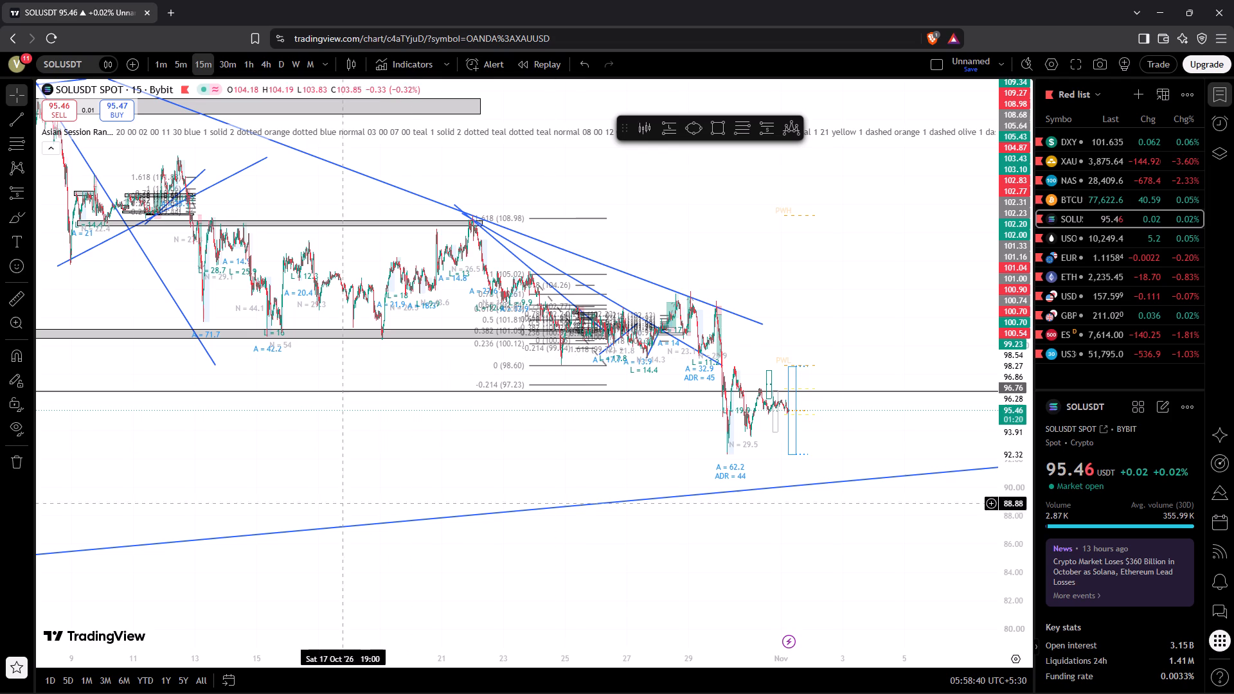
Trace the 96.76 horizontal line back to its mid-September origin on the 15-minute chart and follow price forward to late October.
drag(289, 479, 977, 389)
drag(319, 407, 665, 386)
drag(470, 385, 604, 394)
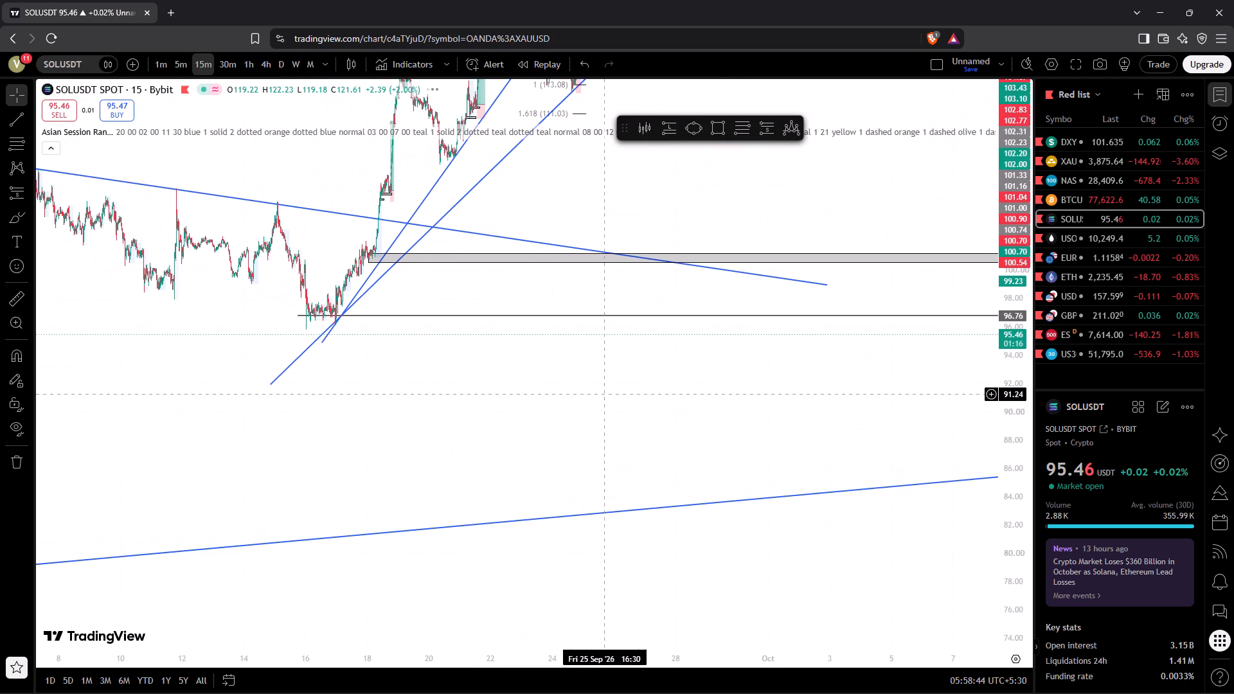
drag(460, 414, 955, 476)
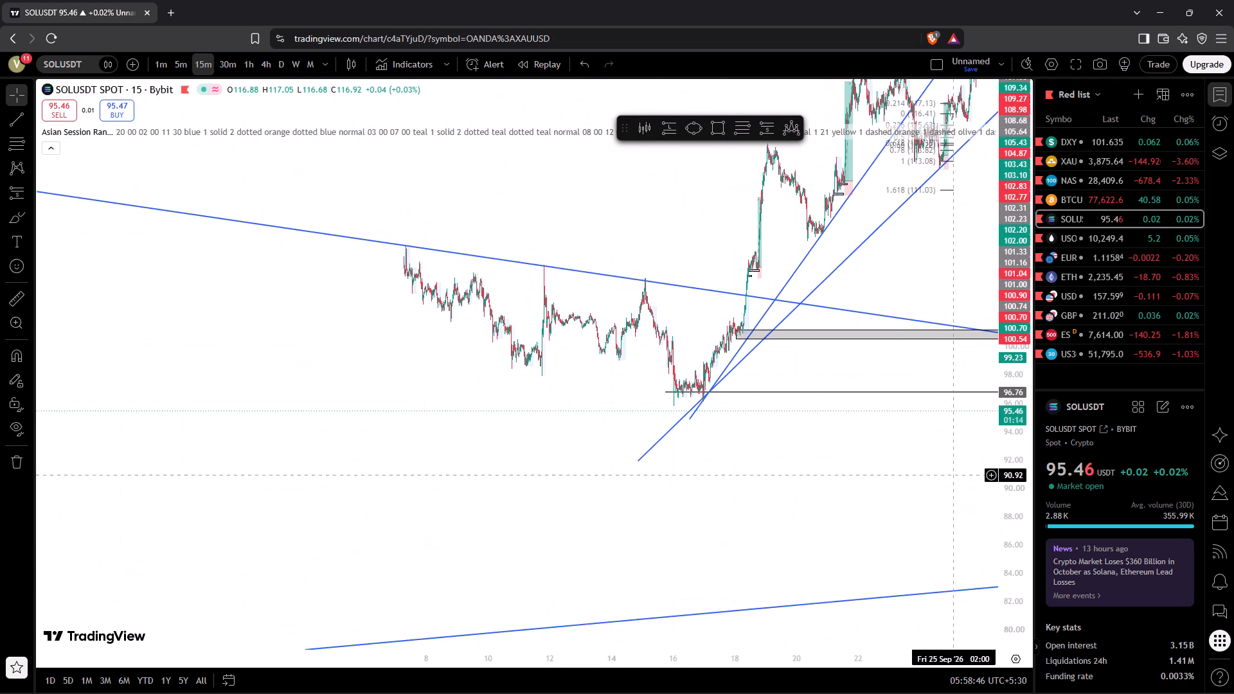
drag(955, 476, 956, 480)
drag(345, 436, 429, 364)
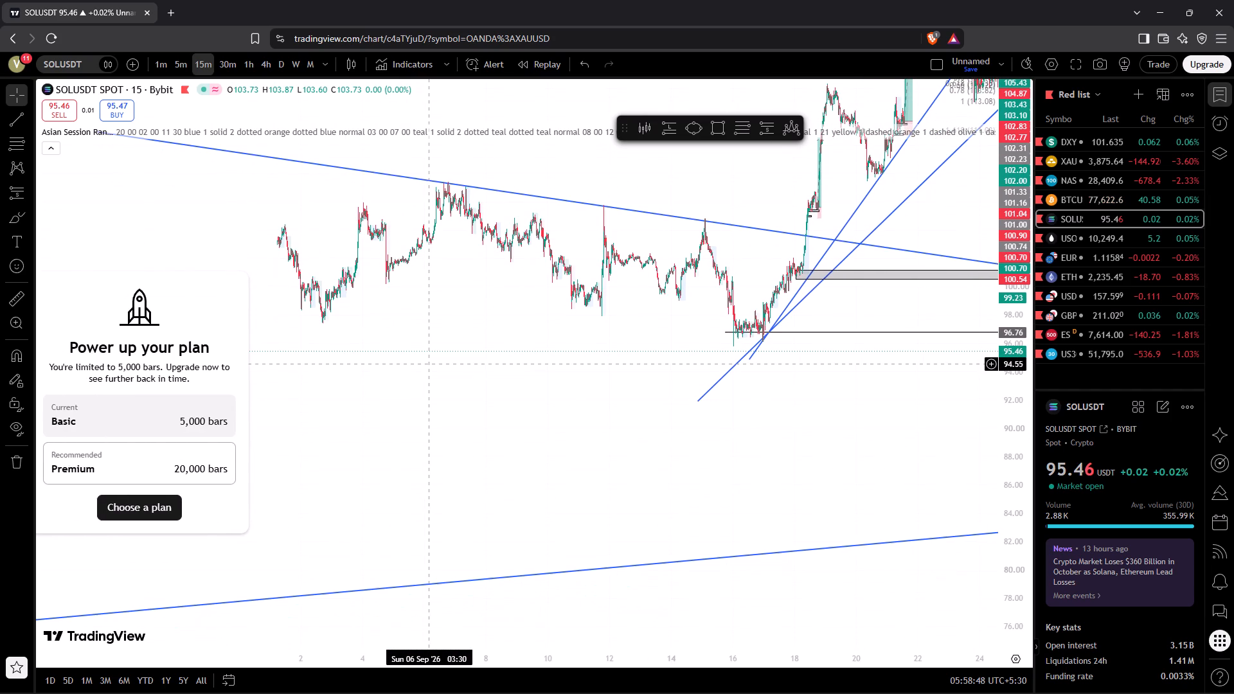
drag(811, 411, 391, 395)
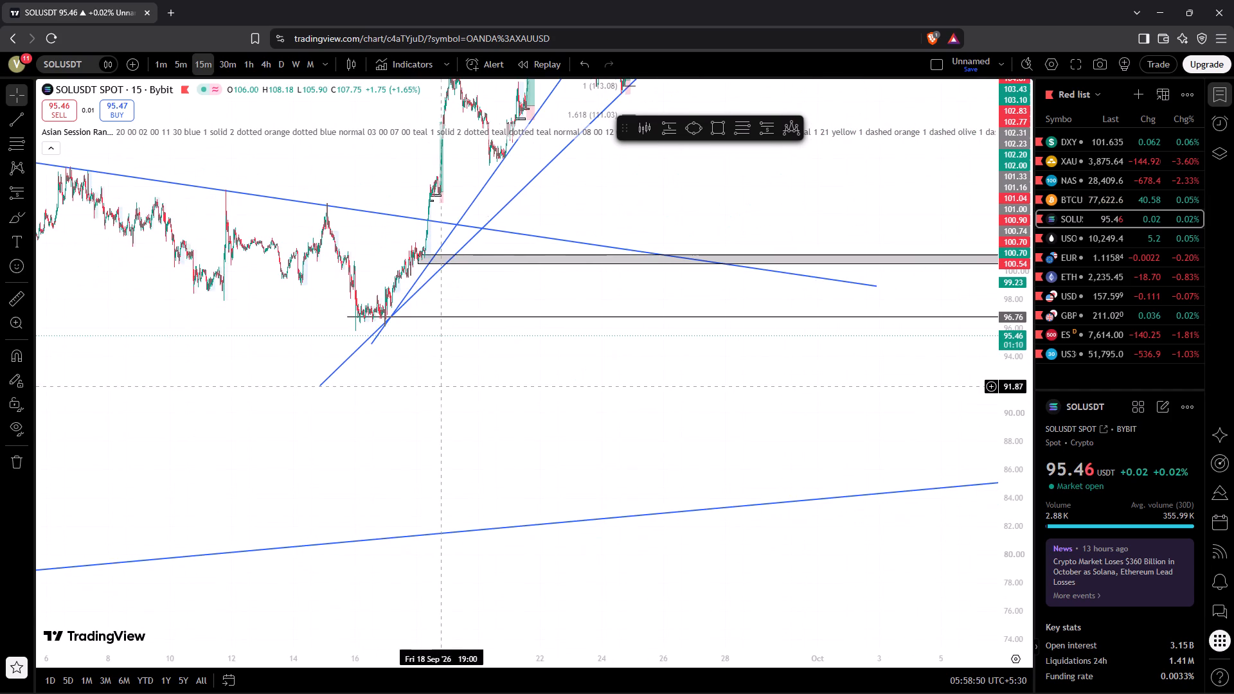
drag(505, 380, 0, 341)
drag(289, 409, 0, 460)
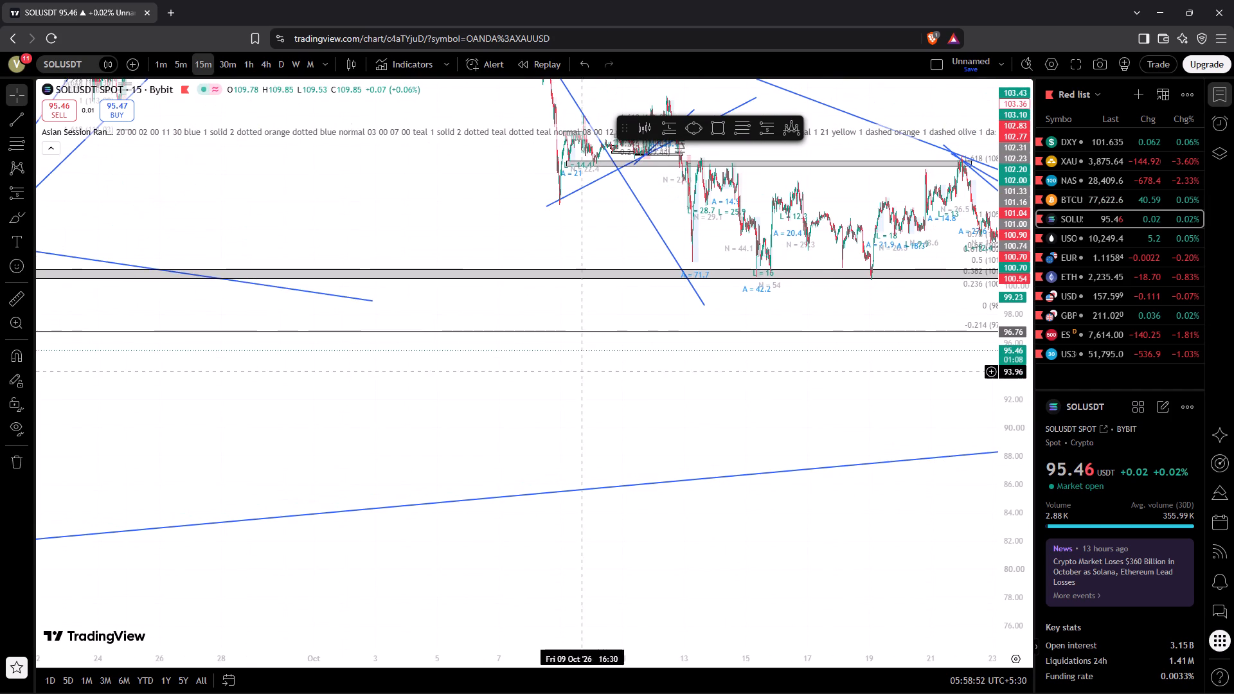
drag(657, 382, 0, 454)
drag(392, 435, 341, 440)
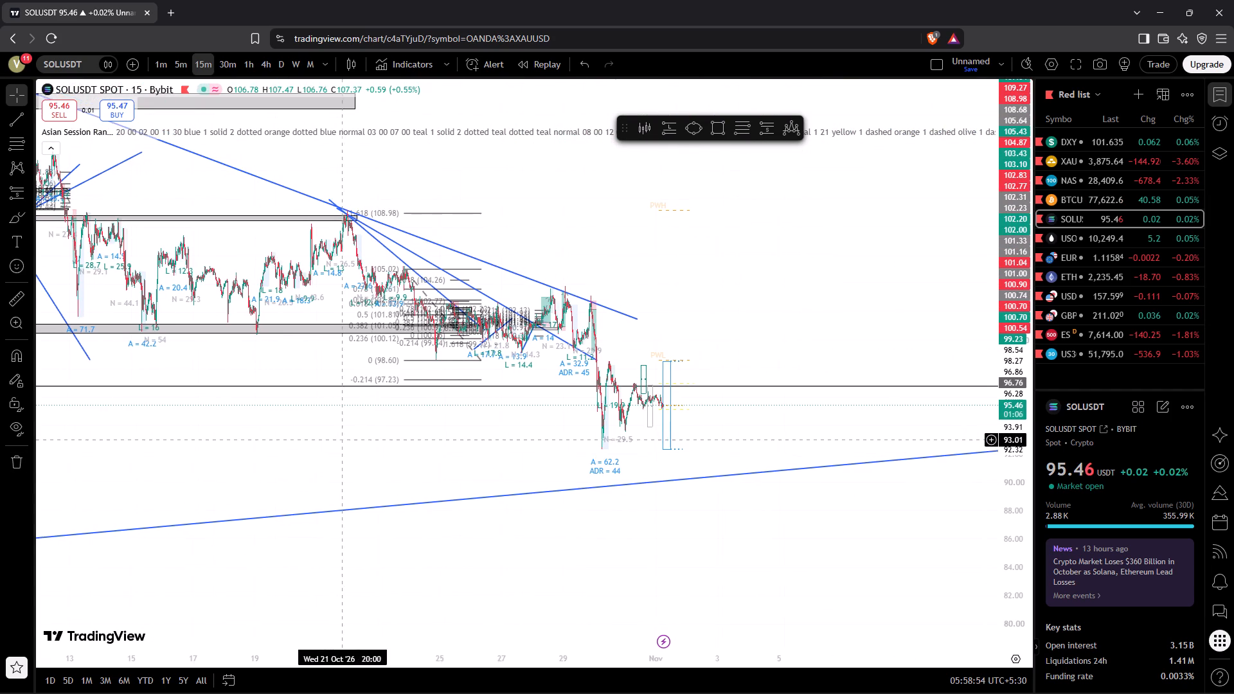
drag(341, 440, 339, 440)
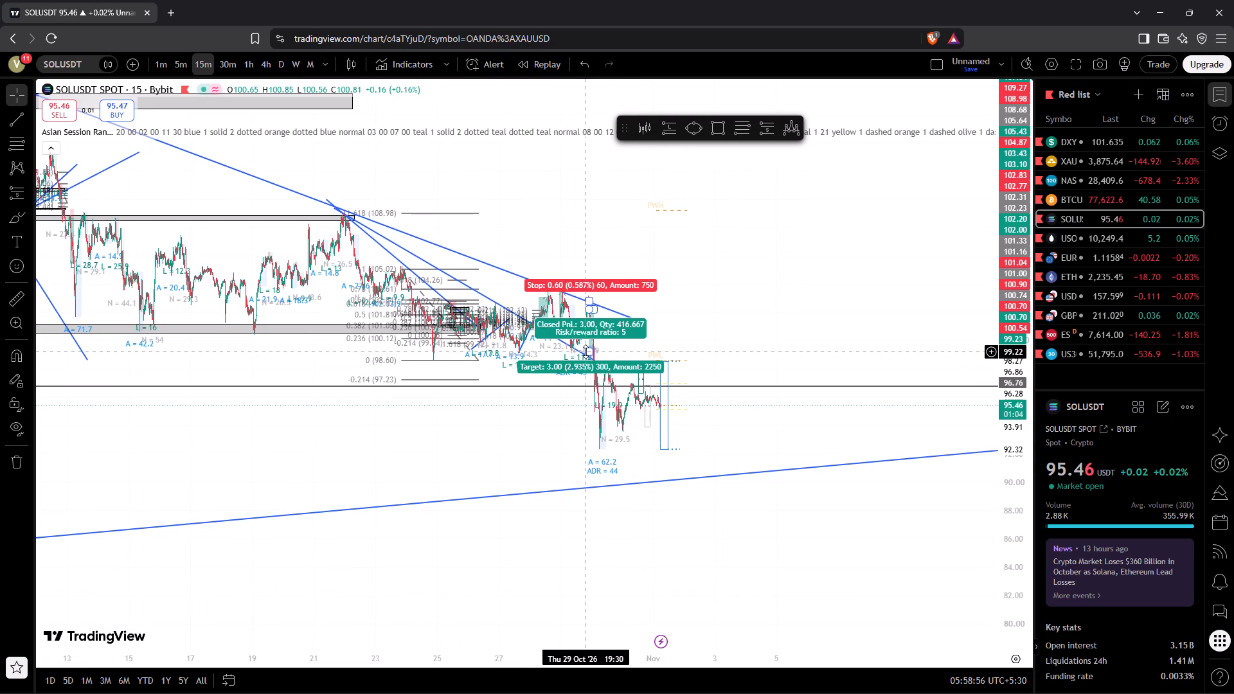
Lower the 29 October short position's target to 96.77, near the 96.76 horizontal line, for a risk/reward ratio of 9.1.
drag(589, 351, 593, 356)
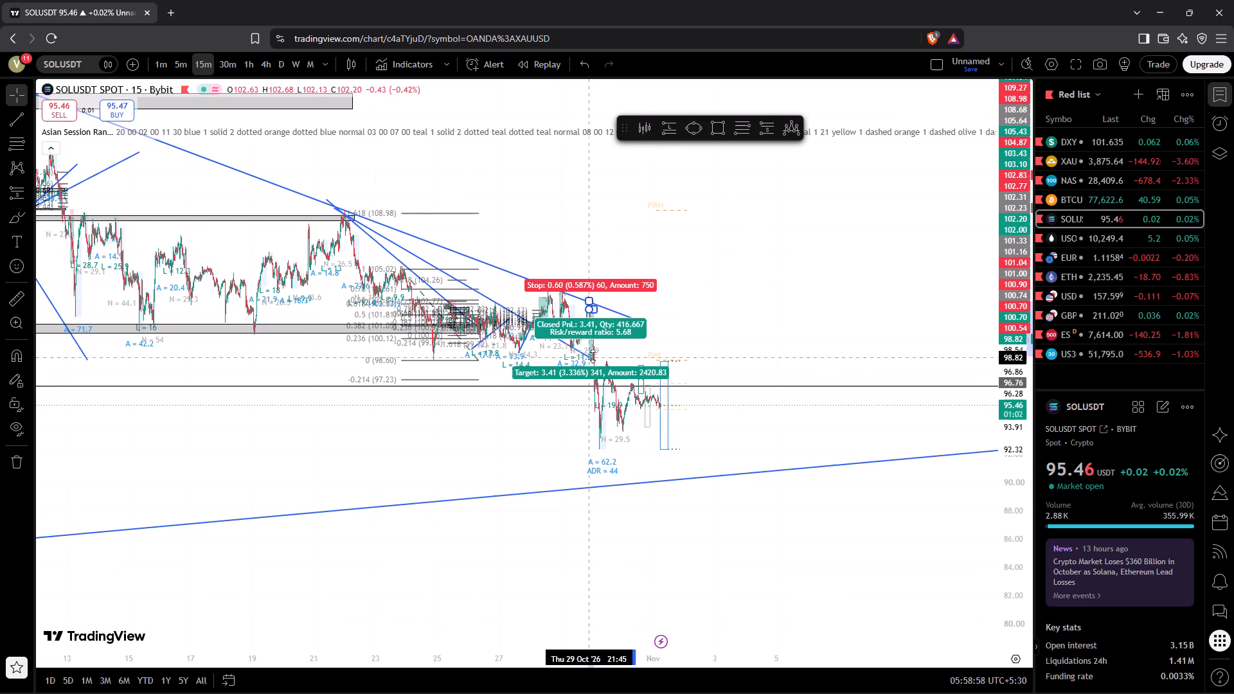
drag(593, 356, 593, 353)
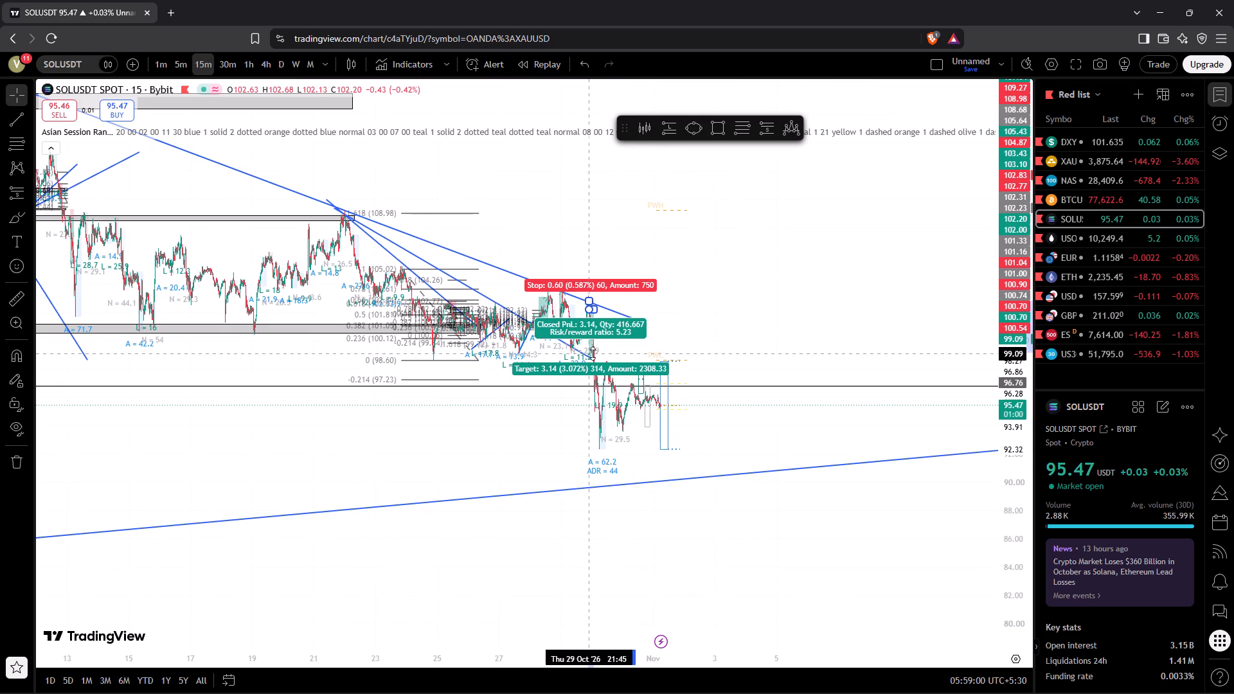
drag(593, 353, 590, 359)
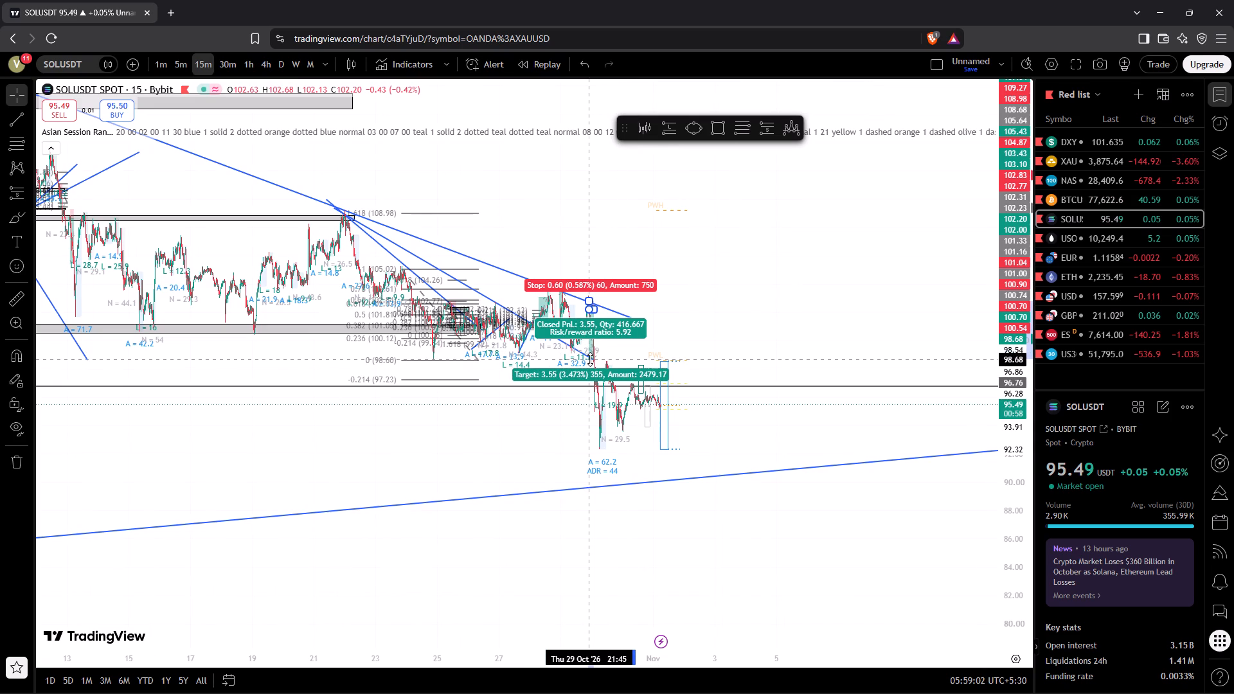
drag(590, 359, 590, 360)
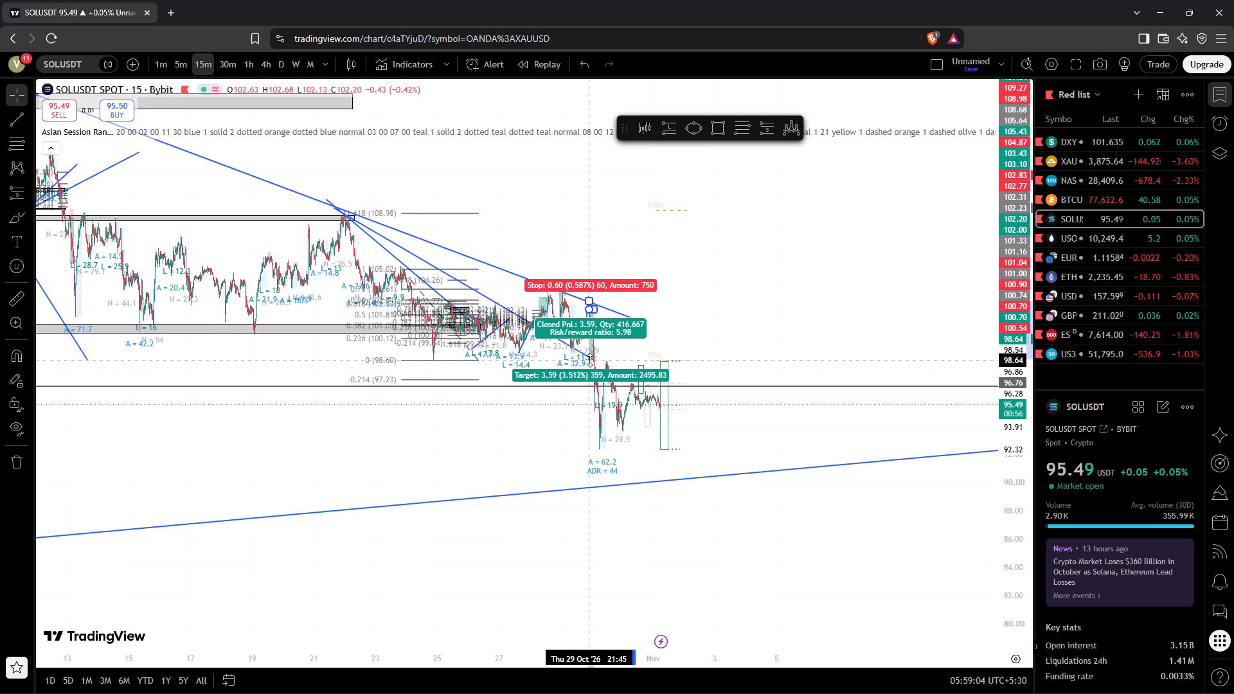
drag(590, 360, 589, 378)
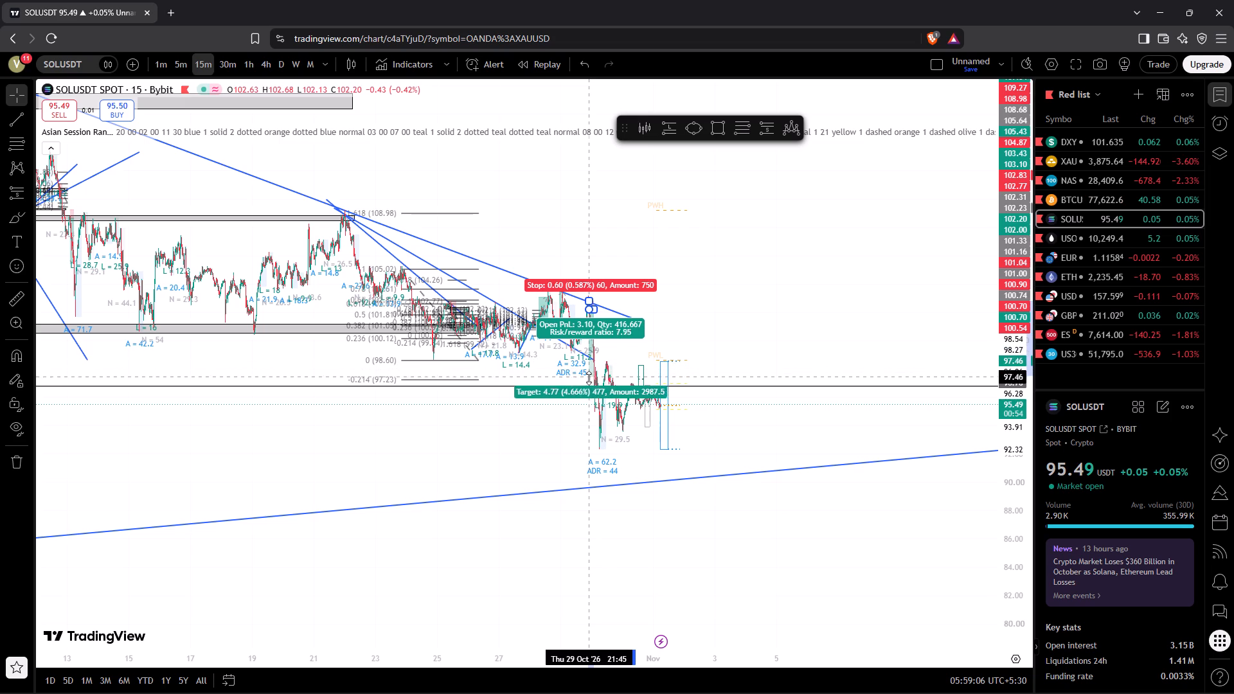
drag(589, 378, 589, 387)
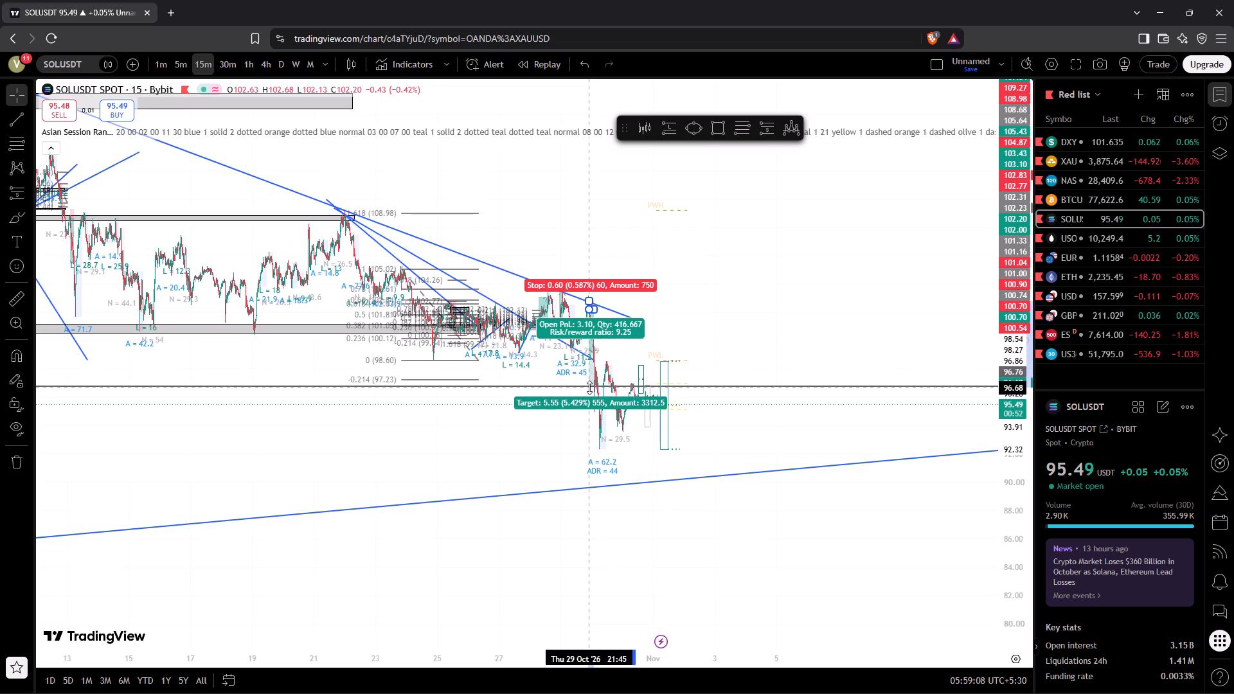
drag(589, 387, 594, 386)
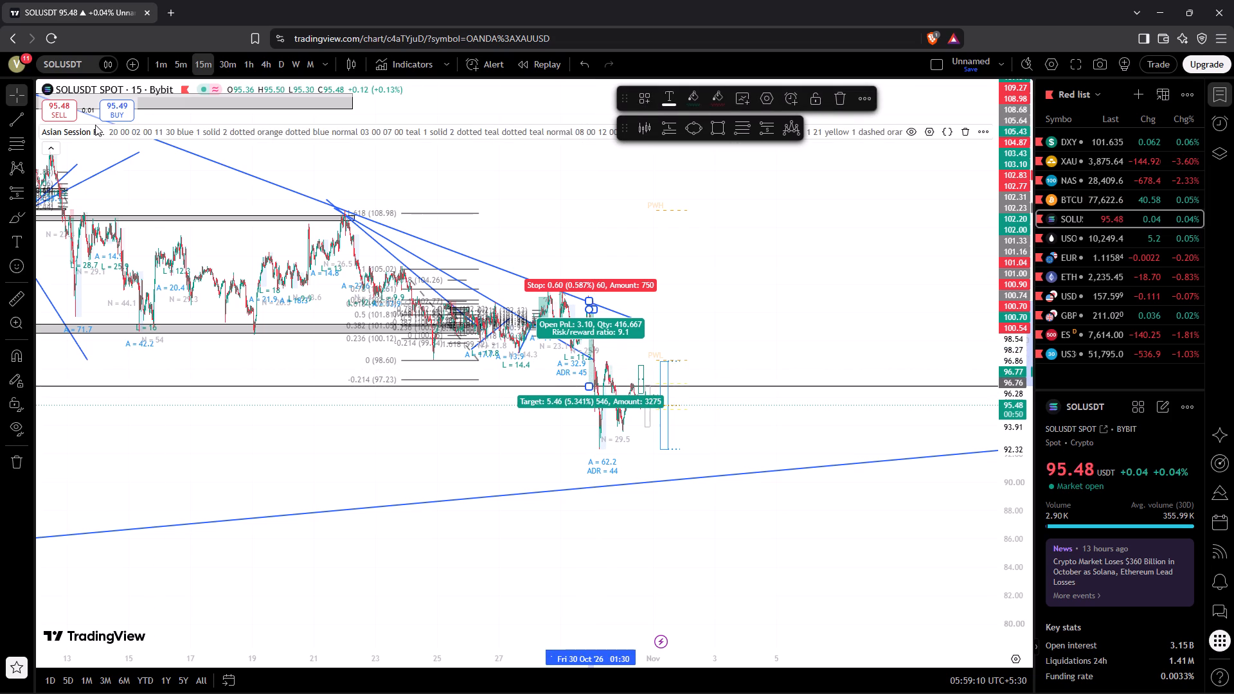
On the 5-minute timeframe, extend the short position's end time to 30 October 02:10.
click(177, 70)
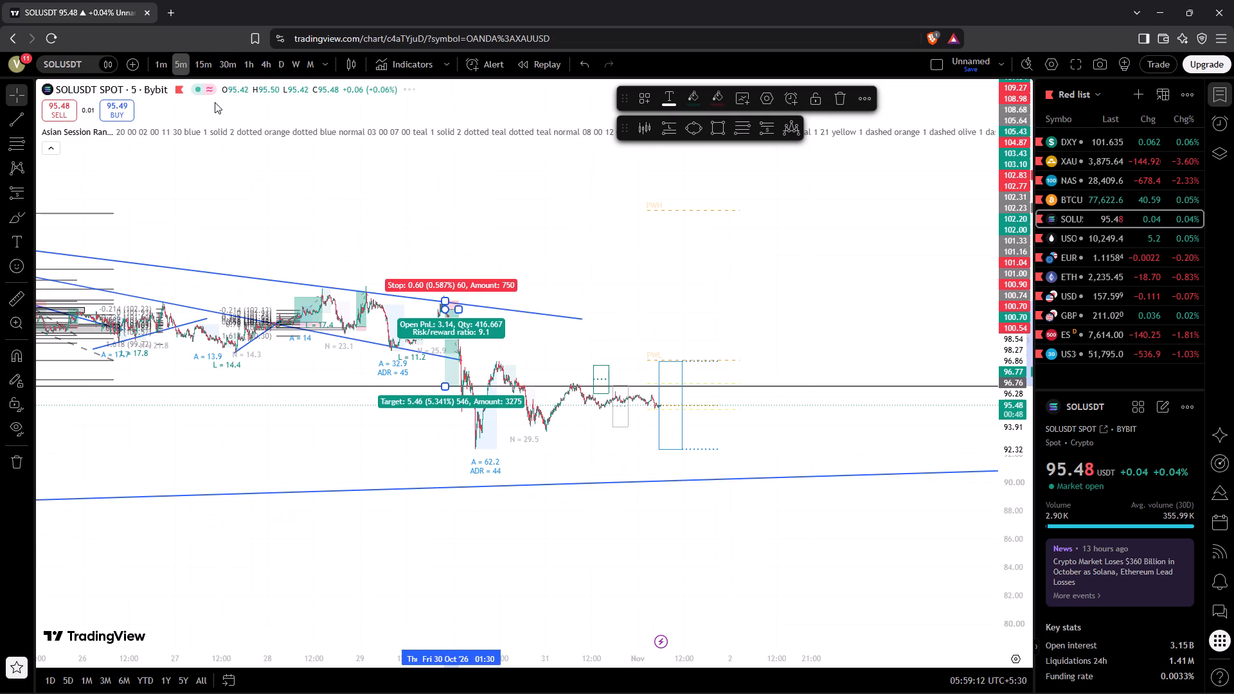
drag(611, 551, 659, 504)
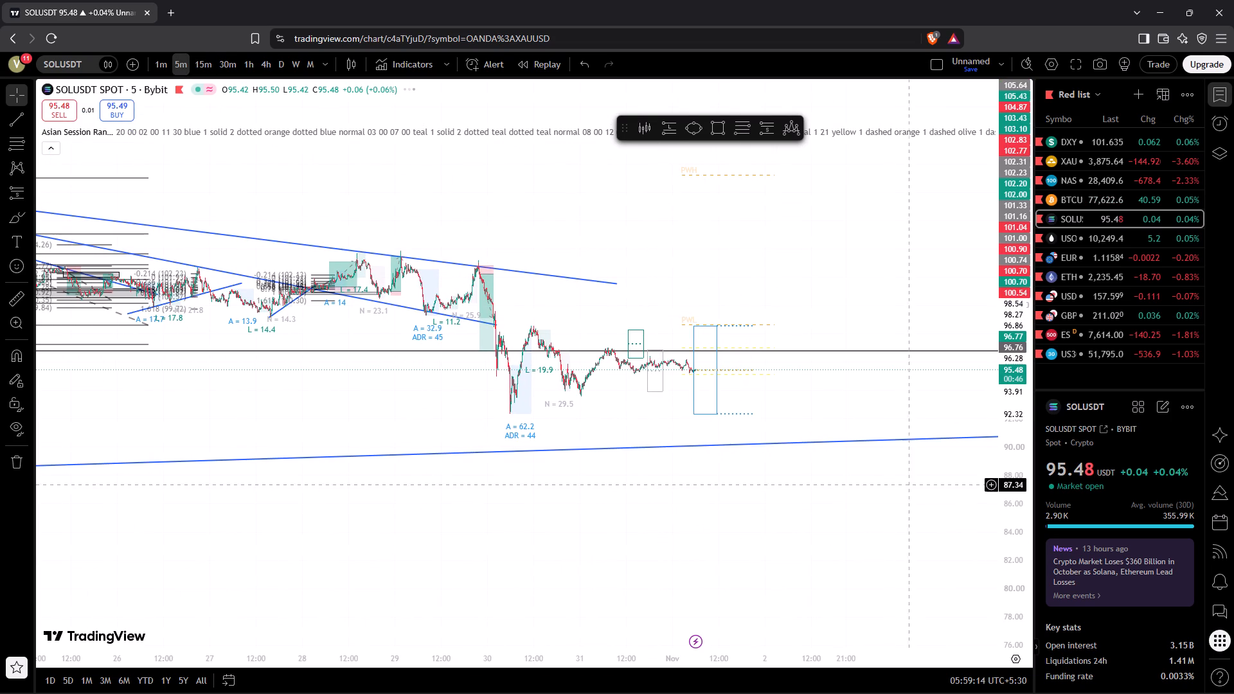
drag(1019, 491, 1025, 320)
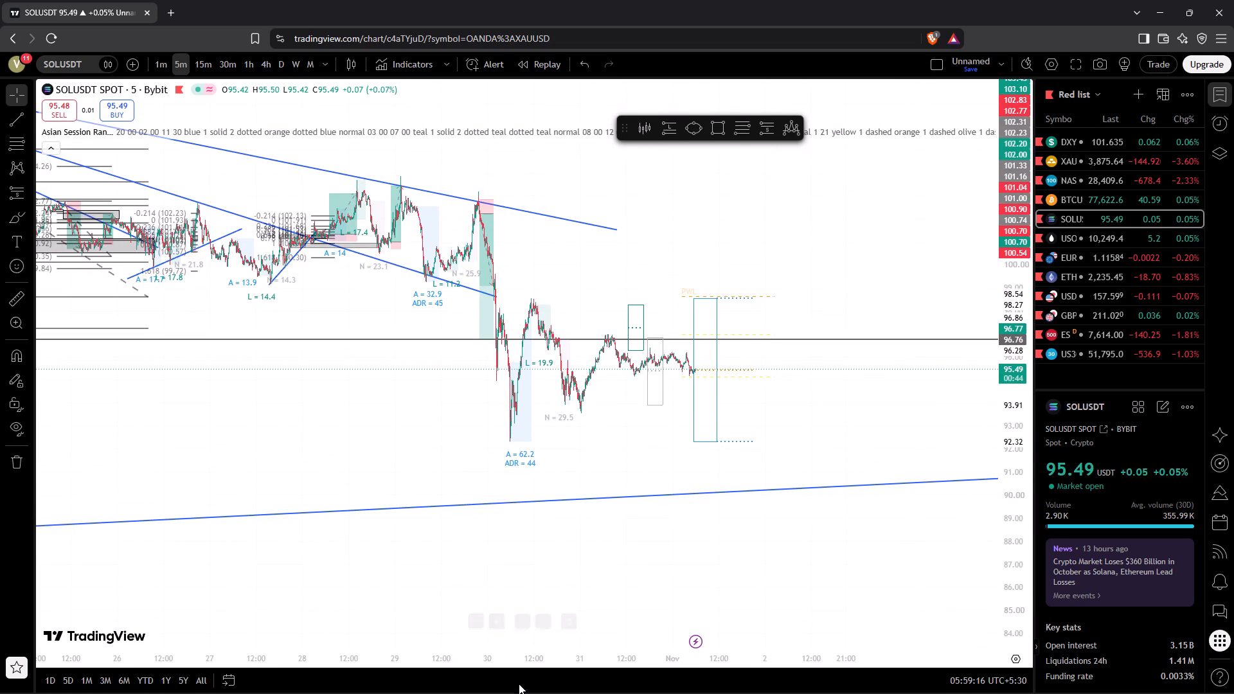
drag(537, 660, 134, 675)
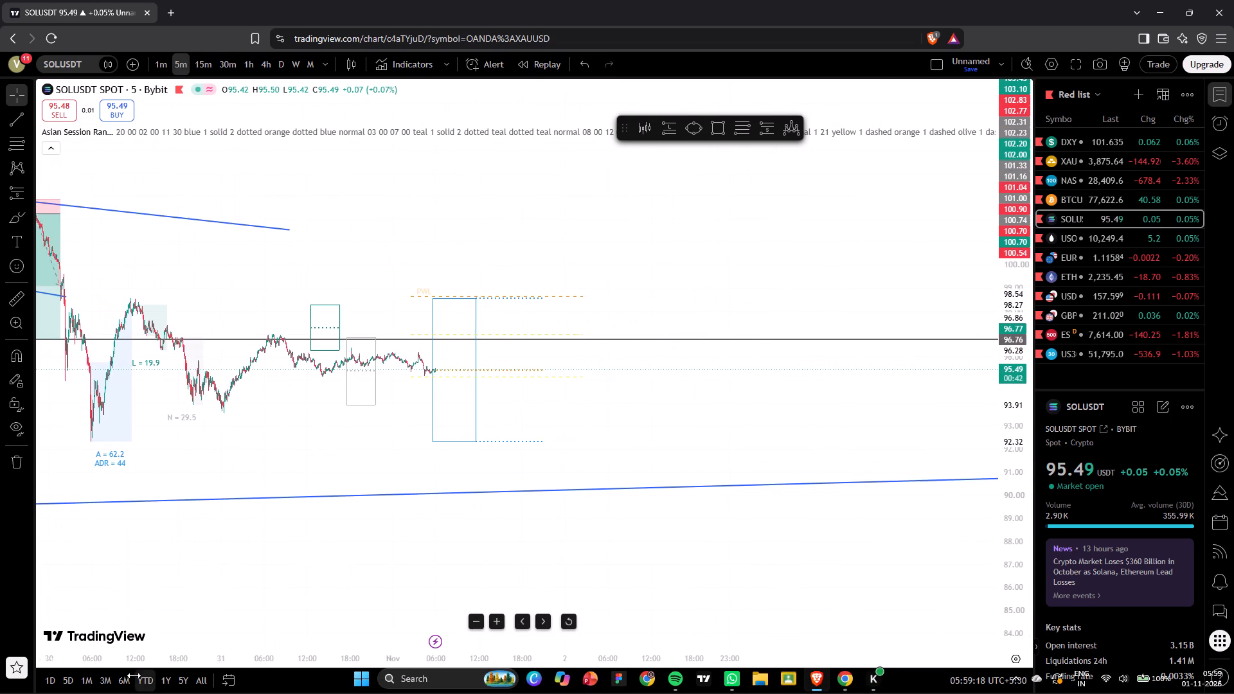
drag(134, 675, 134, 675)
drag(180, 461, 530, 432)
drag(210, 463, 368, 501)
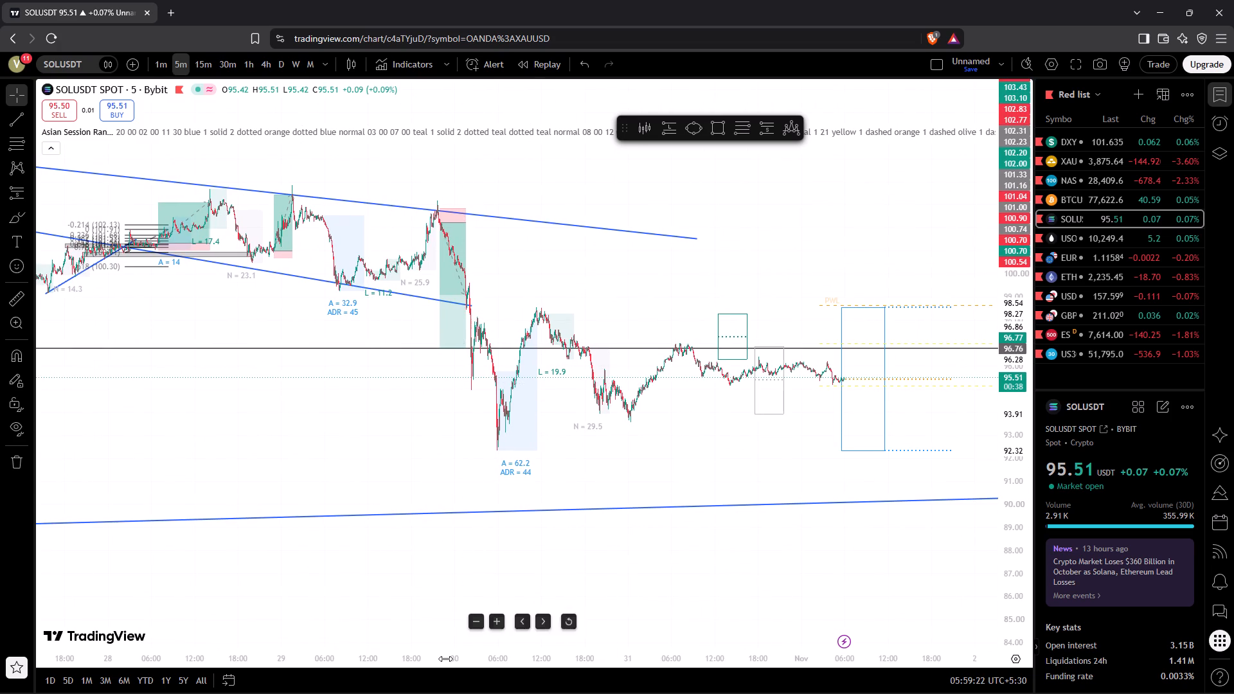
drag(445, 659, 153, 627)
drag(126, 371, 568, 587)
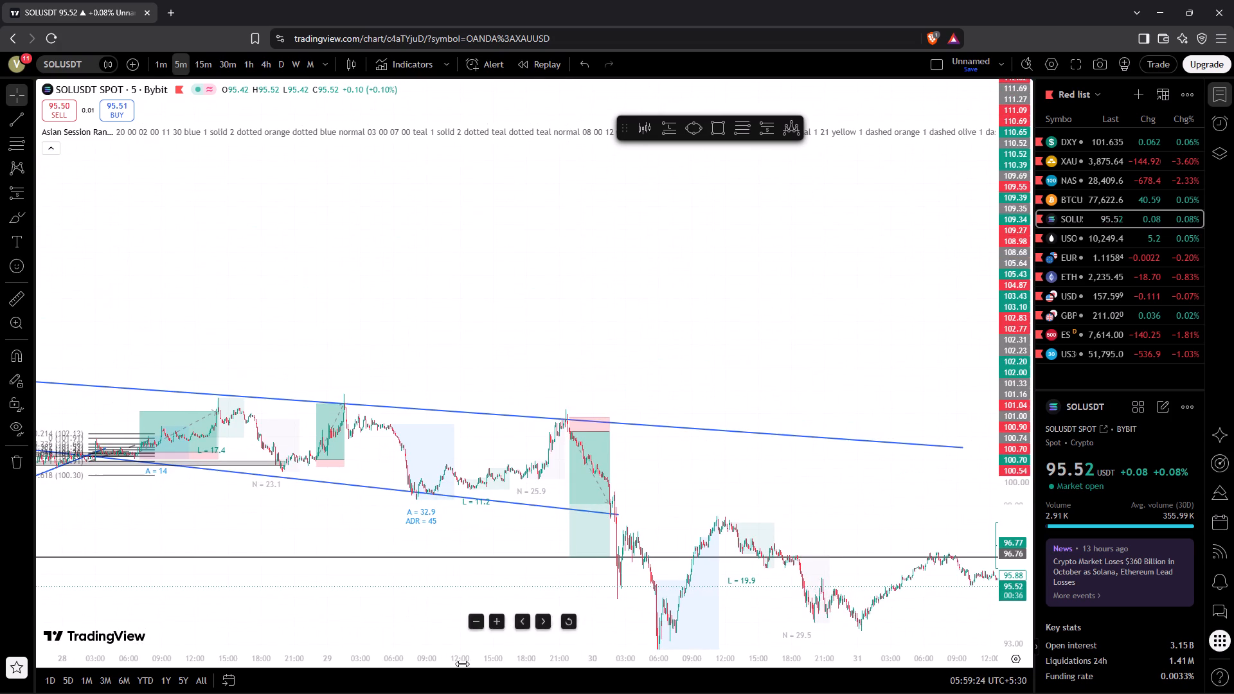
drag(476, 663, 362, 654)
drag(686, 409, 621, 185)
drag(1024, 492, 1030, 297)
drag(425, 452, 528, 516)
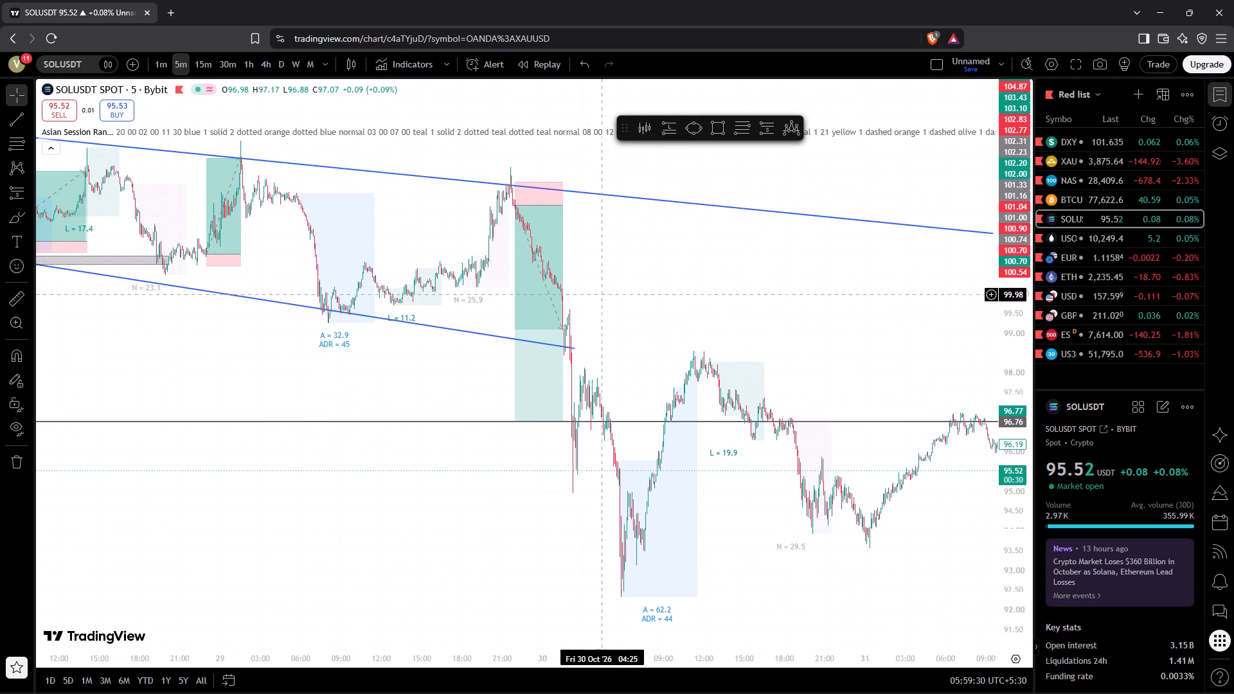
drag(560, 205, 568, 205)
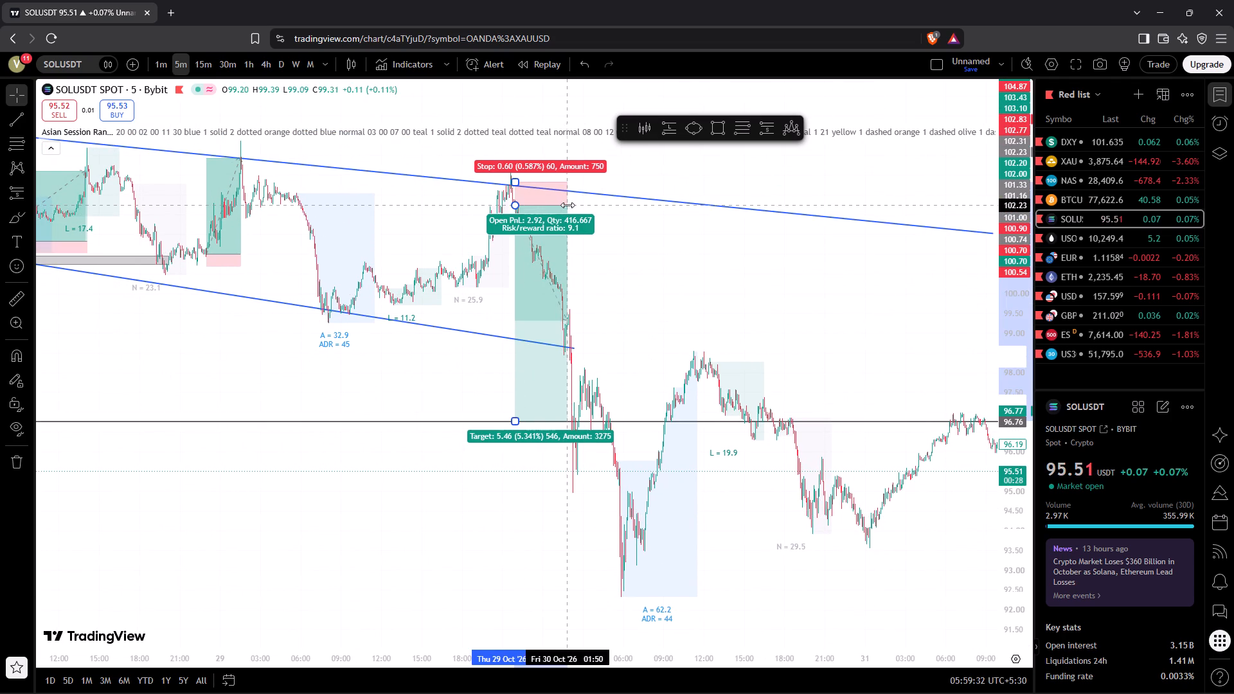
drag(568, 205, 572, 206)
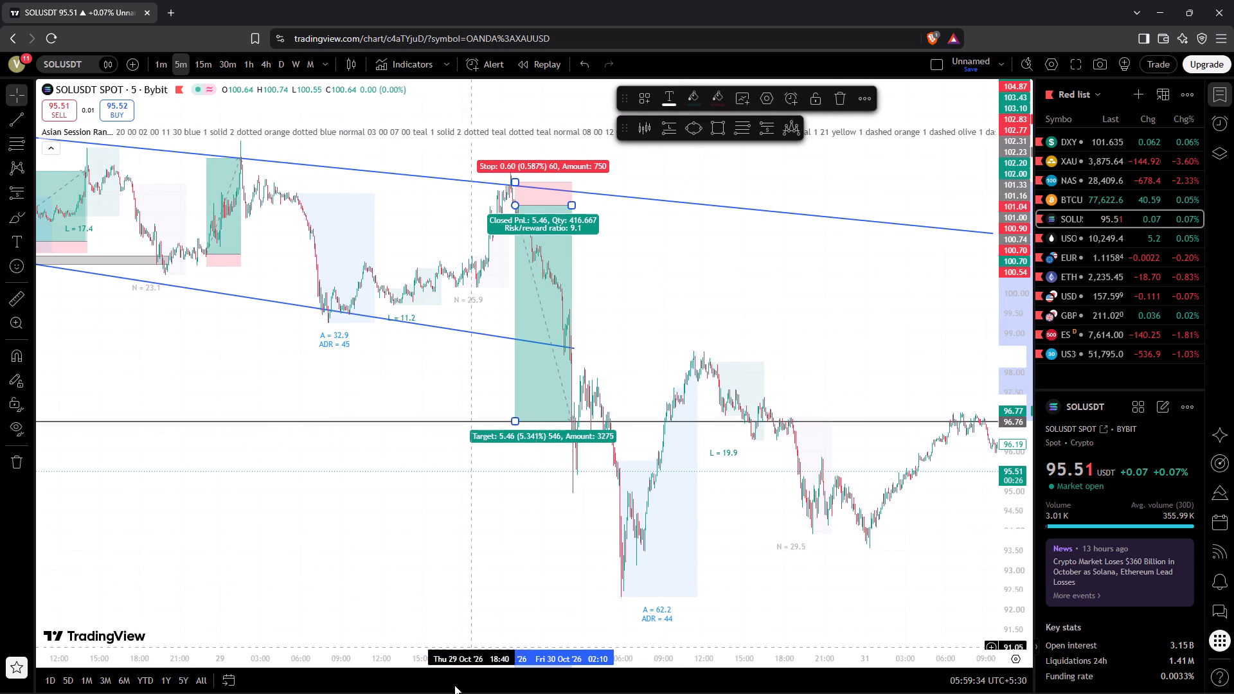
Raise the short position's target slightly to 96.81, just above the 96.76 horizontal line, for a risk/reward ratio of 9.03, and deselect it.
drag(469, 654, 263, 682)
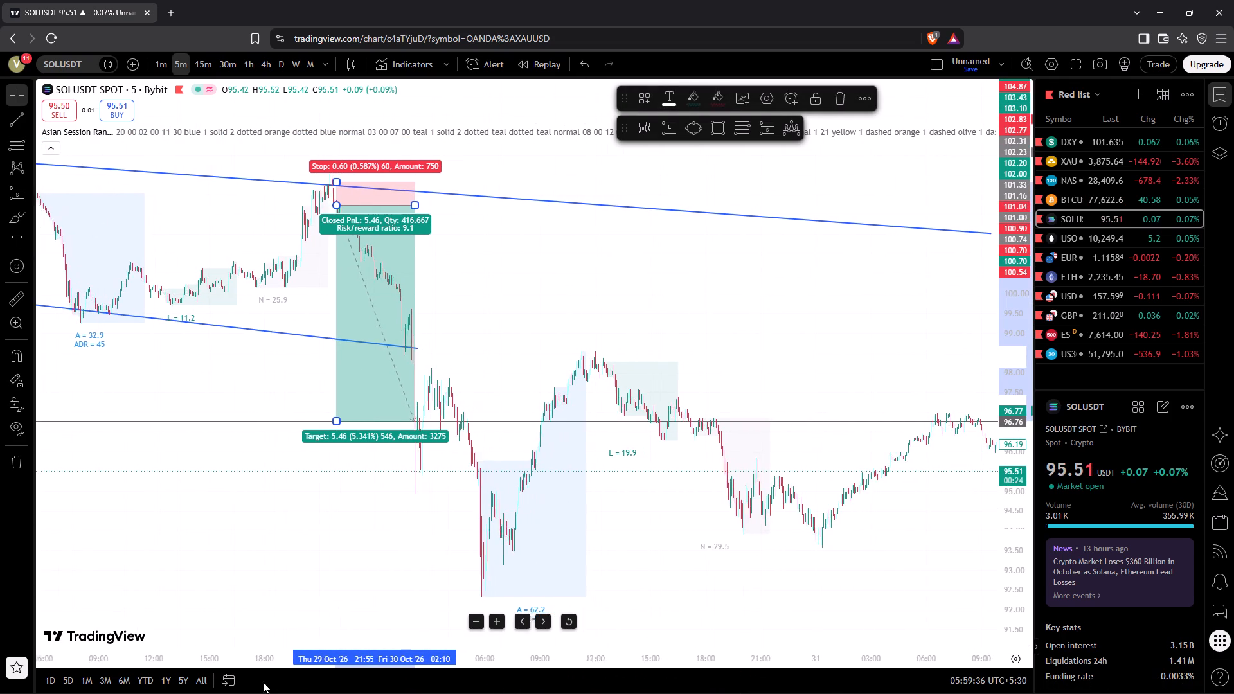
drag(263, 682, 238, 679)
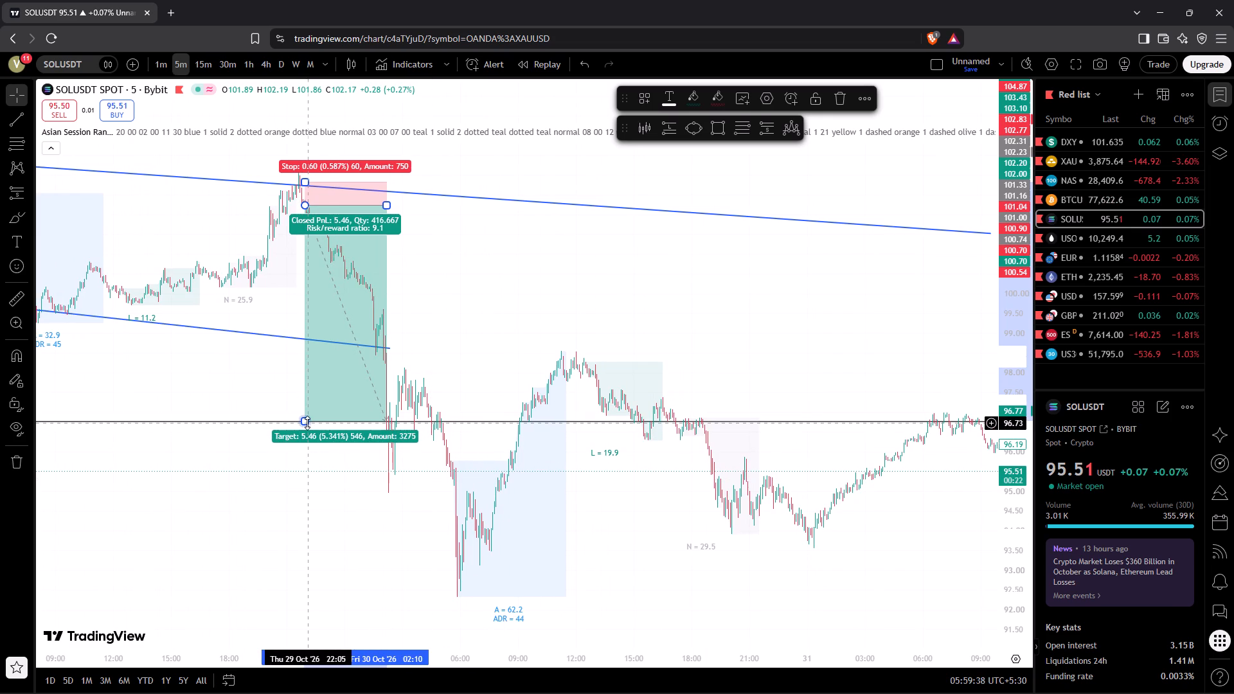
click(307, 423)
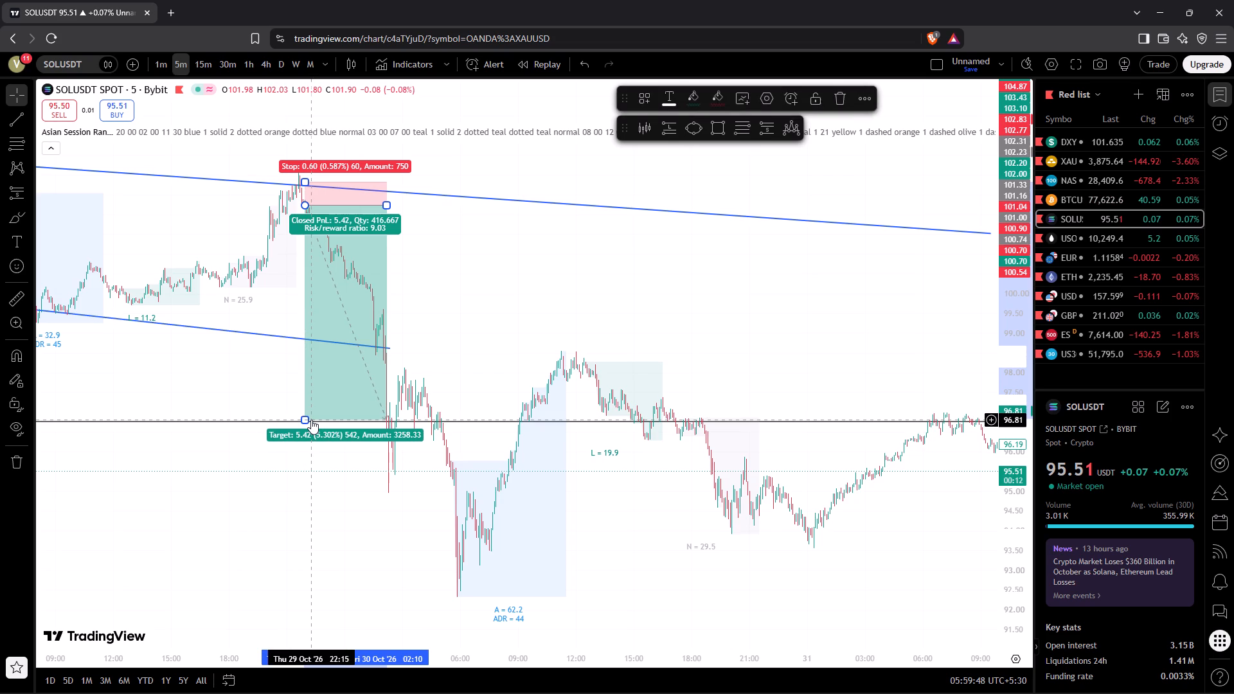
click(531, 271)
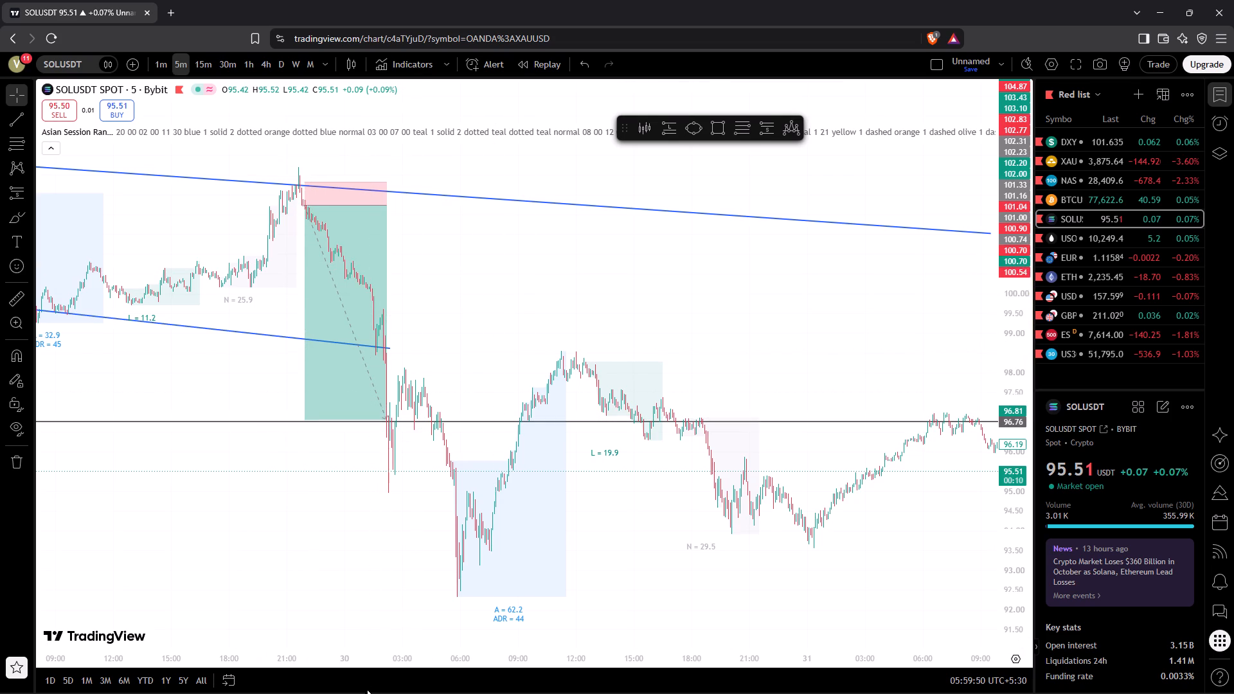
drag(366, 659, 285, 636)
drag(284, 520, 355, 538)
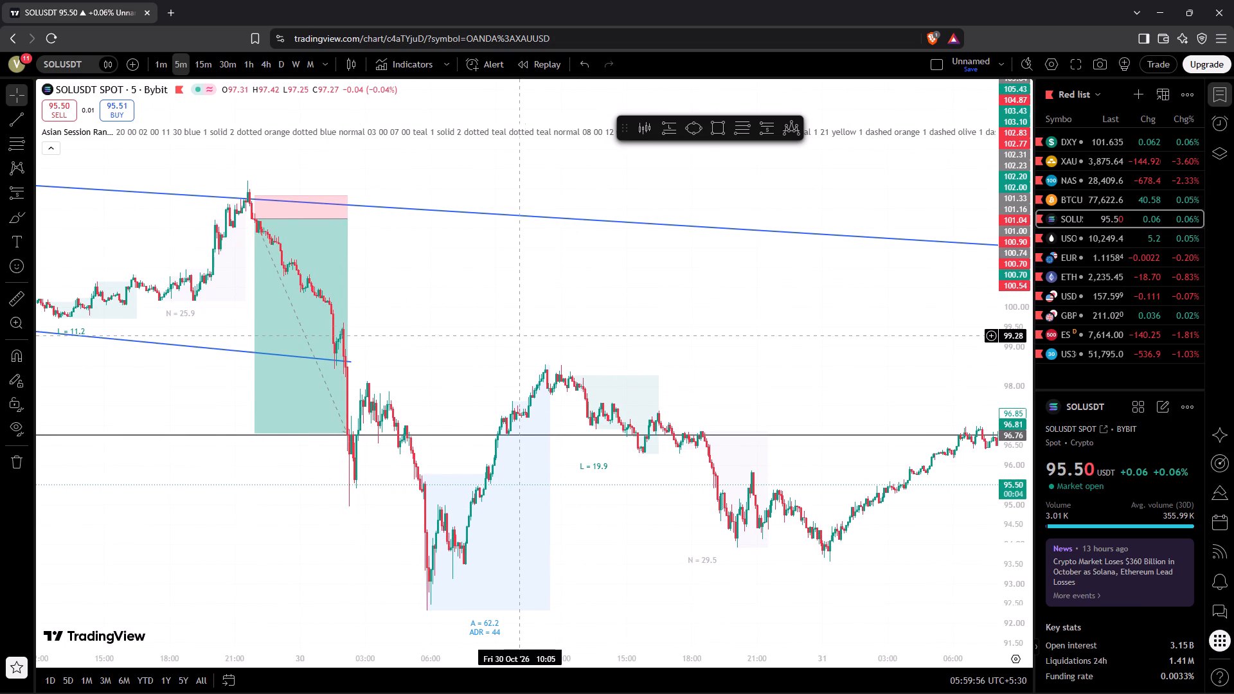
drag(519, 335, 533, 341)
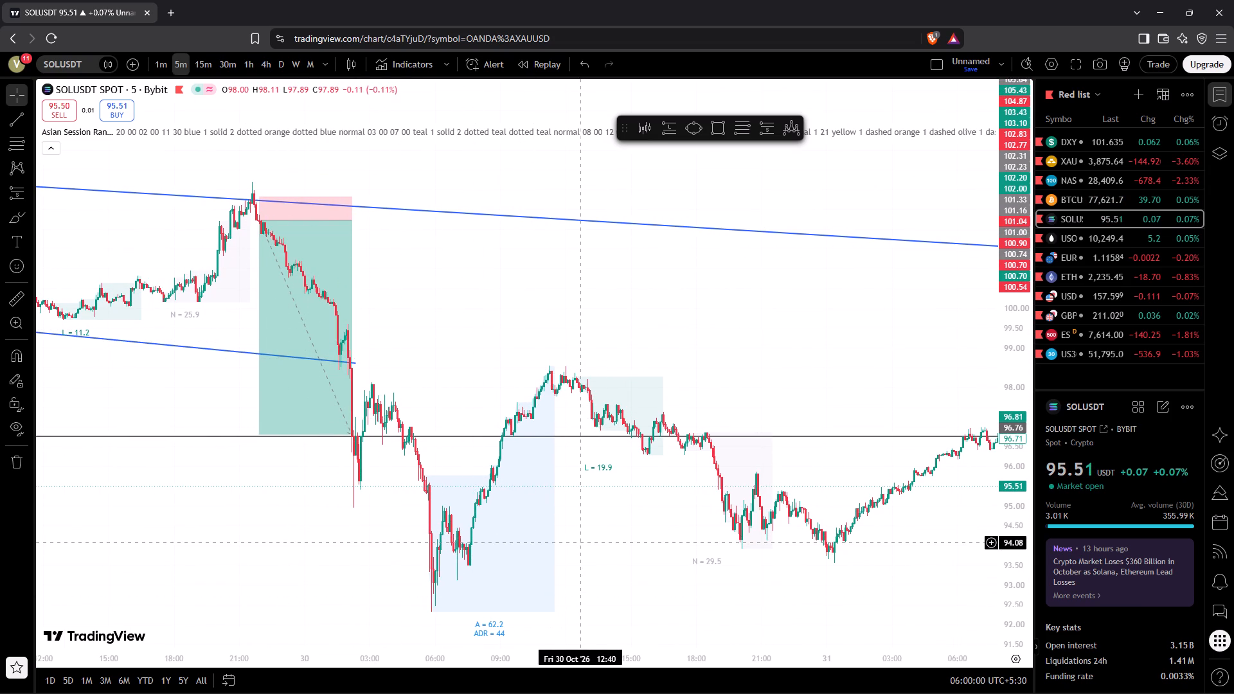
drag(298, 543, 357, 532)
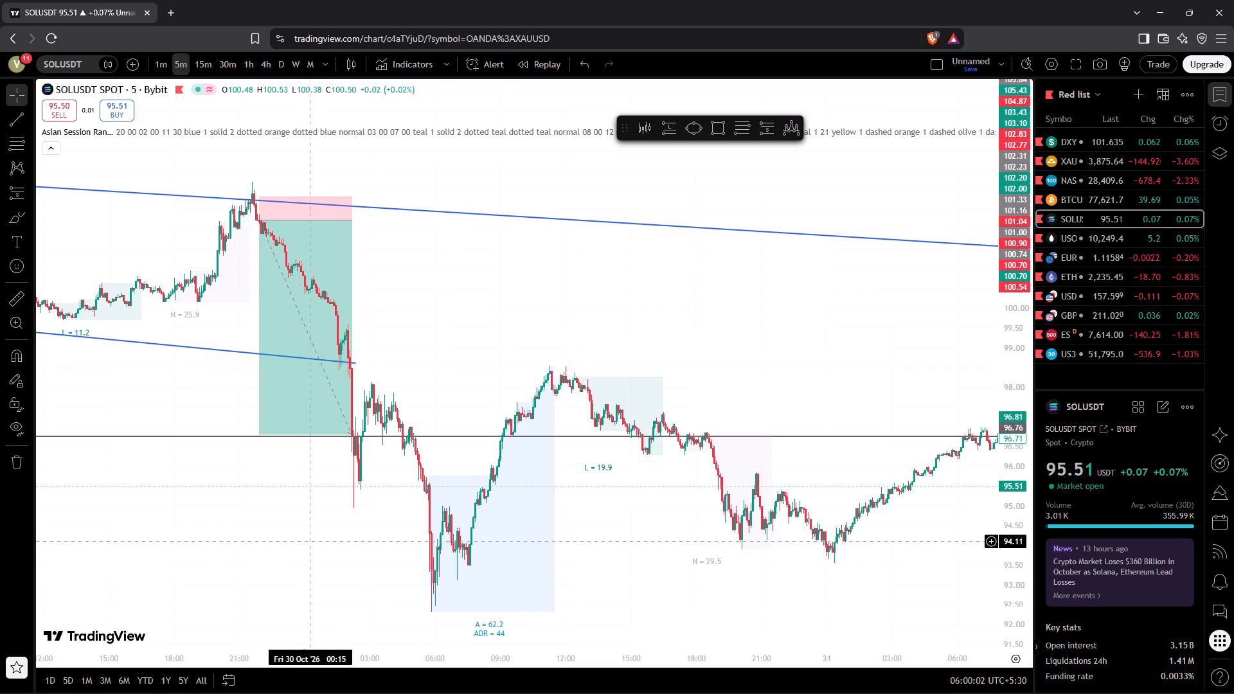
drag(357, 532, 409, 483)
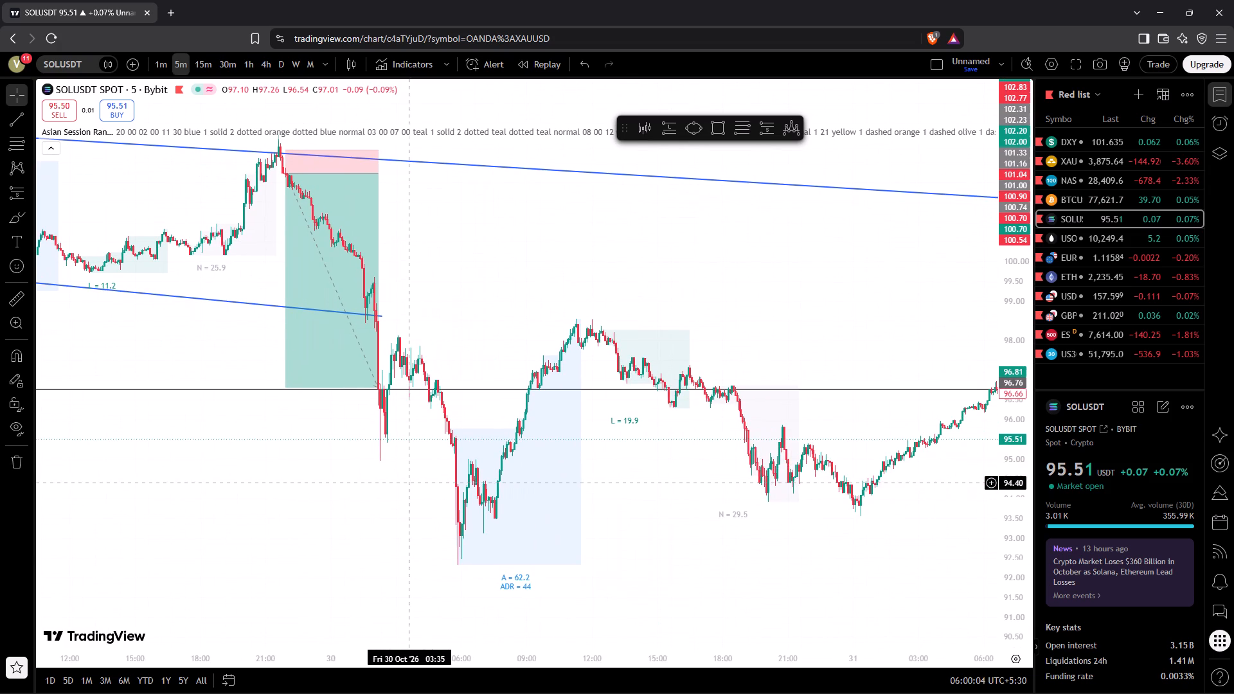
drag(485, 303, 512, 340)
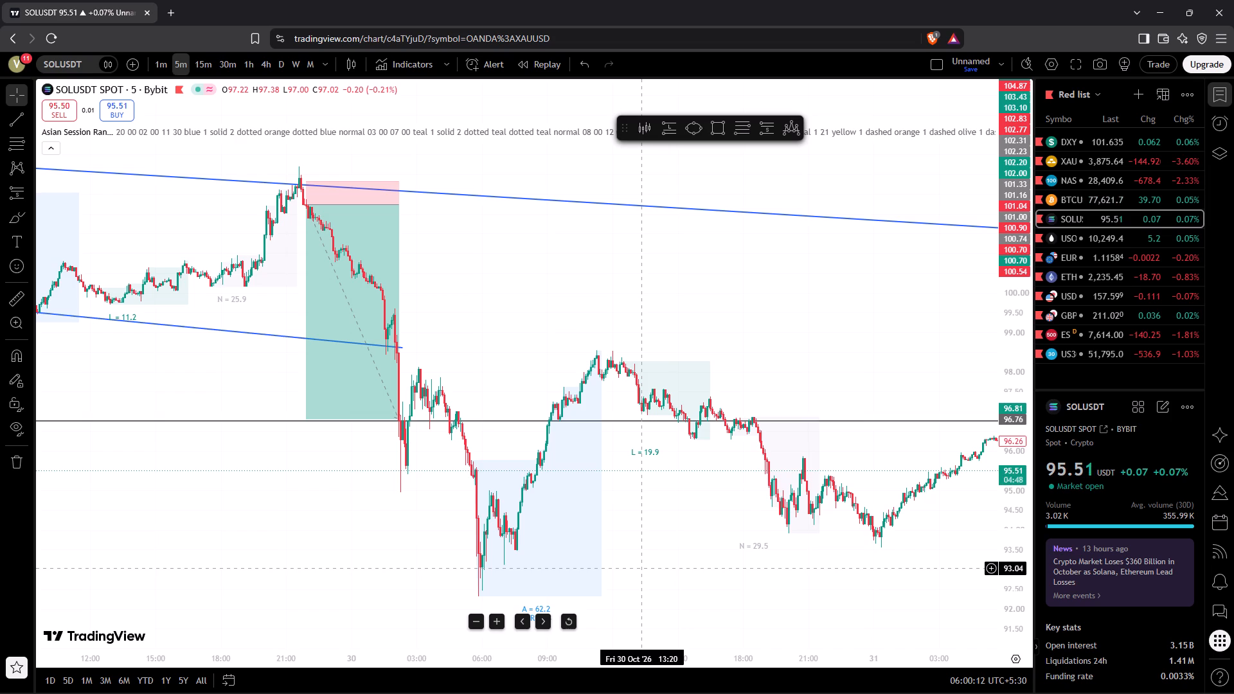
Switch to the USOIL chart and examine the 29–30 October long position against the surrounding zones.
click(1074, 241)
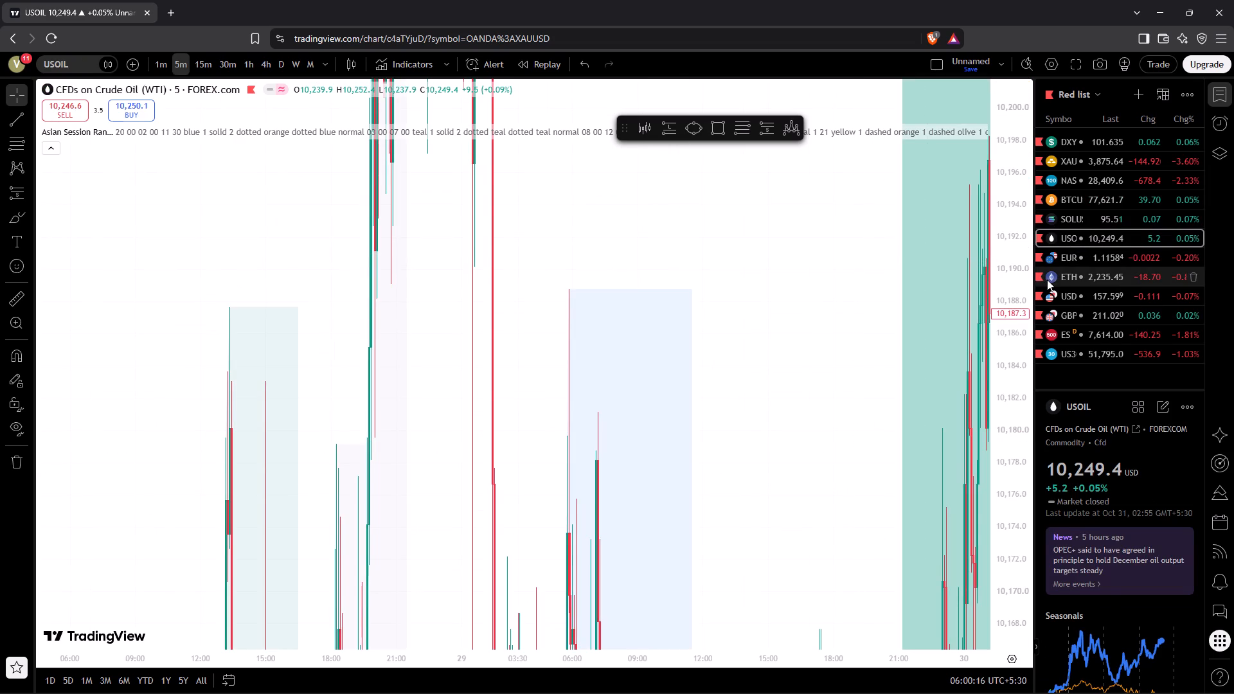
drag(1017, 280, 1035, 686)
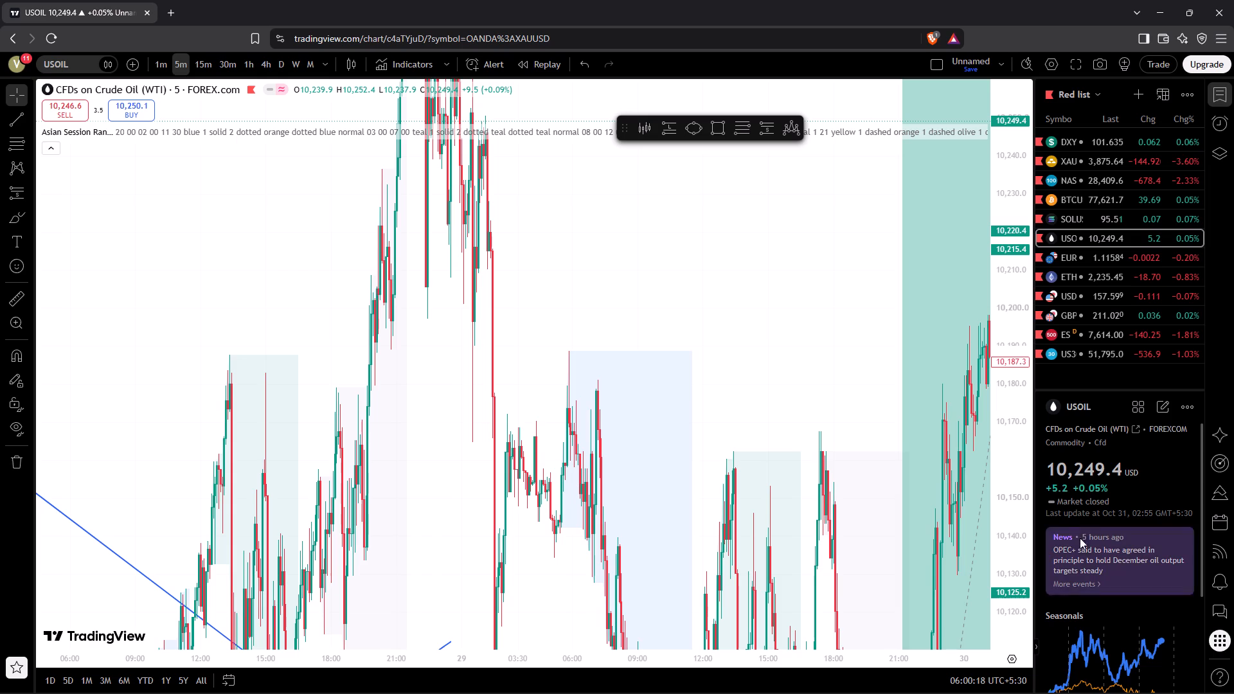
drag(1008, 357, 1044, 693)
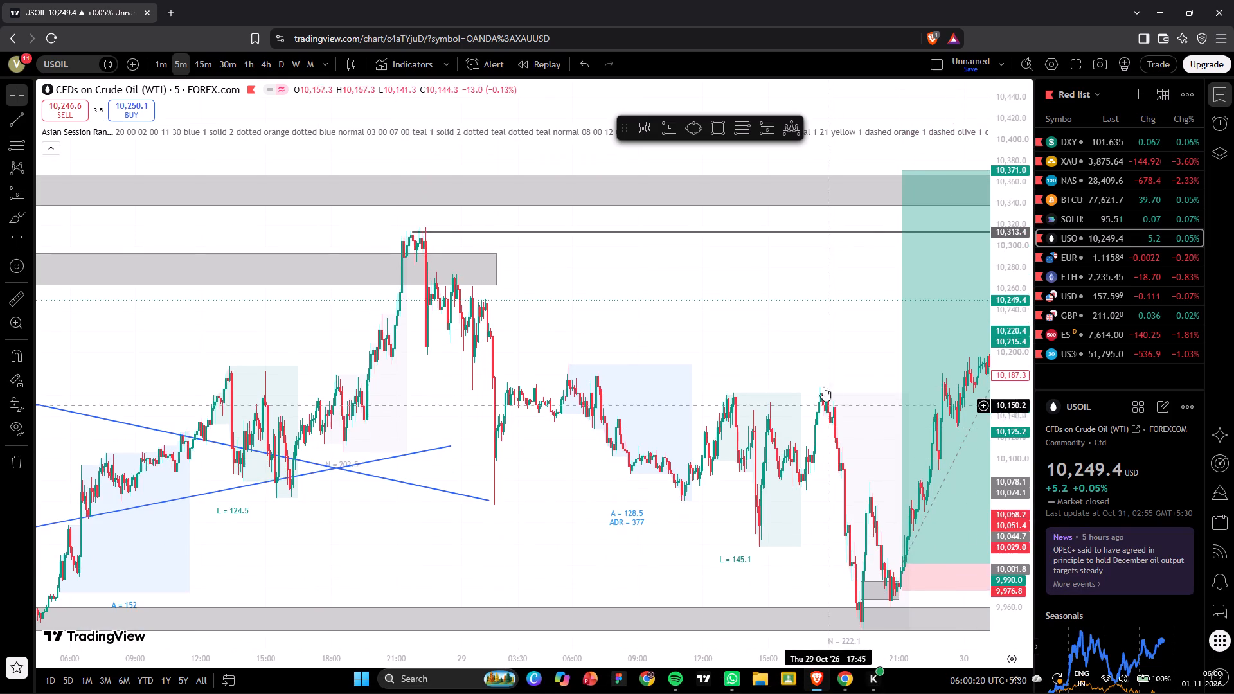
drag(759, 323, 415, 310)
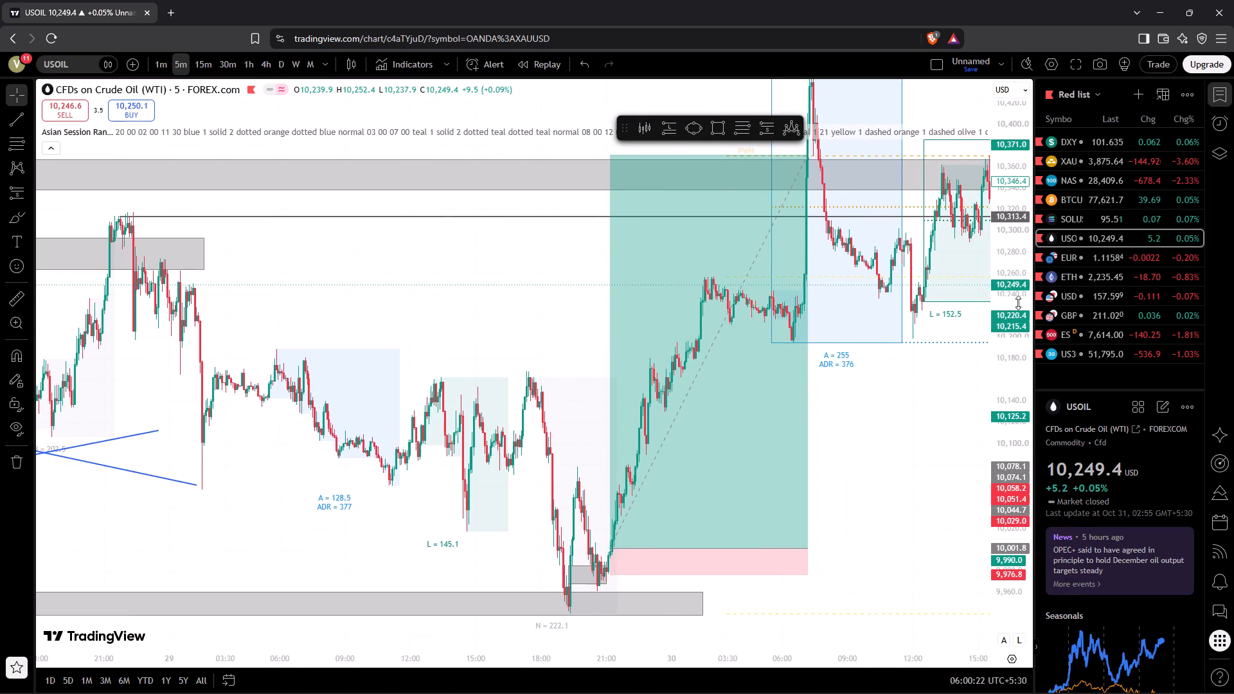
drag(1017, 303, 1042, 490)
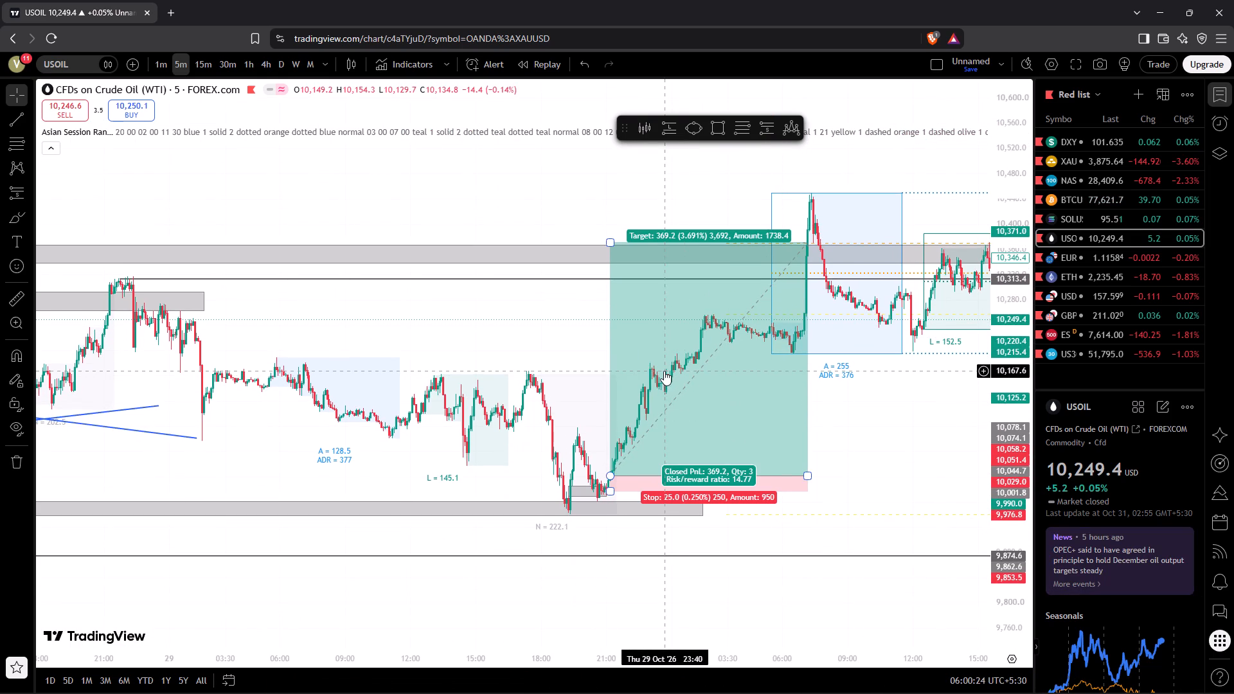
drag(540, 343, 573, 340)
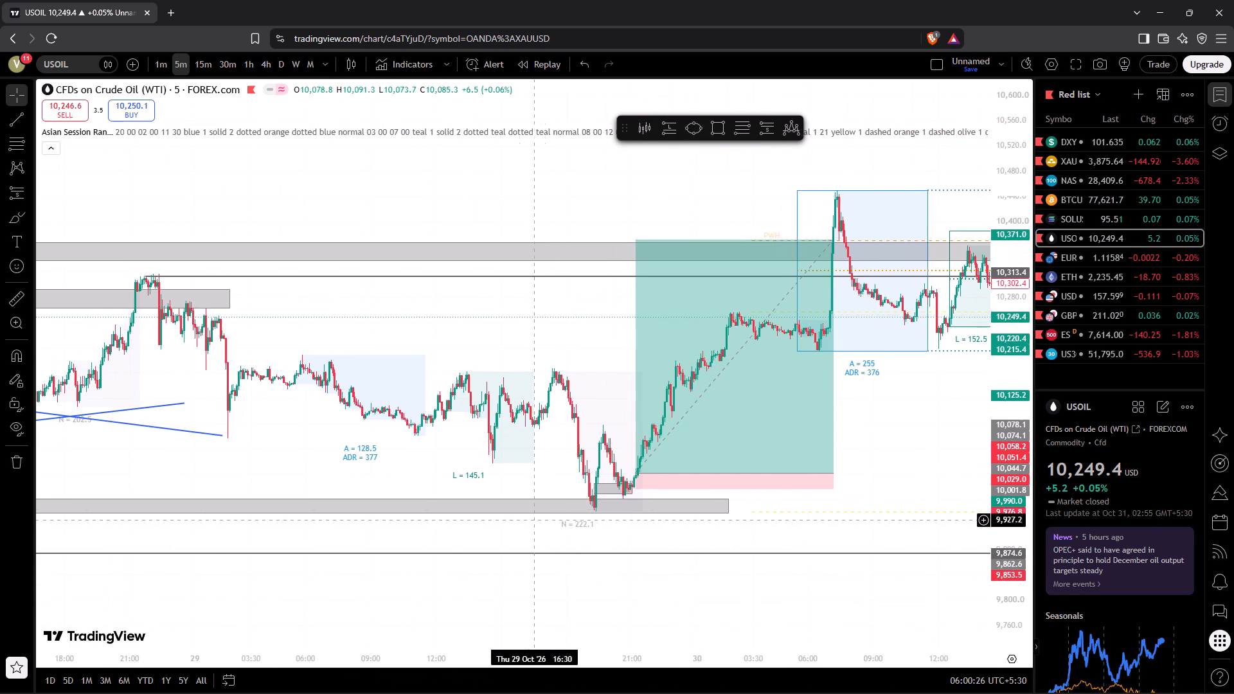
Review USOIL price action from 22 October to month end against the grey zones, trendlines and the long position.
drag(451, 658, 844, 558)
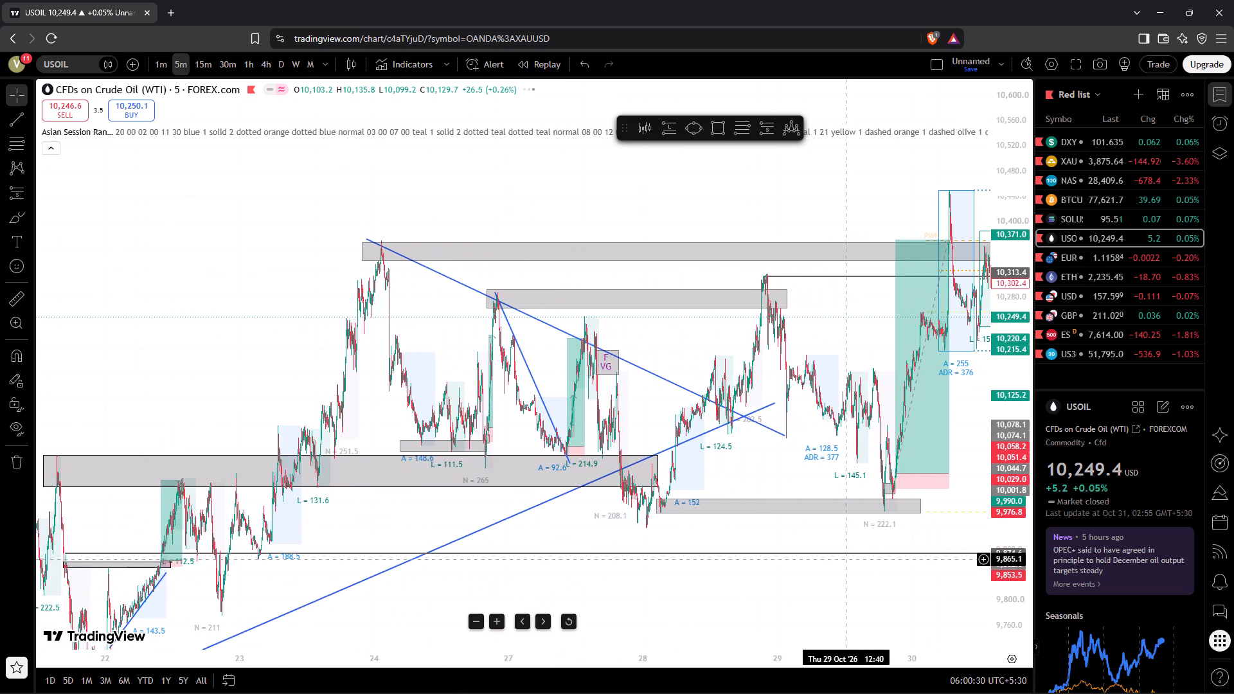
drag(844, 558, 433, 541)
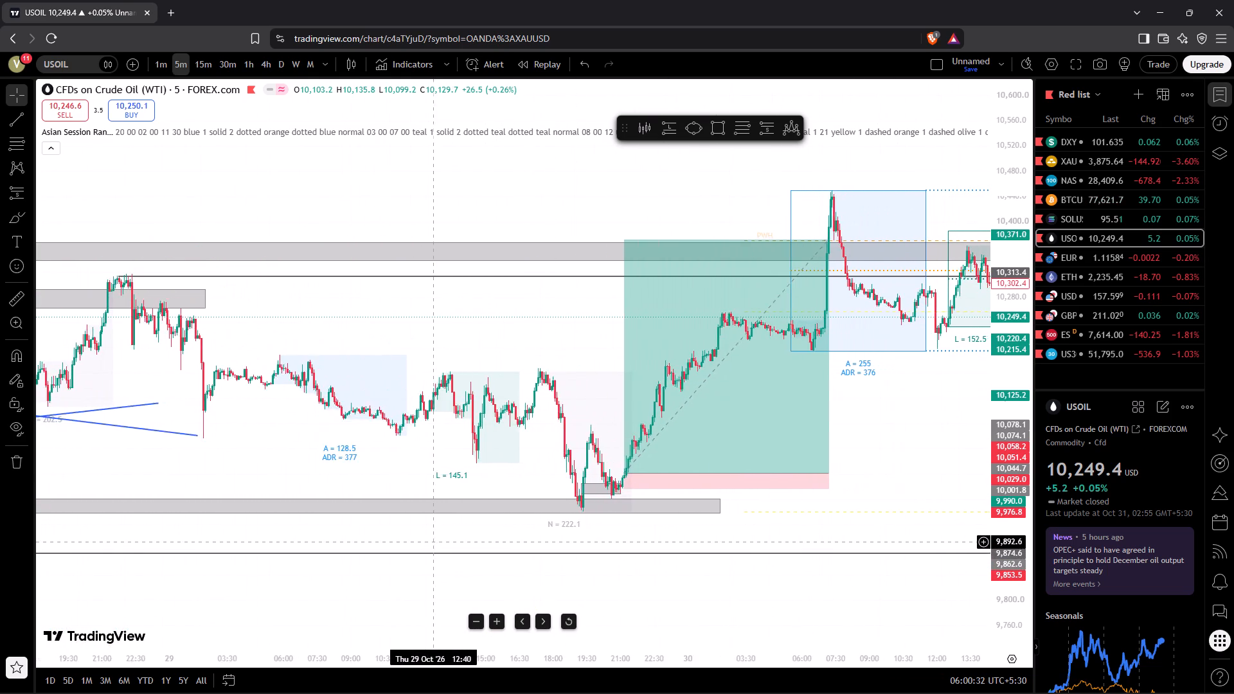
drag(433, 541, 666, 539)
drag(1003, 456, 1003, 415)
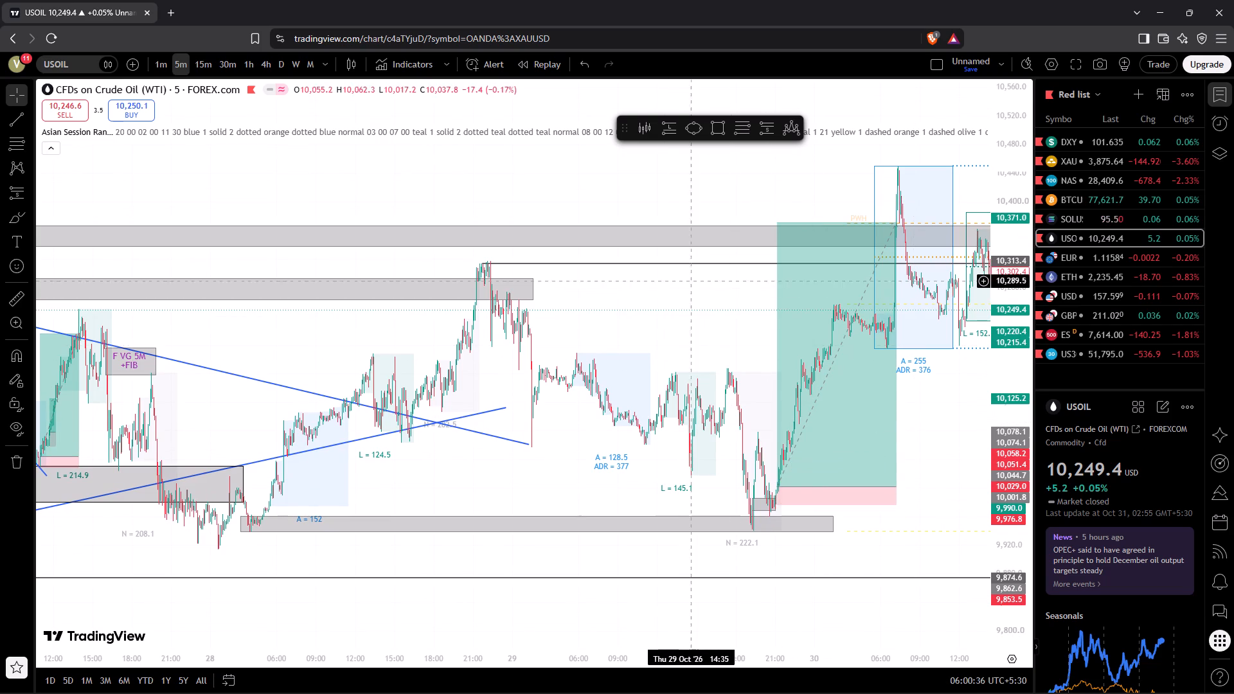
drag(407, 663, 542, 663)
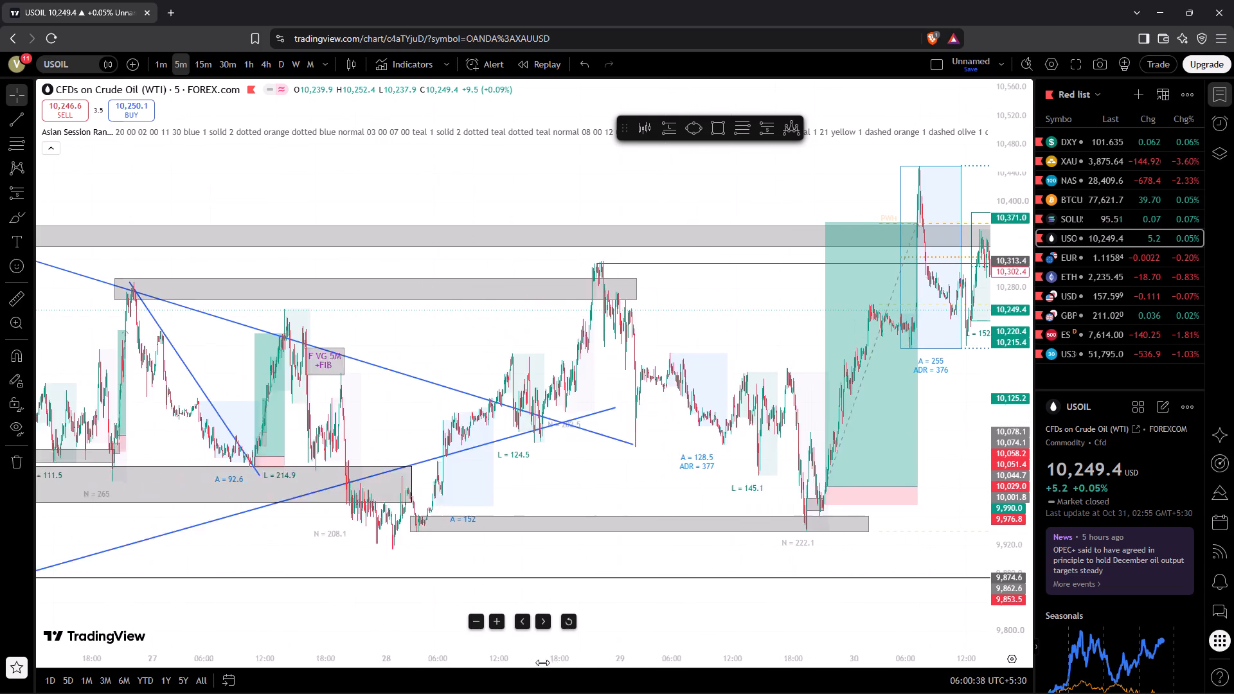
drag(542, 663, 726, 690)
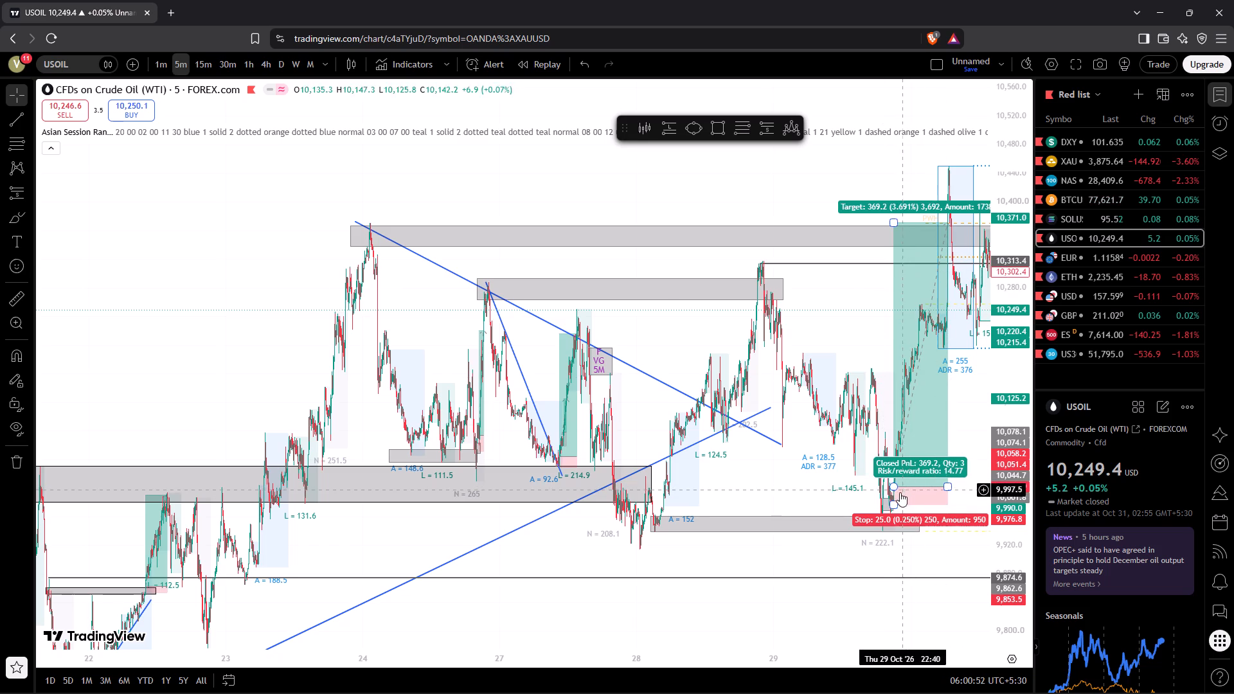
drag(769, 661, 438, 620)
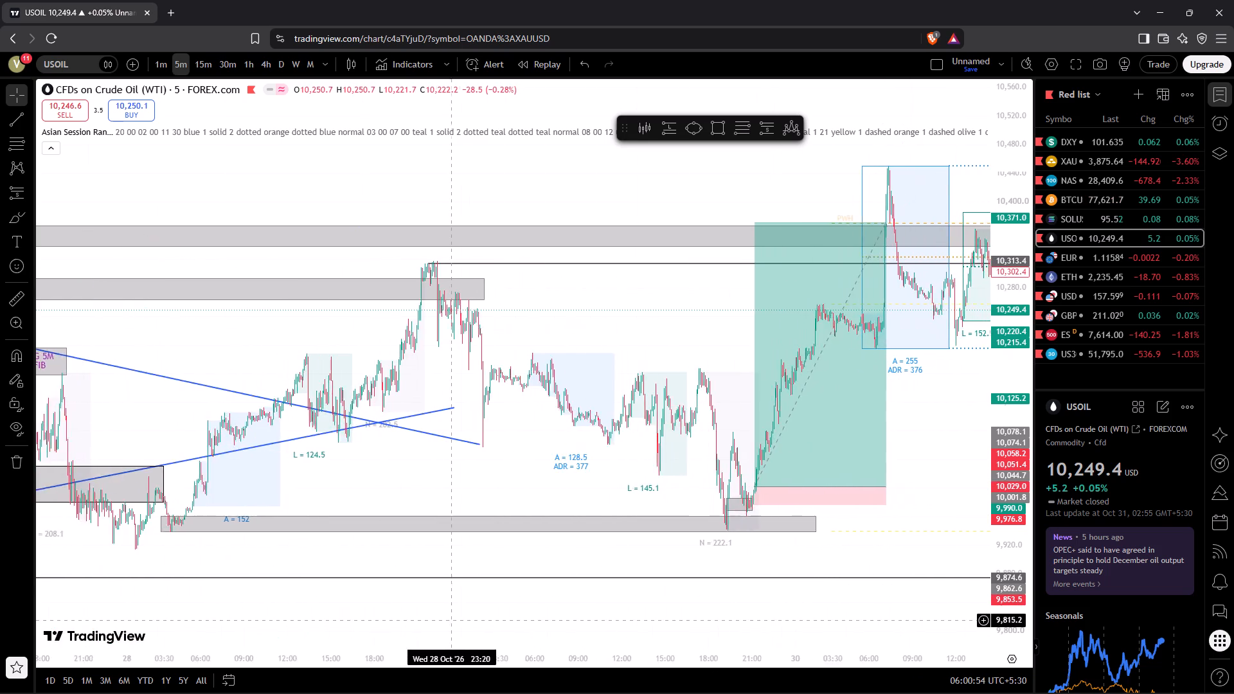
drag(438, 620, 208, 577)
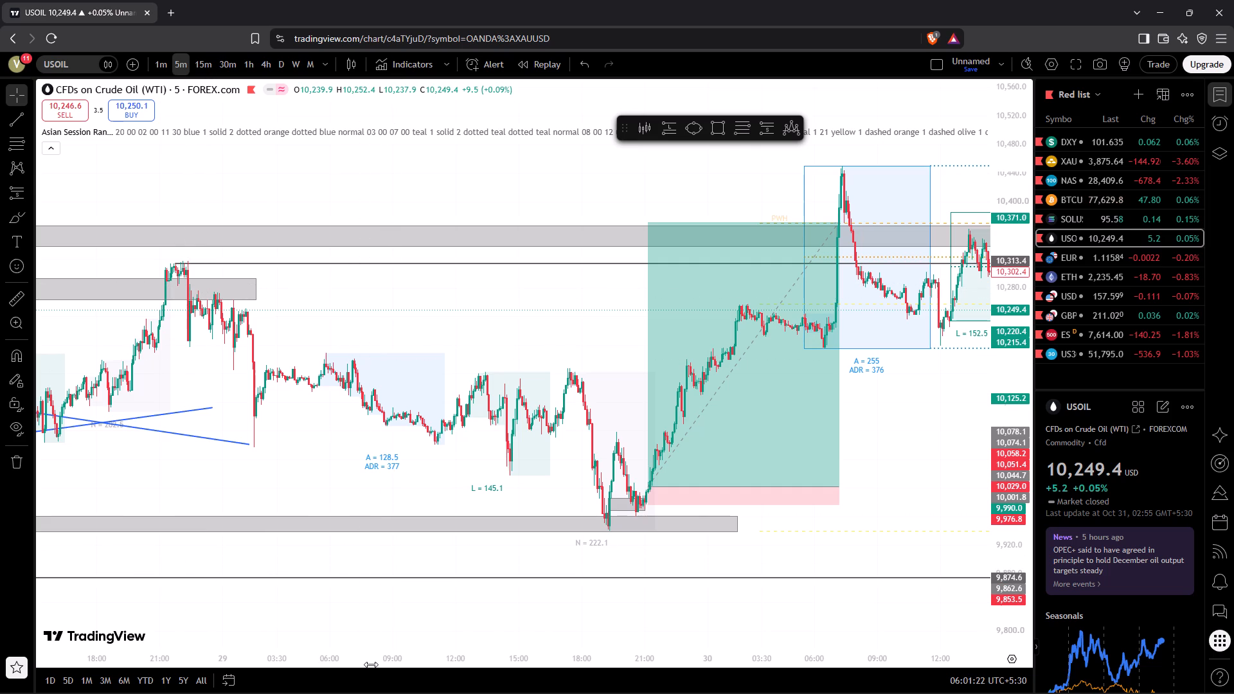
drag(371, 664, 715, 653)
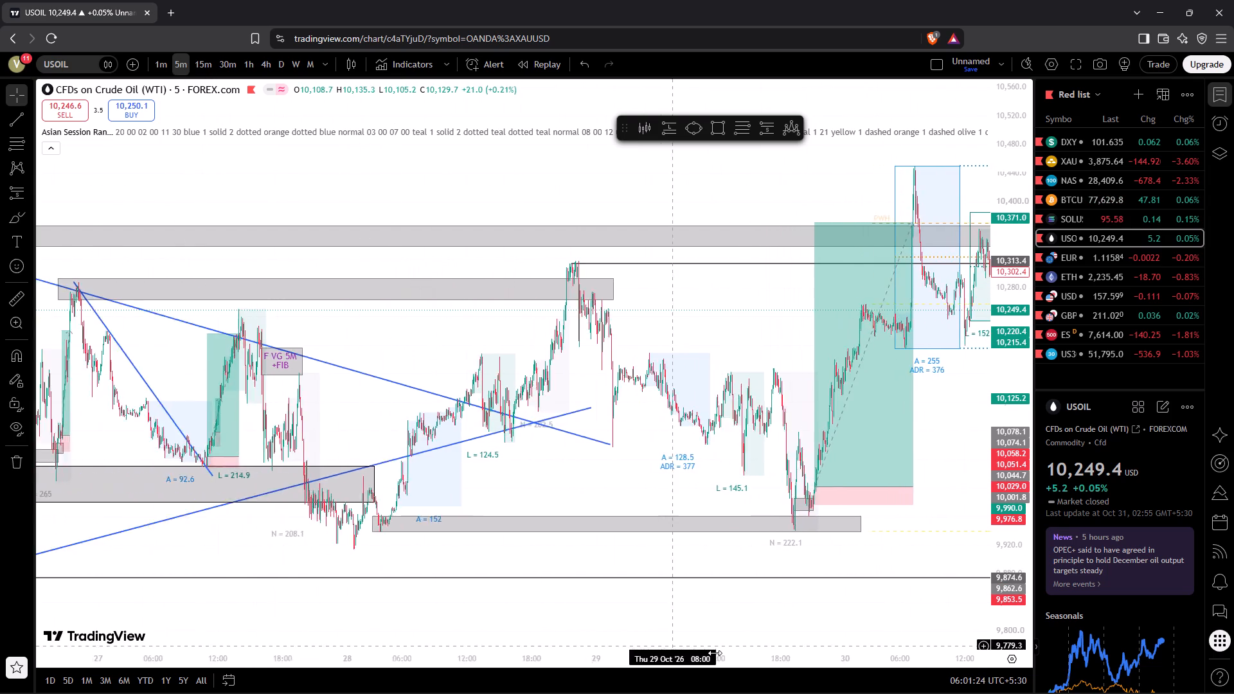
drag(715, 653, 781, 627)
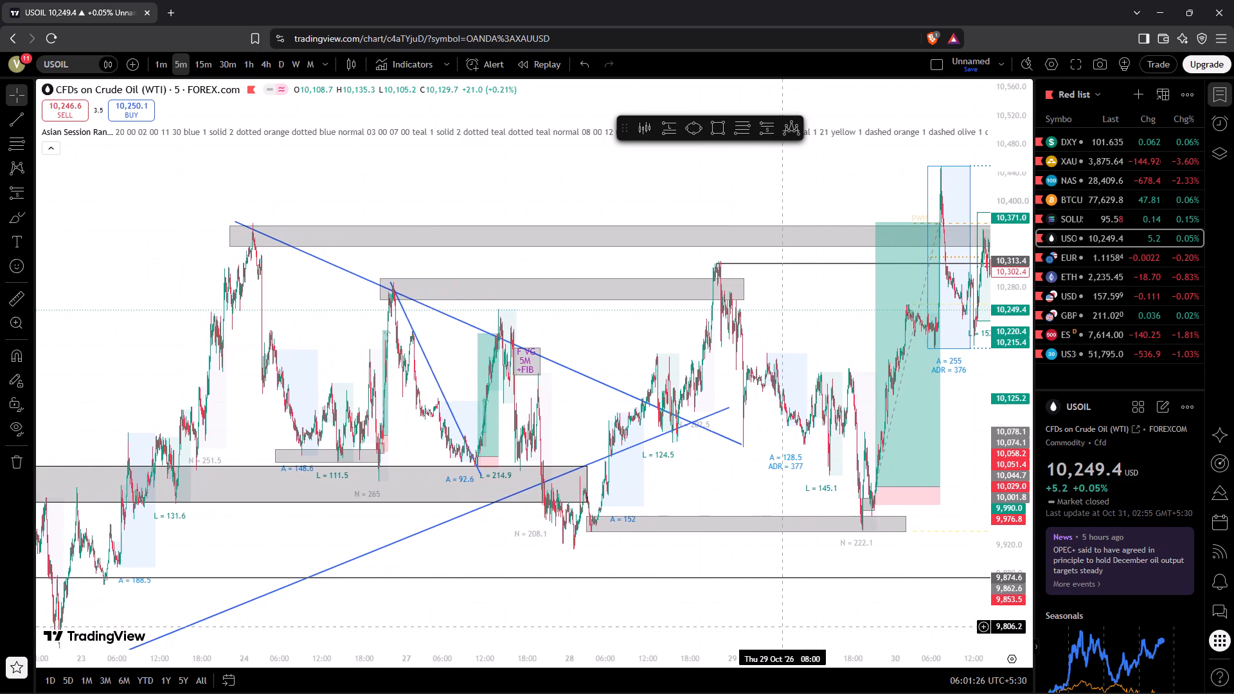
drag(781, 627, 780, 625)
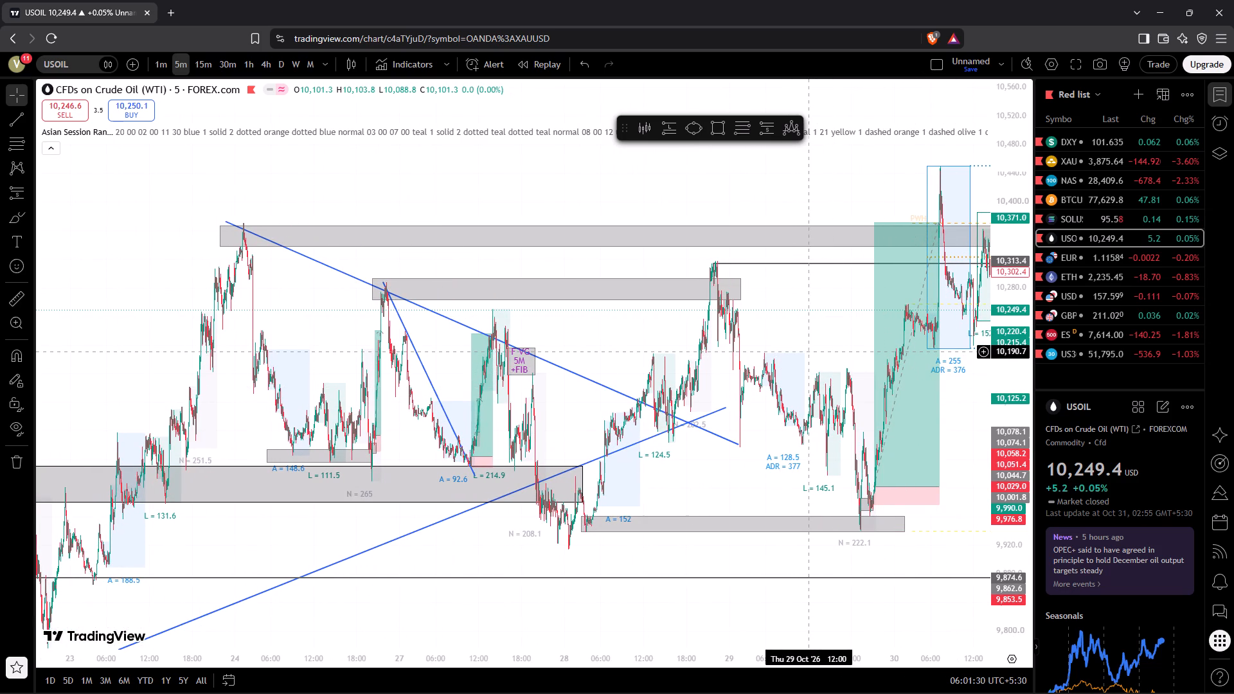
drag(737, 558, 299, 525)
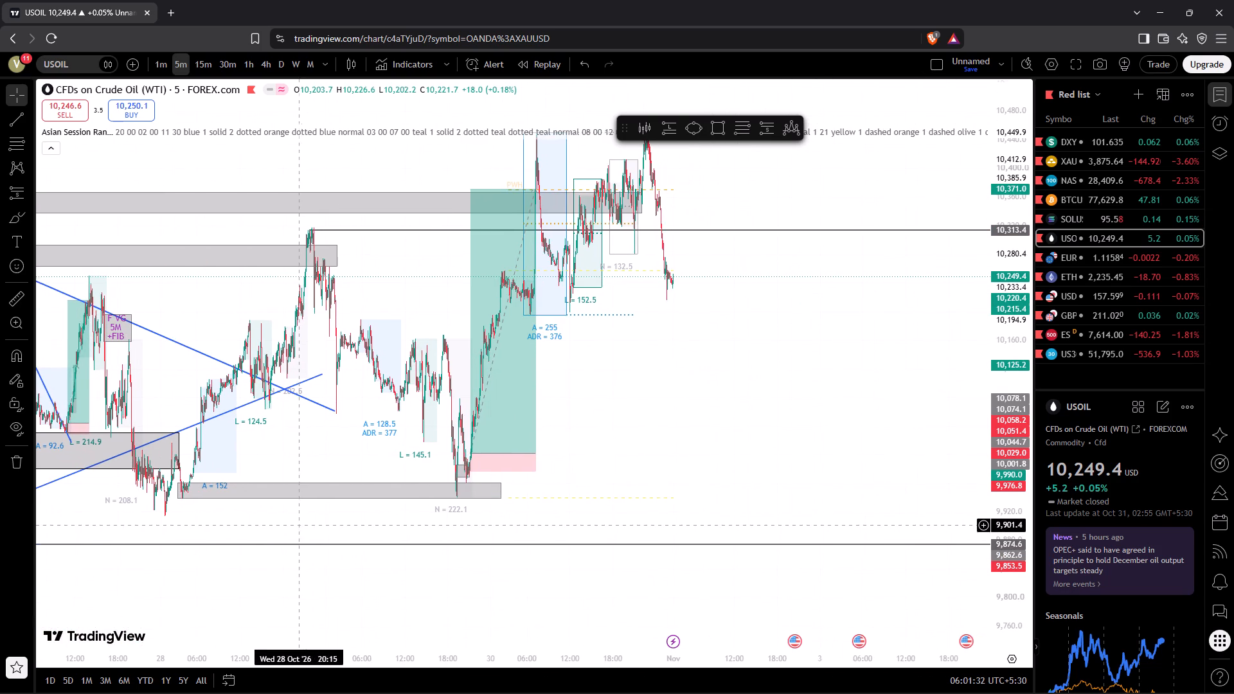
drag(665, 398, 616, 499)
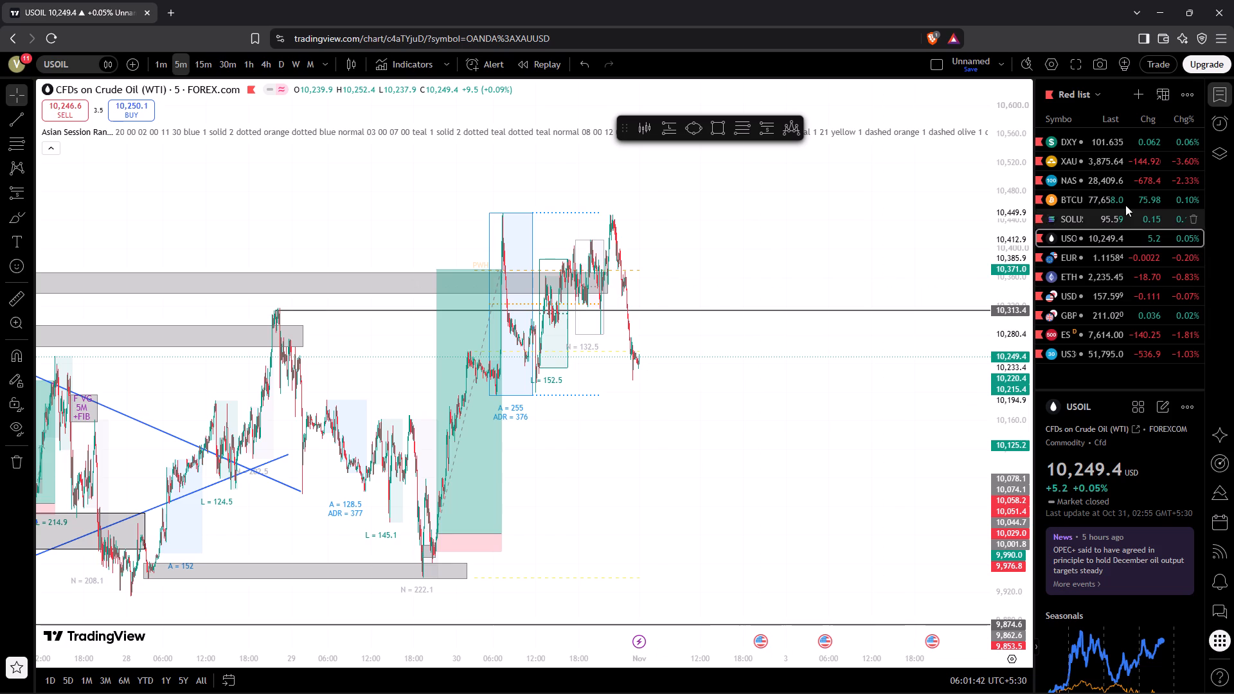
On the BTCUSDT chart, draw a rectangle zone across the highs from 28 October 12:20 to 30 October 01:50, about 81,862 to 81,646.
click(1062, 202)
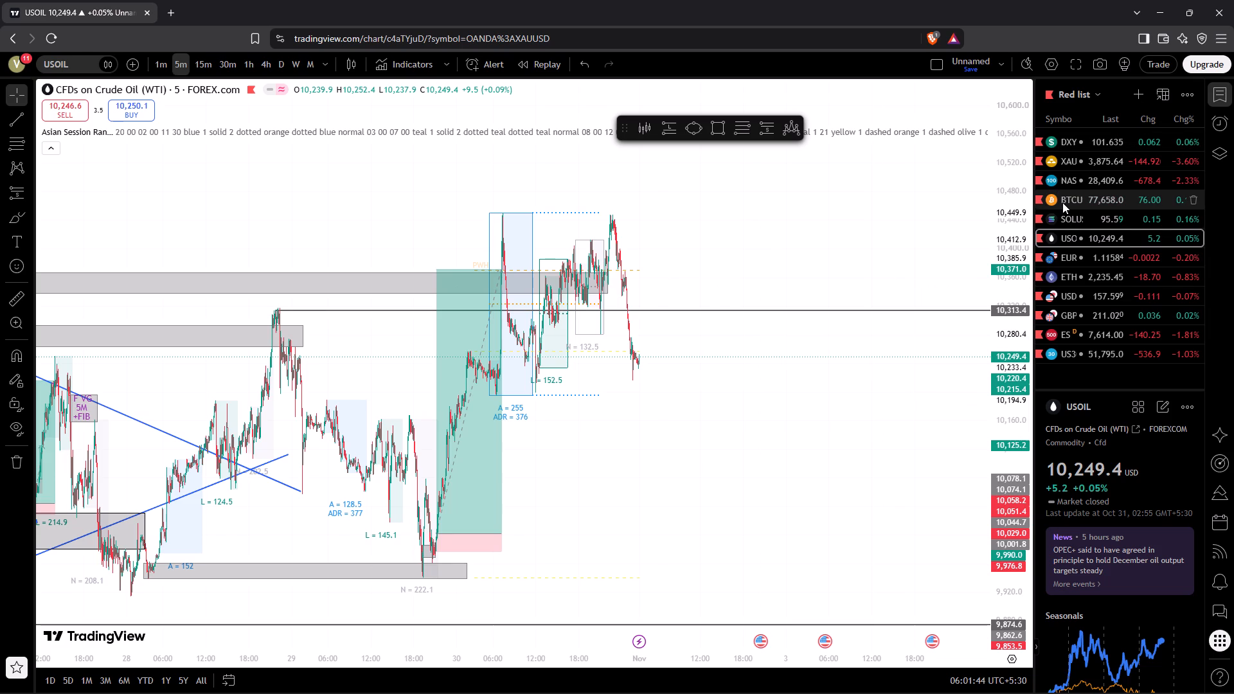
drag(994, 211, 937, 664)
drag(1002, 283, 1006, 582)
click(431, 547)
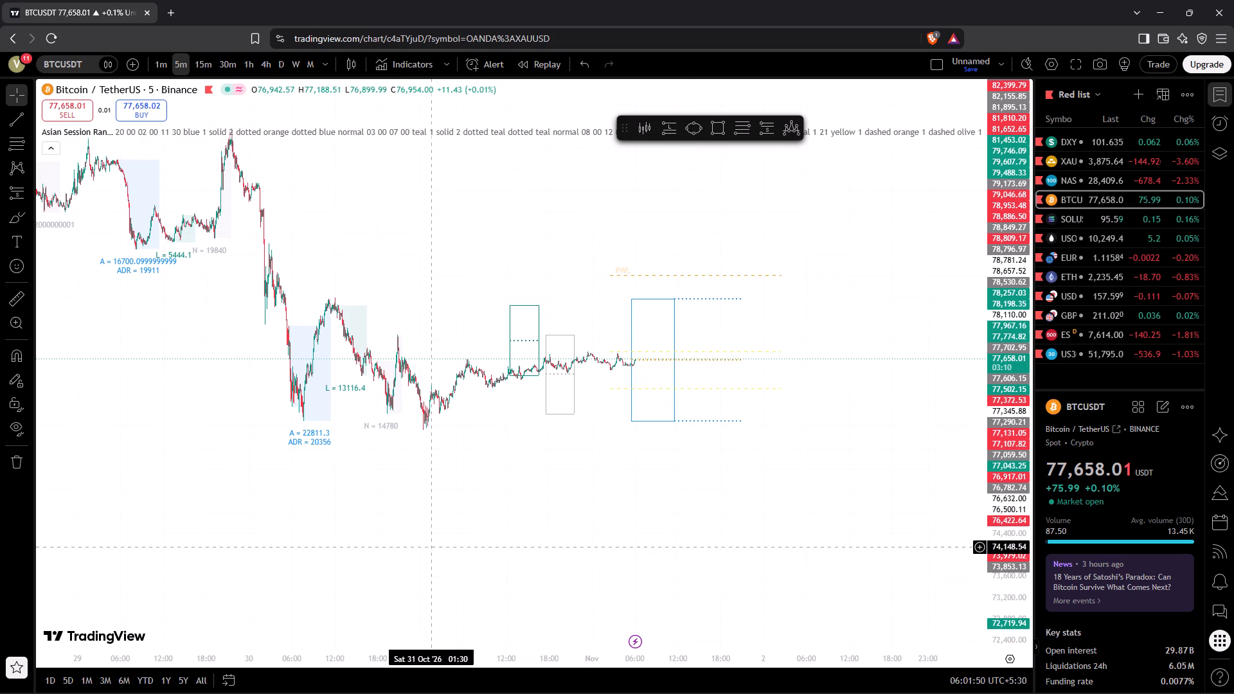
drag(422, 511, 776, 644)
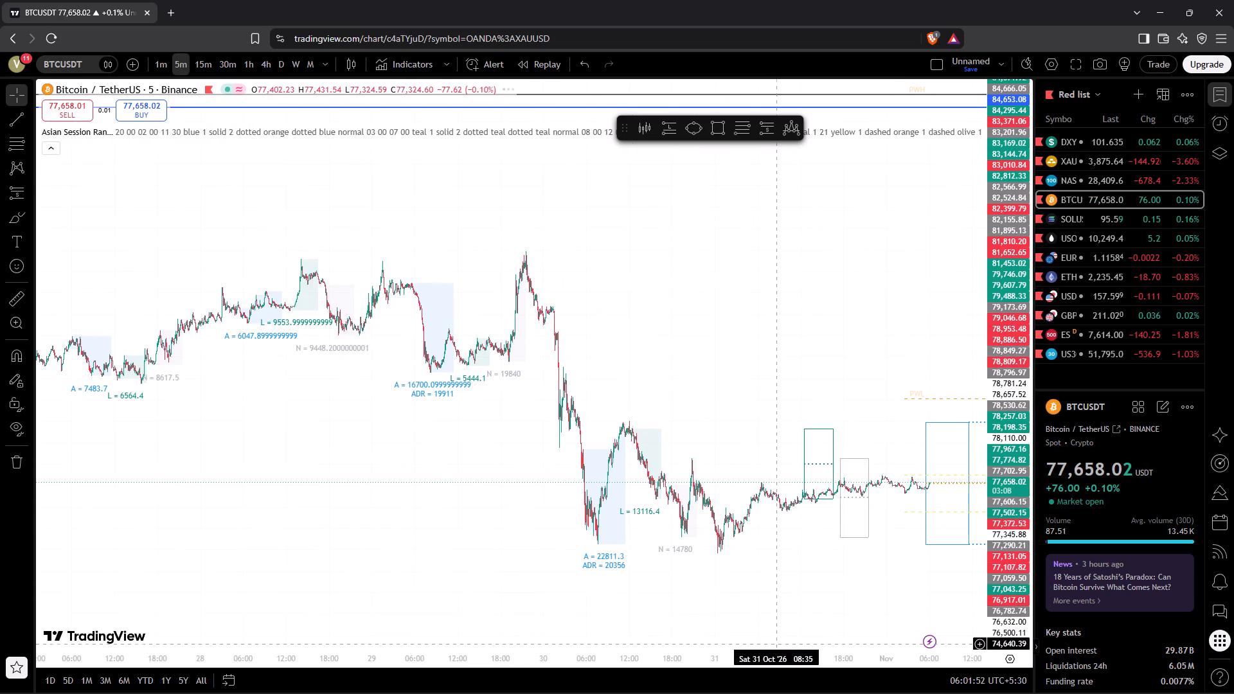
drag(548, 568, 592, 572)
click(438, 470)
drag(438, 470, 501, 471)
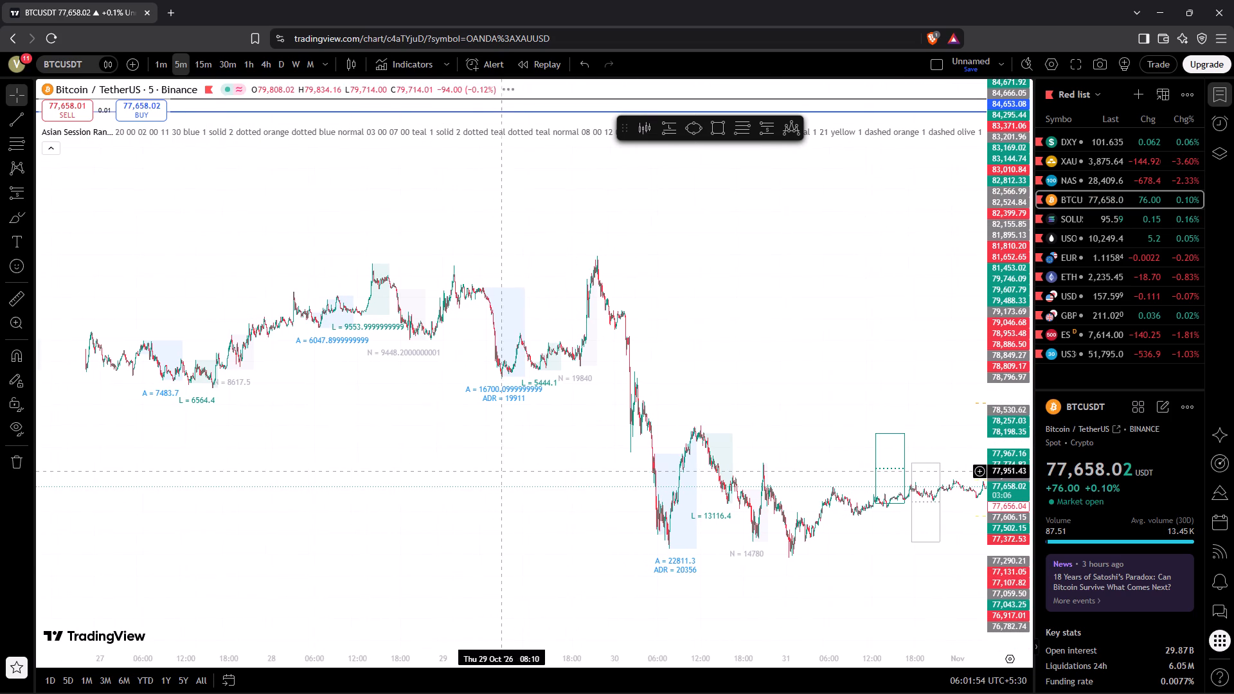
click(721, 124)
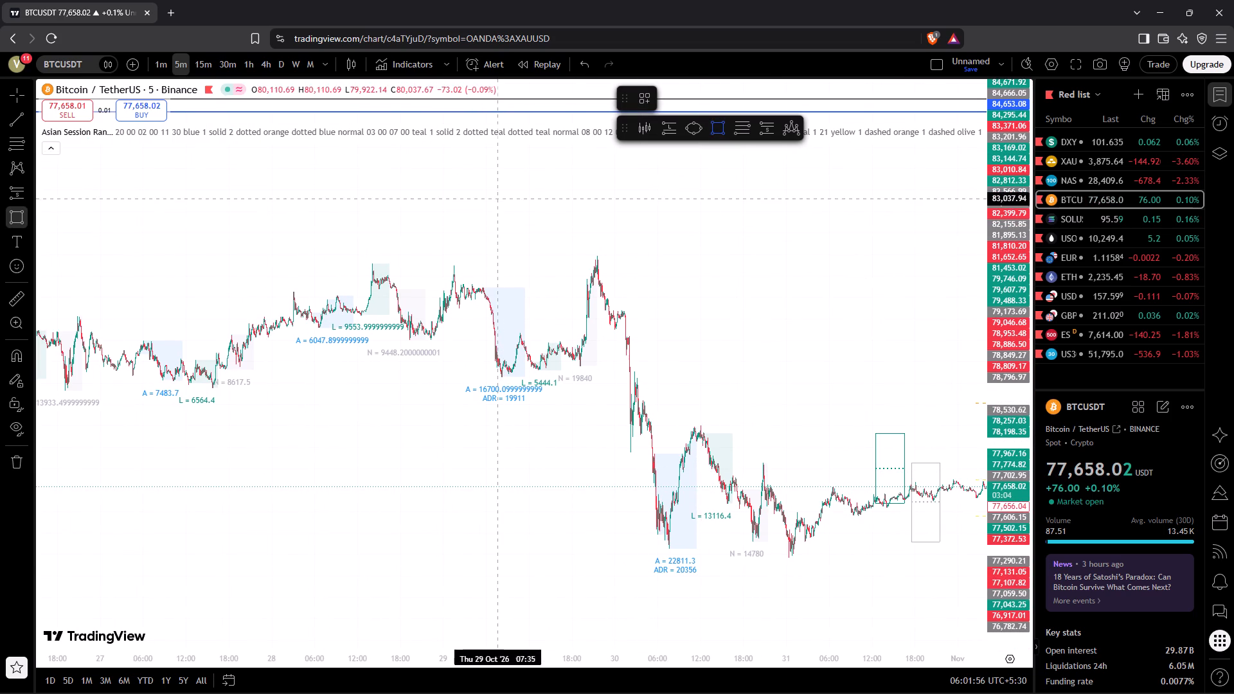
drag(360, 262, 439, 261)
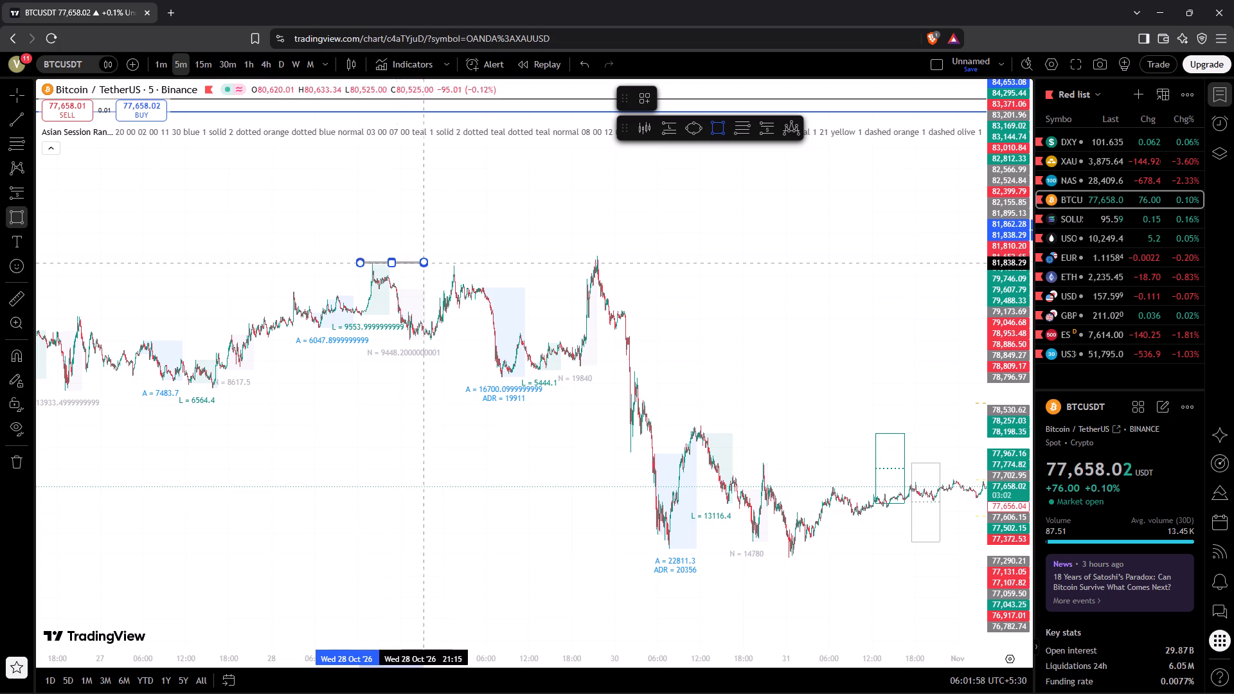
drag(439, 261, 706, 278)
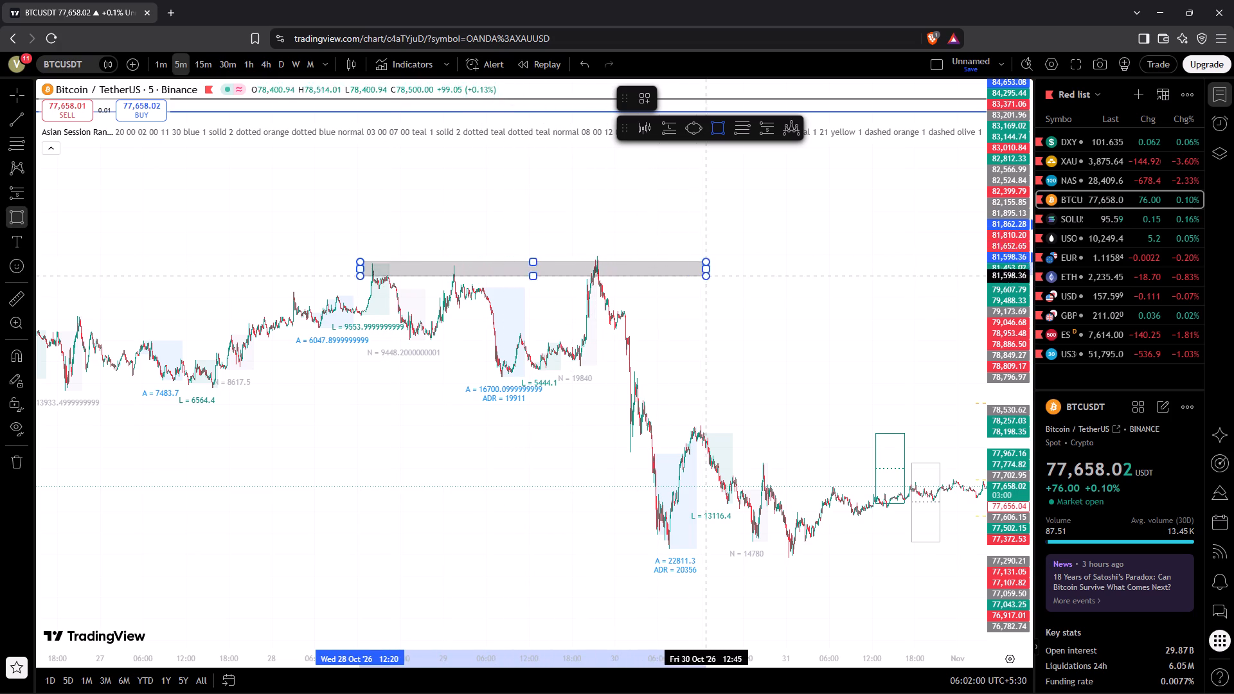
drag(706, 278, 655, 272)
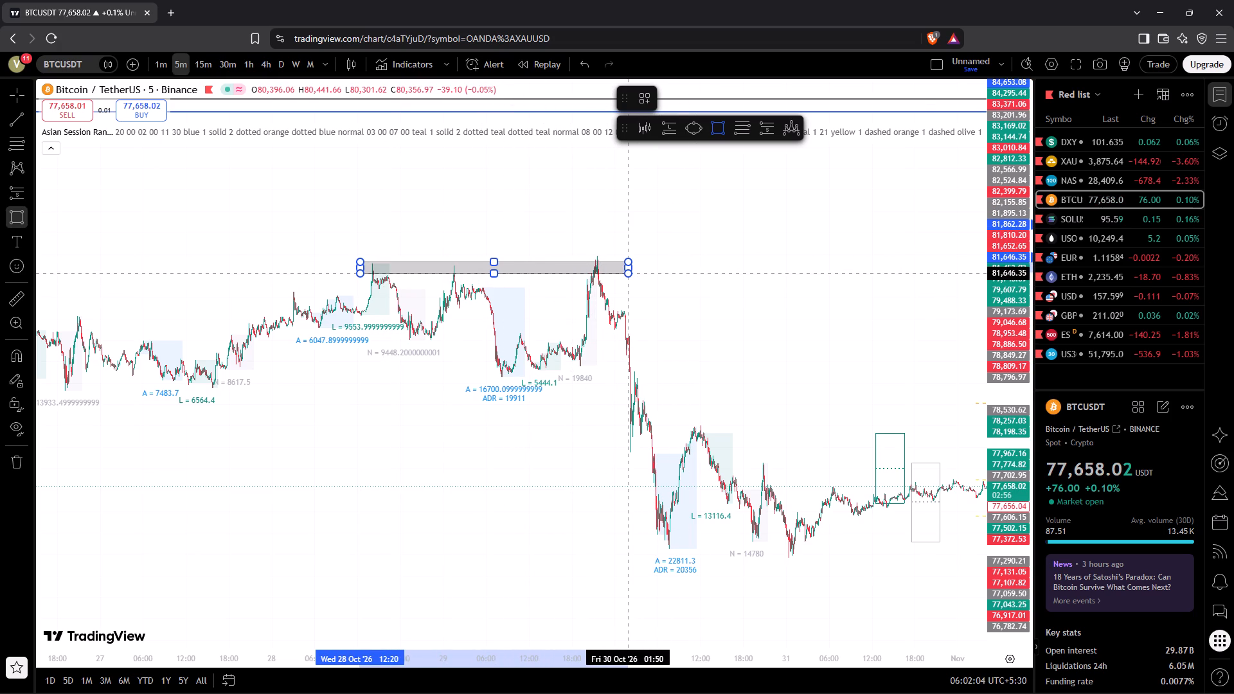
click(628, 273)
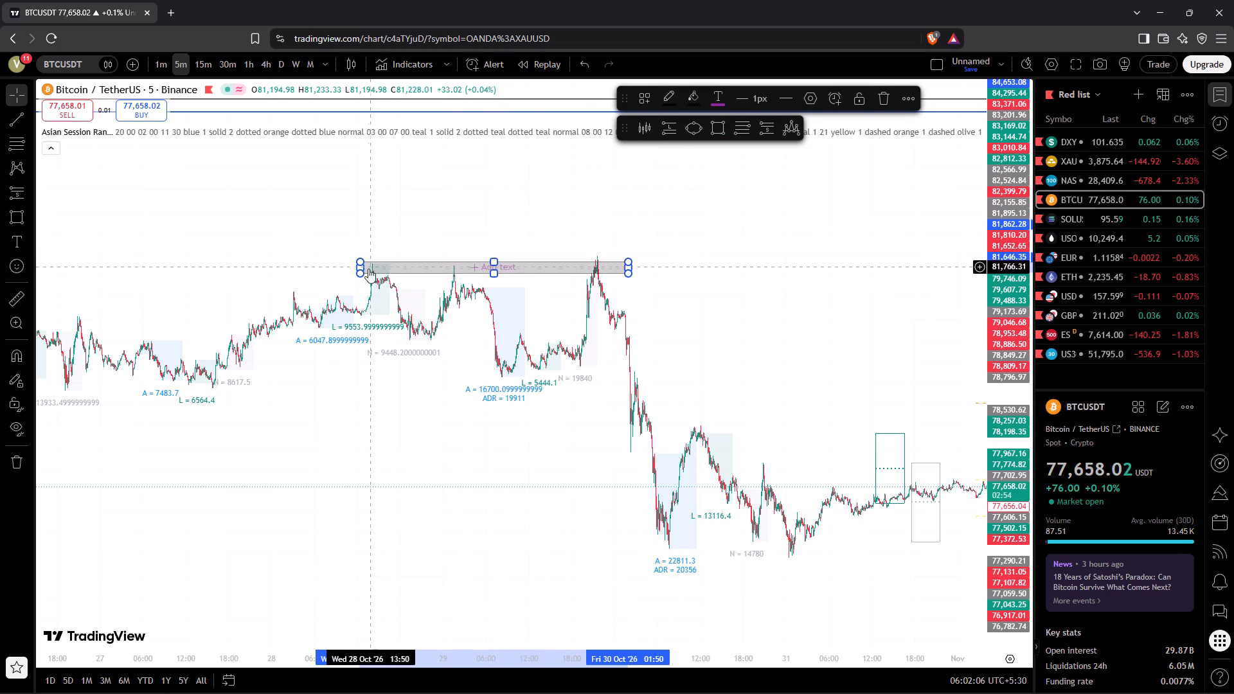
Move the rectangle's upper starting corner to 28 October 13:15 at about 81,802.
click(364, 263)
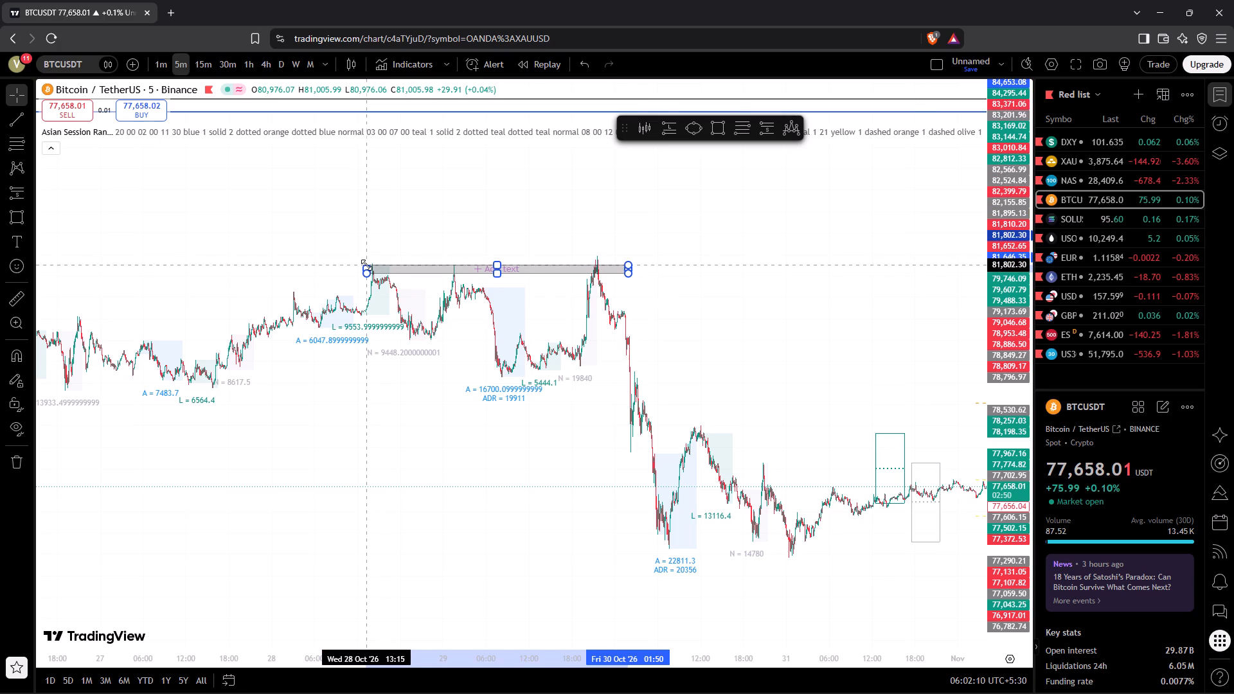
Draw a rectangle zone across the BTCUSDT highs from 23 October 07:15 to early 30 October, with its upper edge at about 82,078.
drag(348, 236, 766, 192)
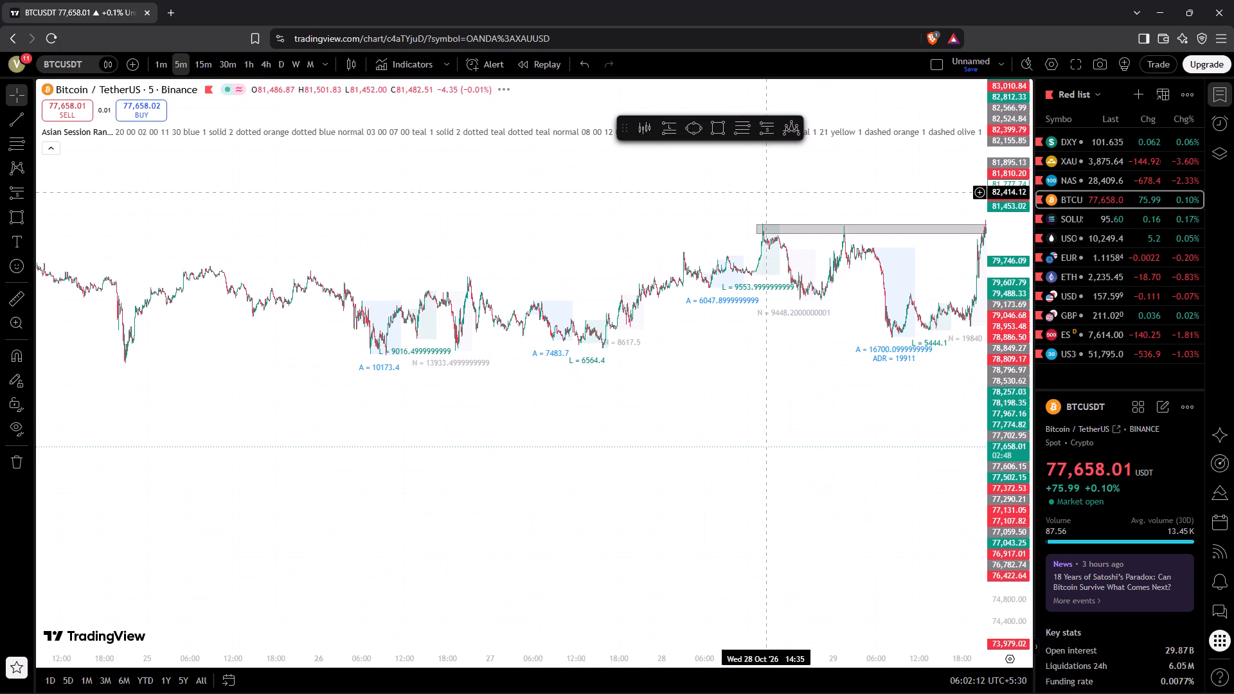
drag(412, 657, 579, 659)
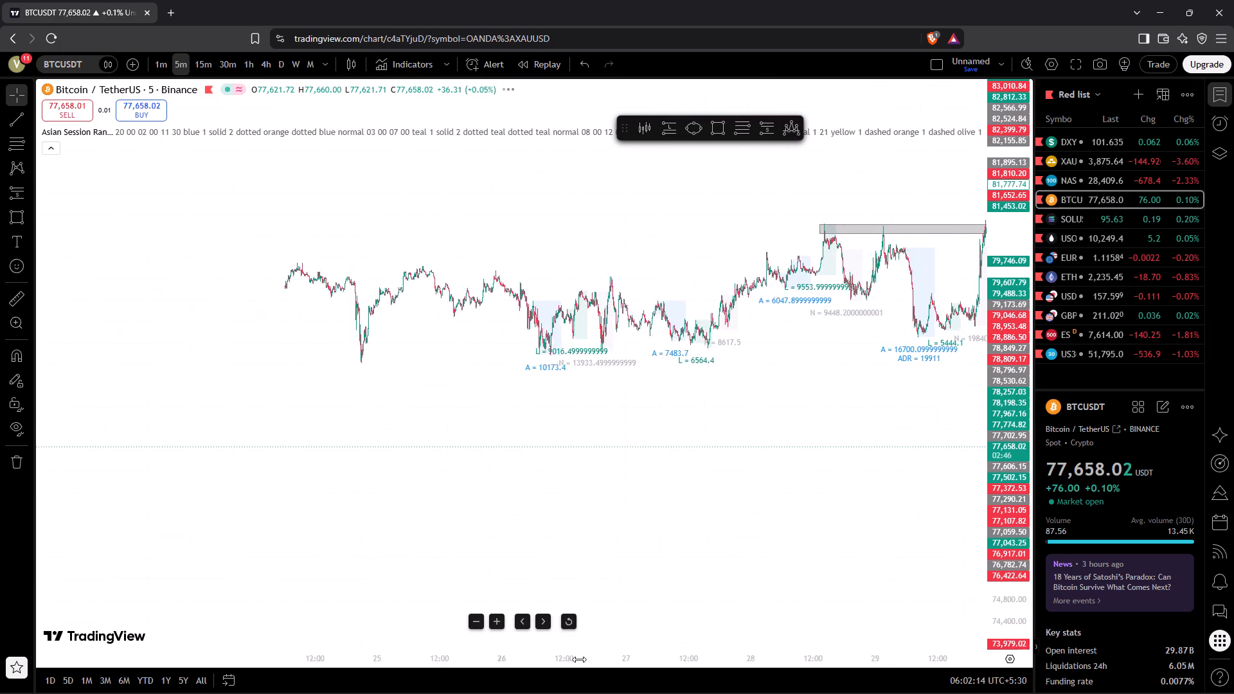
drag(579, 659, 801, 663)
click(984, 564)
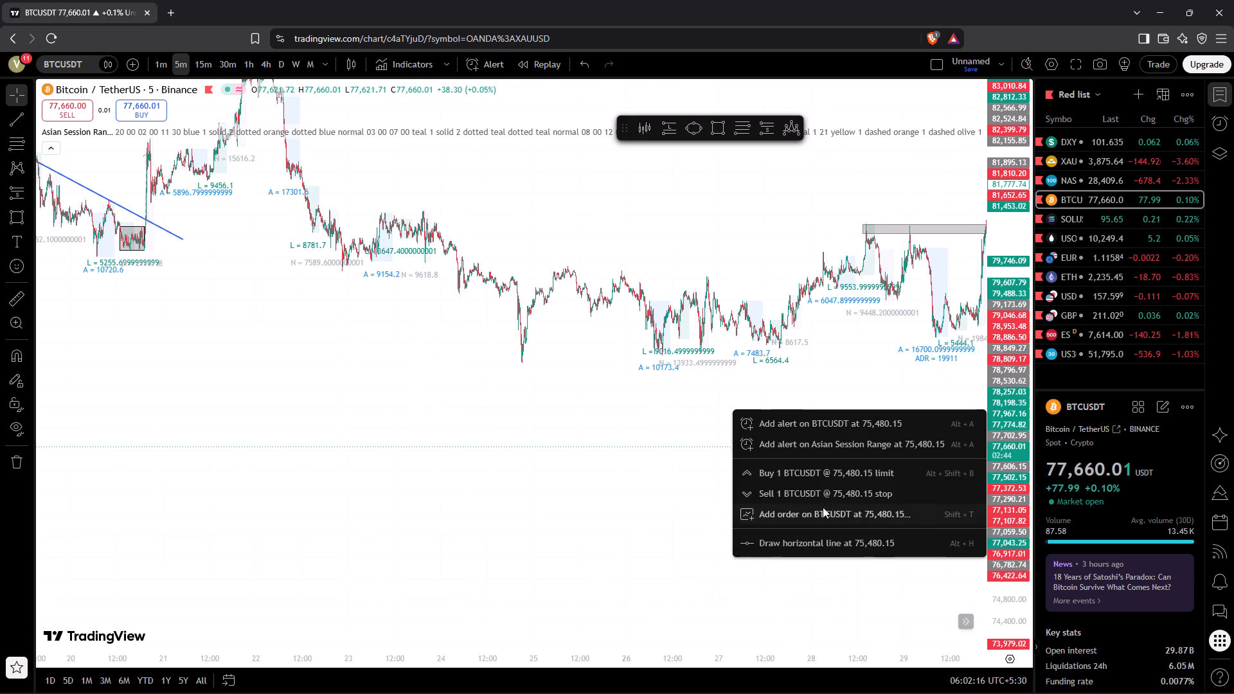
click(602, 458)
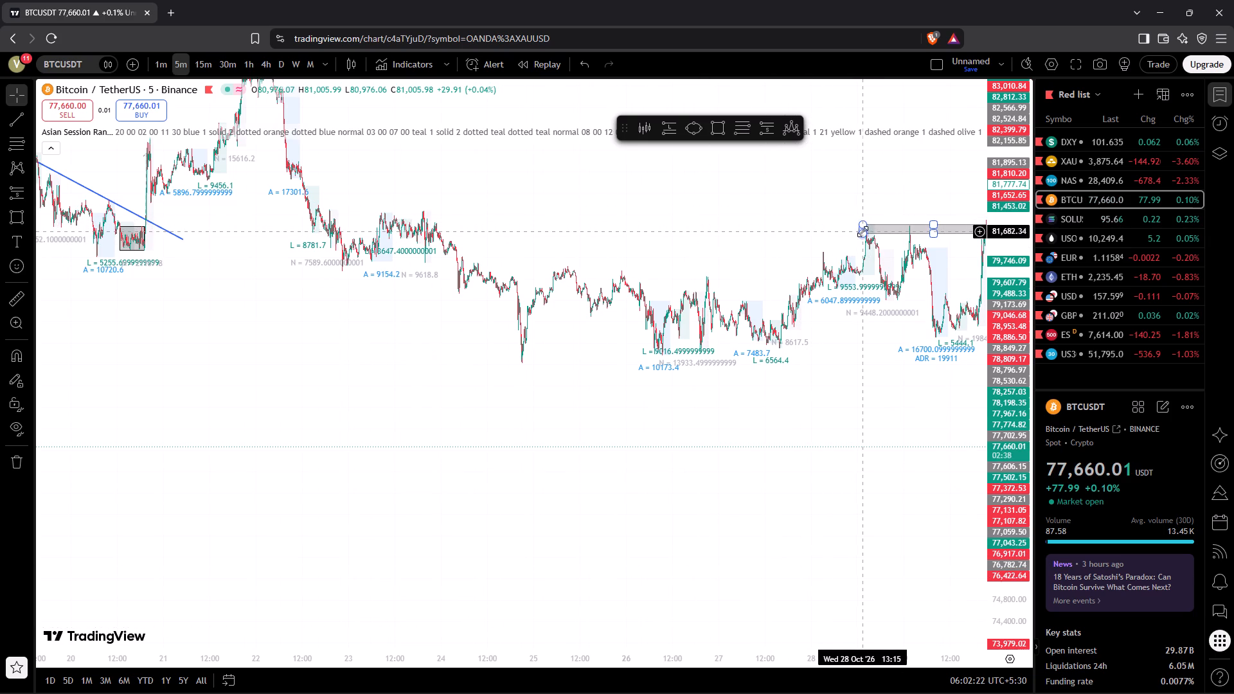
drag(492, 211, 136, 273)
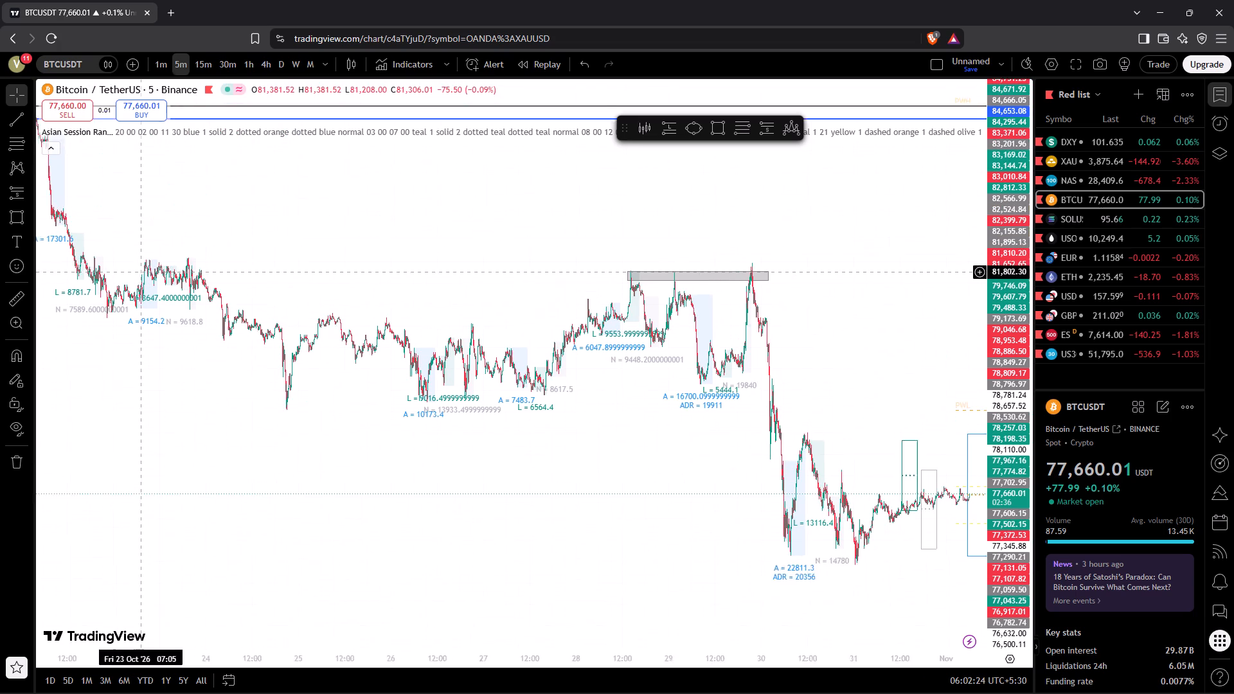
drag(136, 273, 124, 280)
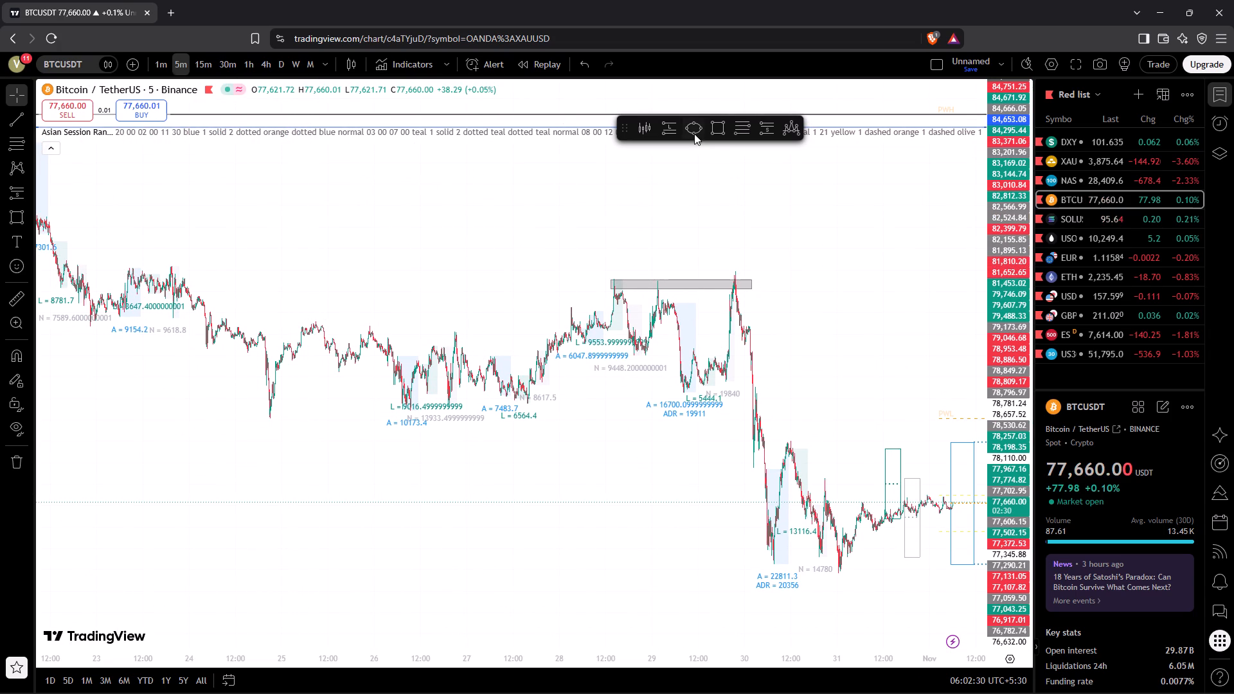
click(720, 130)
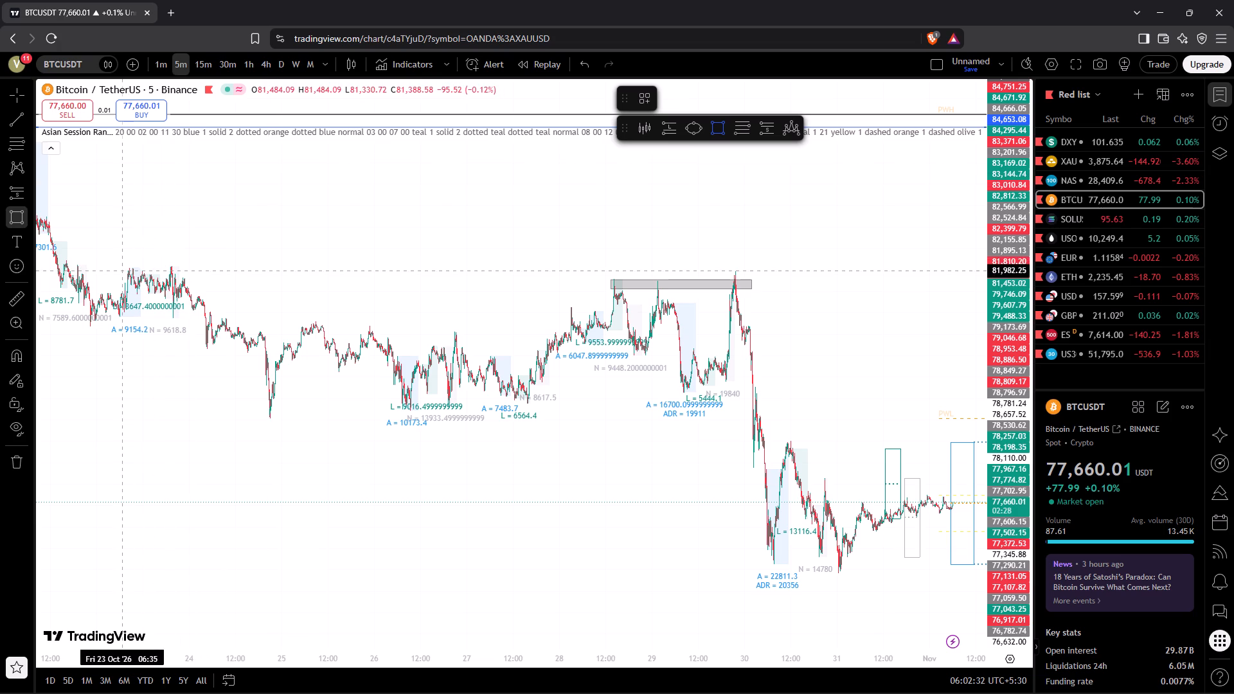
drag(125, 265, 276, 272)
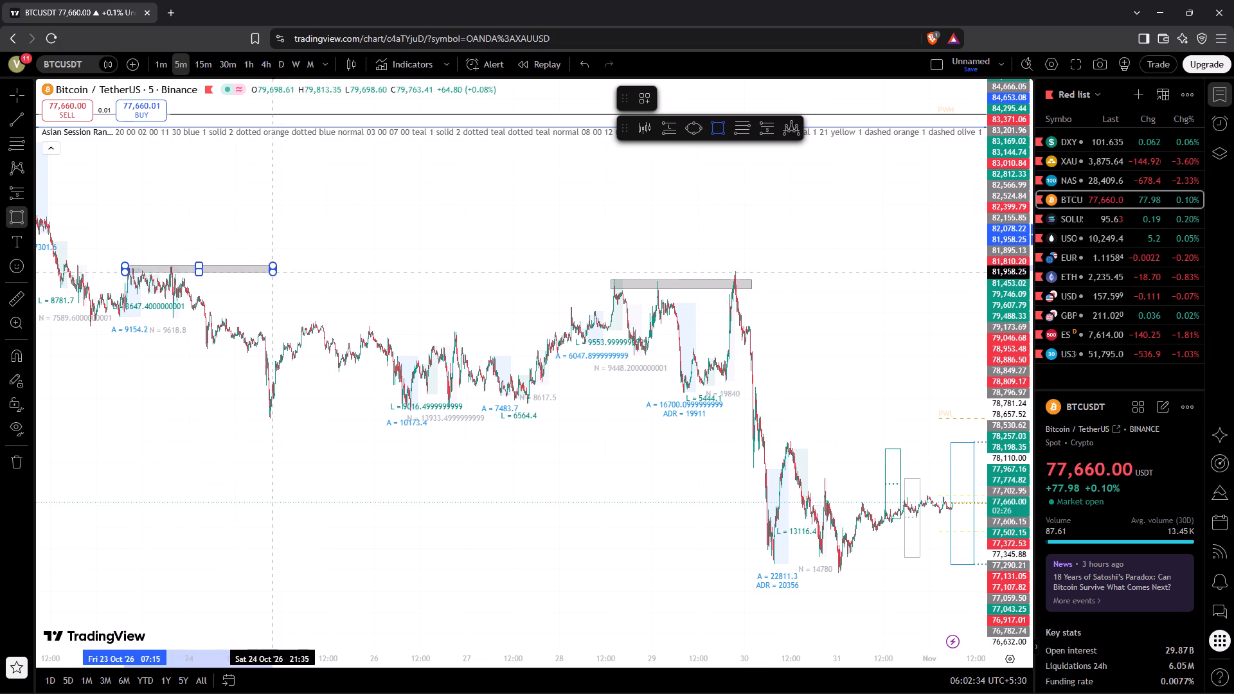
drag(276, 272, 603, 277)
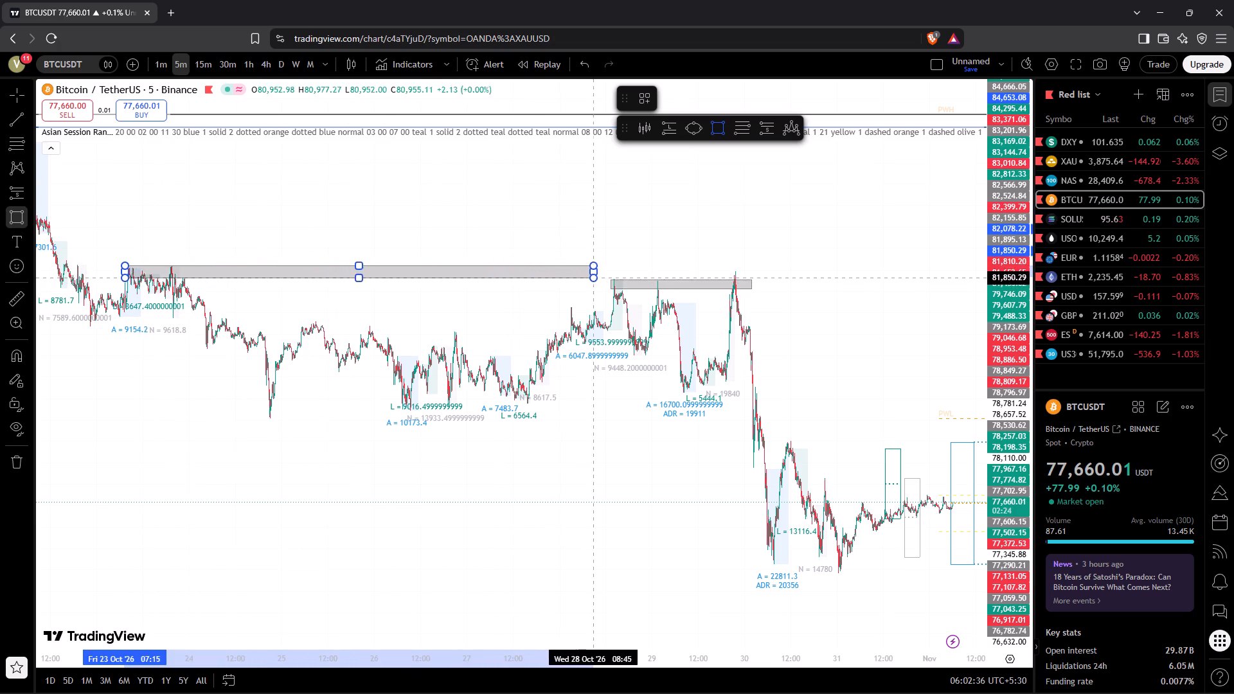
drag(603, 277, 756, 278)
click(756, 278)
click(596, 234)
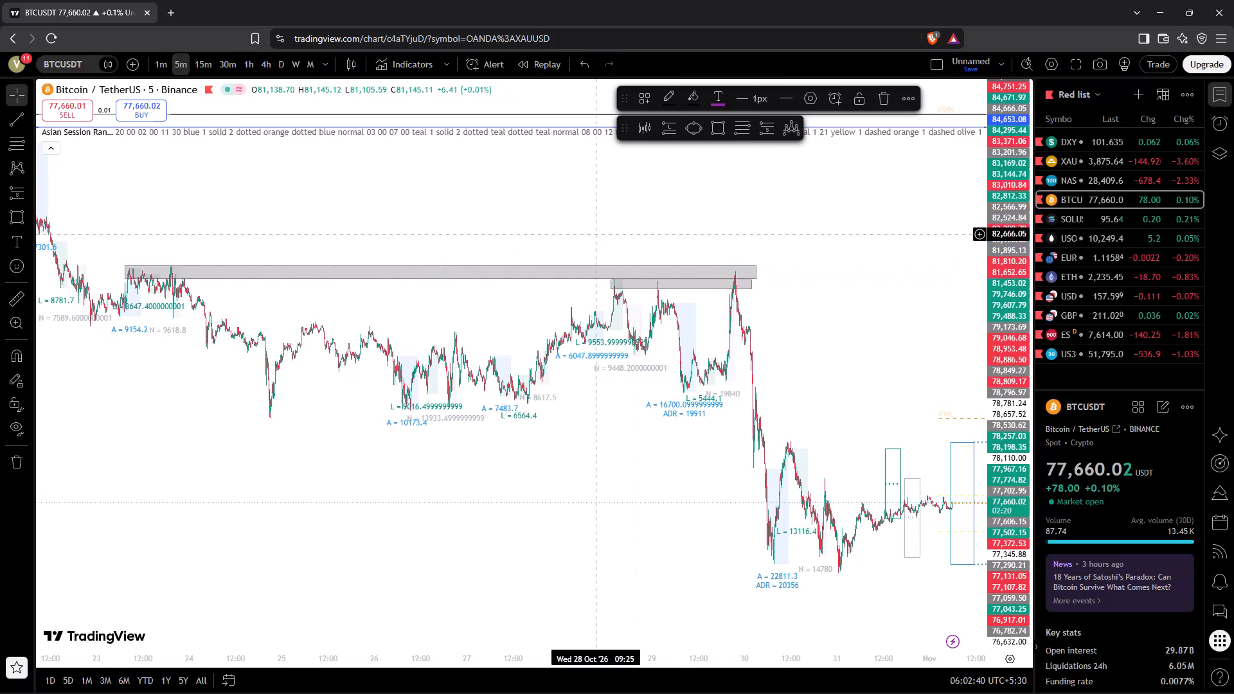
Review BTCUSDT price action from 21 October to the start of November around the two resistance zones.
drag(596, 234, 759, 325)
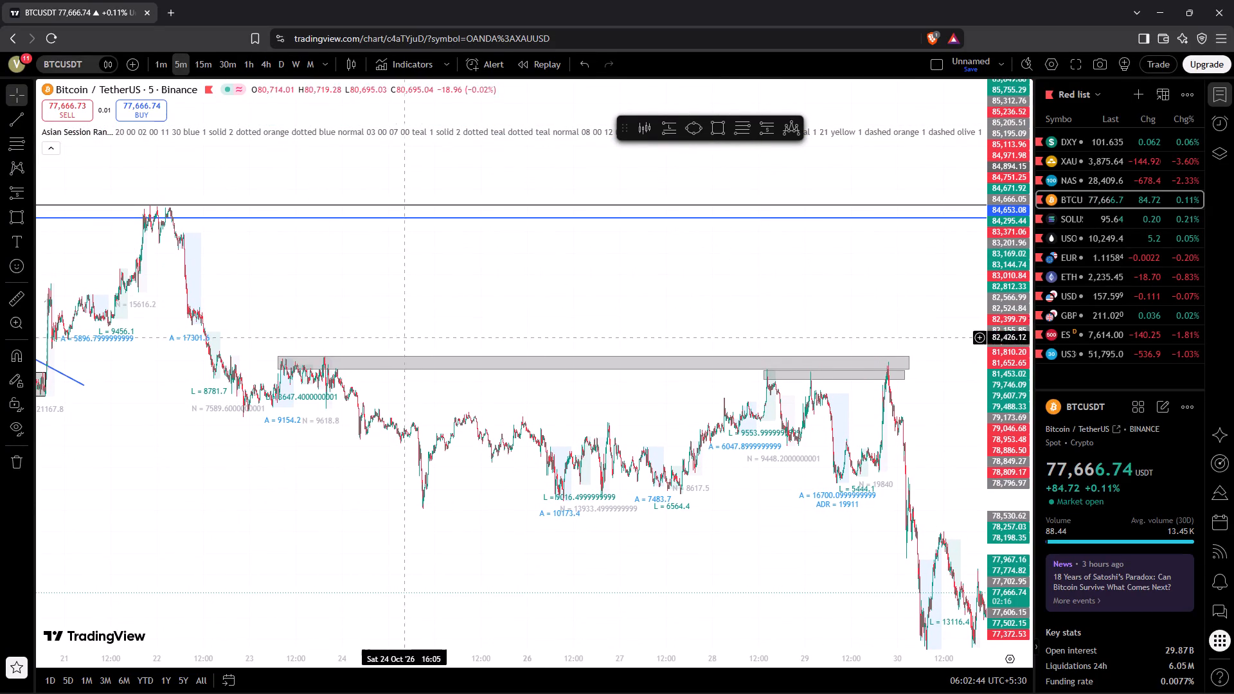
drag(451, 284, 178, 245)
drag(274, 272, 56, 223)
drag(363, 215, 280, 155)
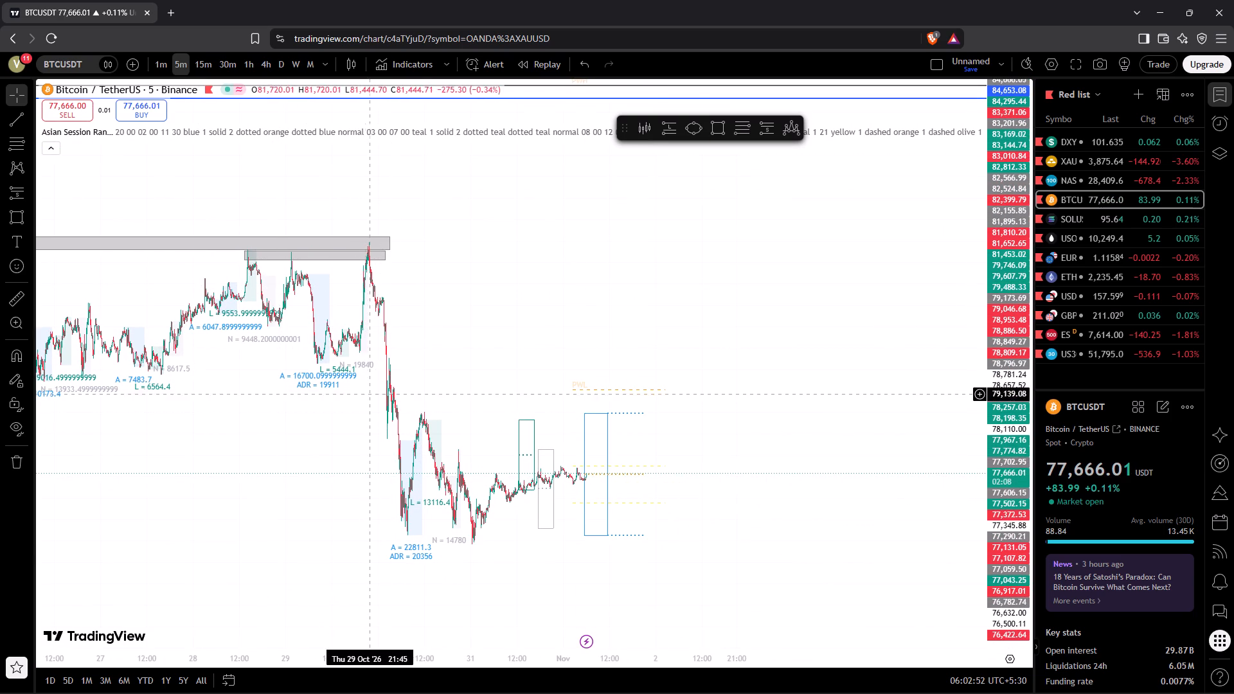
drag(259, 432, 595, 394)
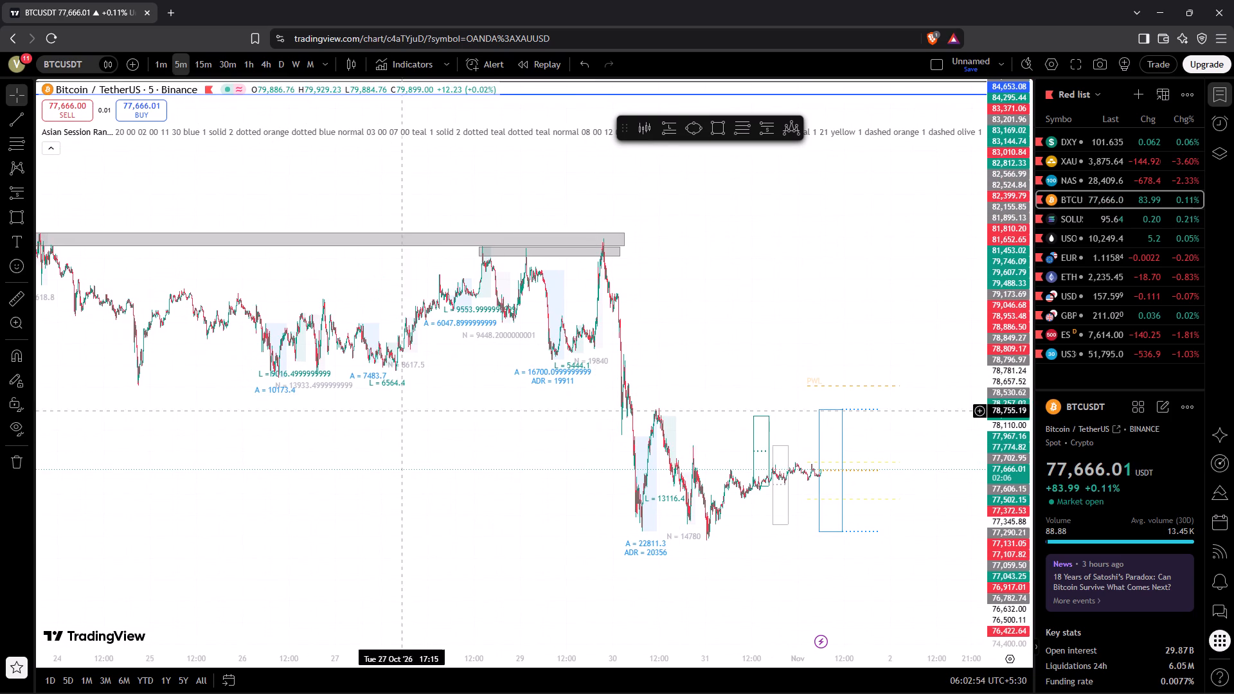
double_click(122, 450)
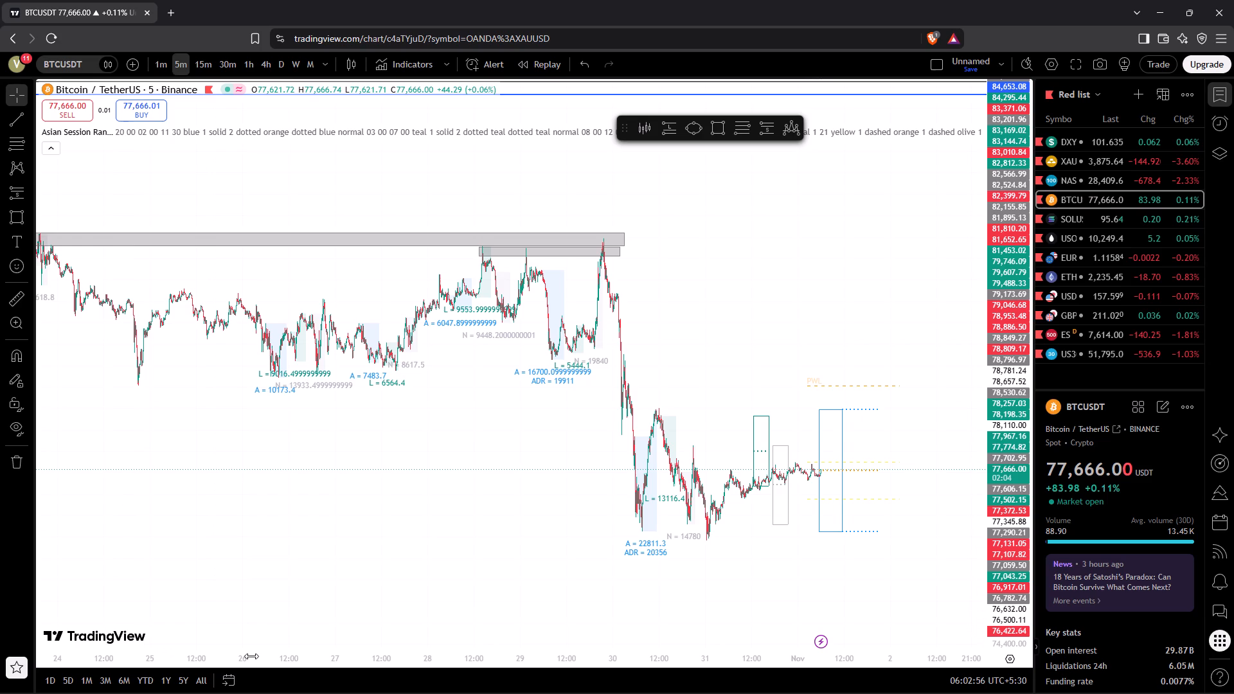
drag(251, 656, 448, 638)
drag(393, 654, 510, 629)
drag(355, 537, 883, 429)
drag(721, 407, 451, 411)
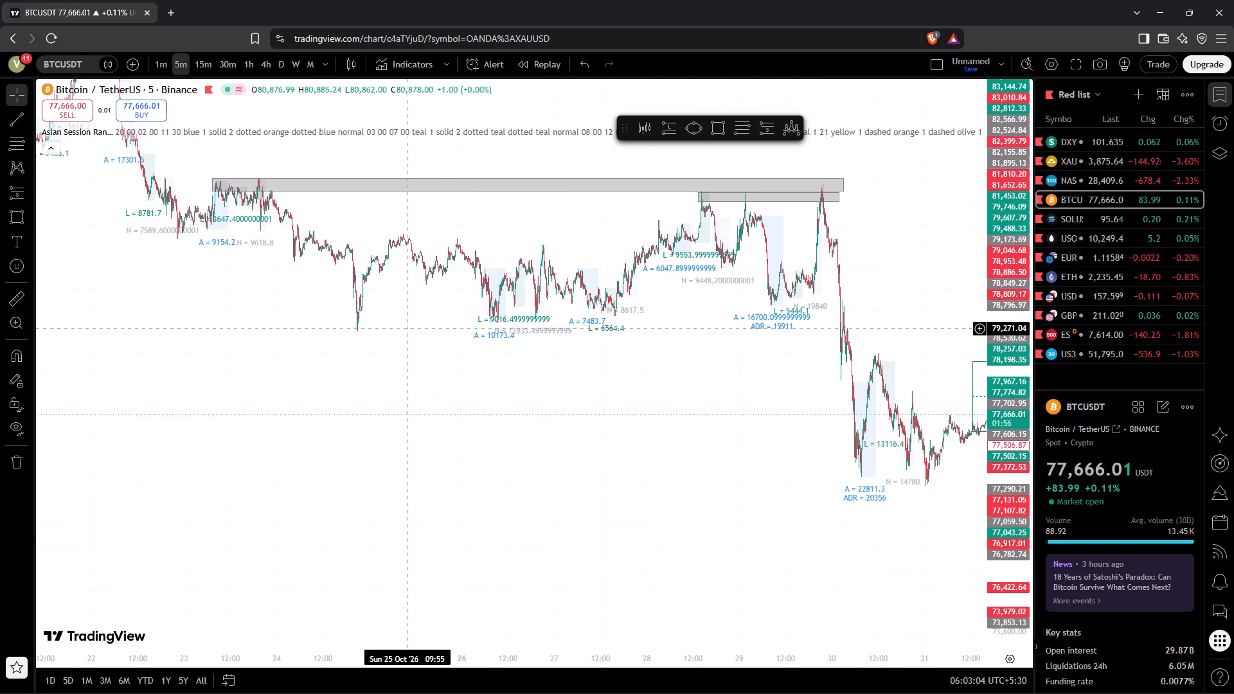
Draw a rectangle zone along the lows from 24 October 17:45 to 30 October 09:35, about 79,631 to 79,271.
click(13, 222)
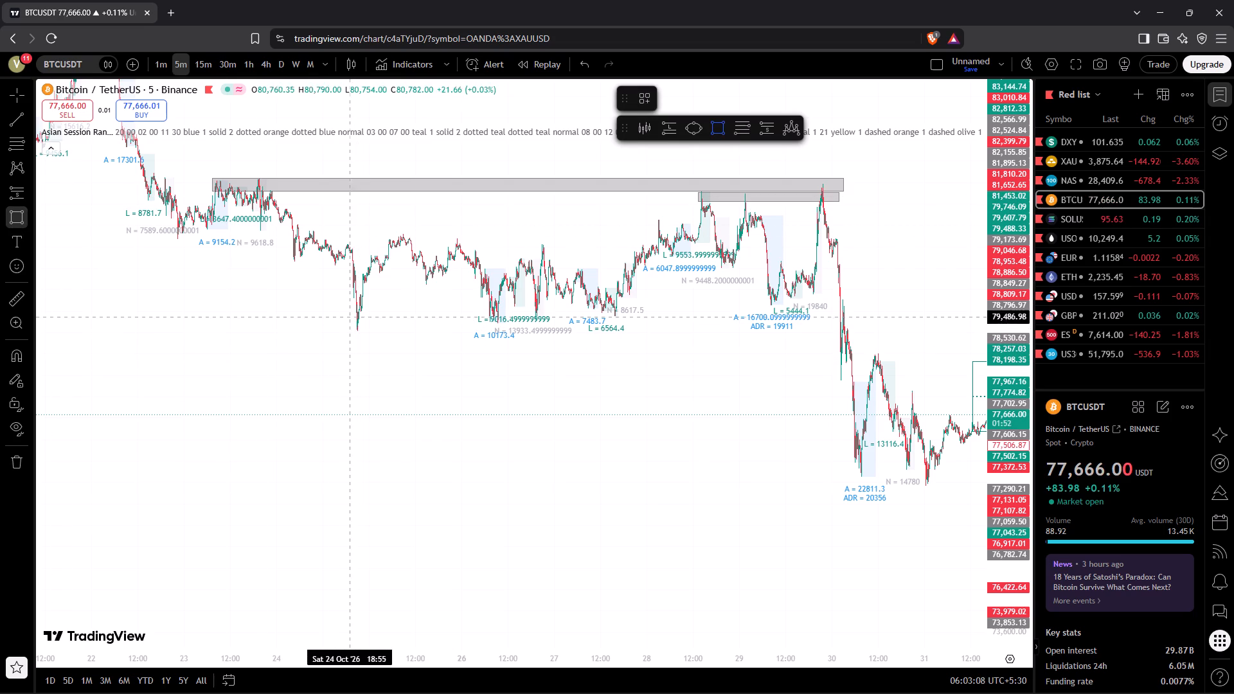
drag(345, 309, 566, 326)
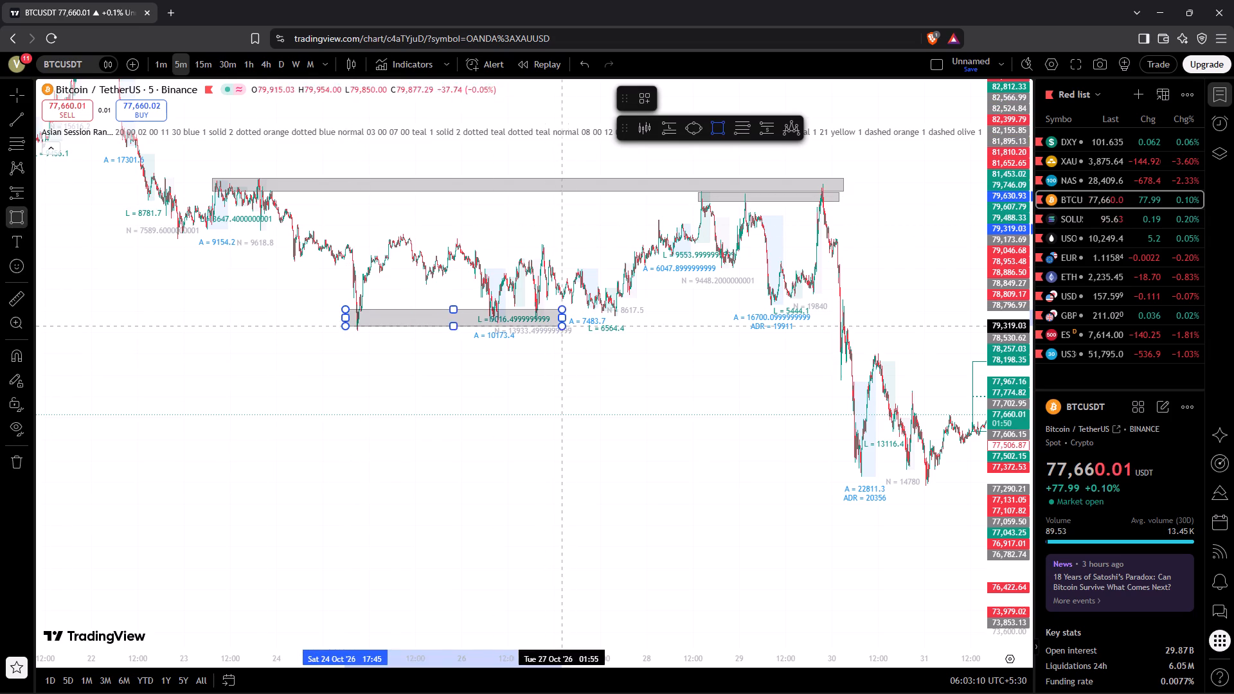
drag(566, 326, 832, 328)
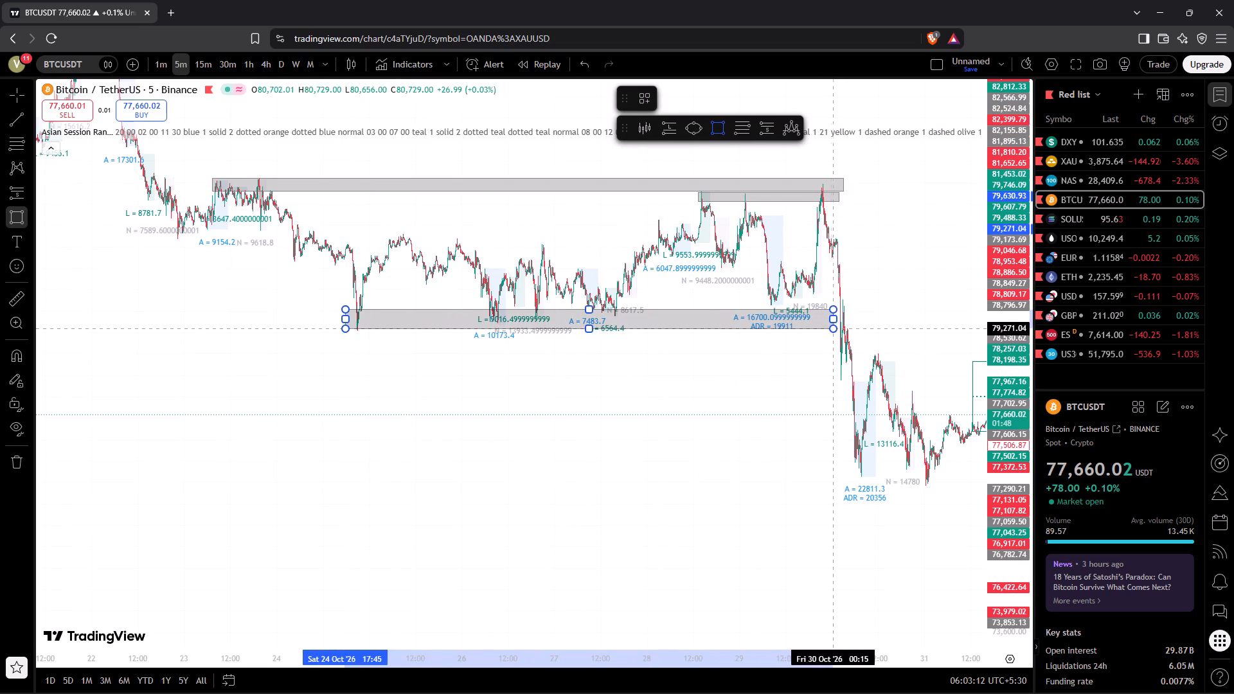
drag(832, 328, 881, 331)
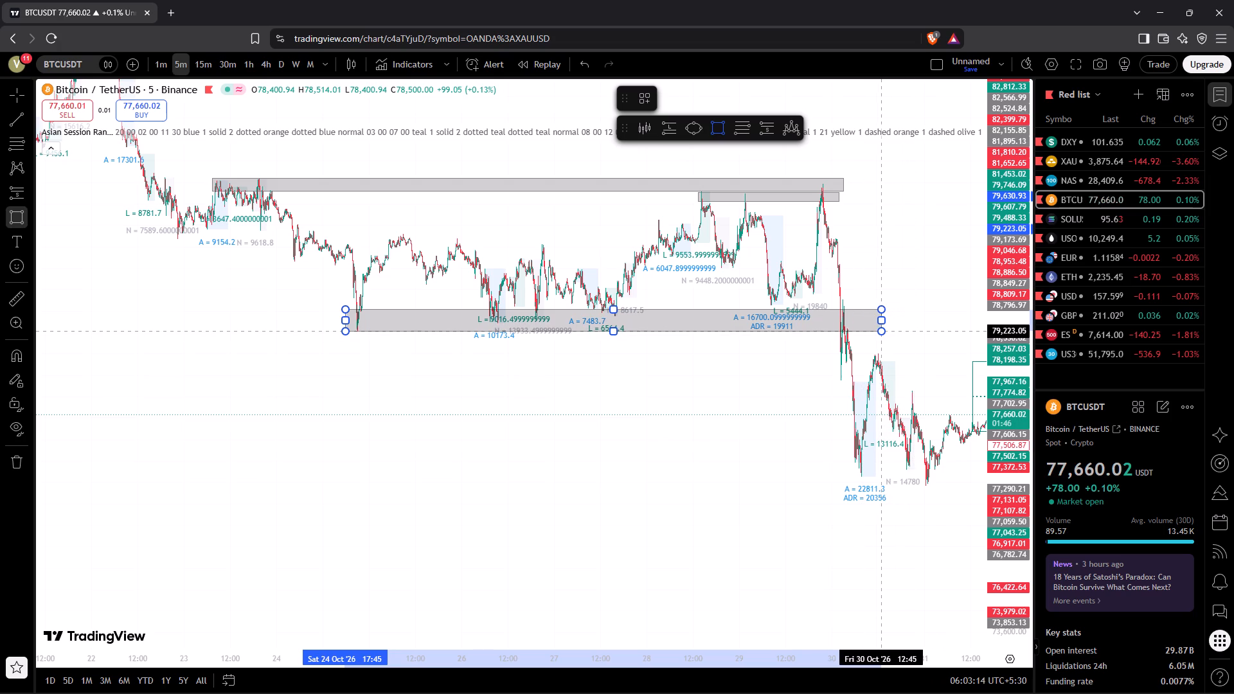
drag(881, 331, 869, 328)
click(869, 328)
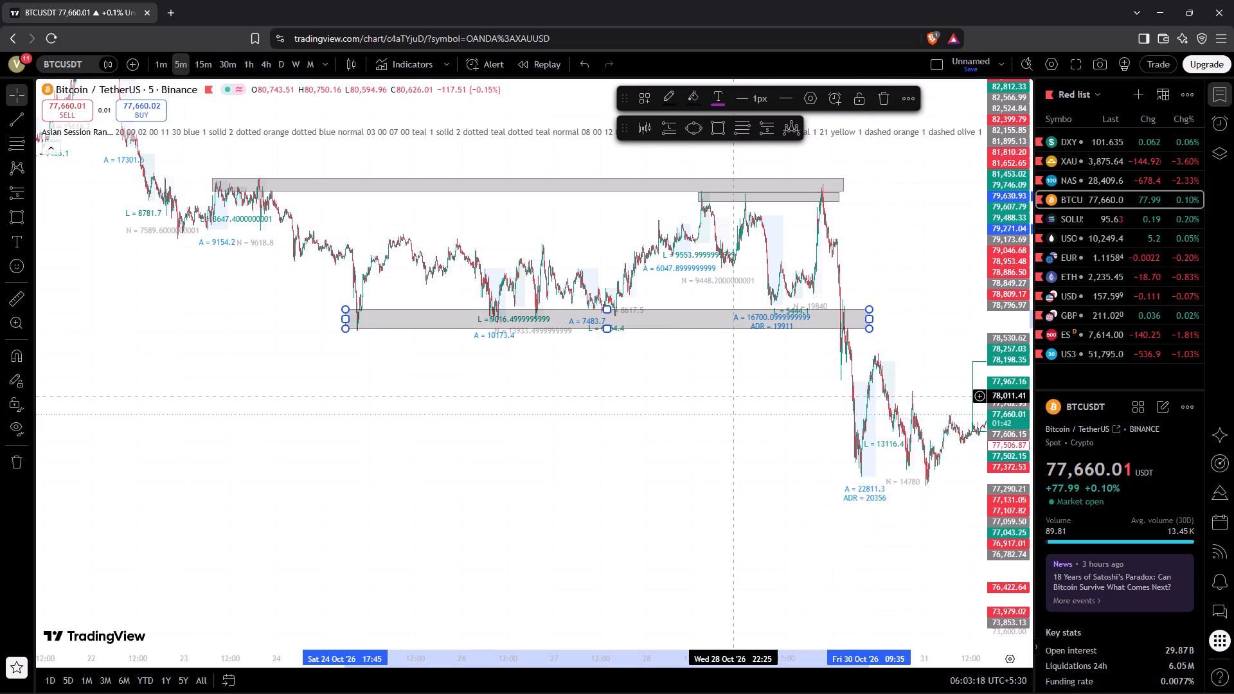
click(733, 396)
Examine BTCUSDT from 18 October to the start of November against the new range zones, earlier trendlines and horizontal levels.
drag(749, 396, 479, 382)
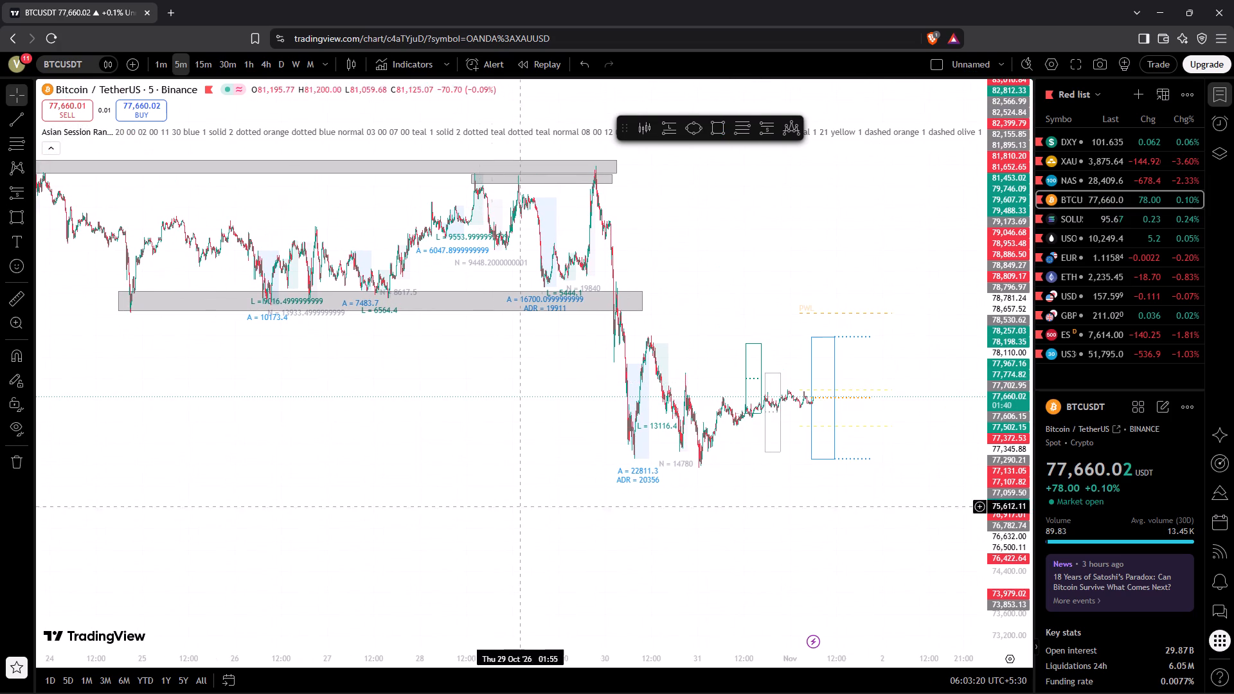
drag(573, 657, 329, 663)
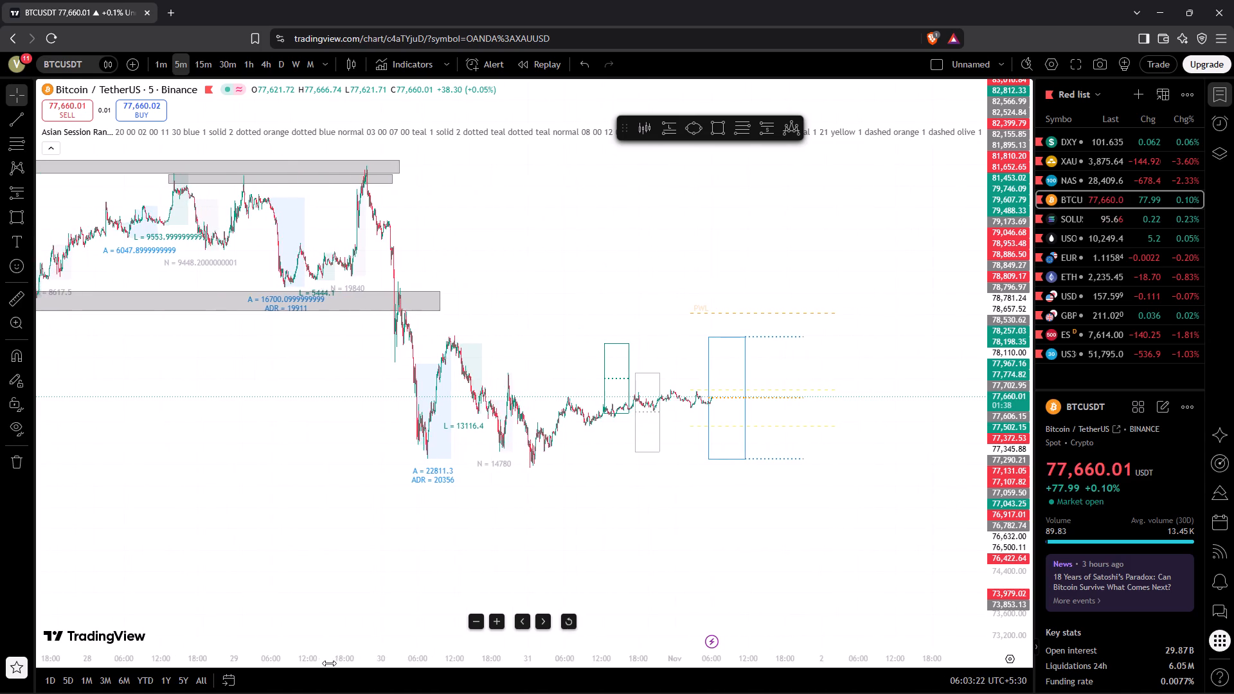
drag(329, 663, 238, 672)
drag(282, 364, 681, 461)
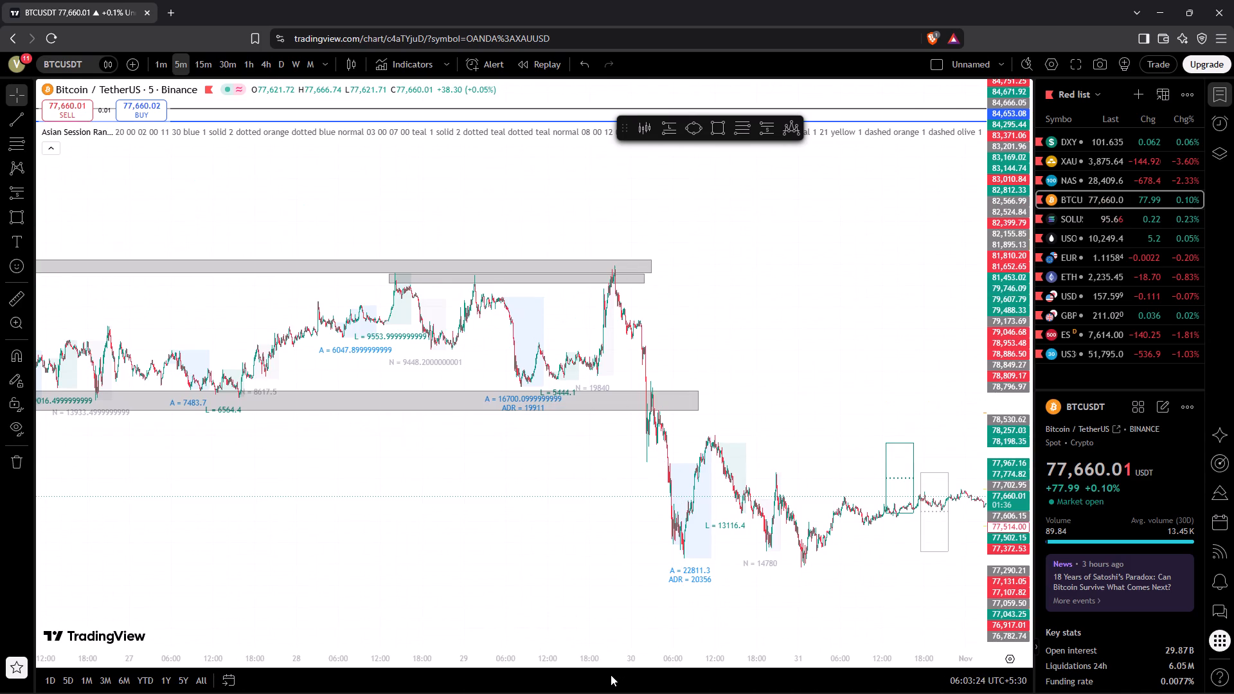
drag(603, 662, 1024, 542)
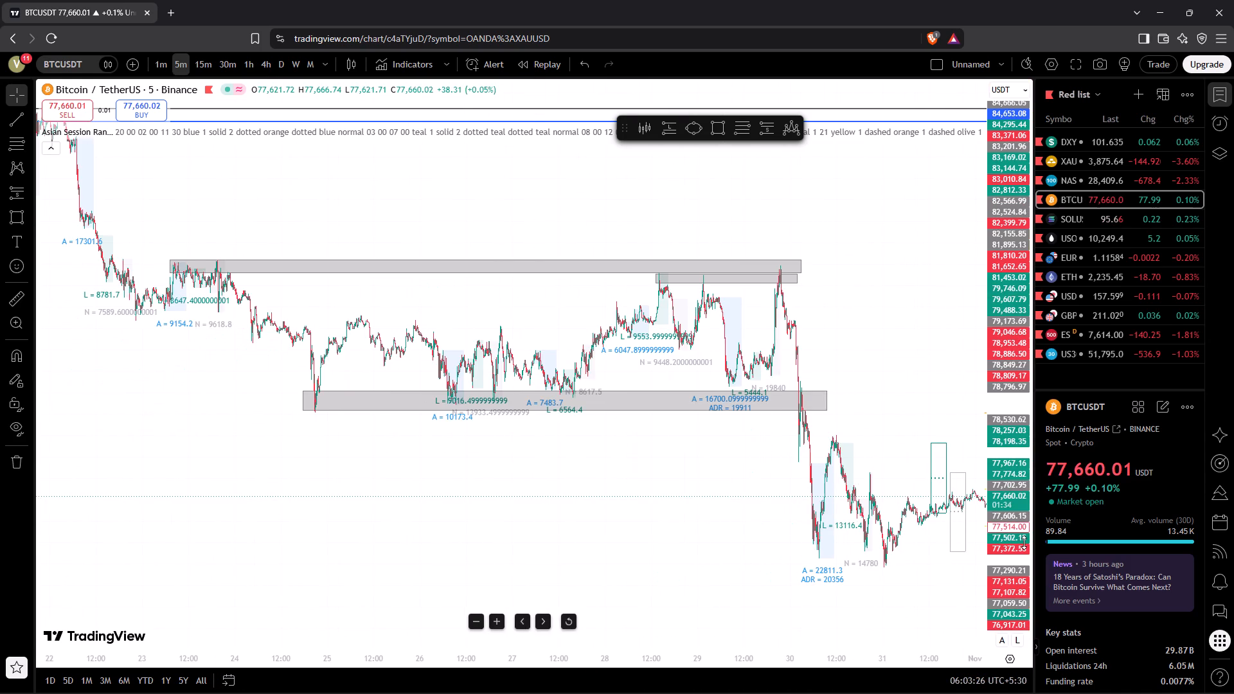
drag(1024, 542, 1024, 543)
drag(424, 190, 843, 512)
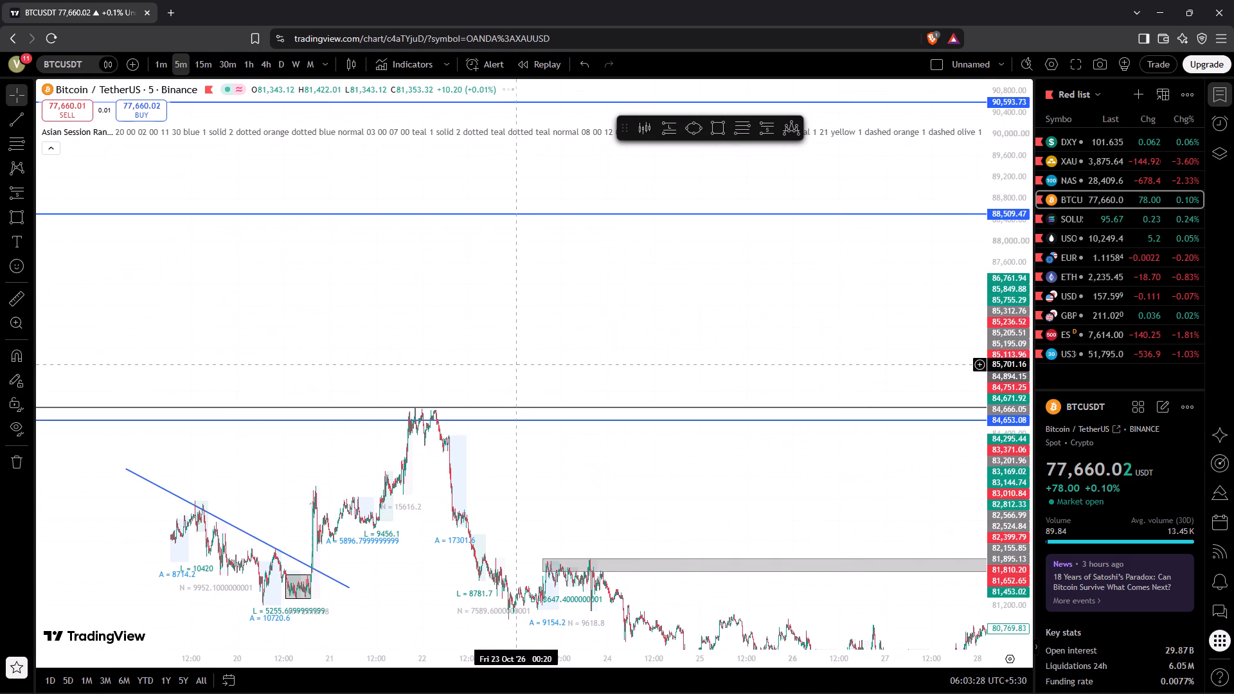
drag(516, 364, 913, 326)
drag(484, 243, 773, 282)
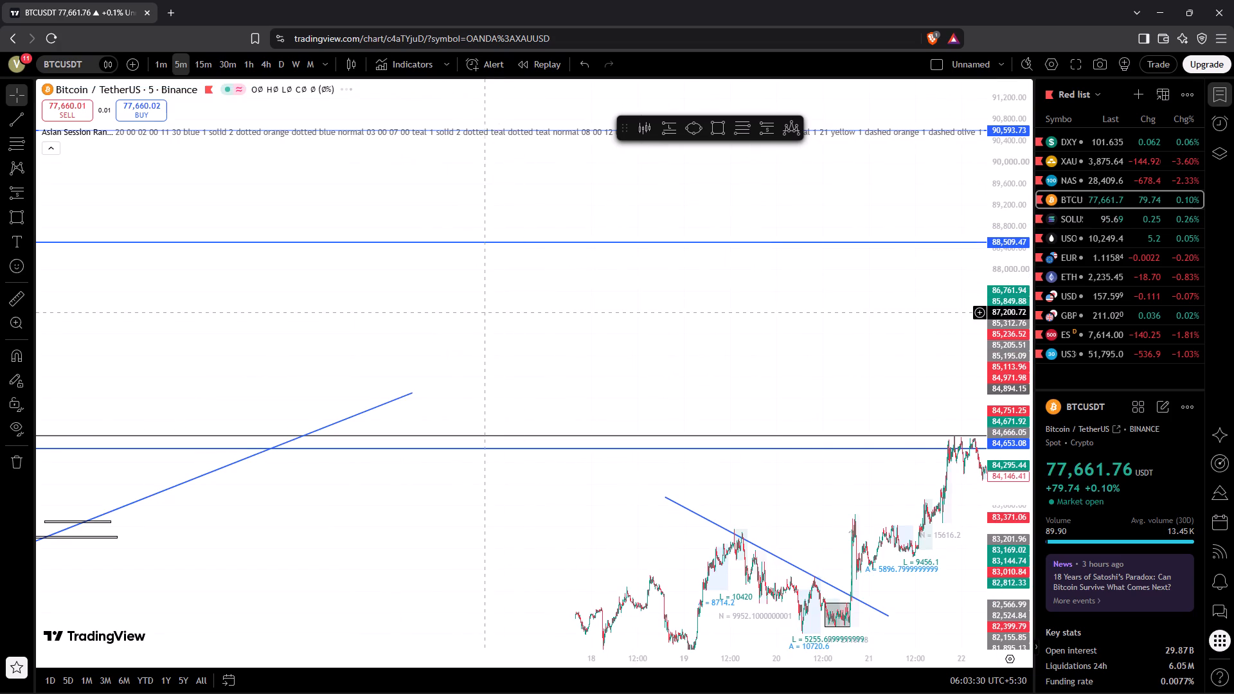
drag(485, 312, 814, 342)
drag(404, 295, 41, 112)
drag(549, 195, 0, 274)
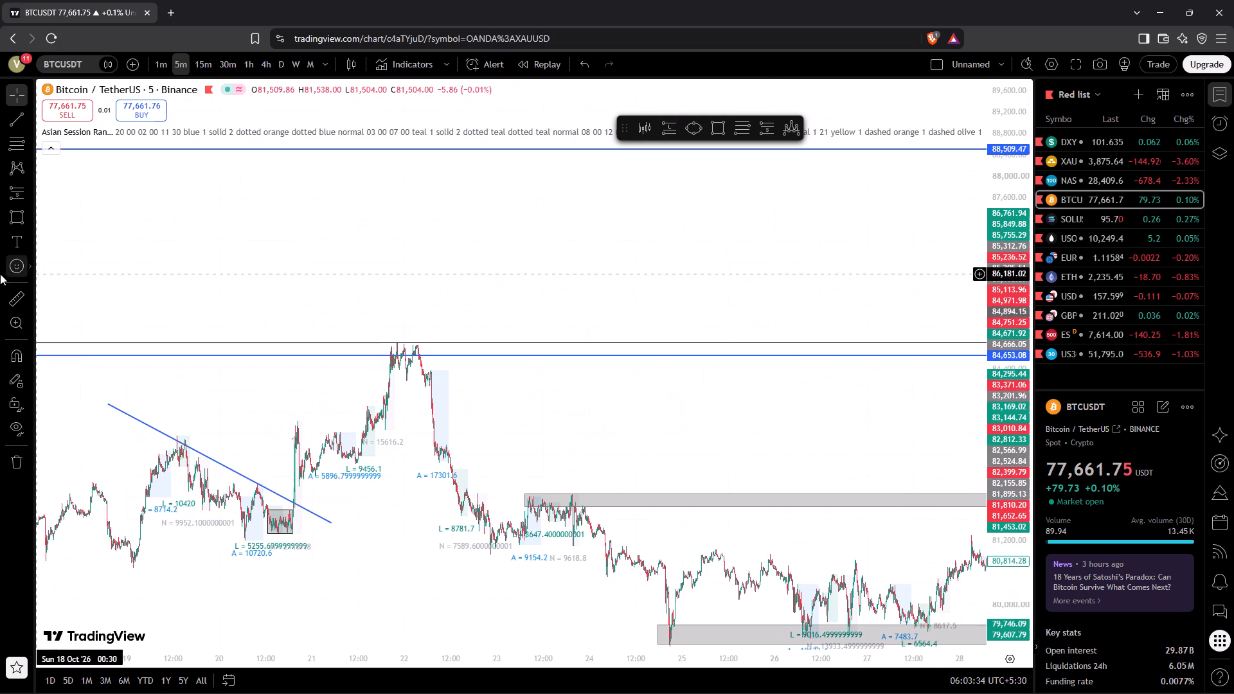
drag(501, 310, 0, 184)
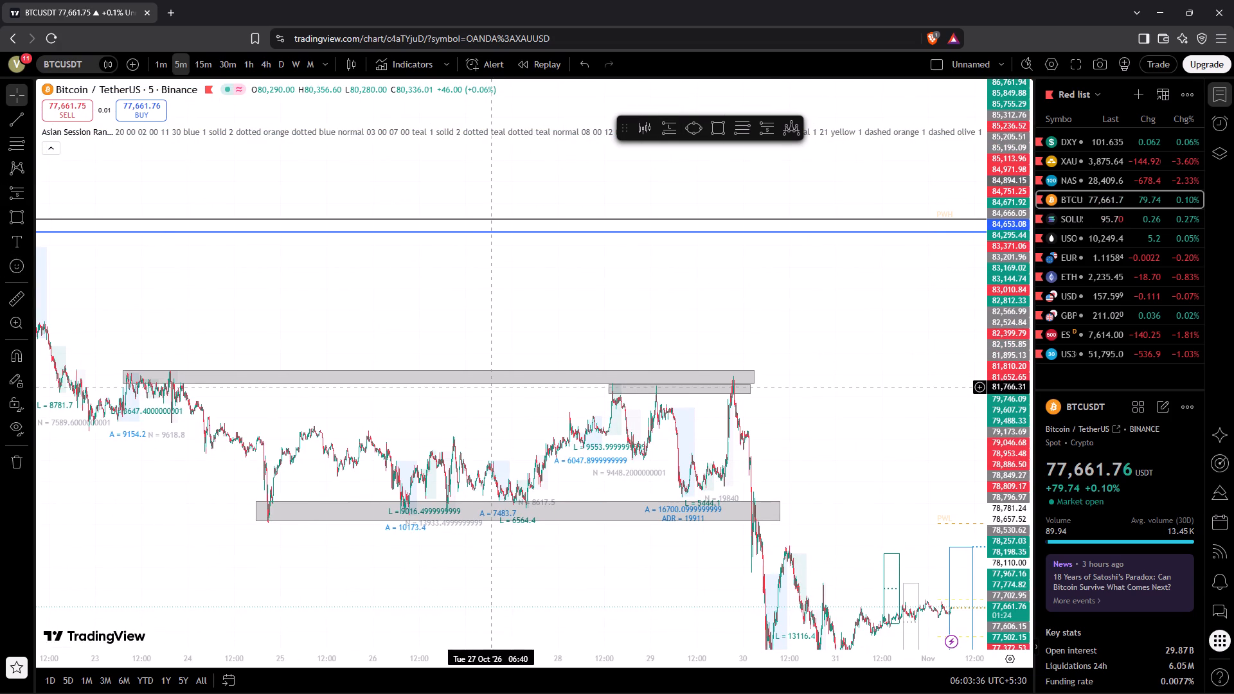
click(491, 387)
drag(550, 348, 195, 351)
drag(575, 427, 483, 348)
drag(607, 419, 586, 226)
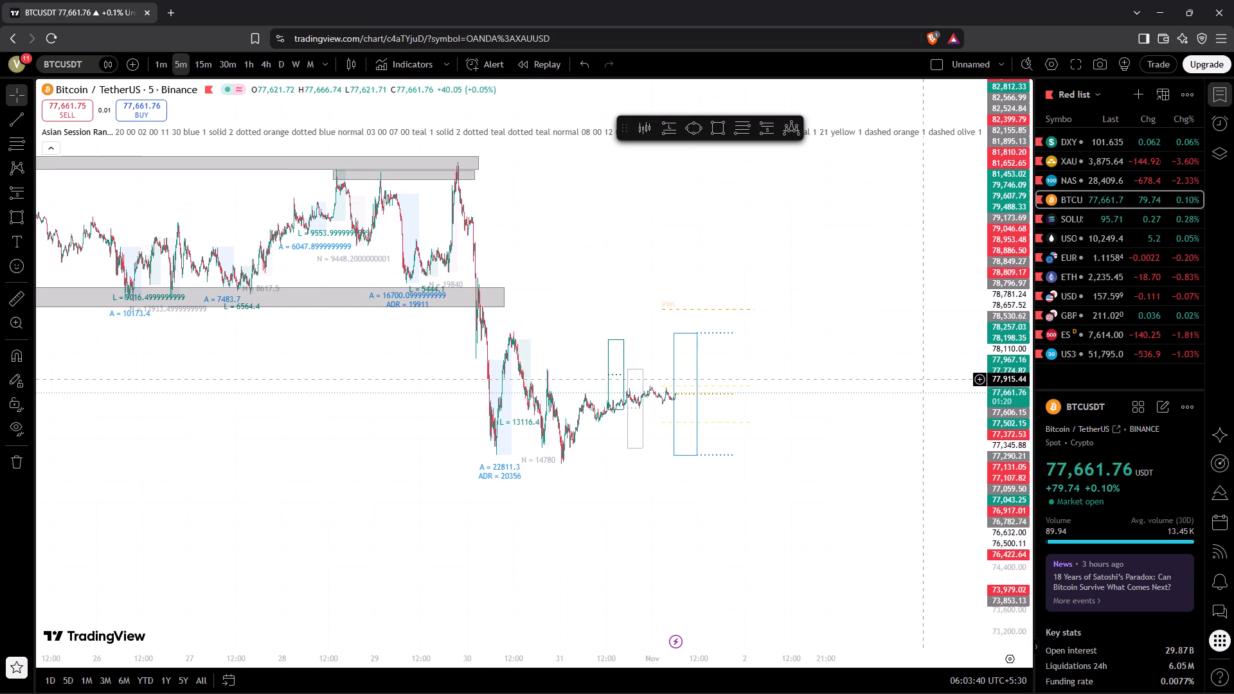
Examine the 29–30 October BTCUSDT rejection from the upper zones and the drop through the lower zone at candle level.
drag(1006, 409, 1006, 253)
drag(404, 355, 500, 396)
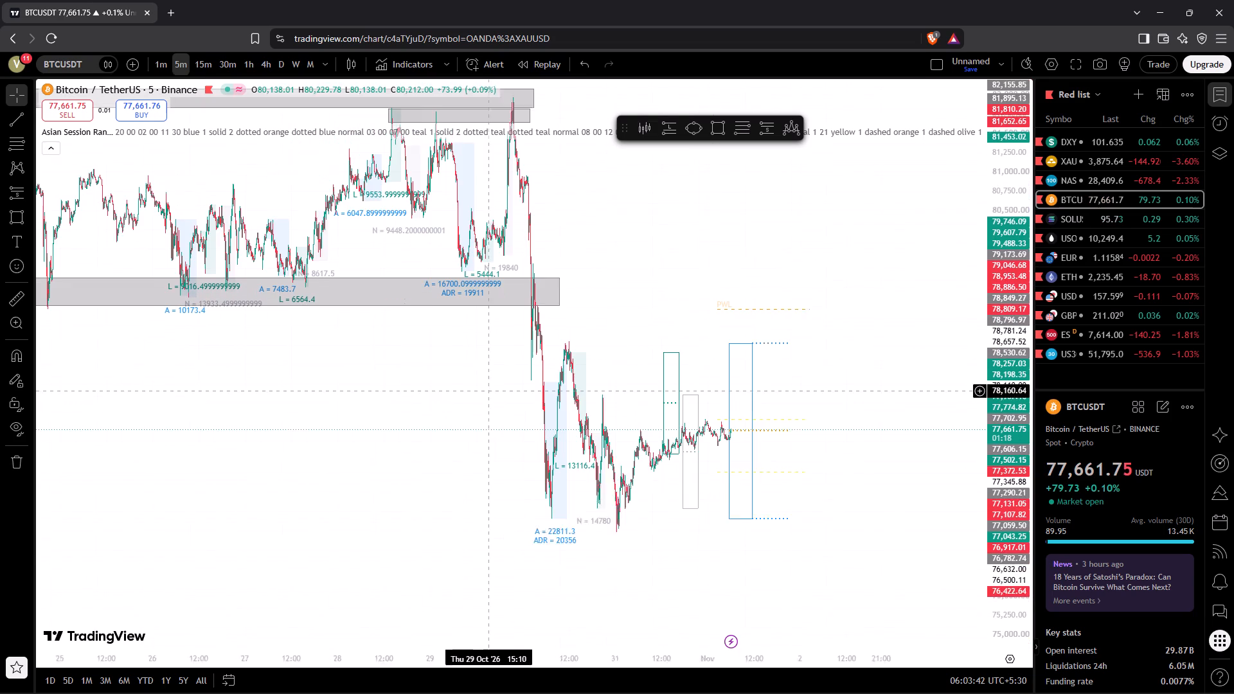
drag(500, 396, 504, 397)
drag(512, 656, 244, 678)
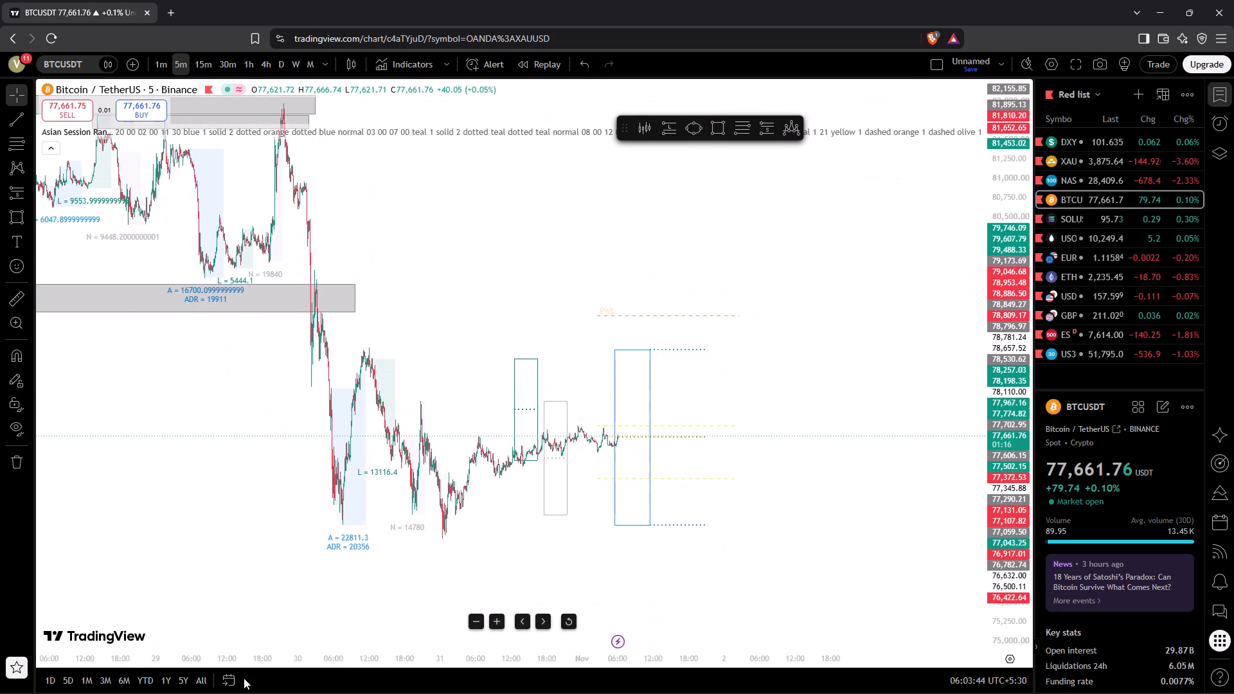
drag(244, 678, 111, 693)
drag(168, 411, 714, 422)
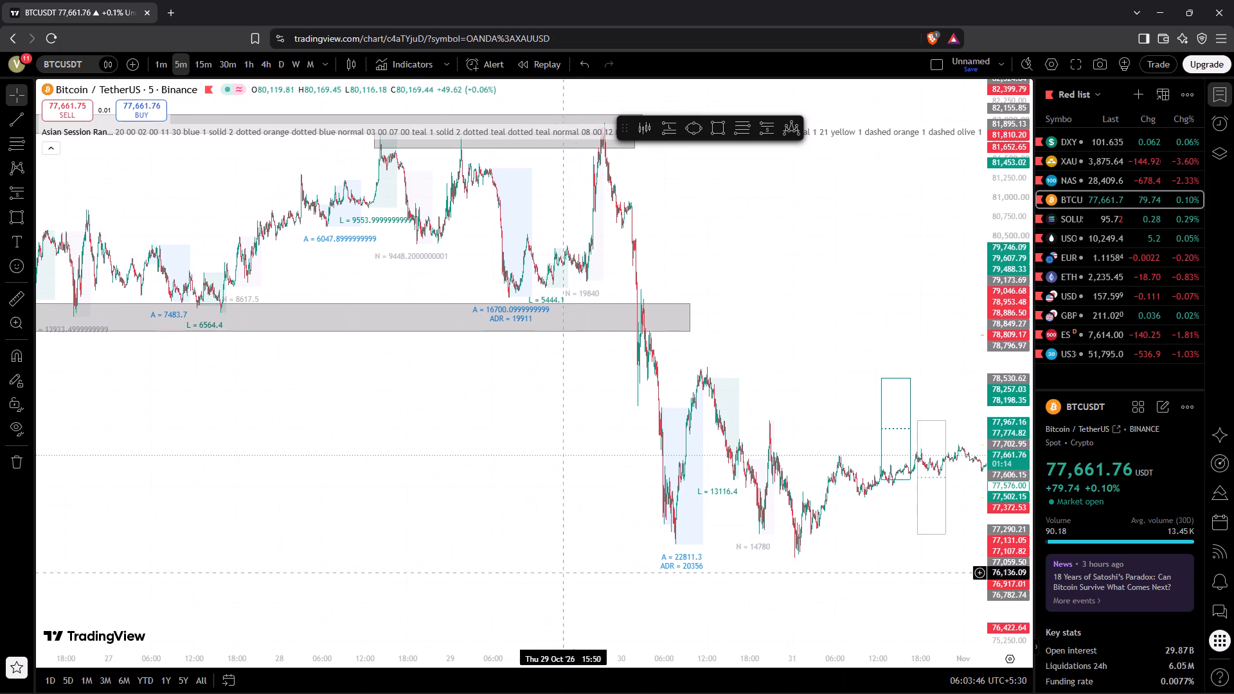
drag(550, 667, 310, 652)
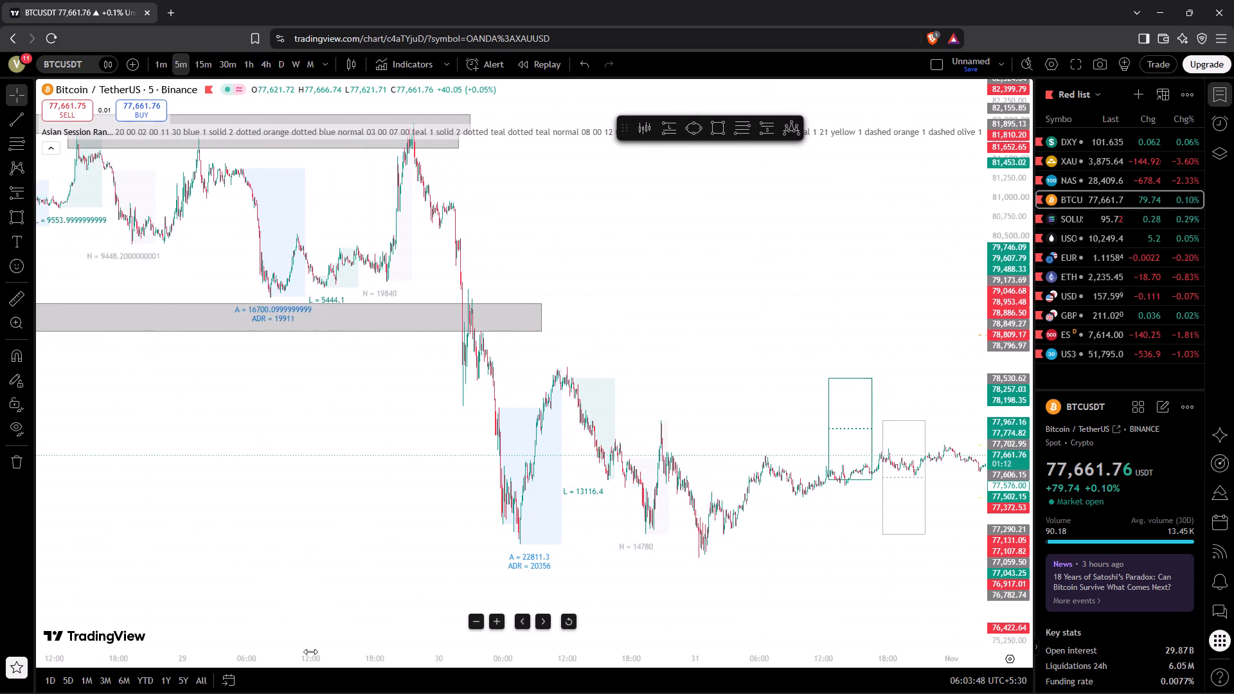
drag(310, 652, 271, 651)
drag(366, 346, 493, 379)
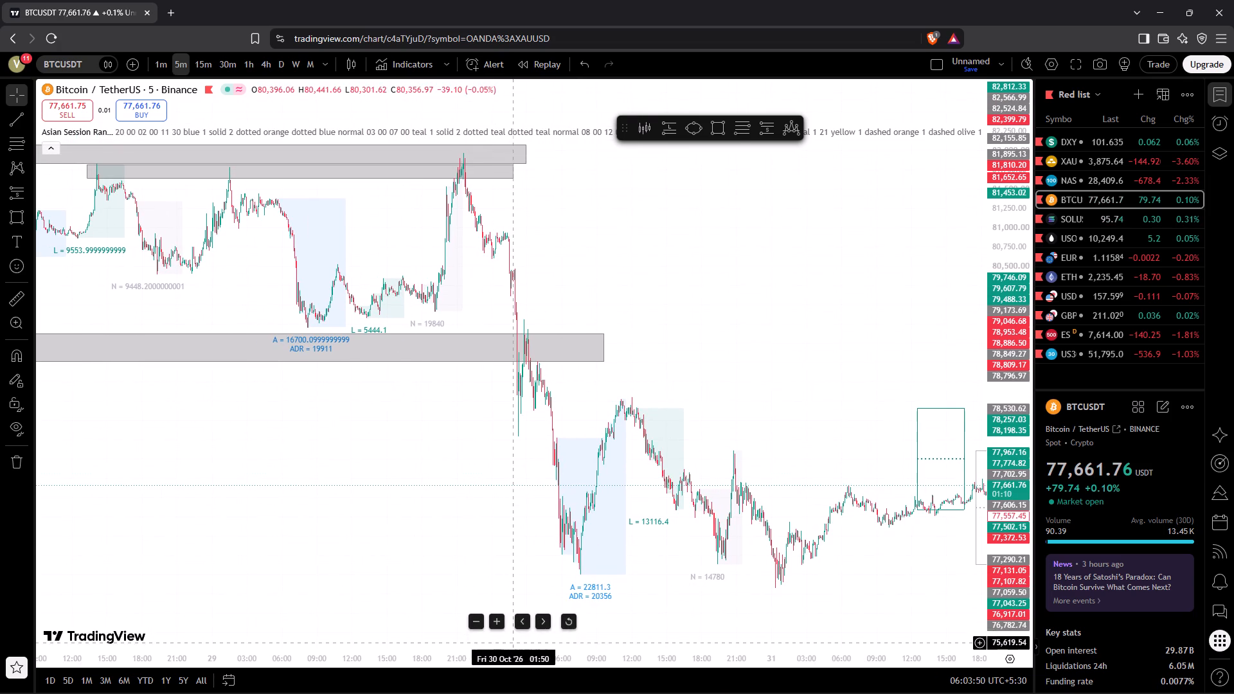
drag(507, 660, 247, 607)
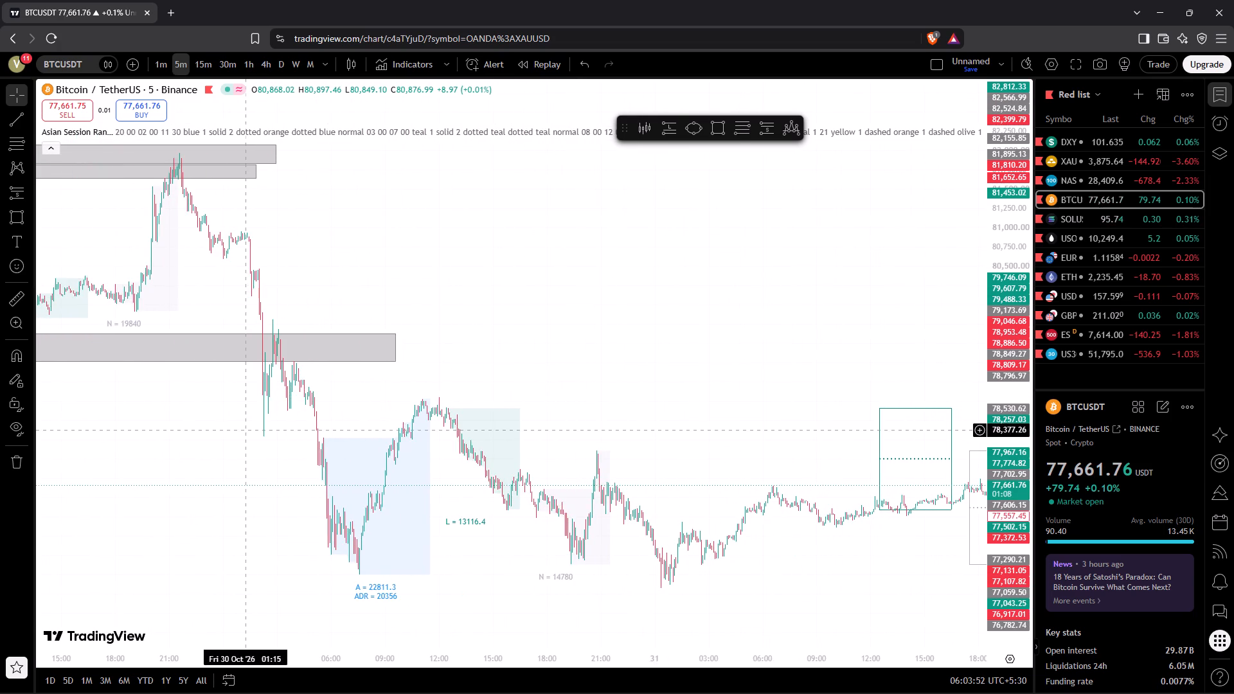
drag(245, 429, 588, 418)
drag(537, 661, 388, 634)
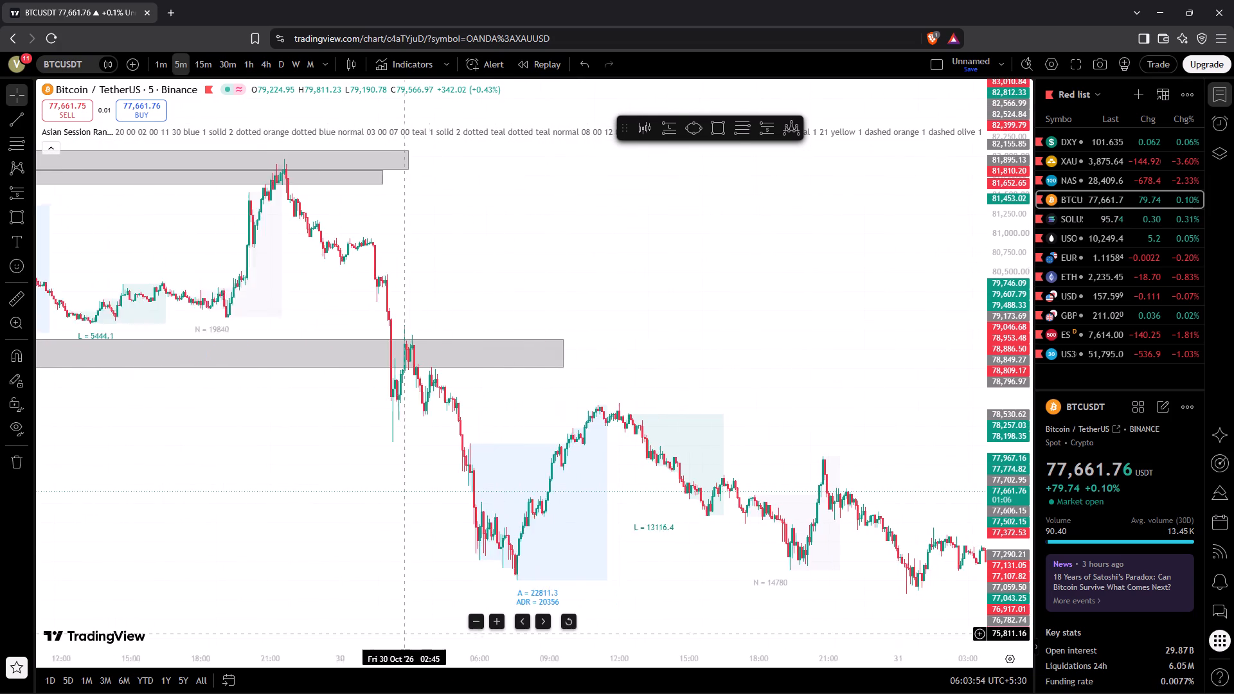
drag(388, 634, 365, 634)
drag(685, 210, 816, 256)
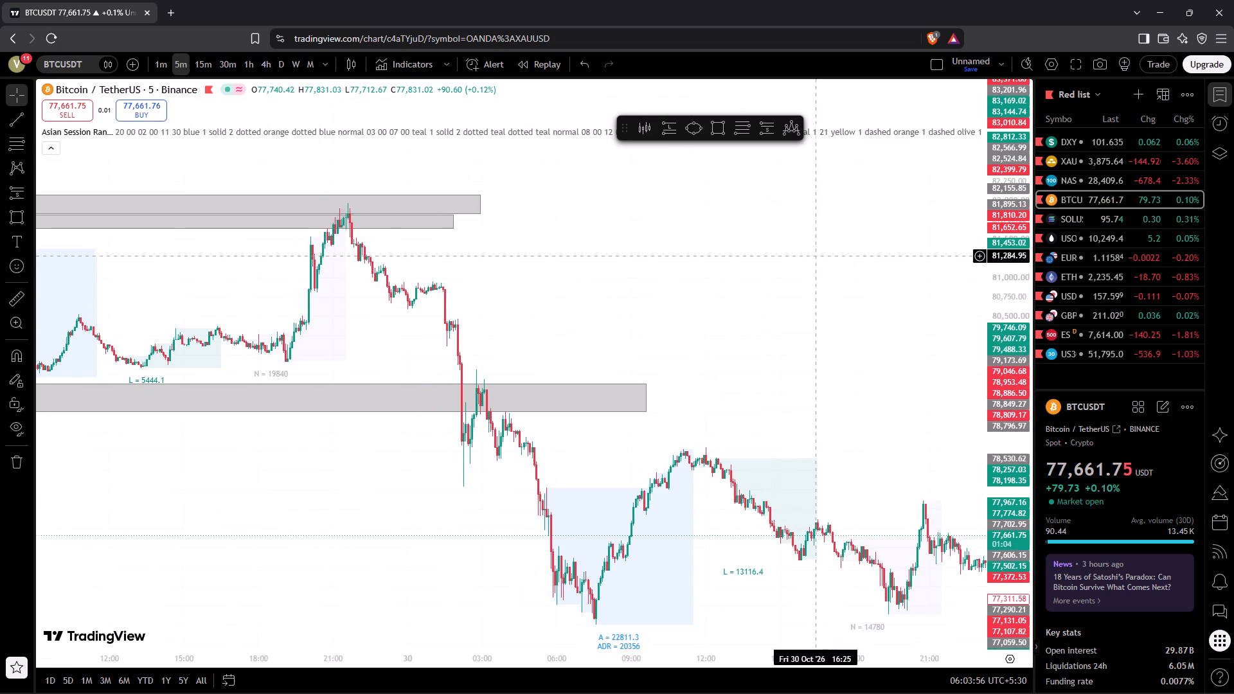
drag(1000, 386, 1014, 333)
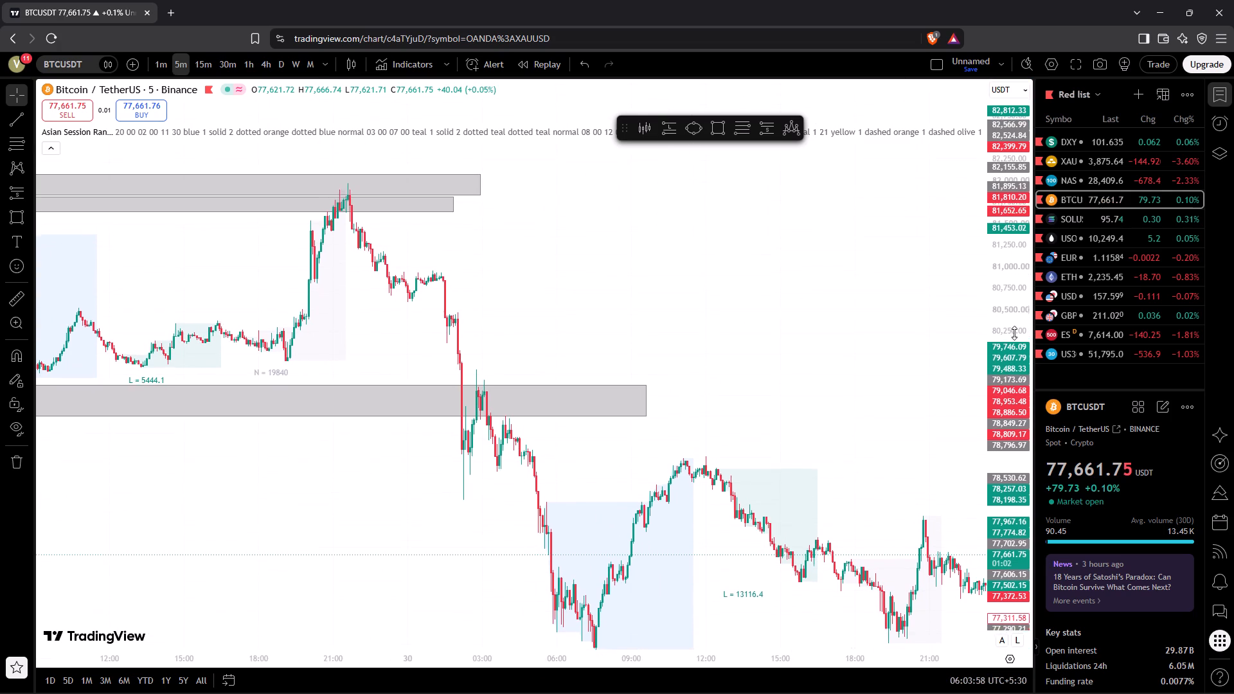
drag(1014, 333, 1017, 314)
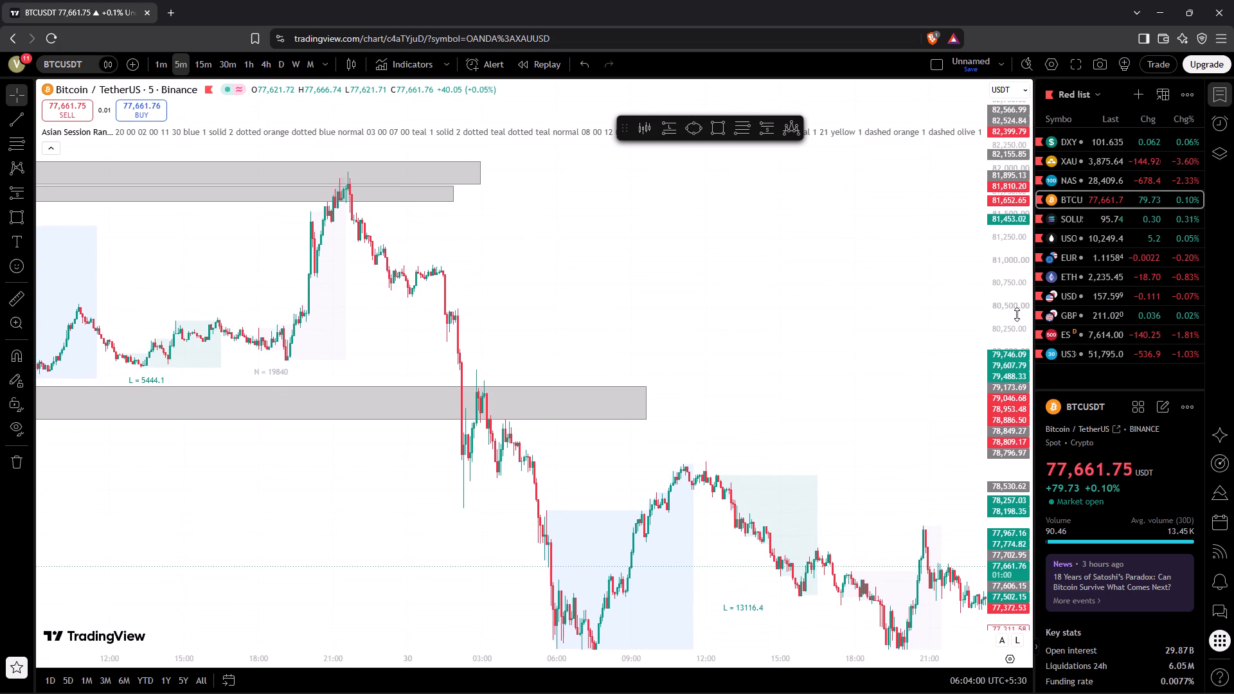
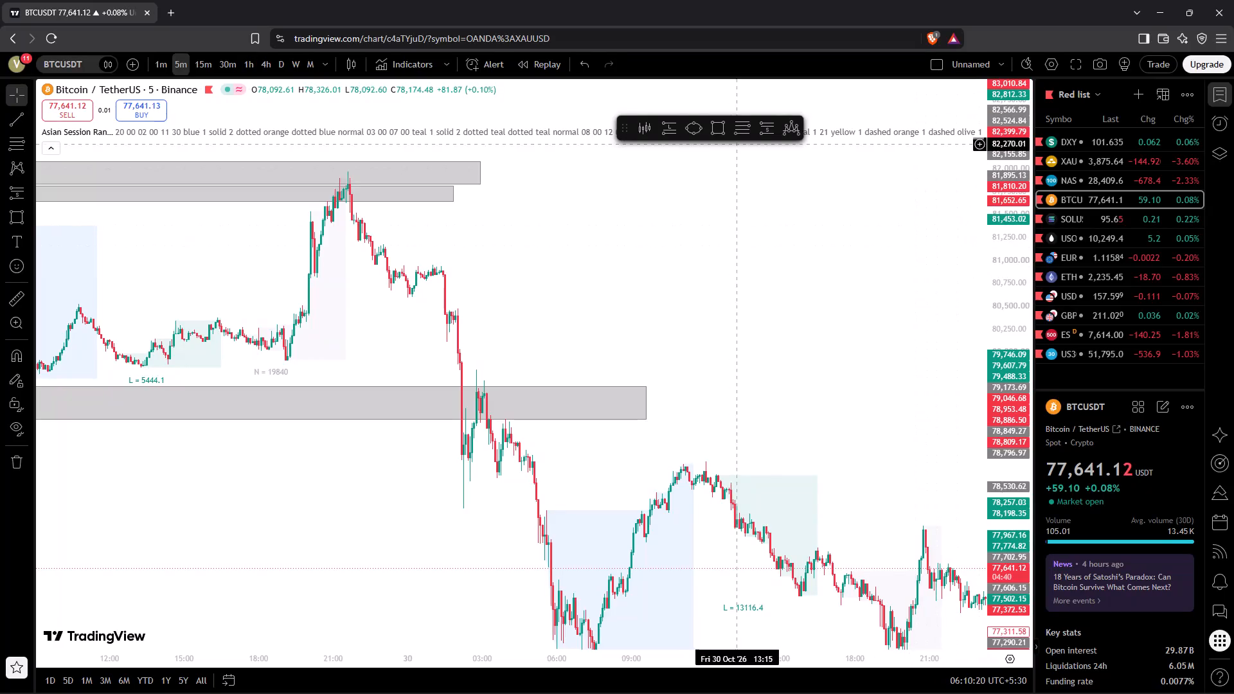
Place a short position on BTCUSDT from 29 October 22:00, with entry at about 81,408 and stop at about 81,576.
click(763, 126)
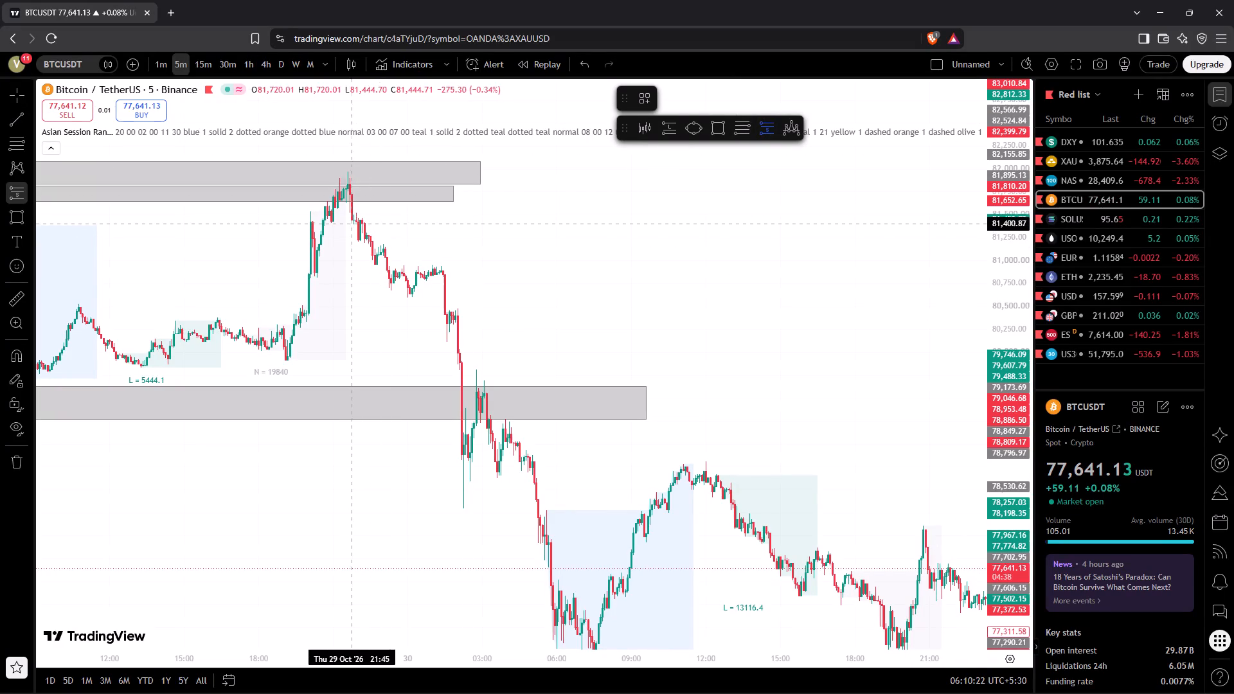
click(358, 223)
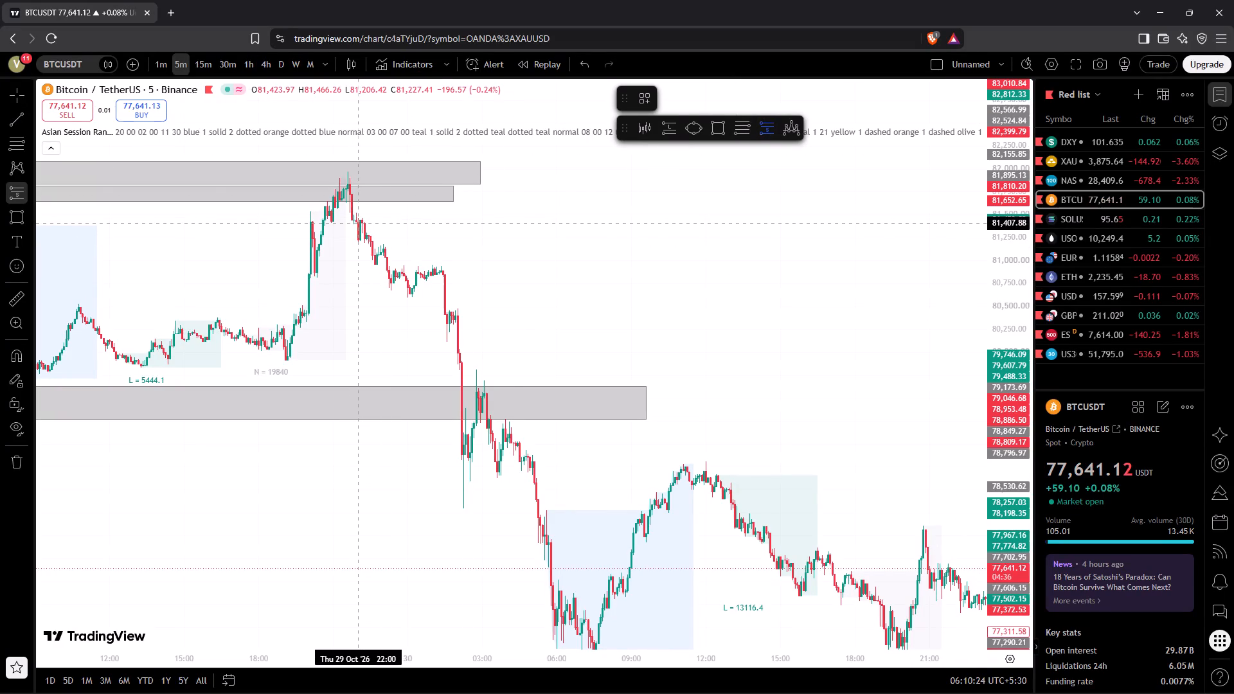
click(557, 190)
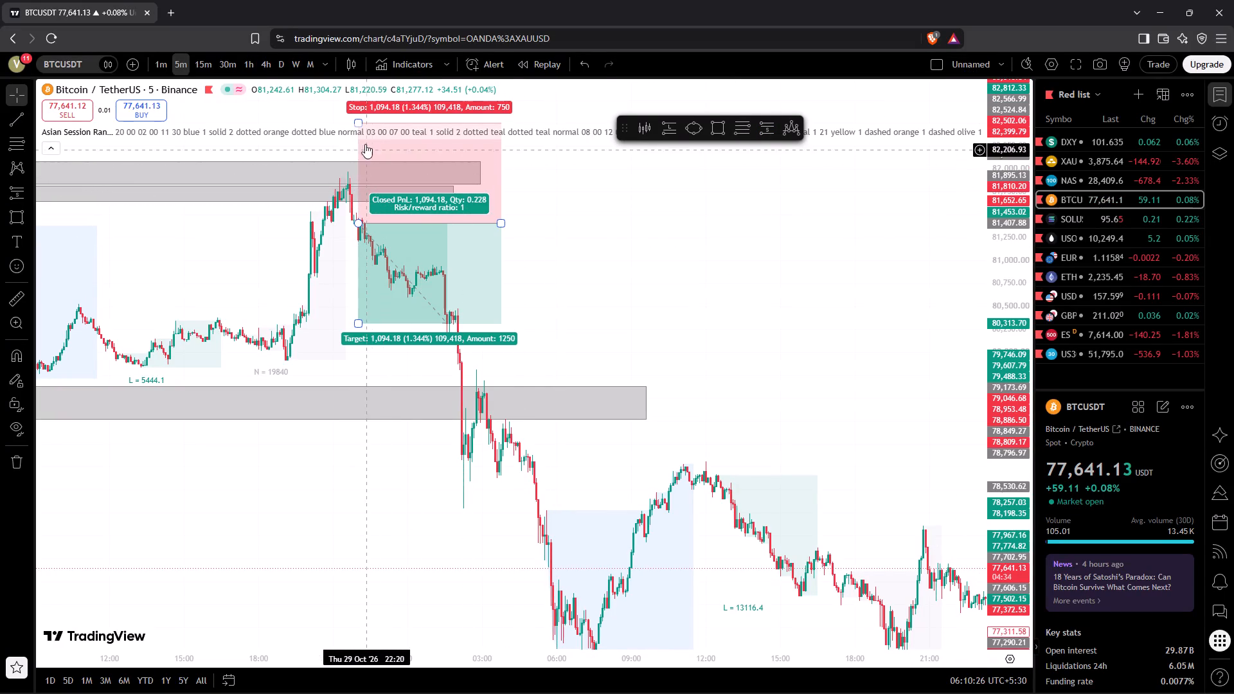
drag(357, 121, 411, 208)
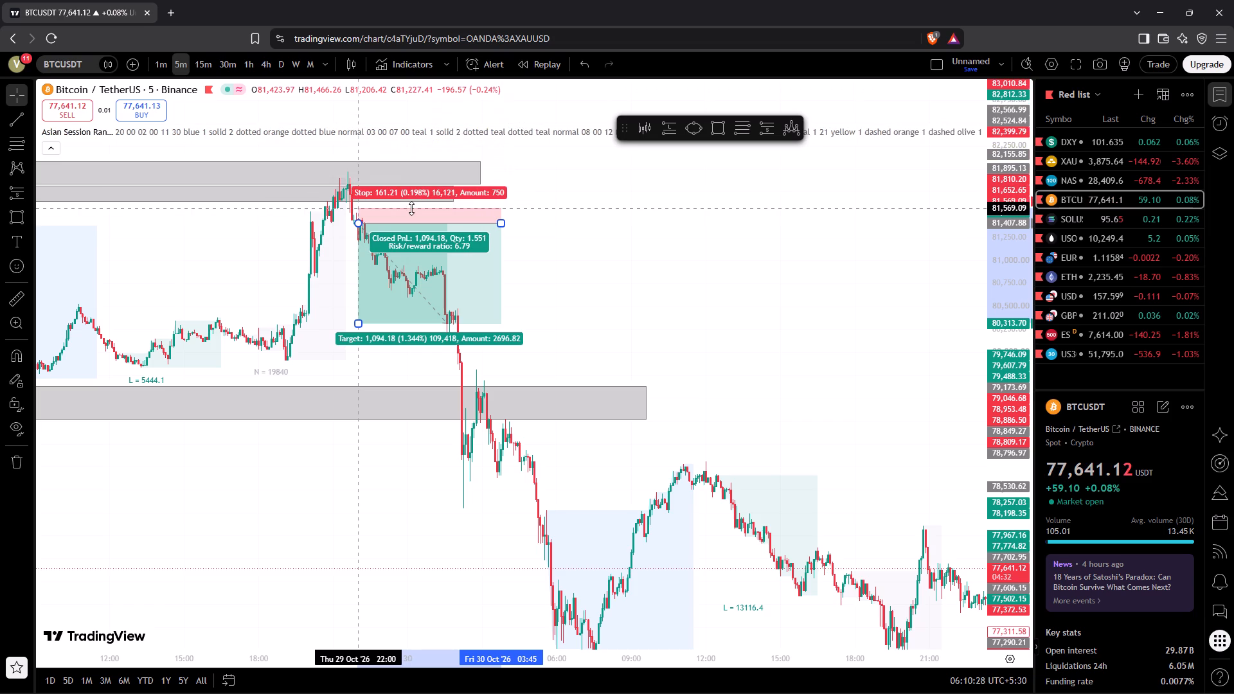
drag(411, 208, 424, 210)
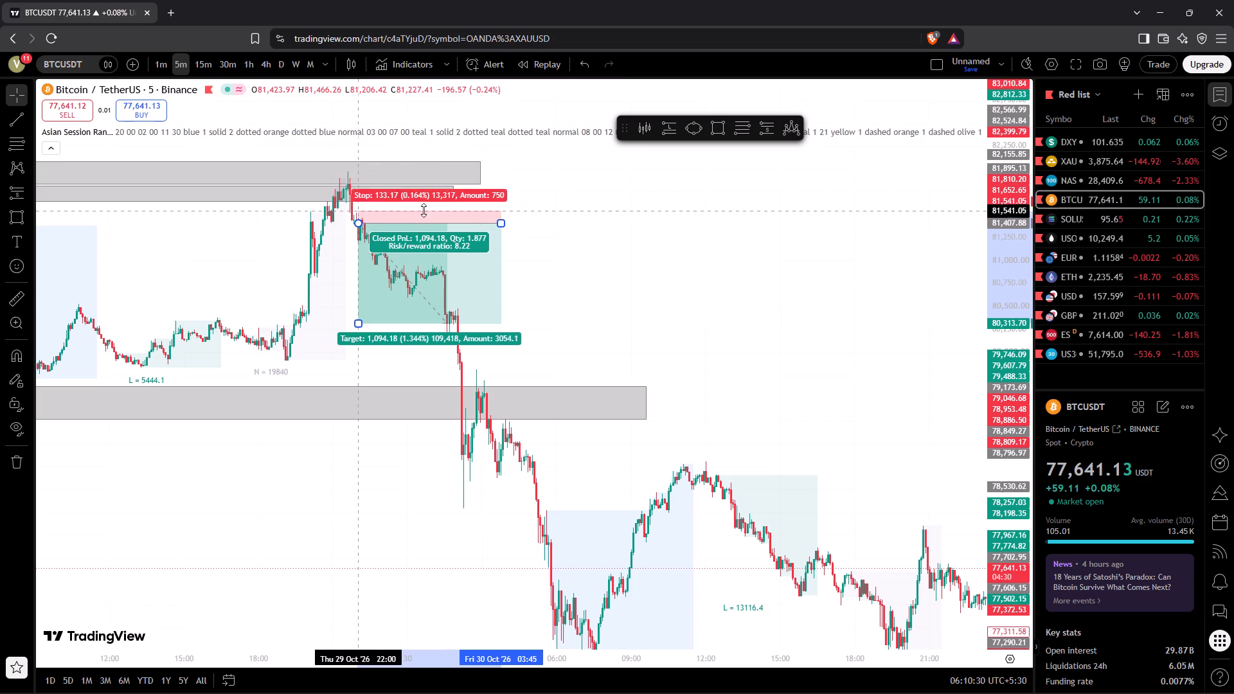
drag(424, 210, 425, 208)
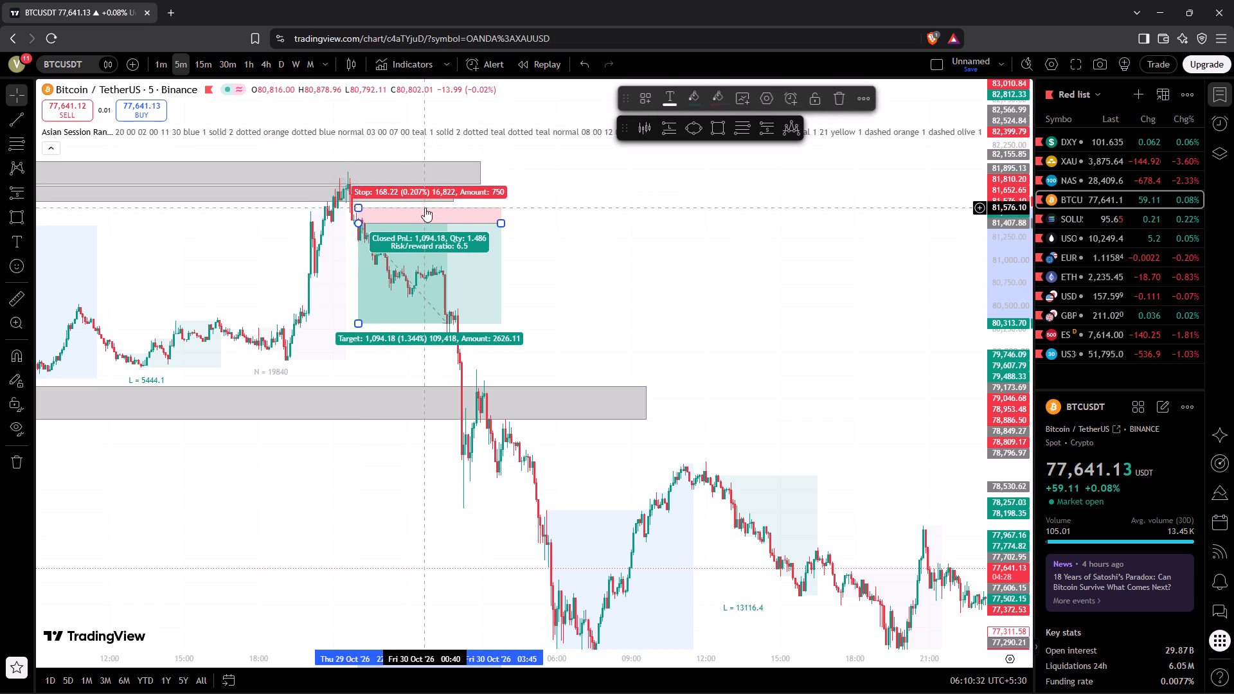
Examine the short's entry and stop on the one-minute chart against the 29–30 October candles and the upper resistance zones.
click(159, 58)
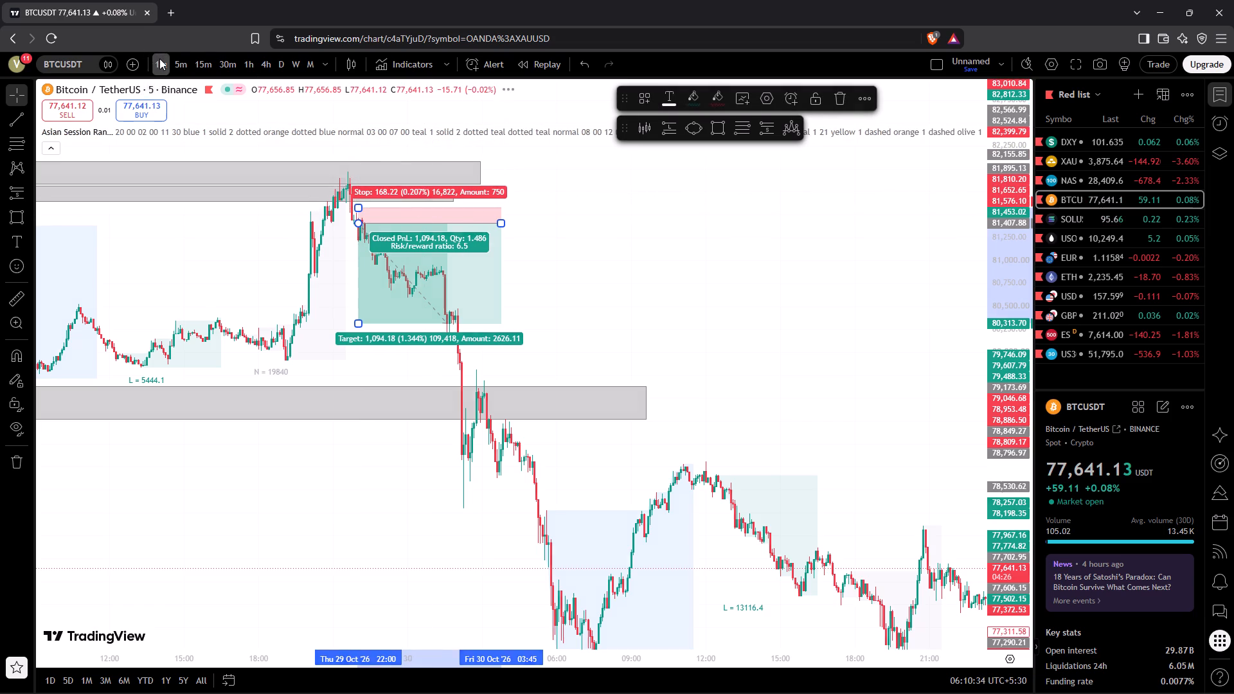
drag(496, 660, 1073, 624)
drag(526, 298, 1096, 323)
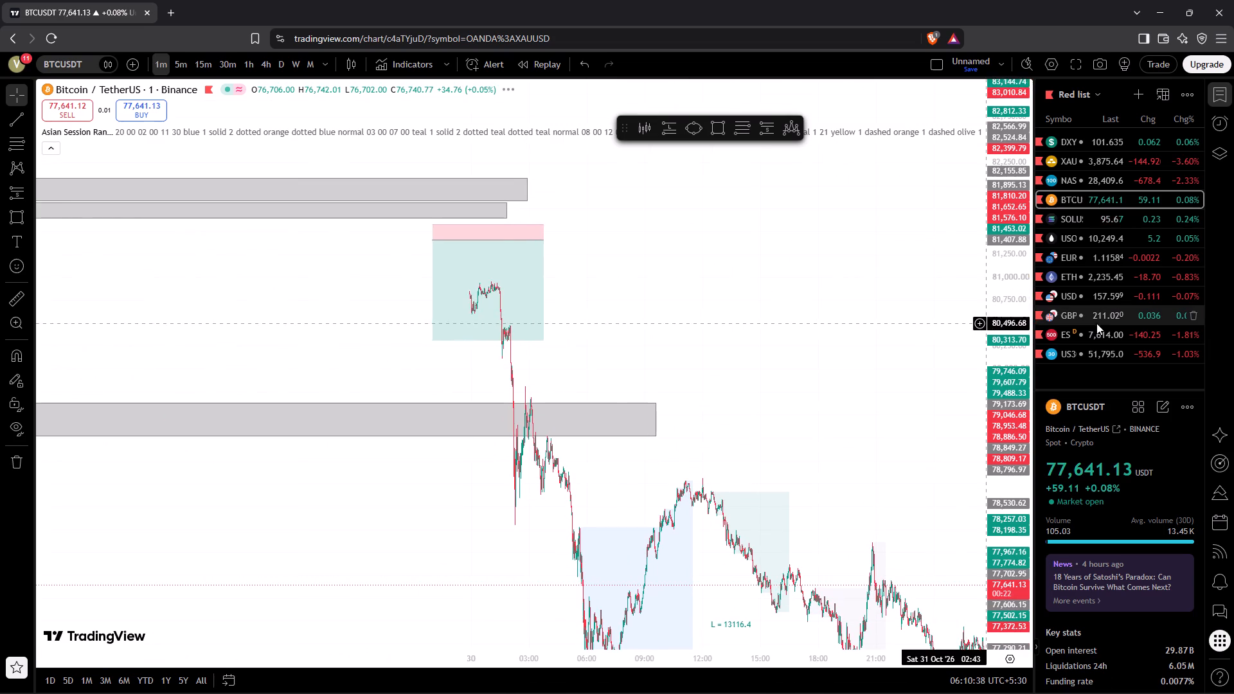
drag(963, 286, 987, 310)
drag(1032, 361, 967, 75)
drag(770, 188, 816, 340)
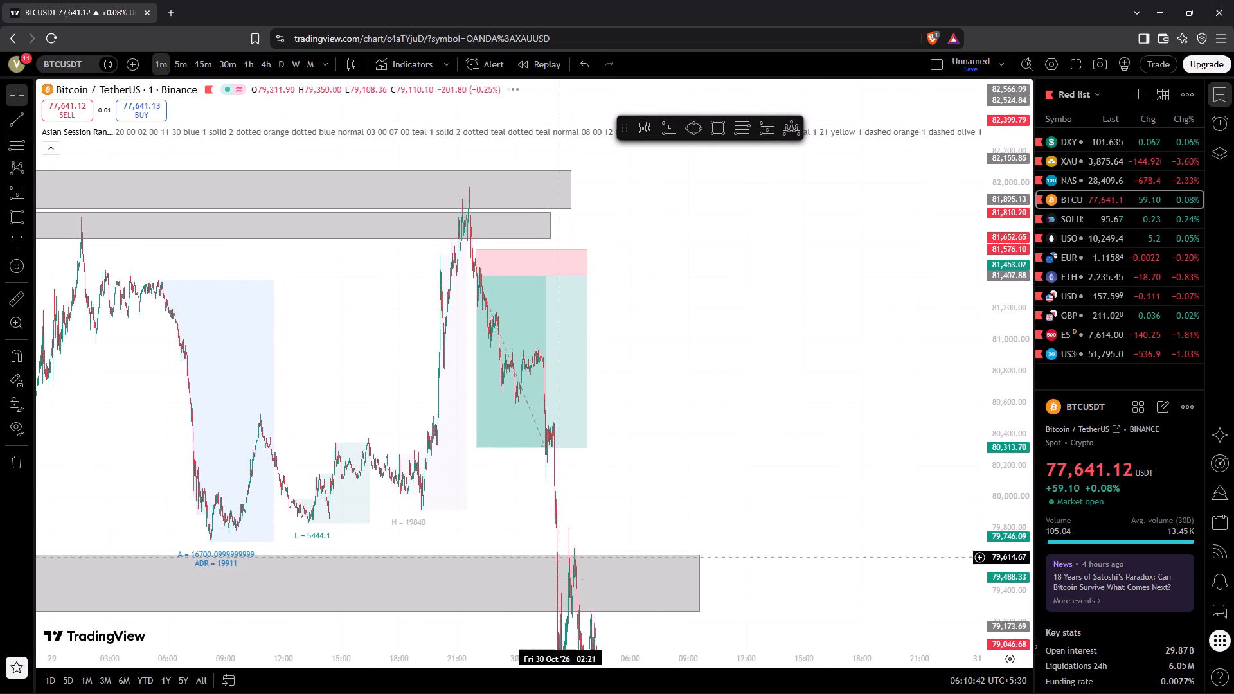
drag(575, 663, 240, 684)
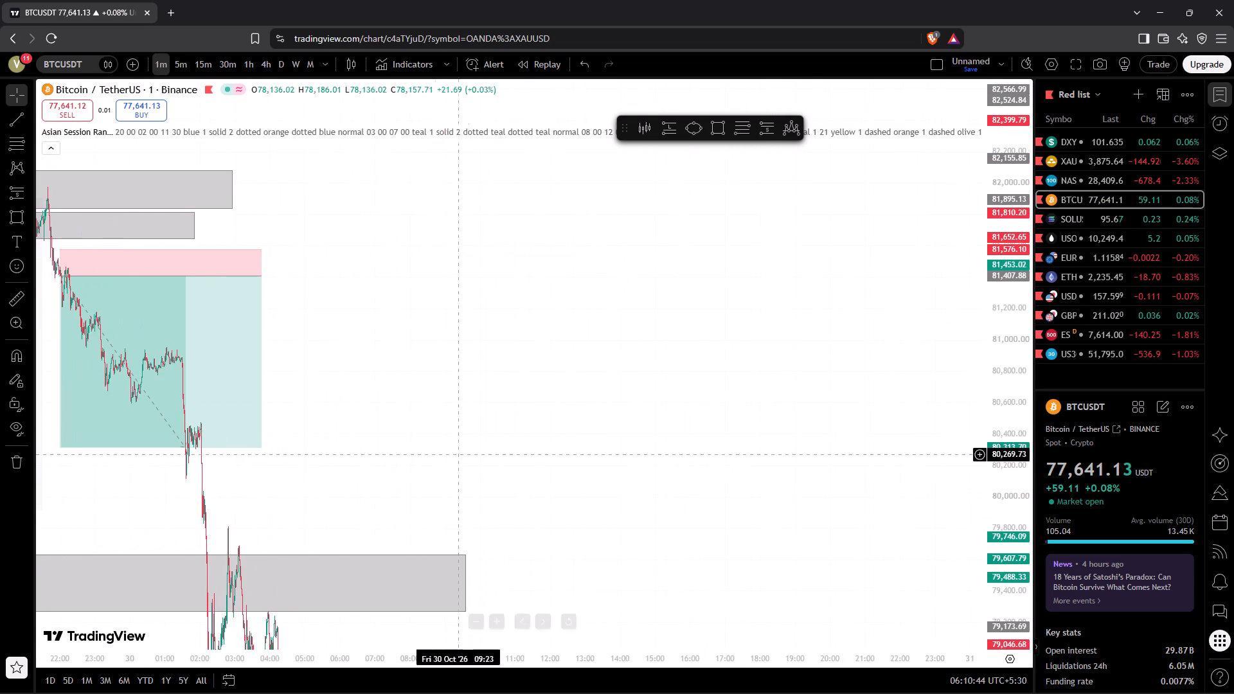
drag(470, 419, 869, 414)
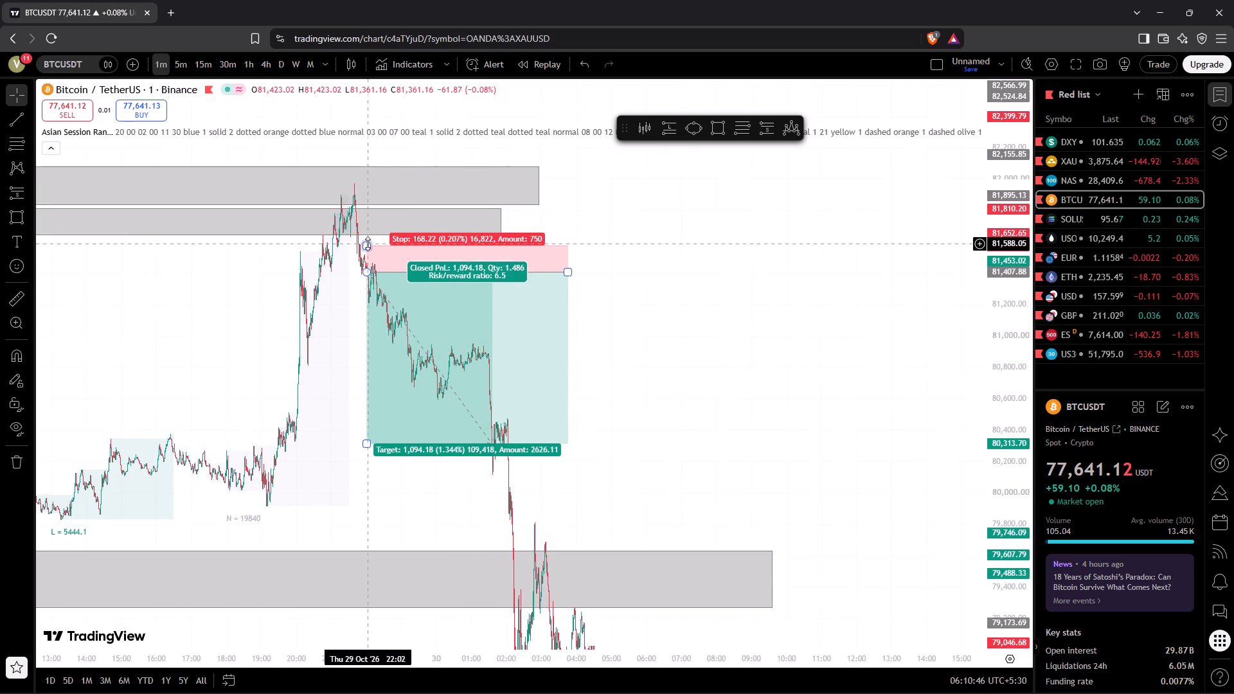
click(454, 669)
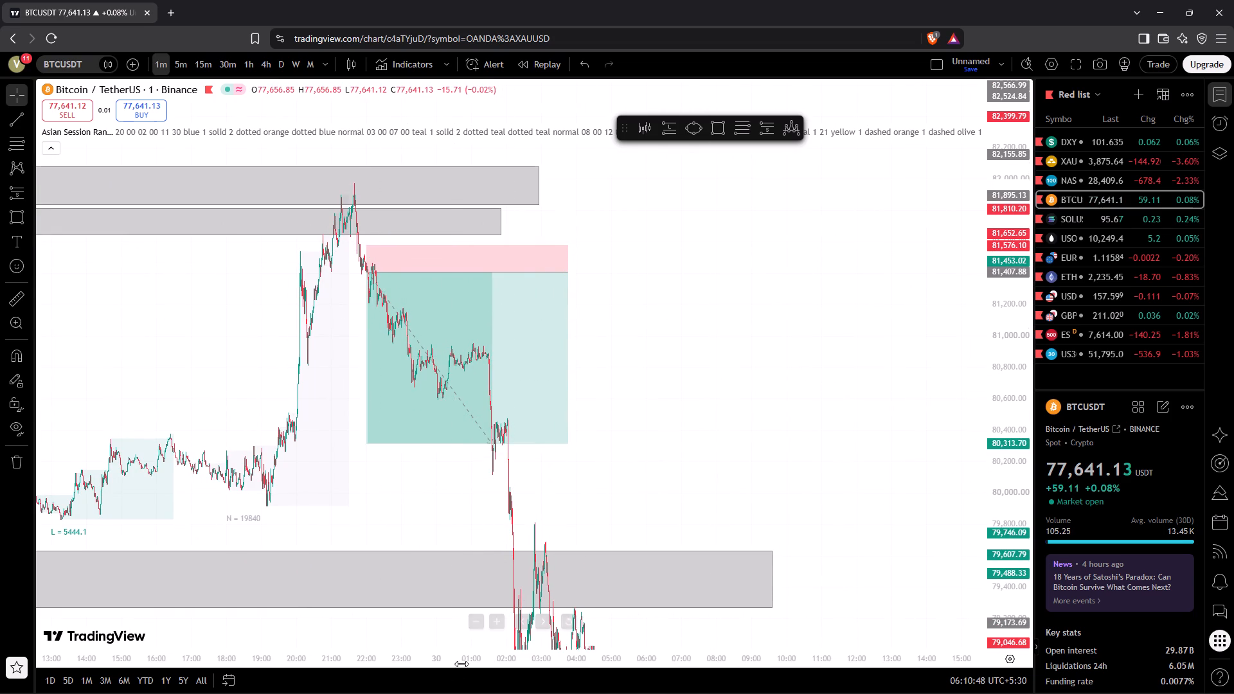
drag(463, 661, 202, 654)
click(511, 380)
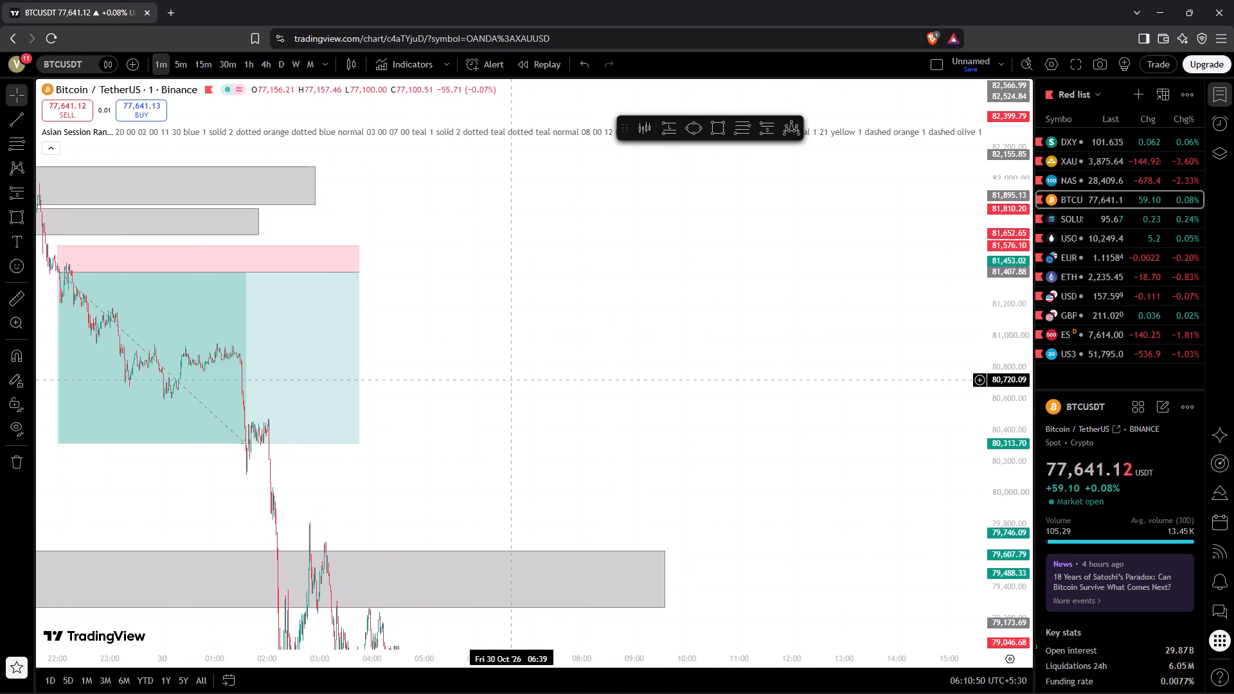
drag(517, 378, 947, 313)
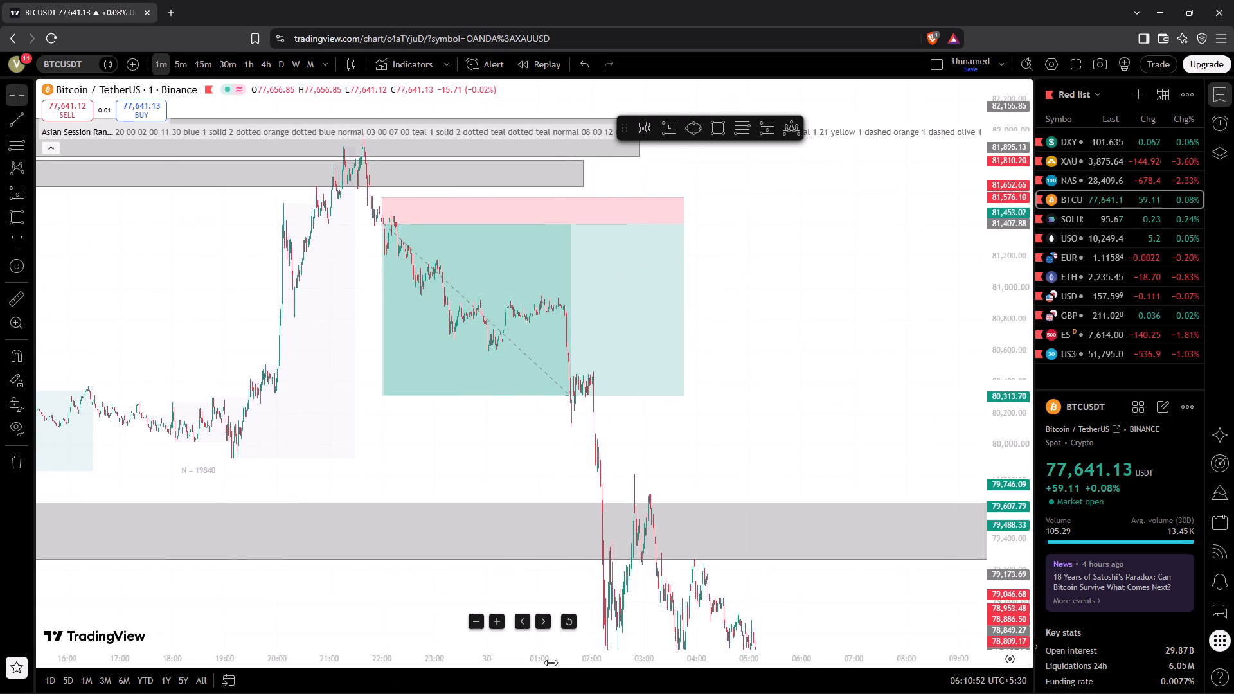
drag(551, 663, 683, 456)
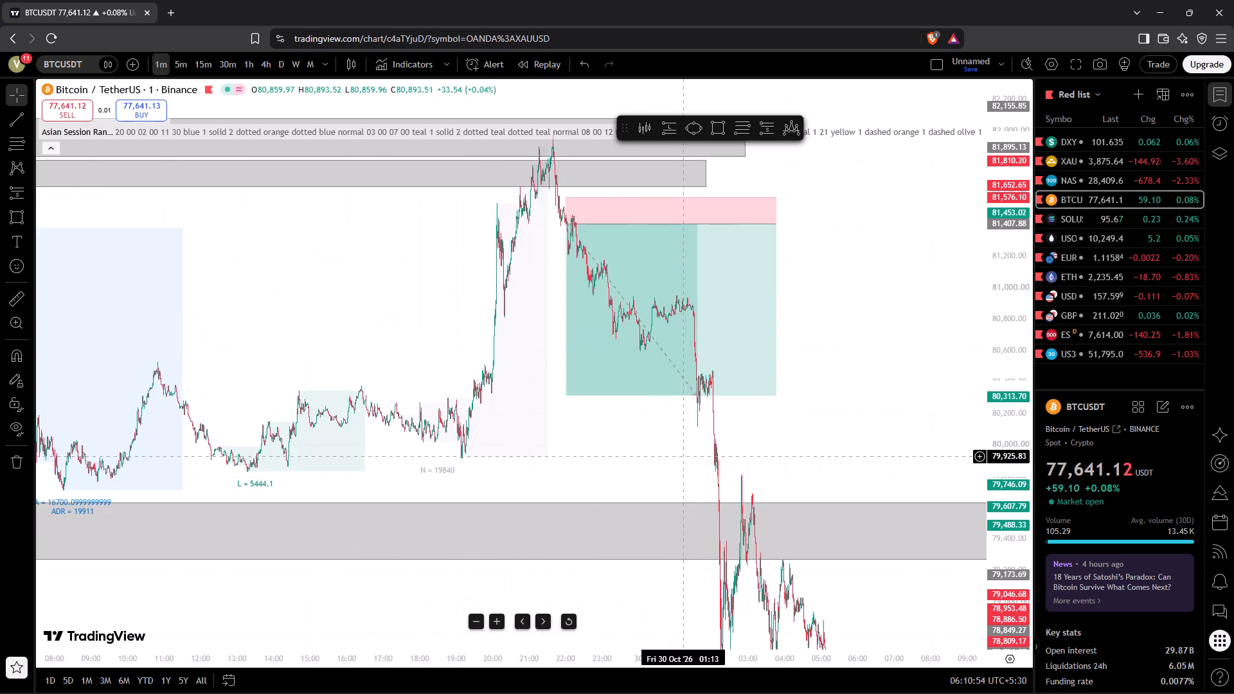
drag(683, 456, 571, 466)
drag(879, 326, 1130, 357)
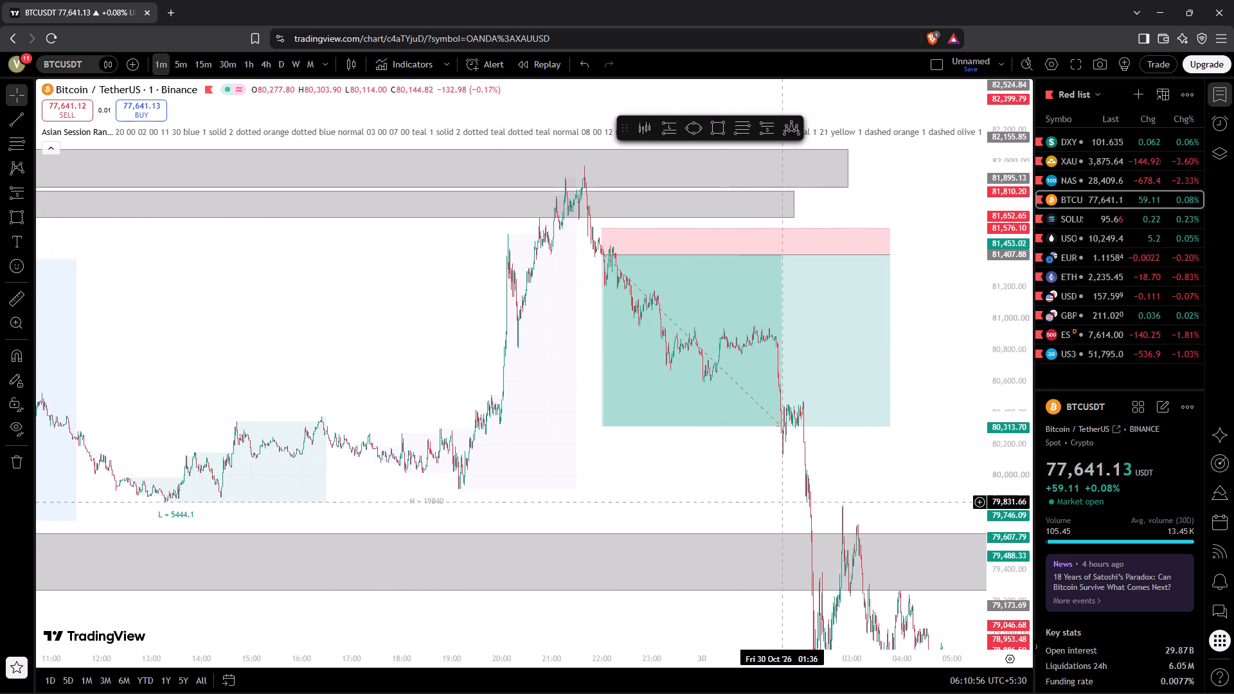
drag(674, 657, 382, 685)
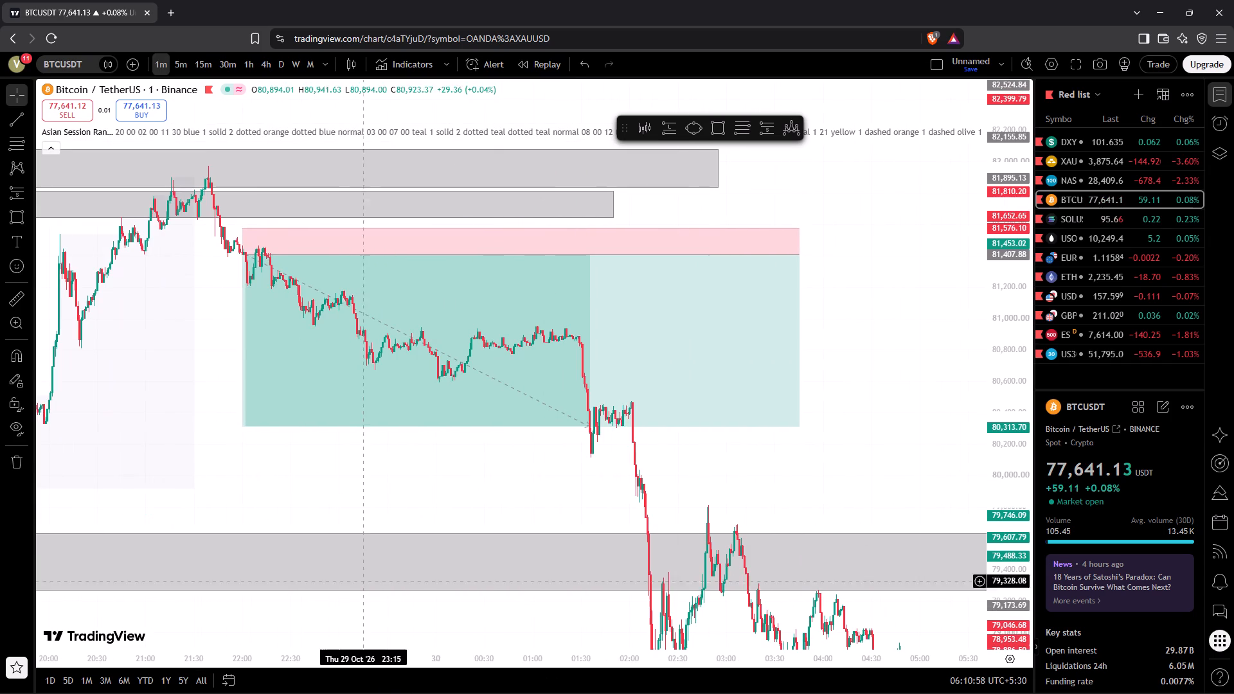
drag(163, 387, 177, 399)
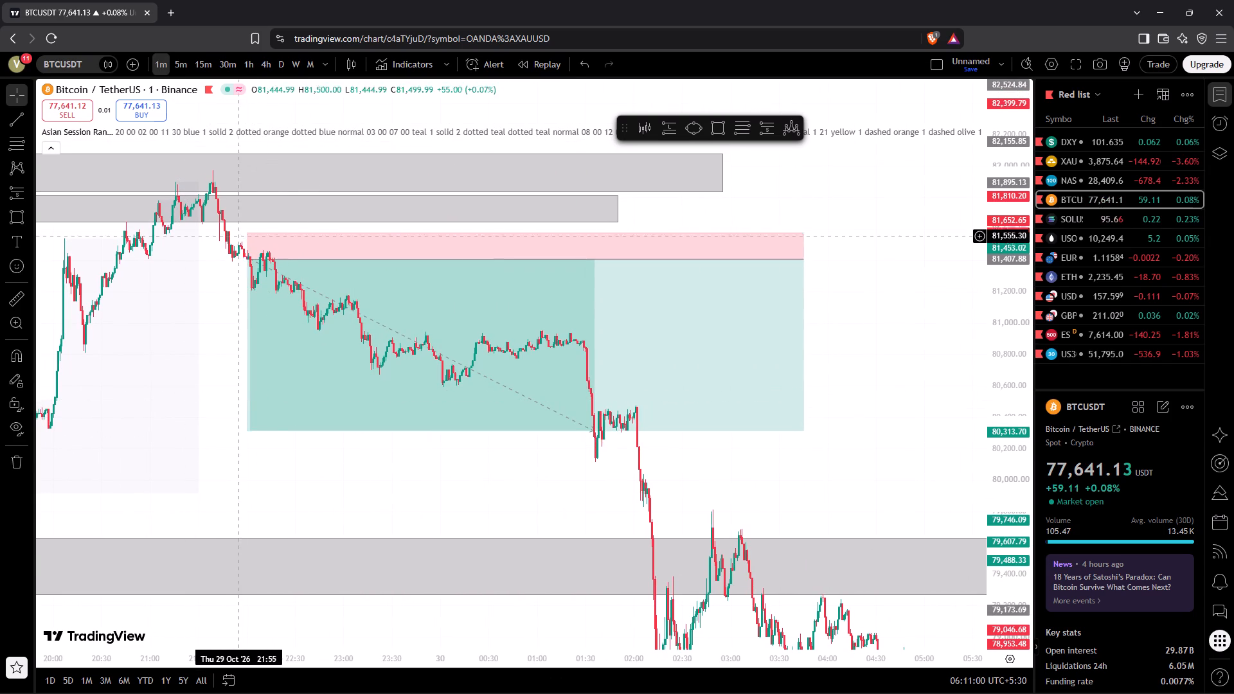
Raise the short position's stop to about 81,662, near the lower edge of the lower resistance zone.
click(249, 234)
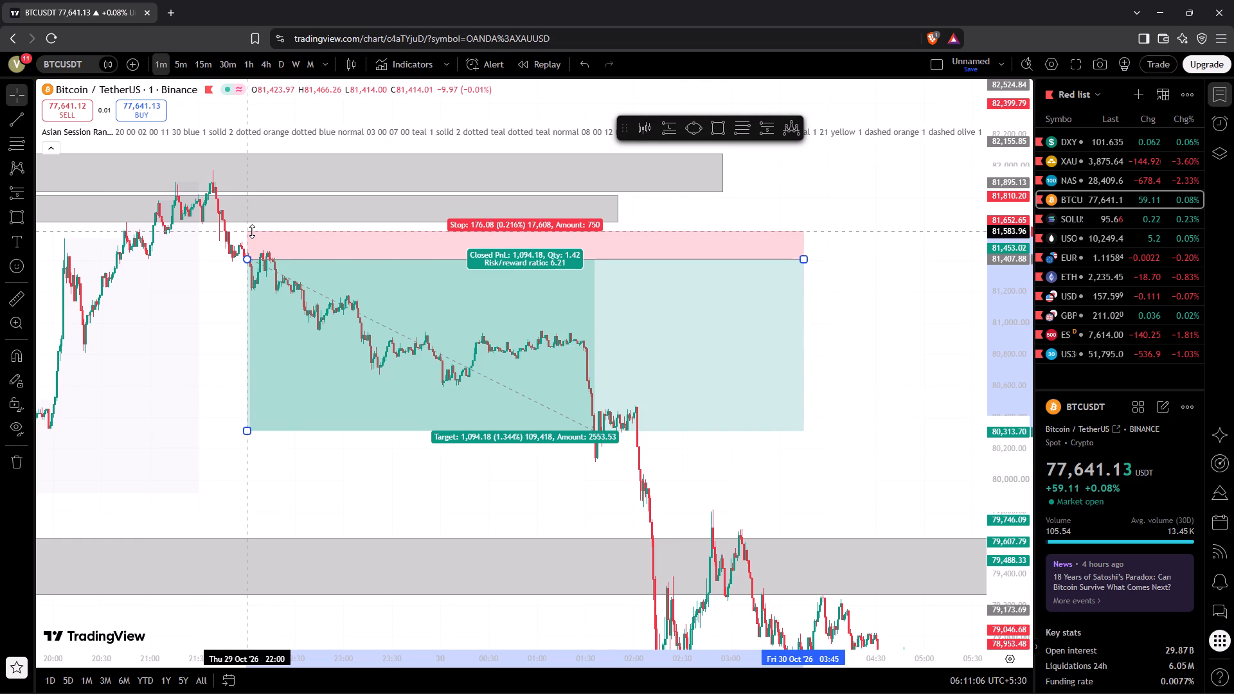
click(147, 333)
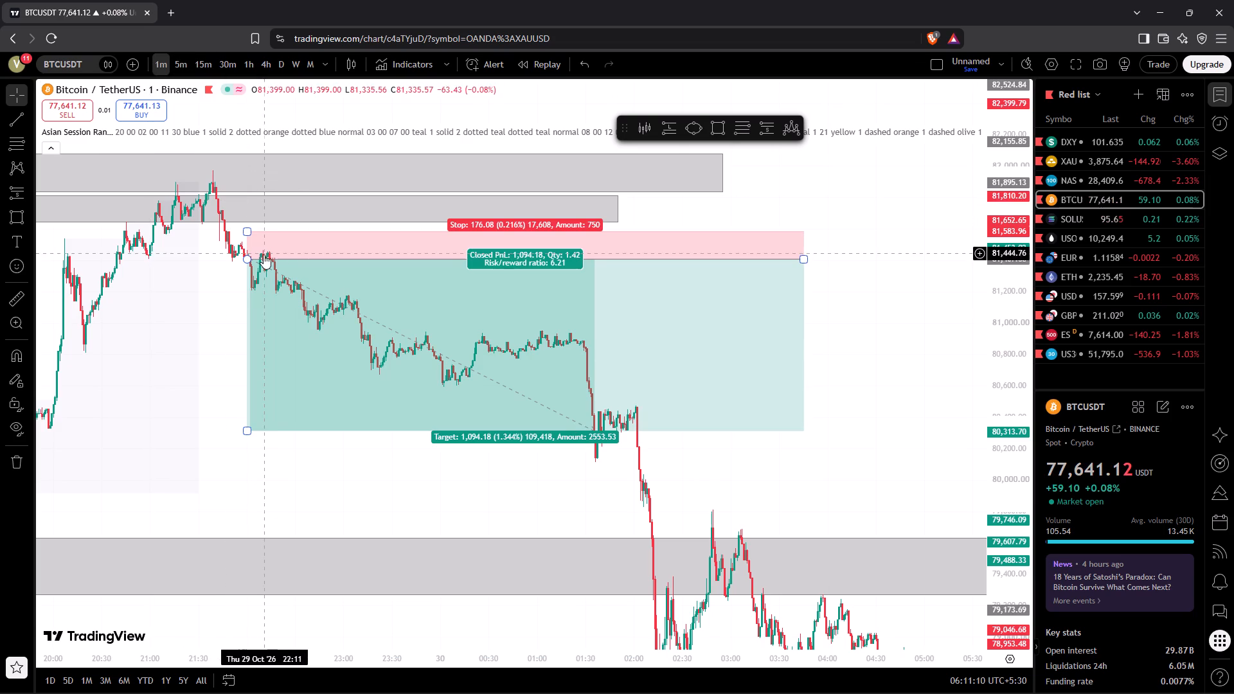
drag(250, 229, 250, 227)
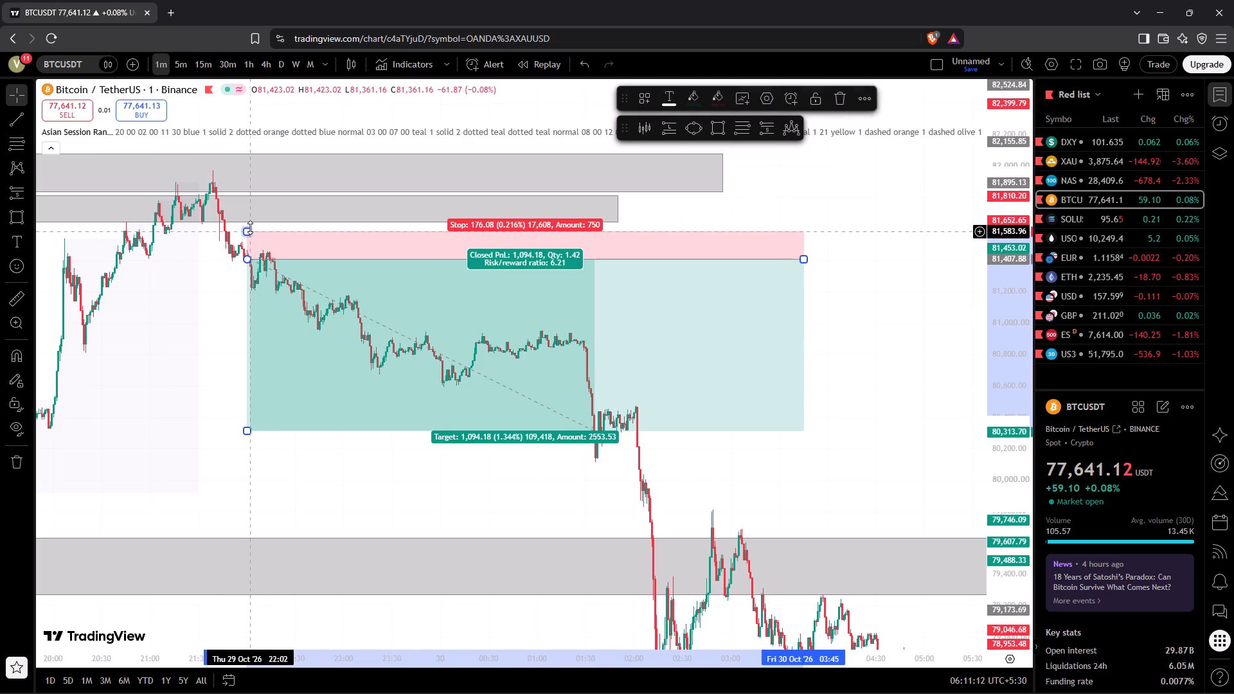
drag(250, 227, 253, 218)
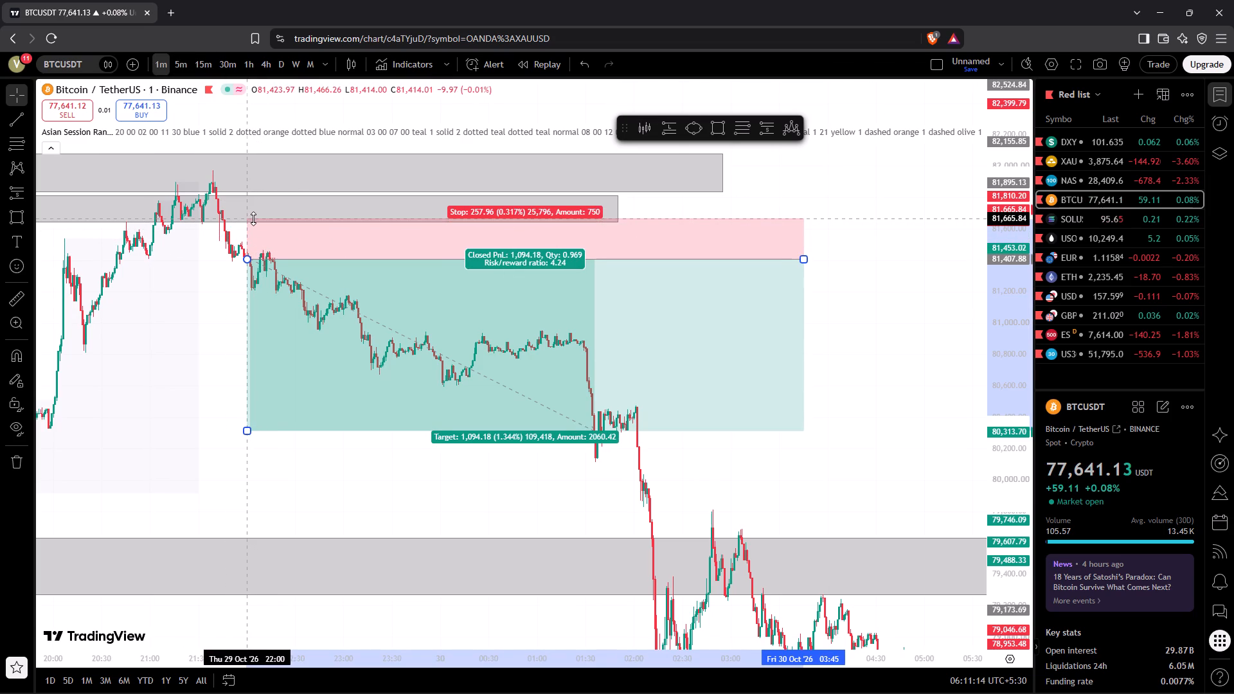
drag(253, 218, 253, 219)
On the five-minute chart, extend the short's target to the support zone's upper edge, about 79,631, and end the position at 30 October 02:10.
click(176, 66)
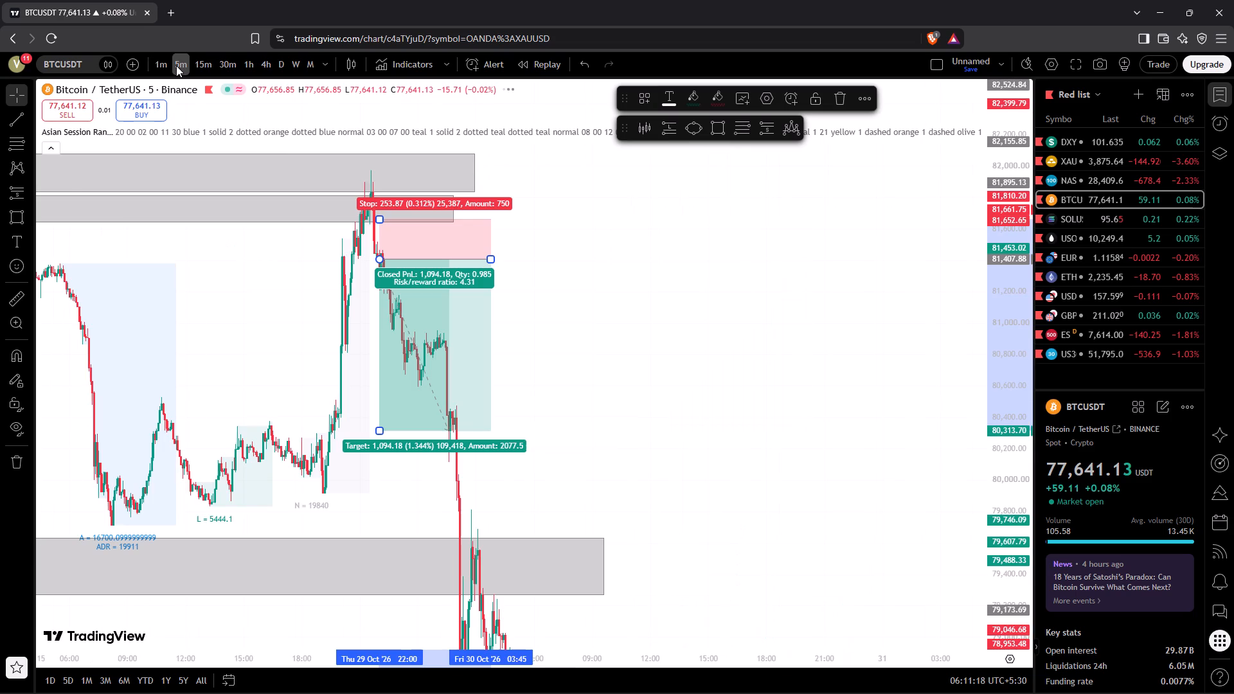
drag(379, 430, 435, 538)
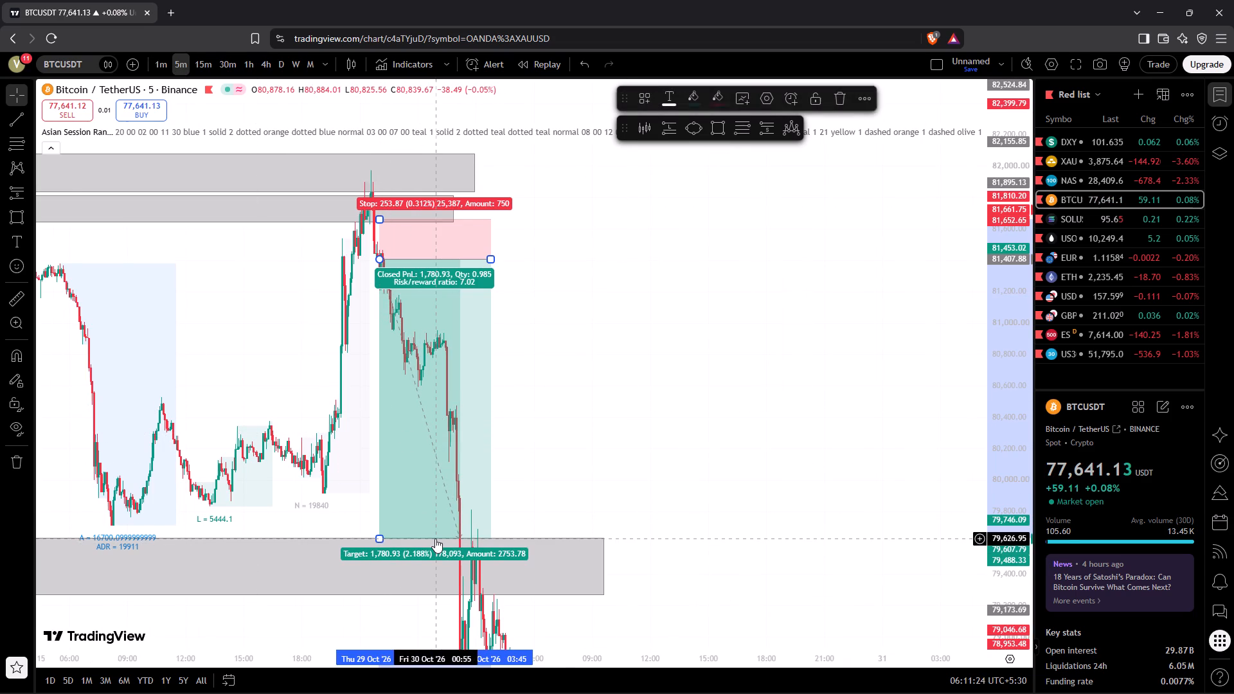
drag(491, 262, 479, 262)
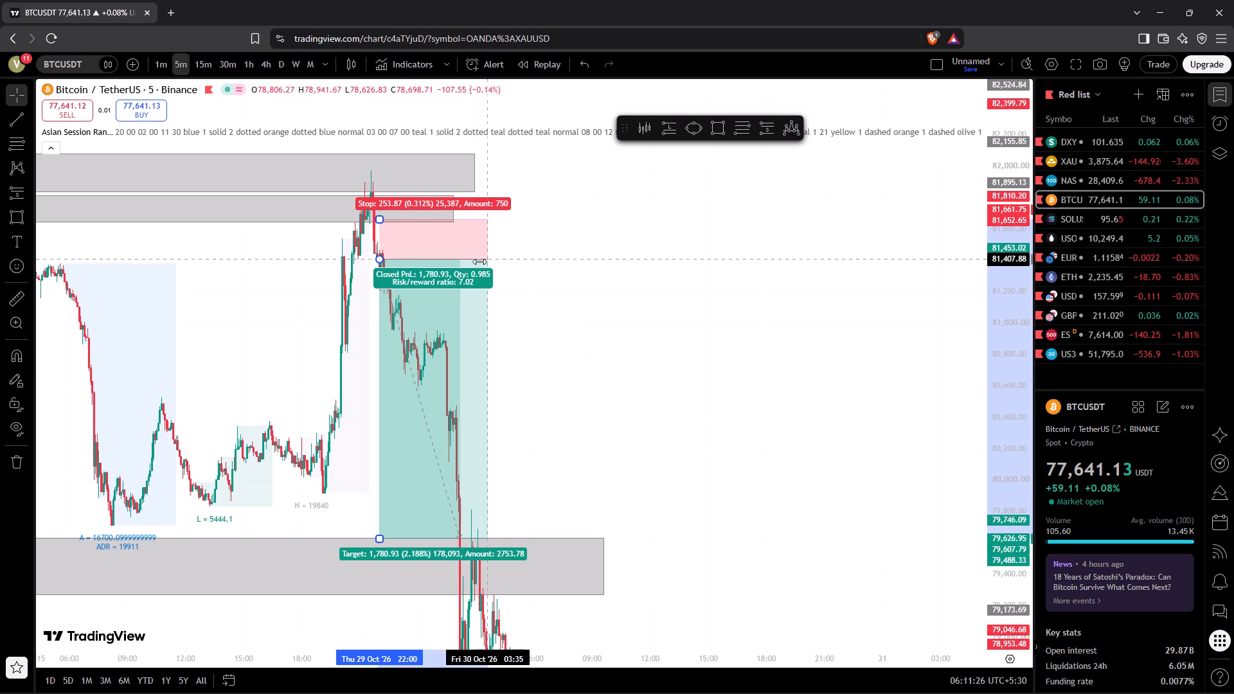
drag(479, 262, 460, 260)
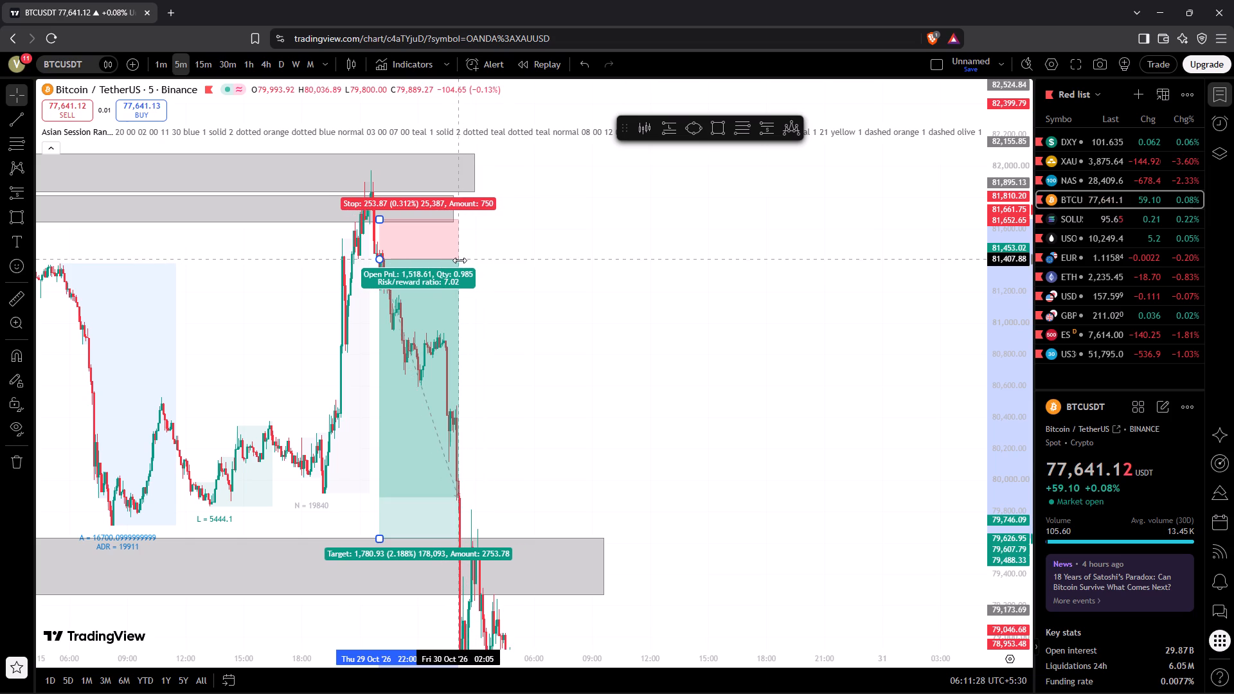
drag(460, 260, 462, 264)
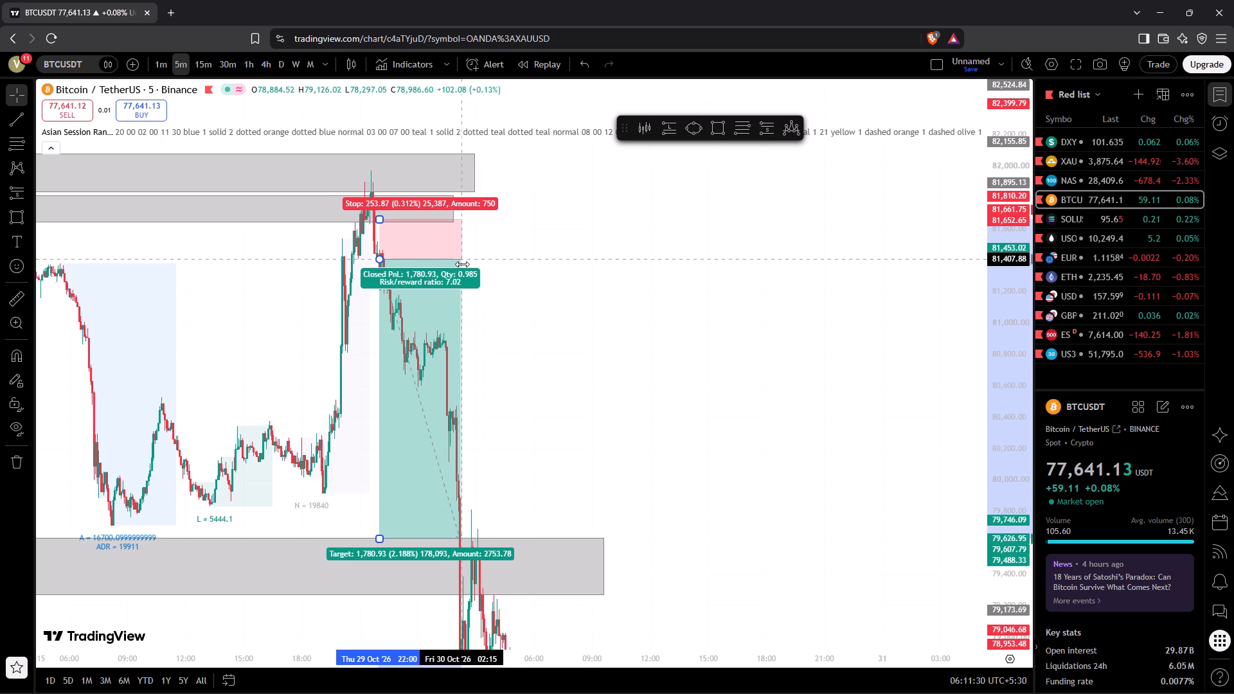
drag(462, 264, 460, 265)
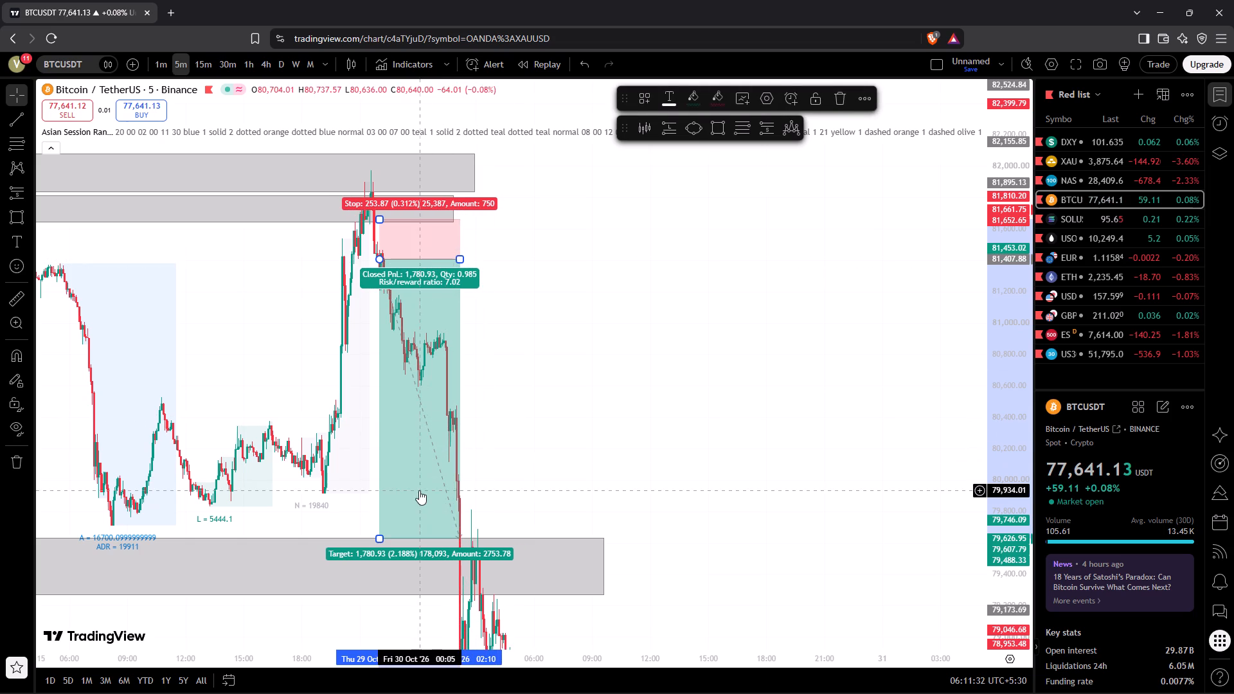
click(380, 535)
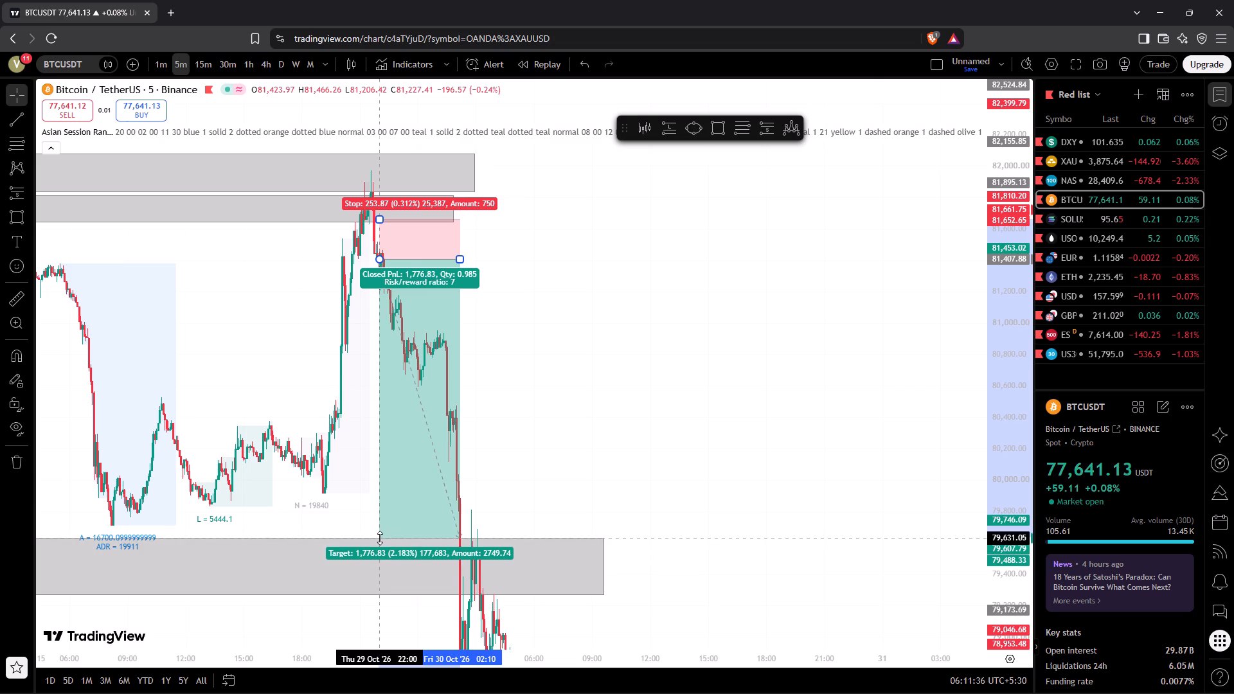
click(616, 434)
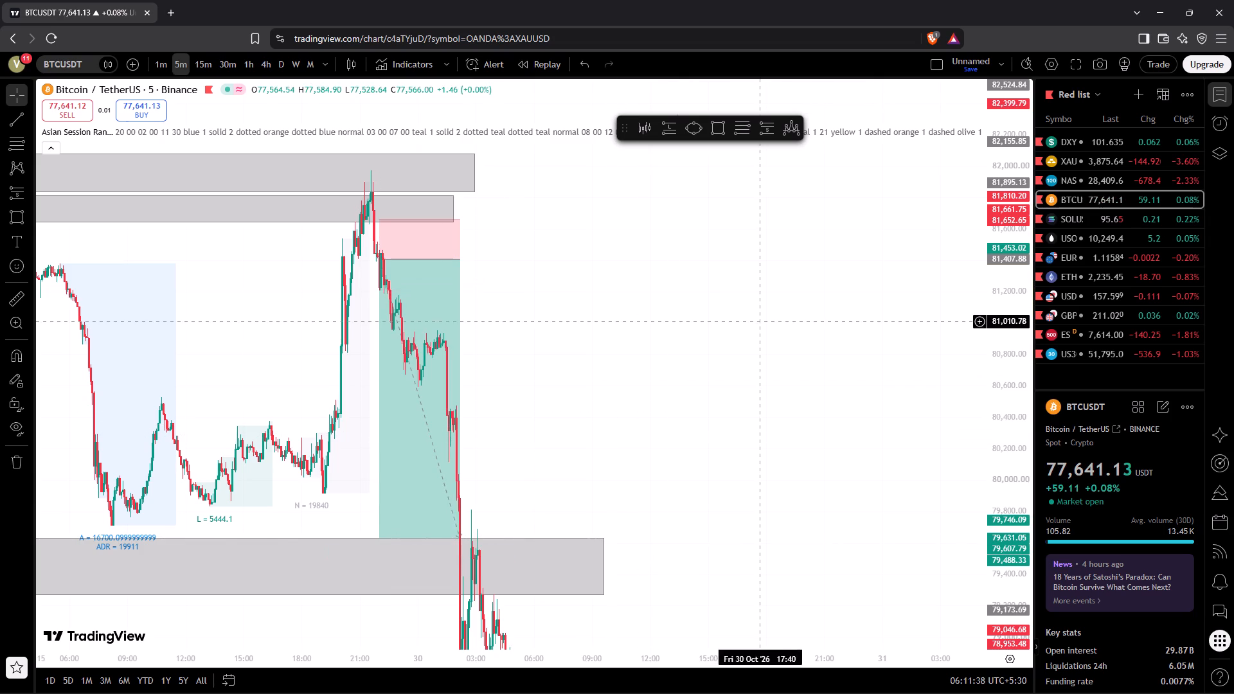
Review the finished short within the wider BTCUSDT range from 22 to 31 October, against the resistance and support zones.
drag(440, 664, 518, 629)
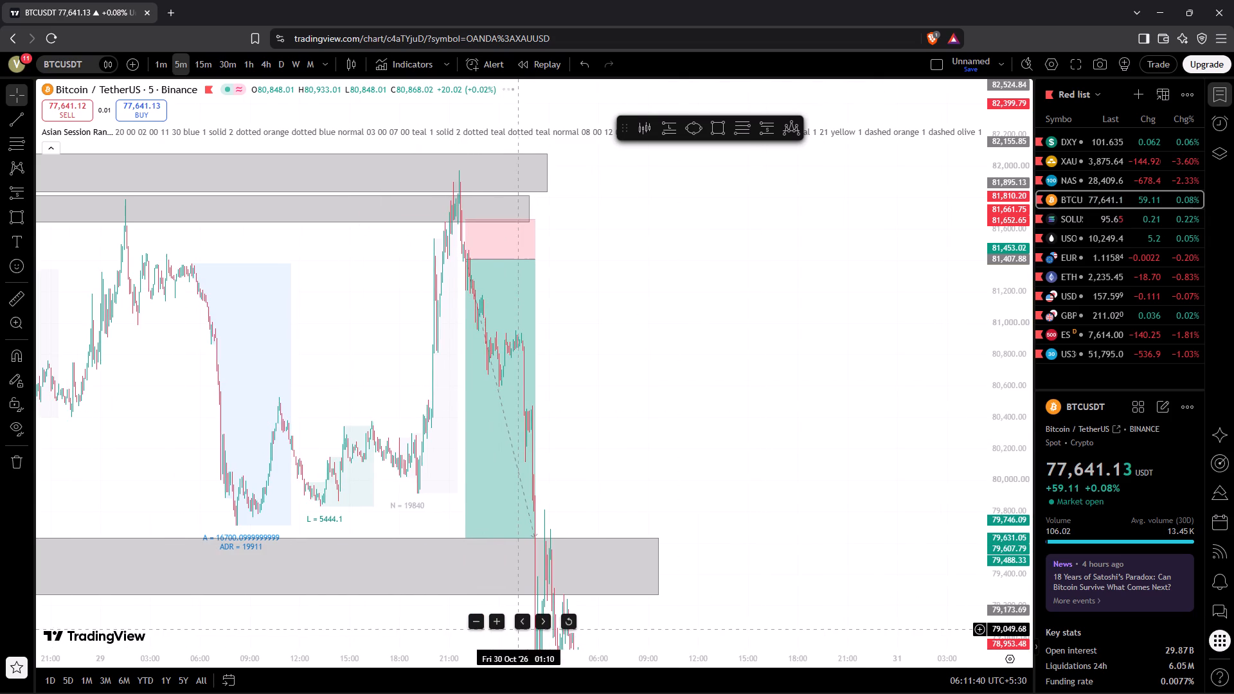
drag(1006, 272, 1022, 567)
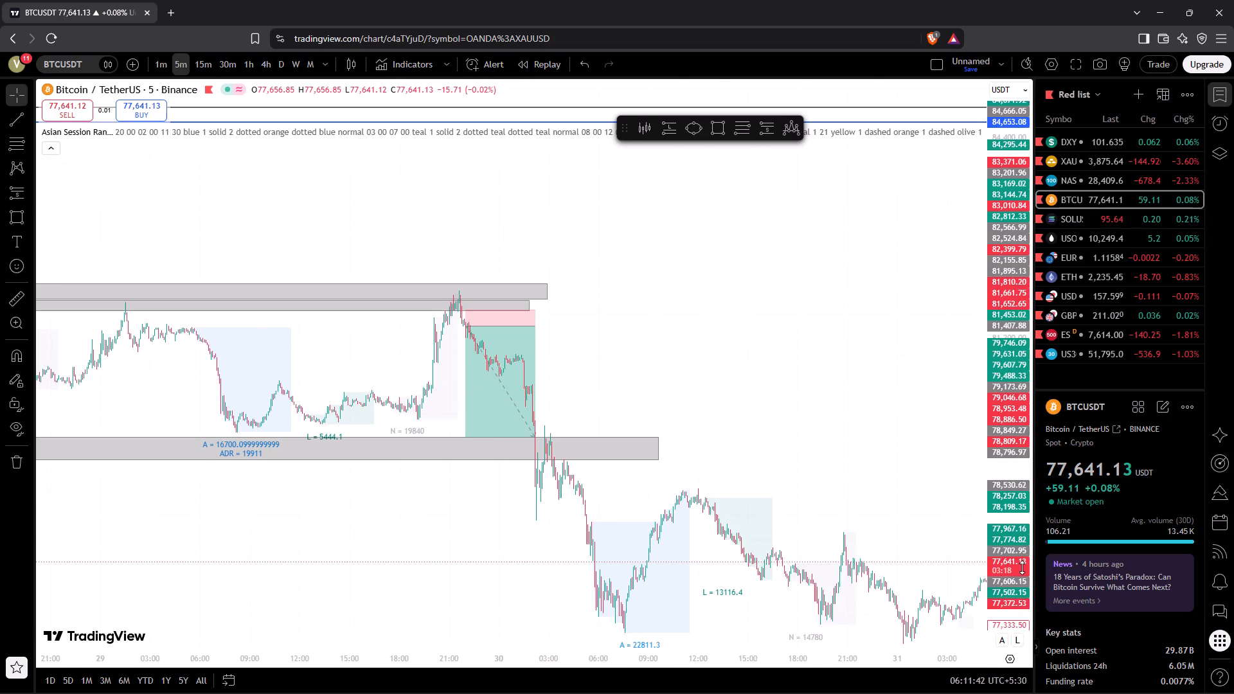
drag(379, 659, 702, 618)
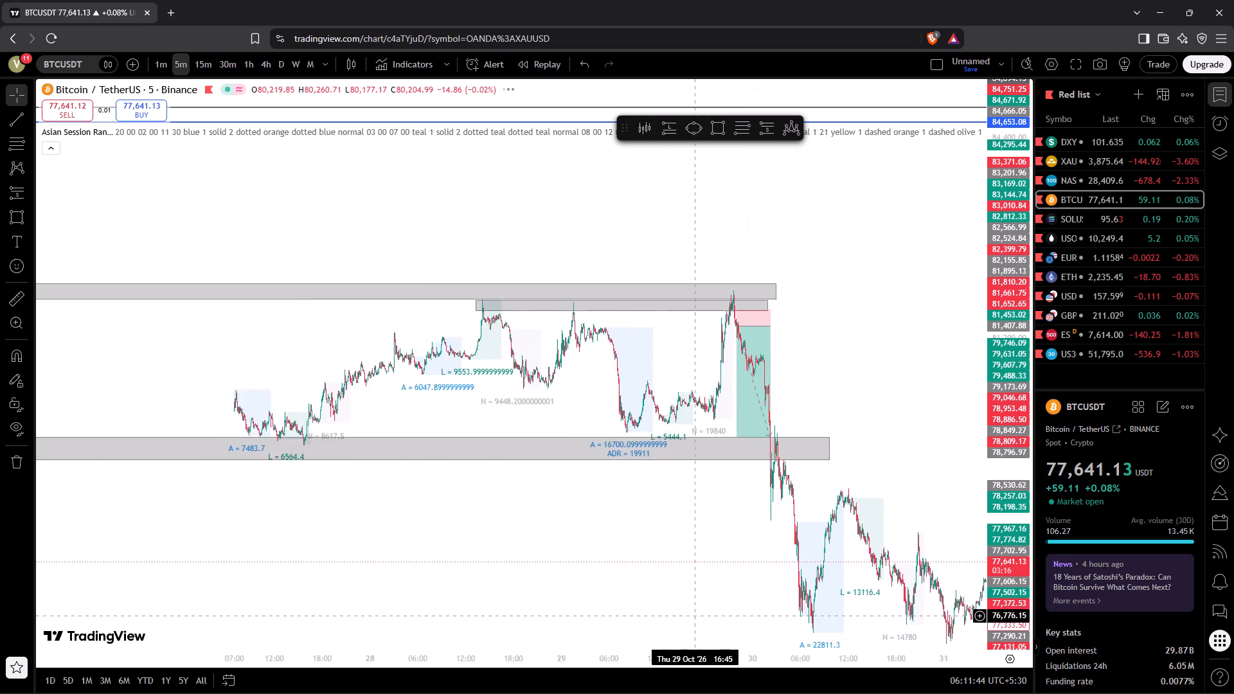
drag(702, 618, 828, 641)
drag(516, 573, 652, 568)
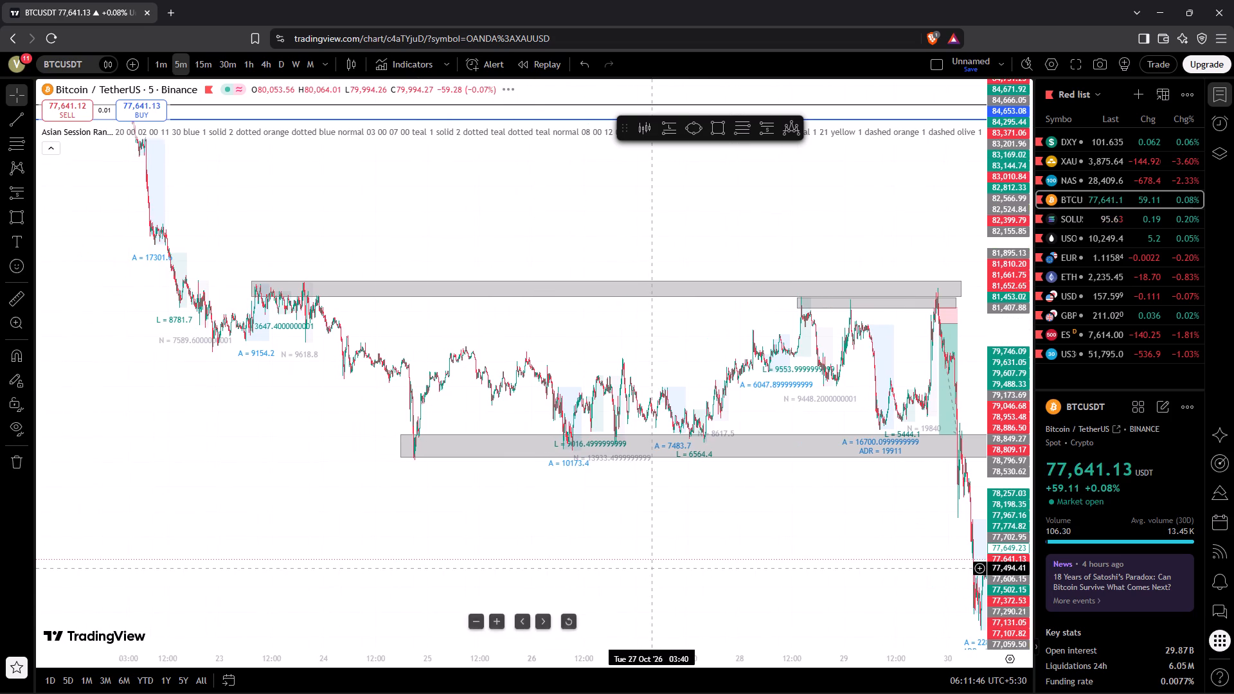
drag(662, 520, 568, 542)
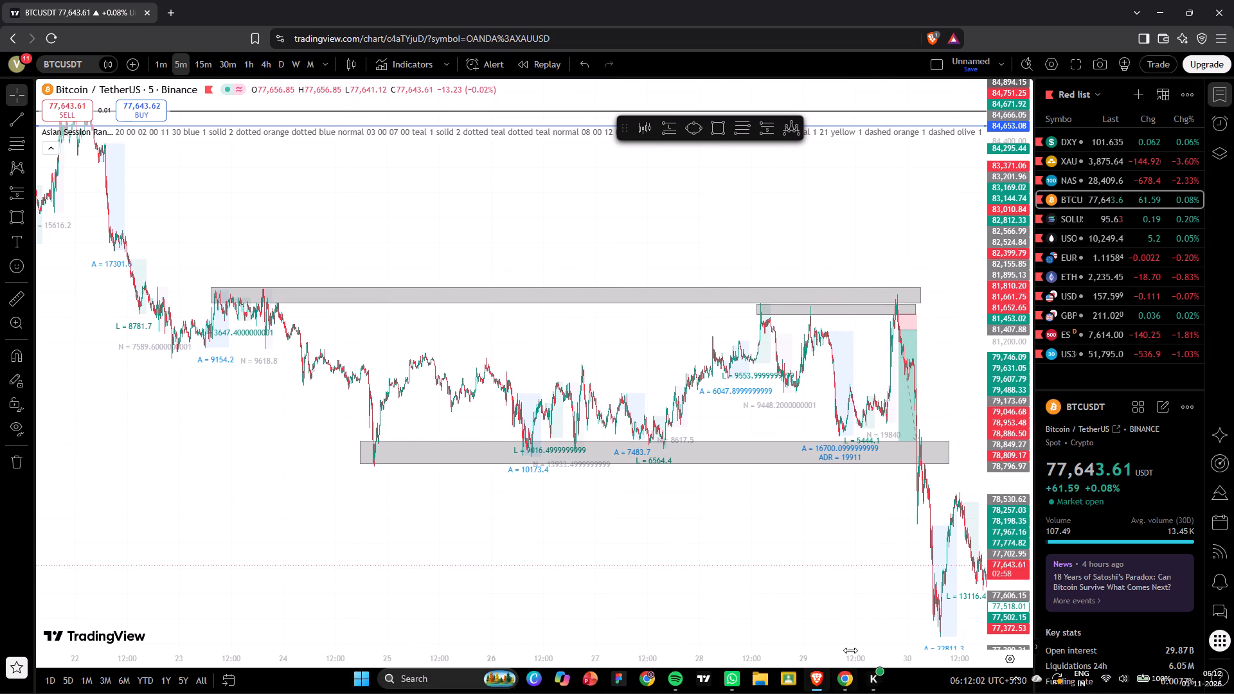
Examine the short position against the 28–30 October candles between the upper resistance zones and the lower support zone.
drag(803, 517, 656, 520)
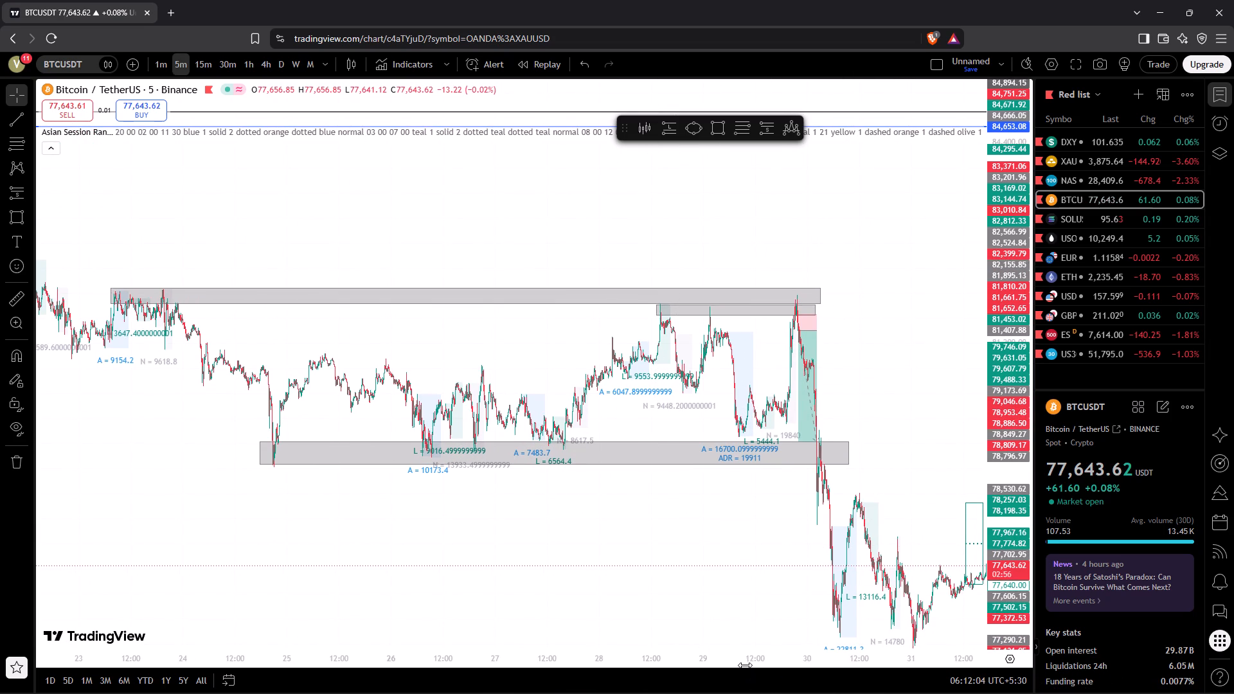
drag(744, 661, 278, 655)
drag(293, 548, 529, 564)
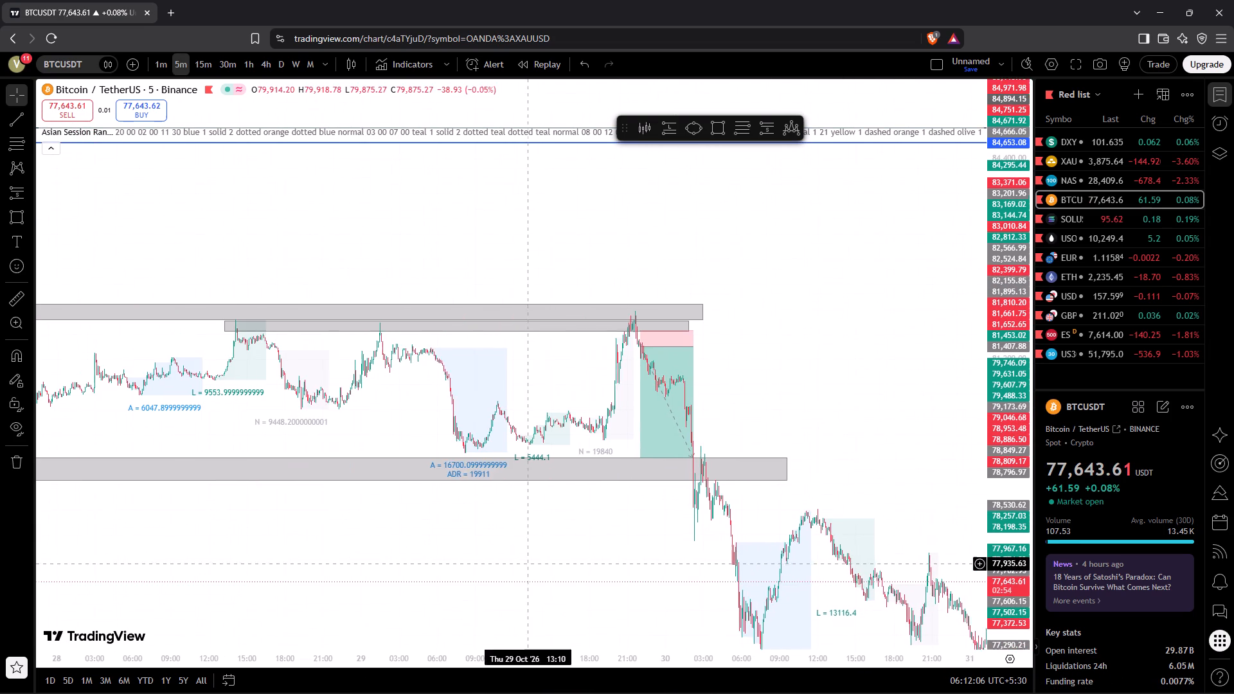
drag(1006, 512, 1008, 208)
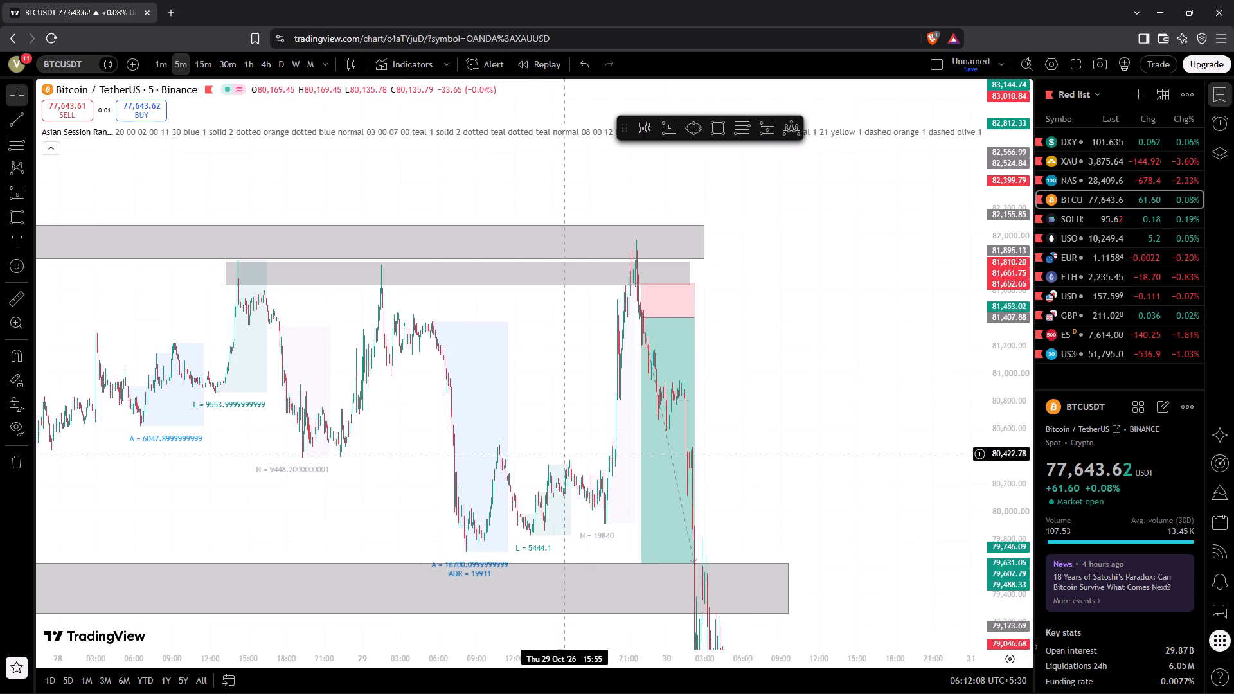
drag(561, 459, 621, 330)
drag(591, 661, 584, 662)
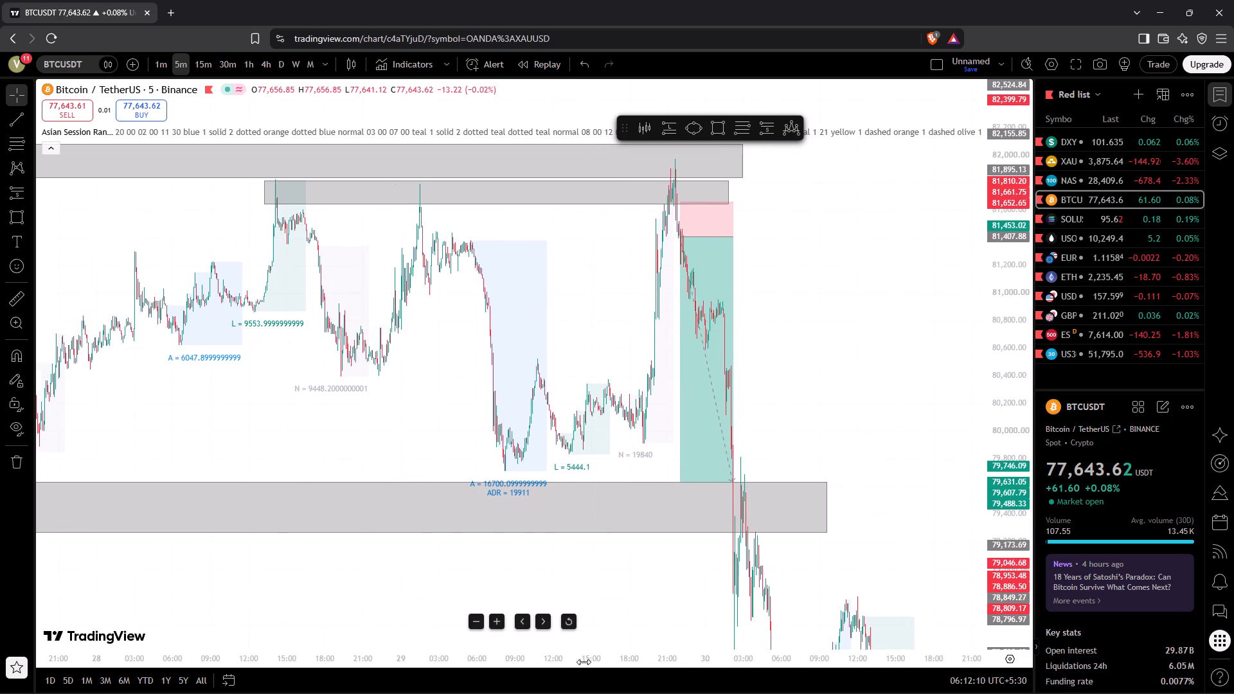
drag(584, 662, 350, 682)
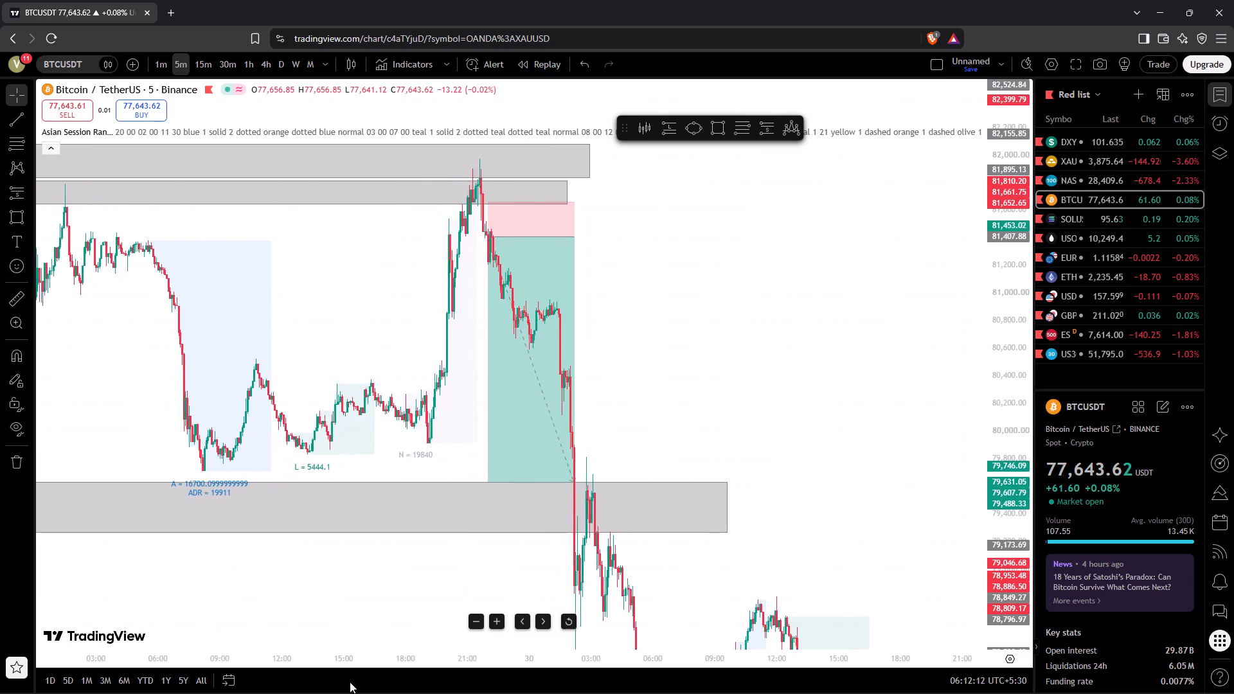
drag(350, 682, 358, 679)
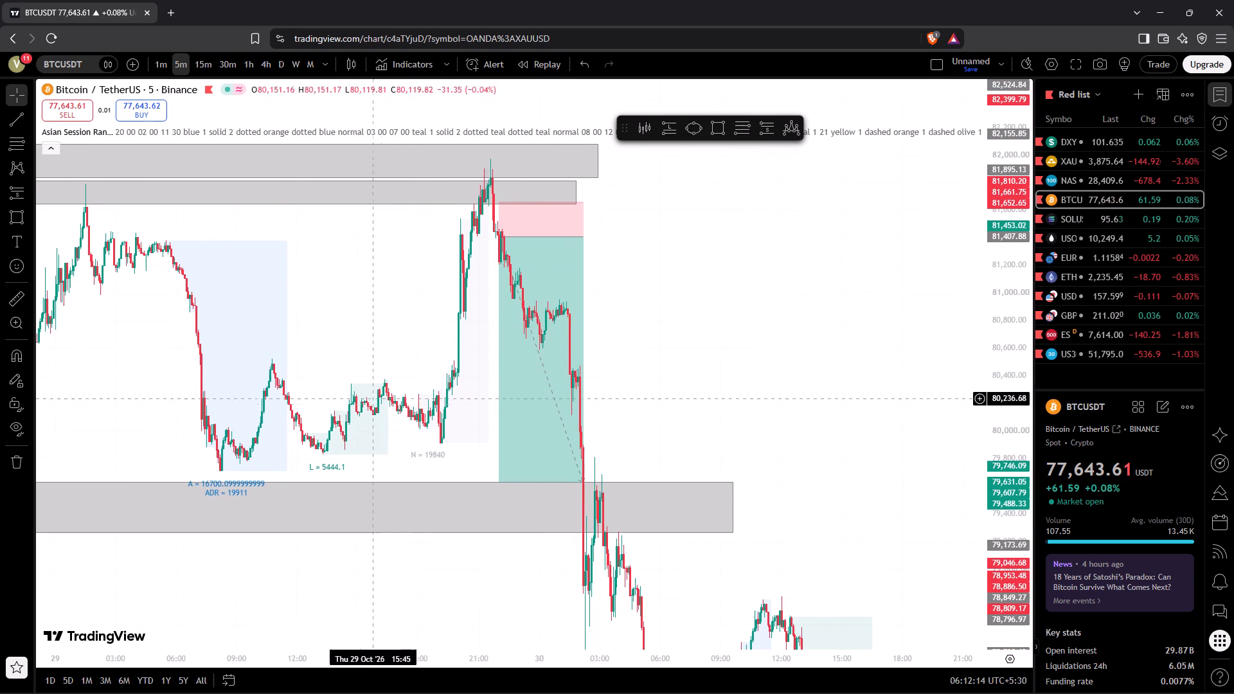
drag(493, 610, 539, 654)
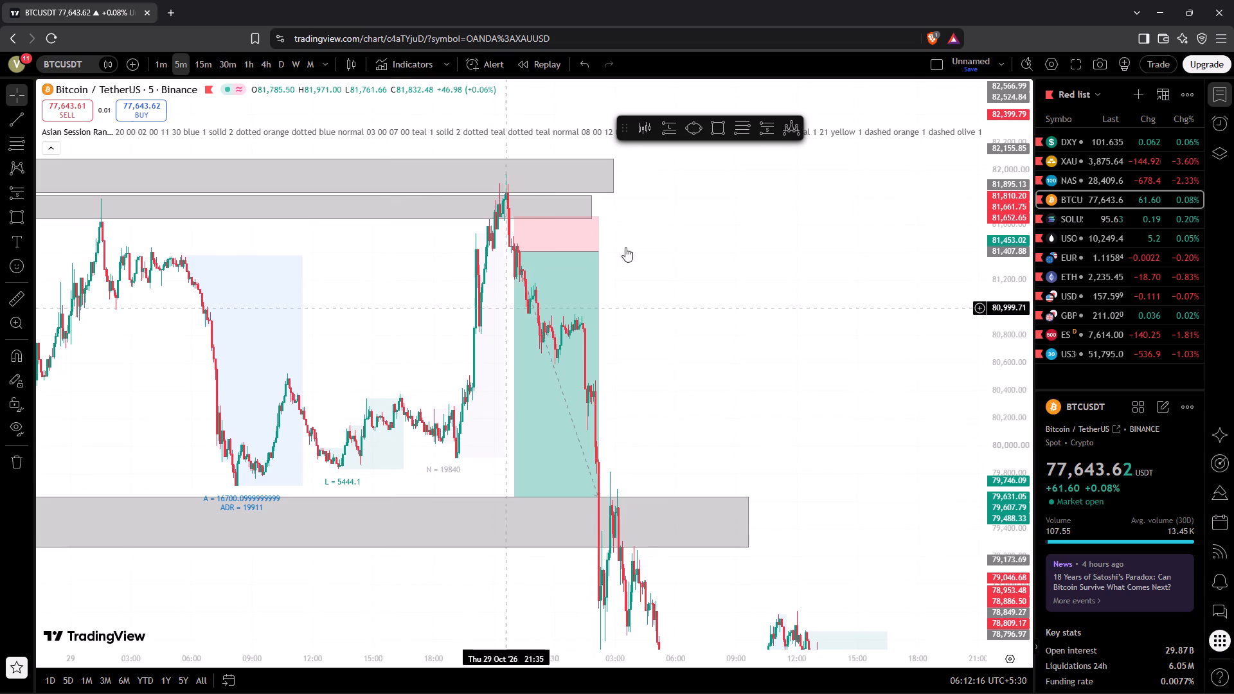
drag(470, 656, 654, 636)
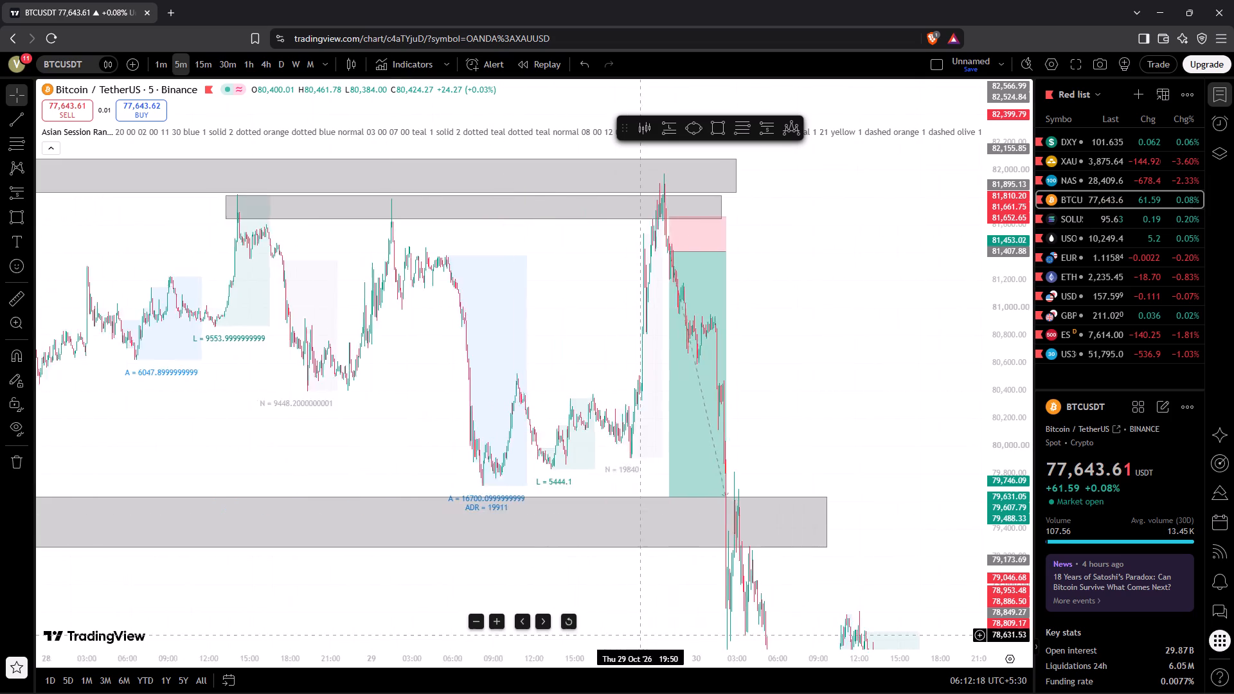
Review the short and both marked zones within the wider BTCUSDT price action from 22 October to 1 November.
drag(654, 636, 882, 639)
drag(1023, 404, 1037, 693)
drag(772, 556, 769, 556)
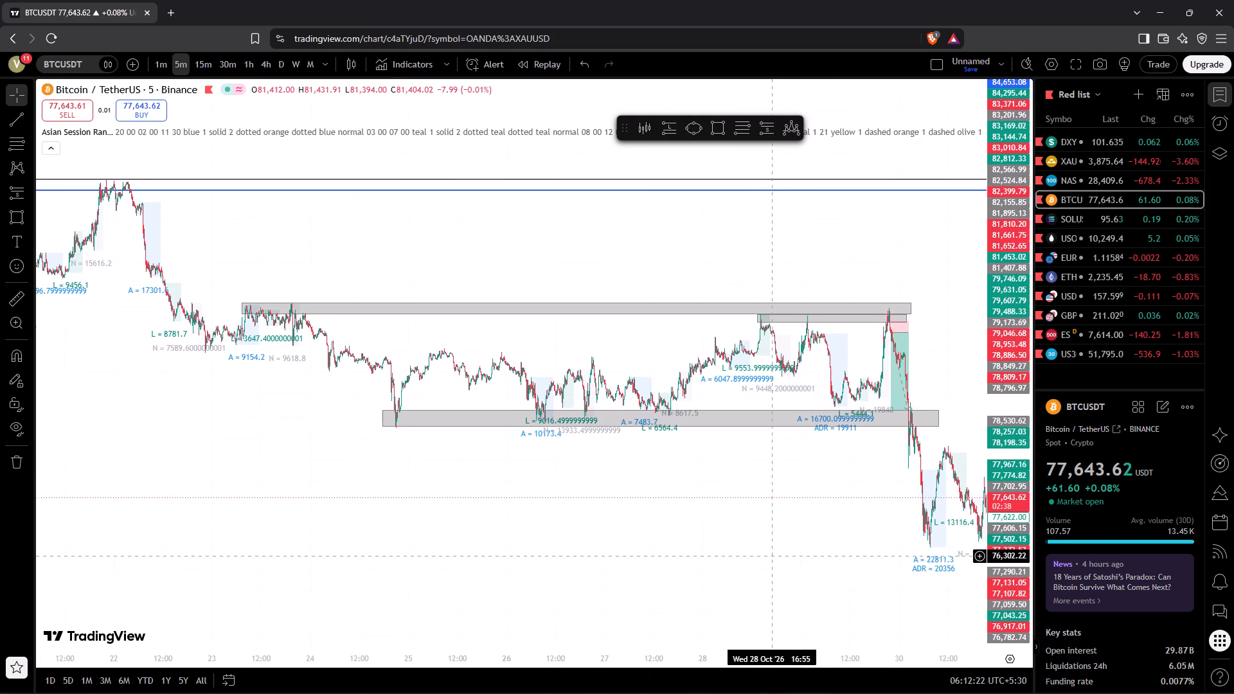
drag(769, 556, 595, 538)
drag(636, 498, 493, 481)
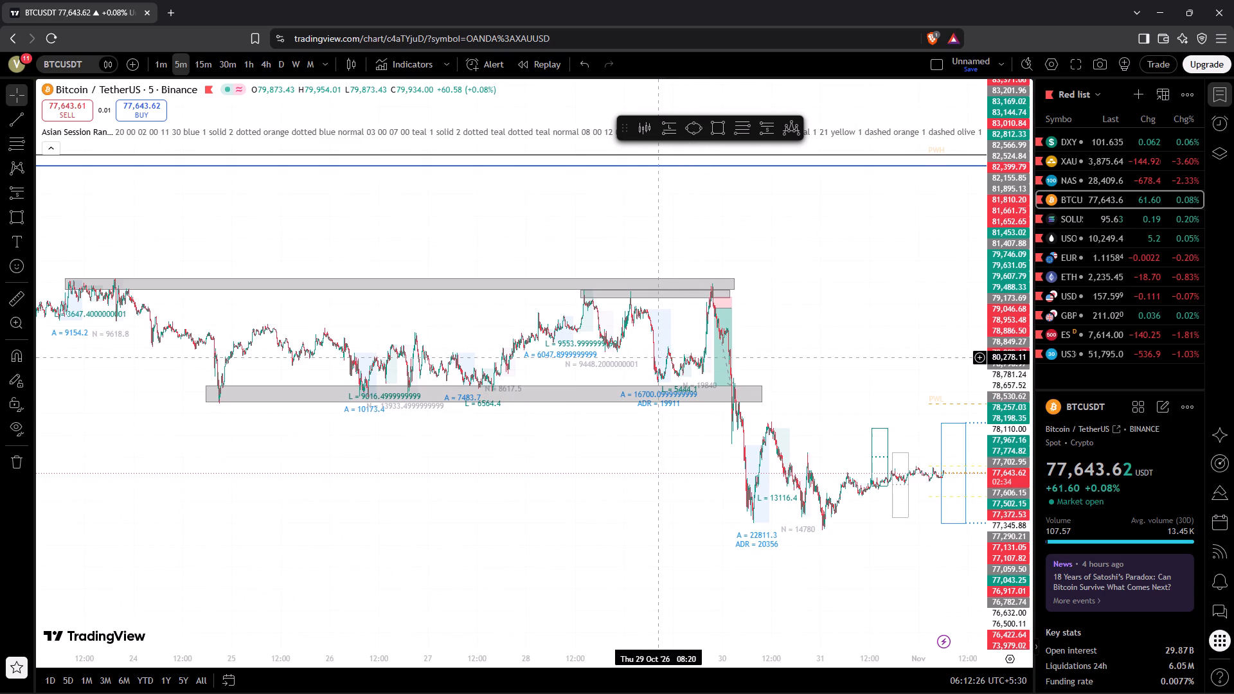
drag(675, 497, 580, 506)
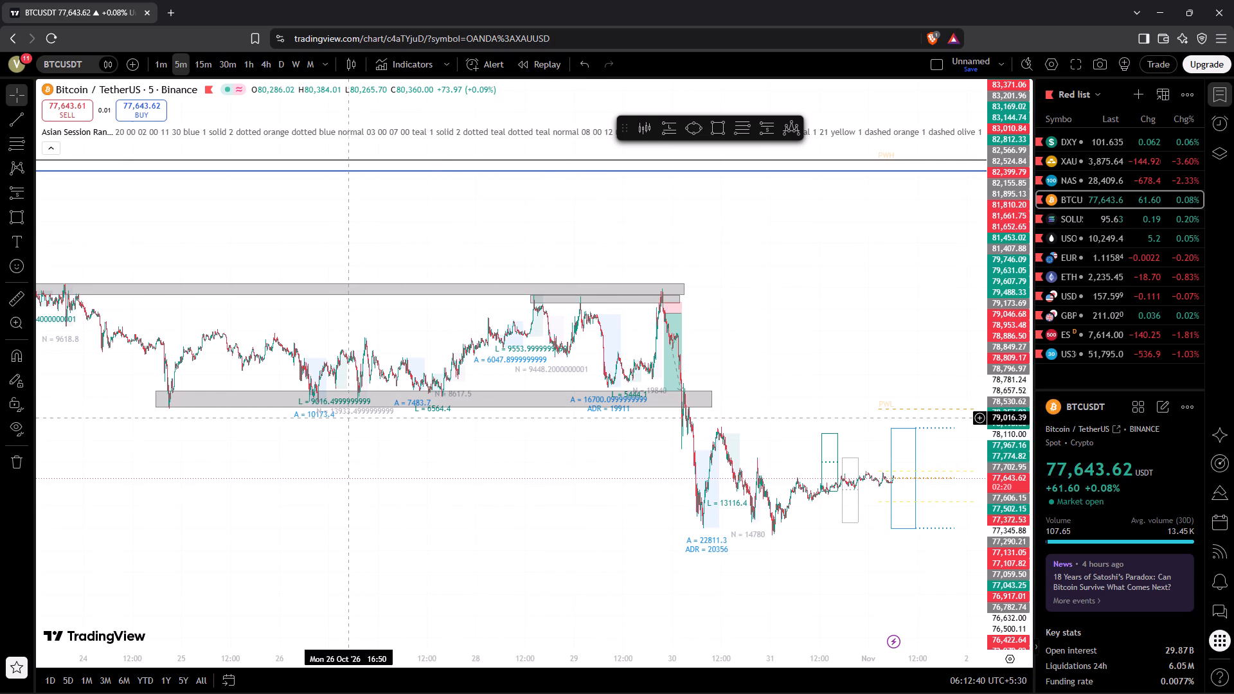
drag(346, 445, 398, 454)
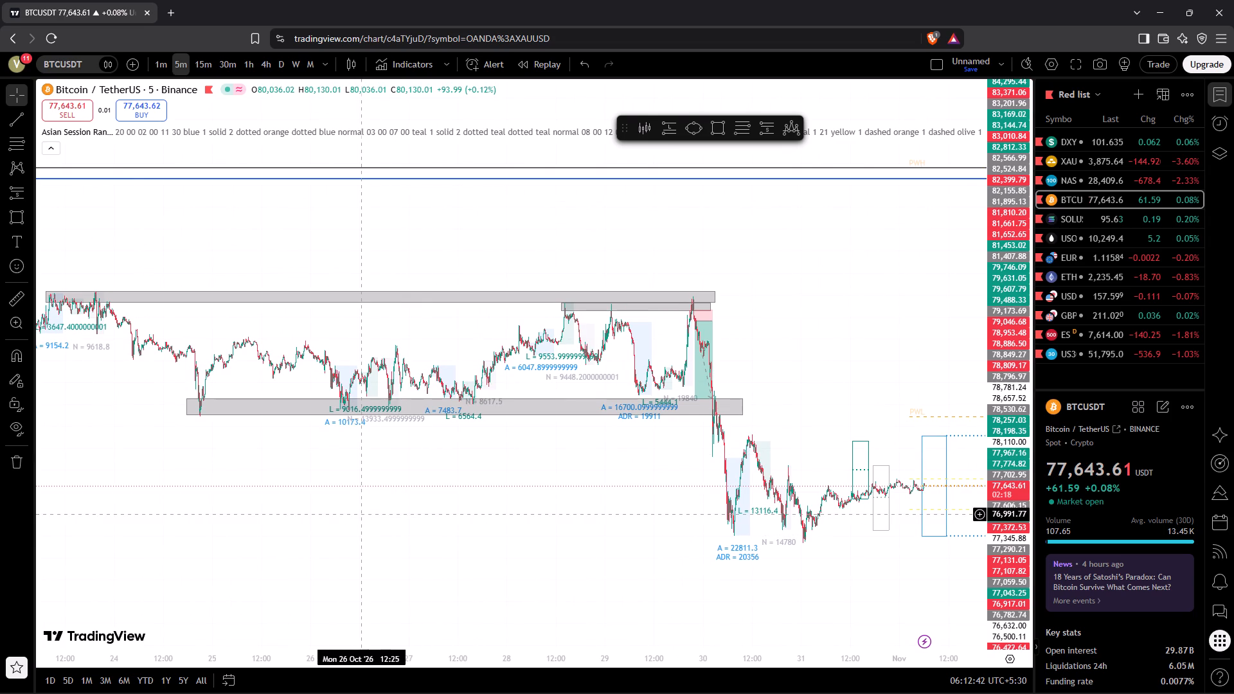
drag(360, 514, 512, 517)
drag(392, 503, 456, 500)
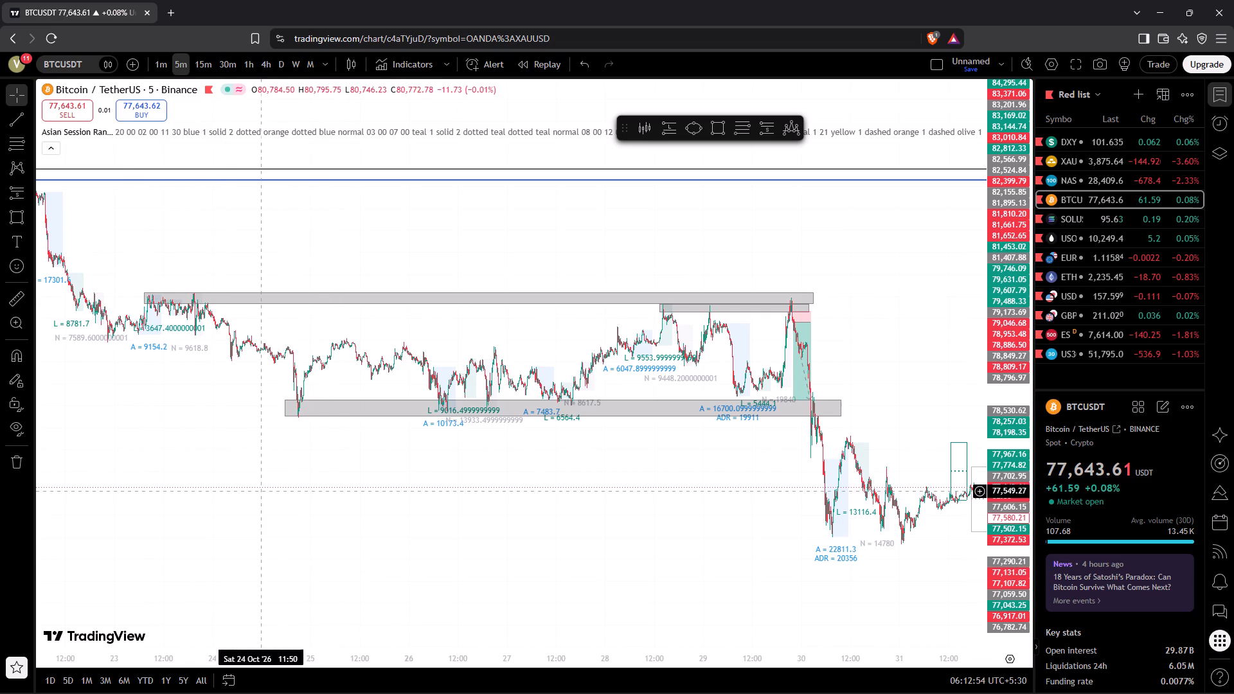
Examine the 22–26 October decline, where the upper resistance zone and the lower support zone begin.
drag(260, 490, 519, 528)
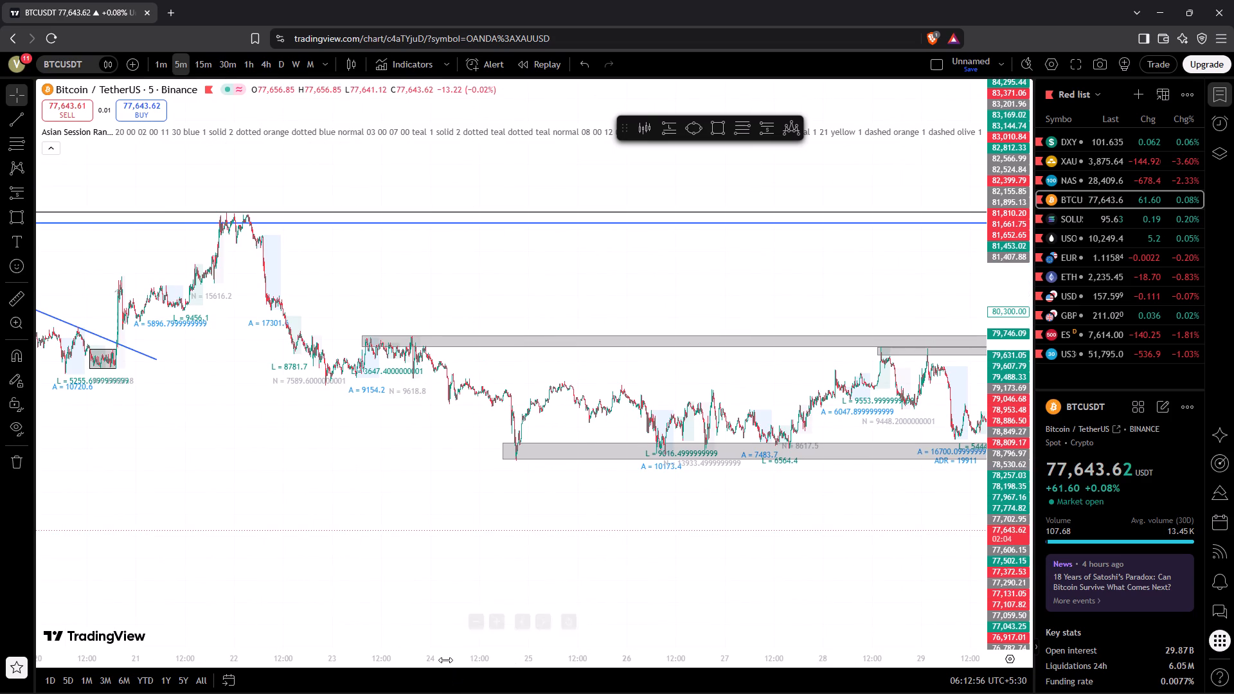
drag(445, 657, 117, 614)
drag(117, 470, 576, 502)
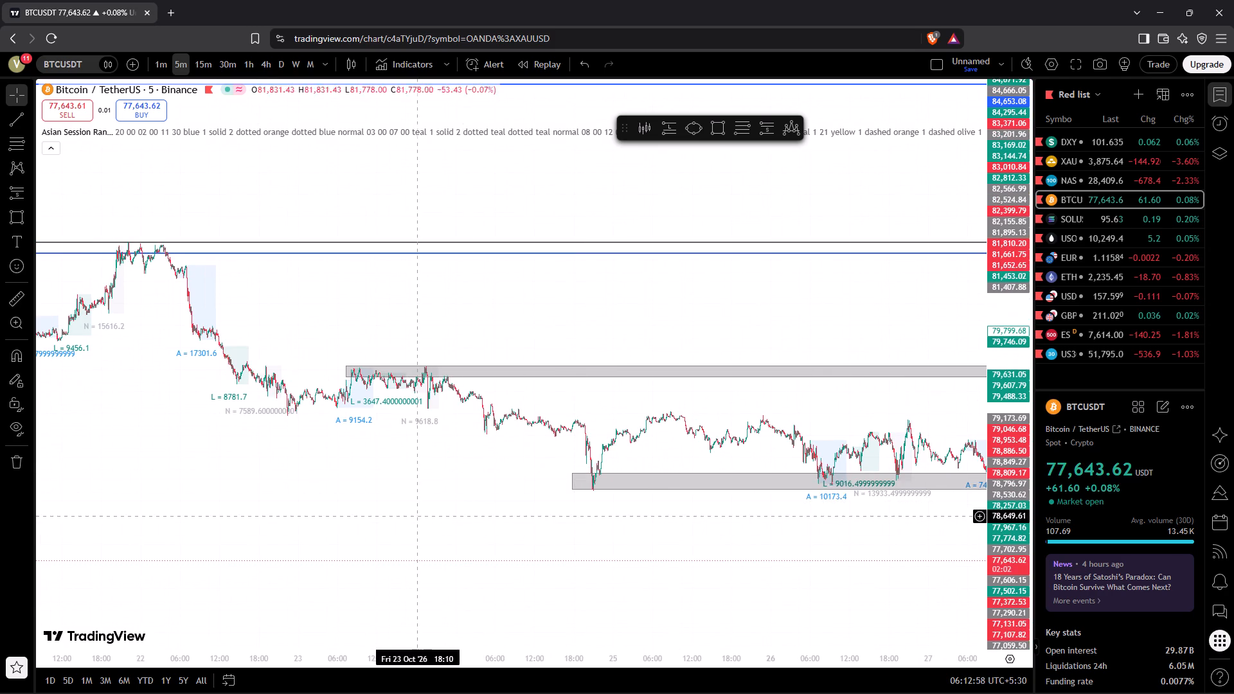
drag(416, 516, 486, 514)
drag(462, 664, 351, 666)
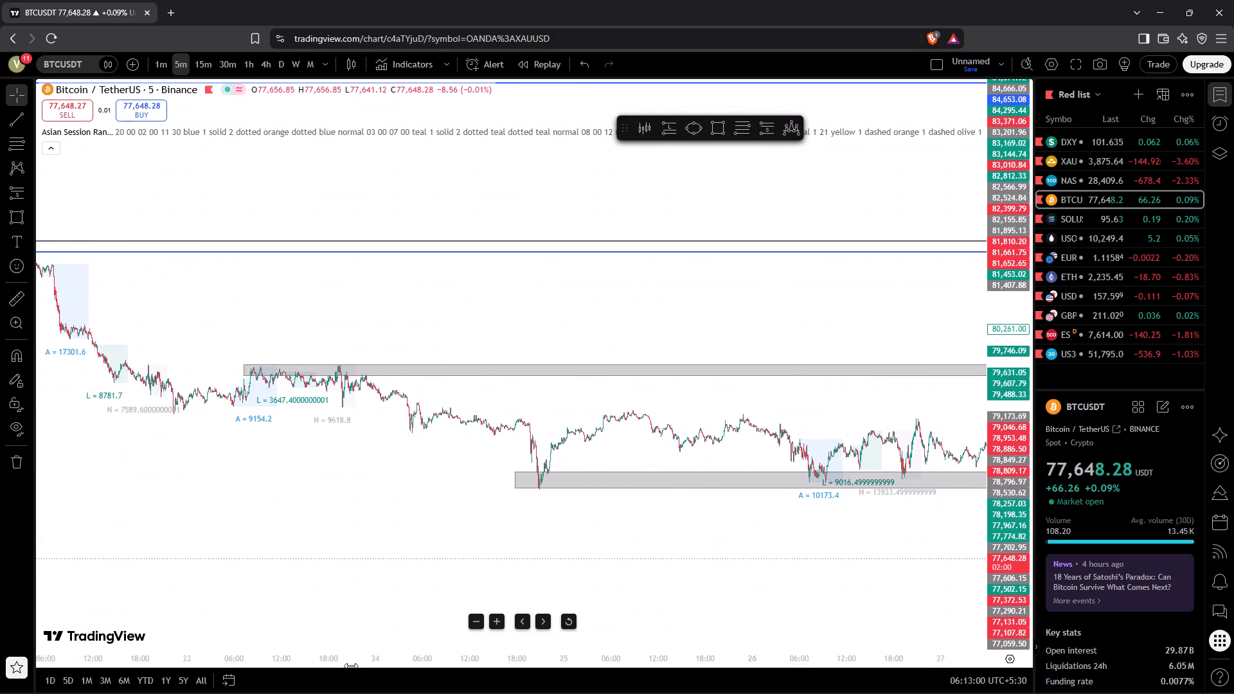
drag(351, 666, 334, 672)
drag(347, 526, 521, 488)
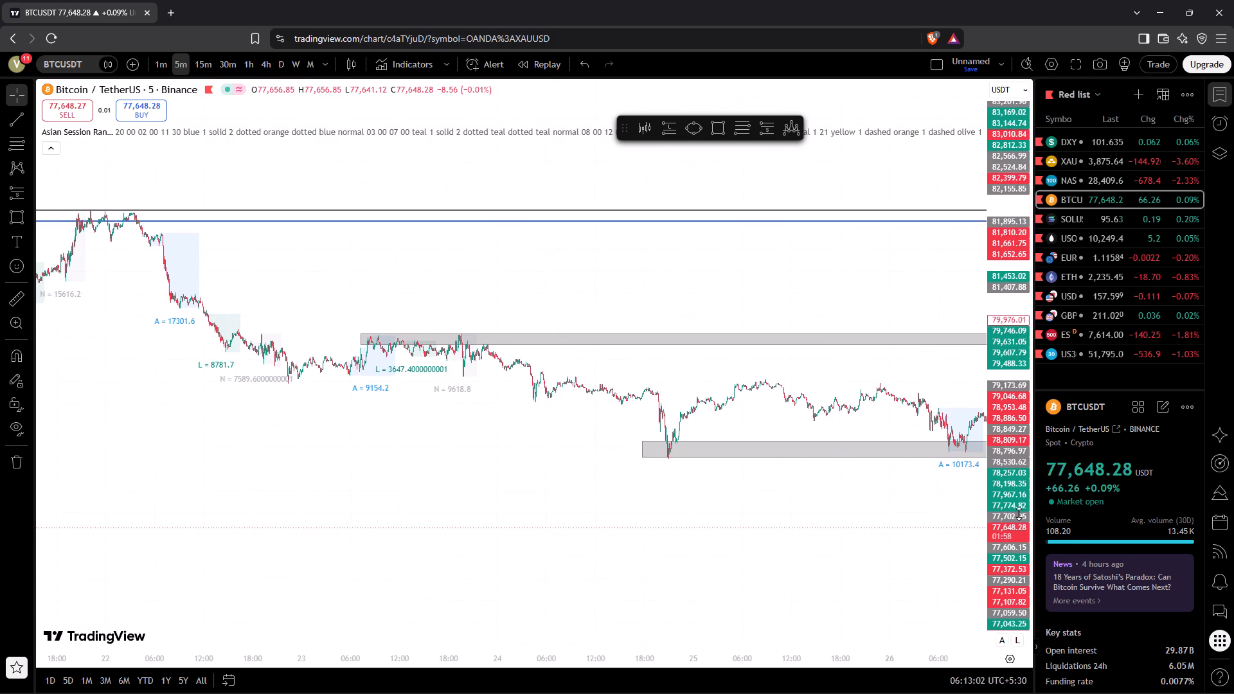
drag(1019, 513, 999, 145)
drag(474, 483, 566, 515)
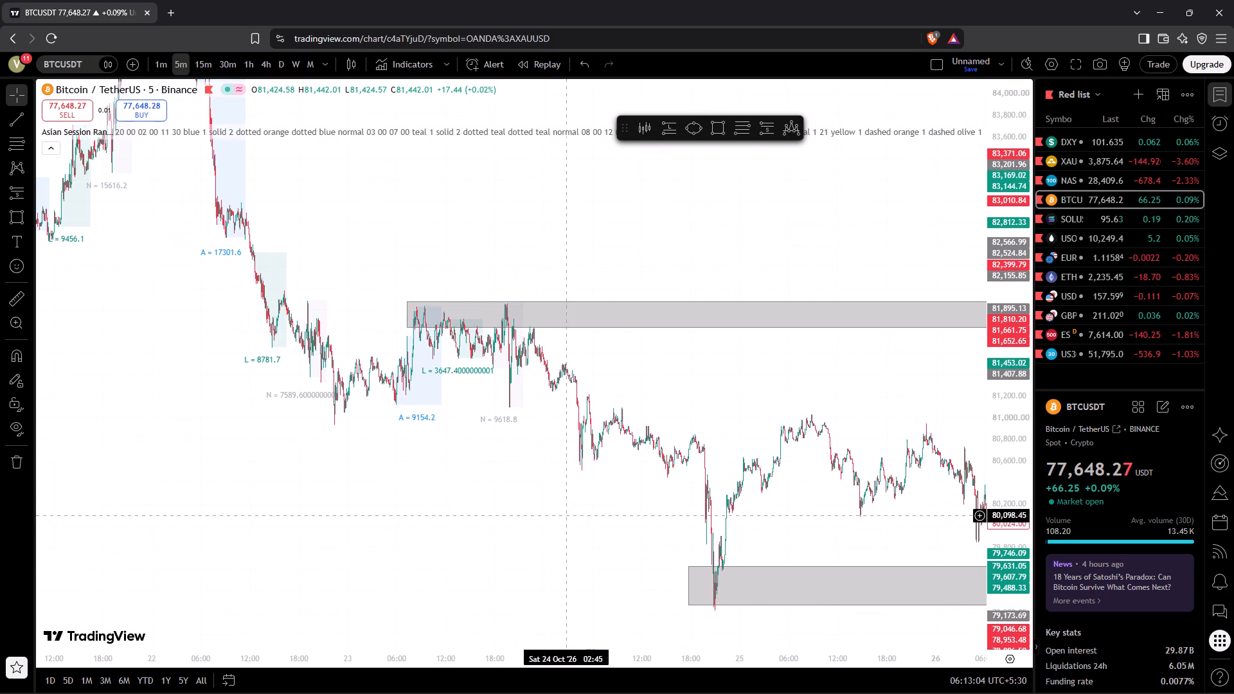
drag(569, 658, 271, 630)
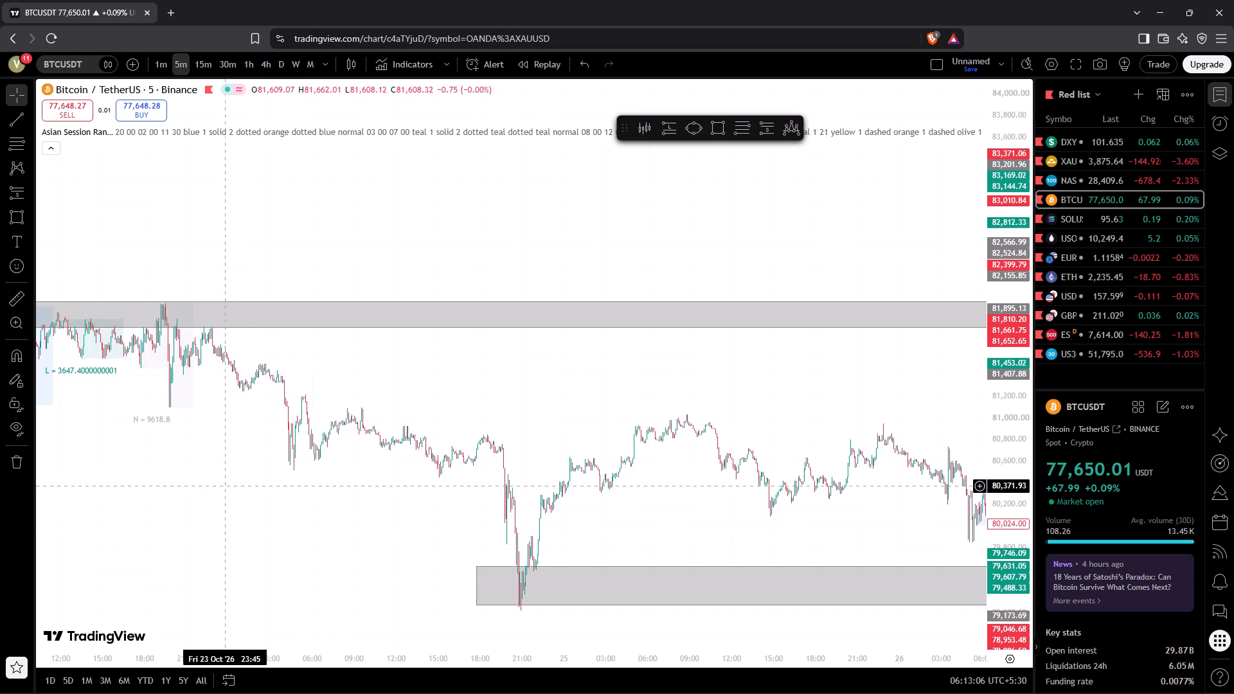
Examine the 23–24 October five-minute candles closely where price reacts at the upper resistance zone and its session boxes.
drag(224, 486, 616, 445)
drag(456, 659, 452, 659)
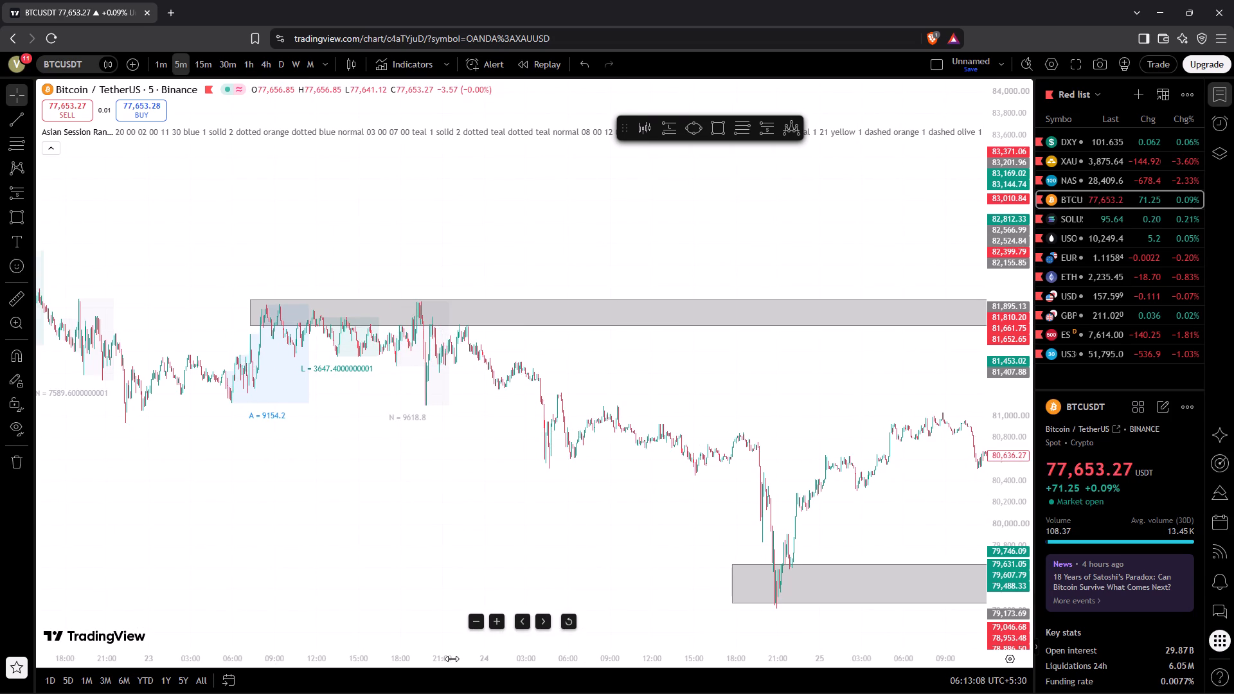
drag(452, 659, 348, 654)
drag(386, 510, 623, 488)
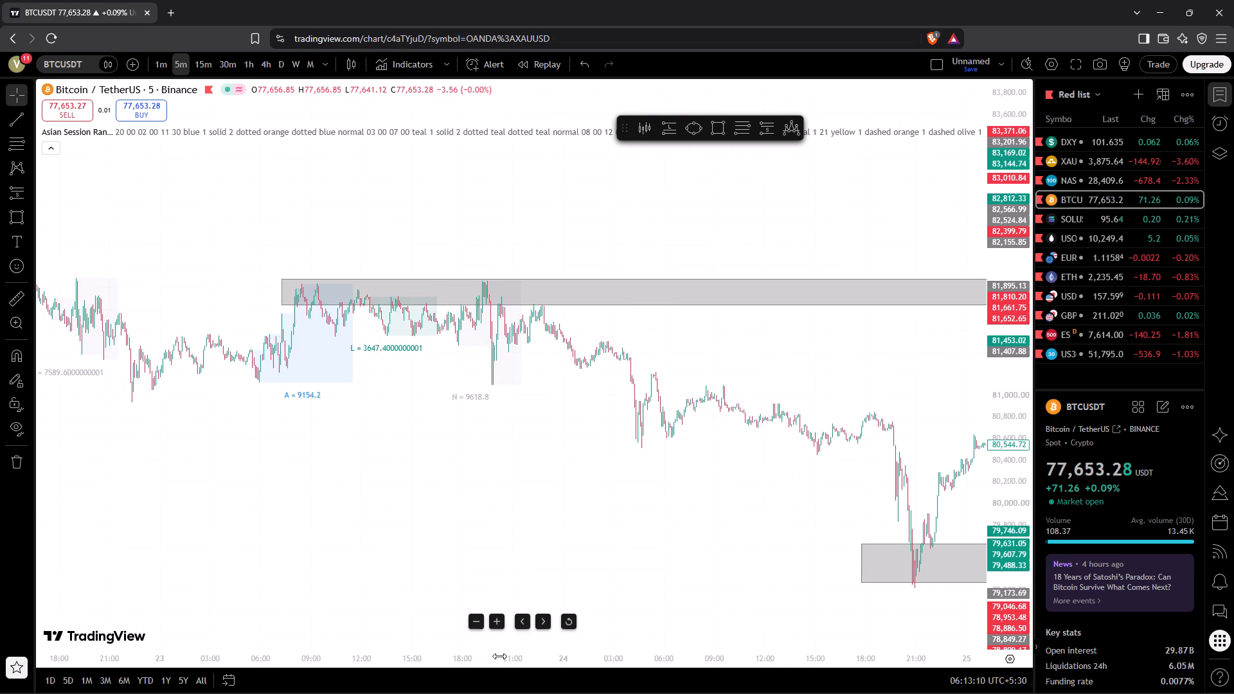
drag(502, 659, 369, 663)
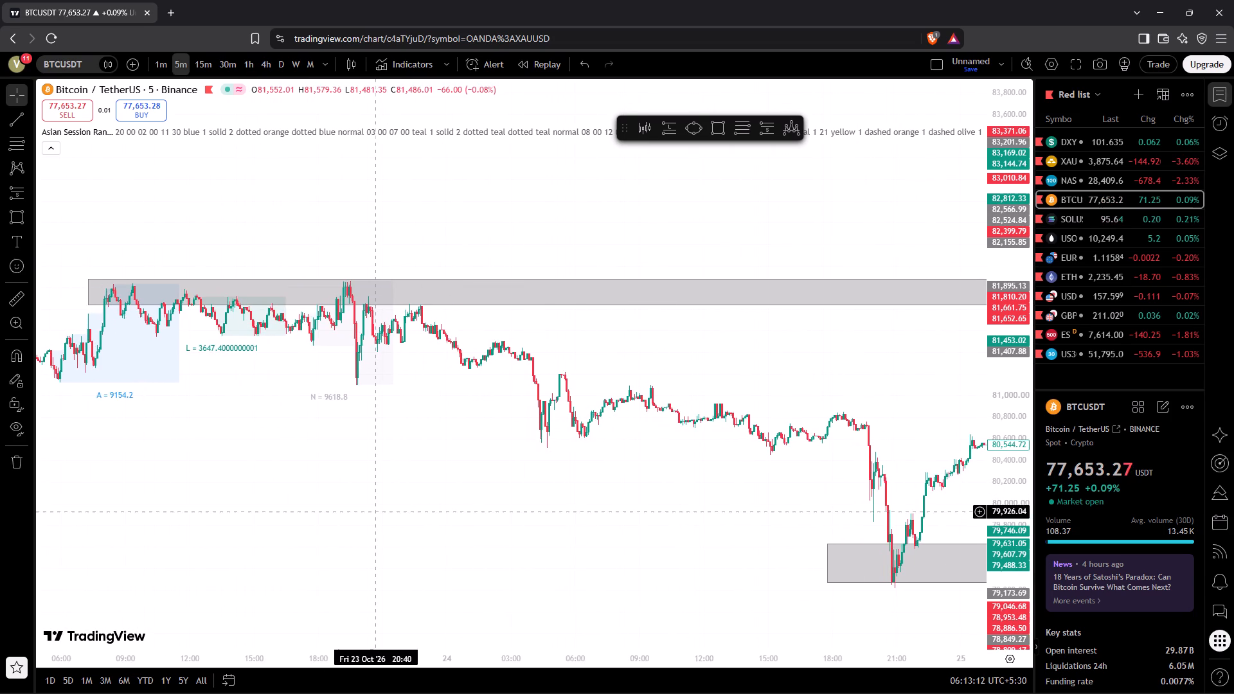
drag(375, 511, 490, 546)
drag(566, 512, 697, 582)
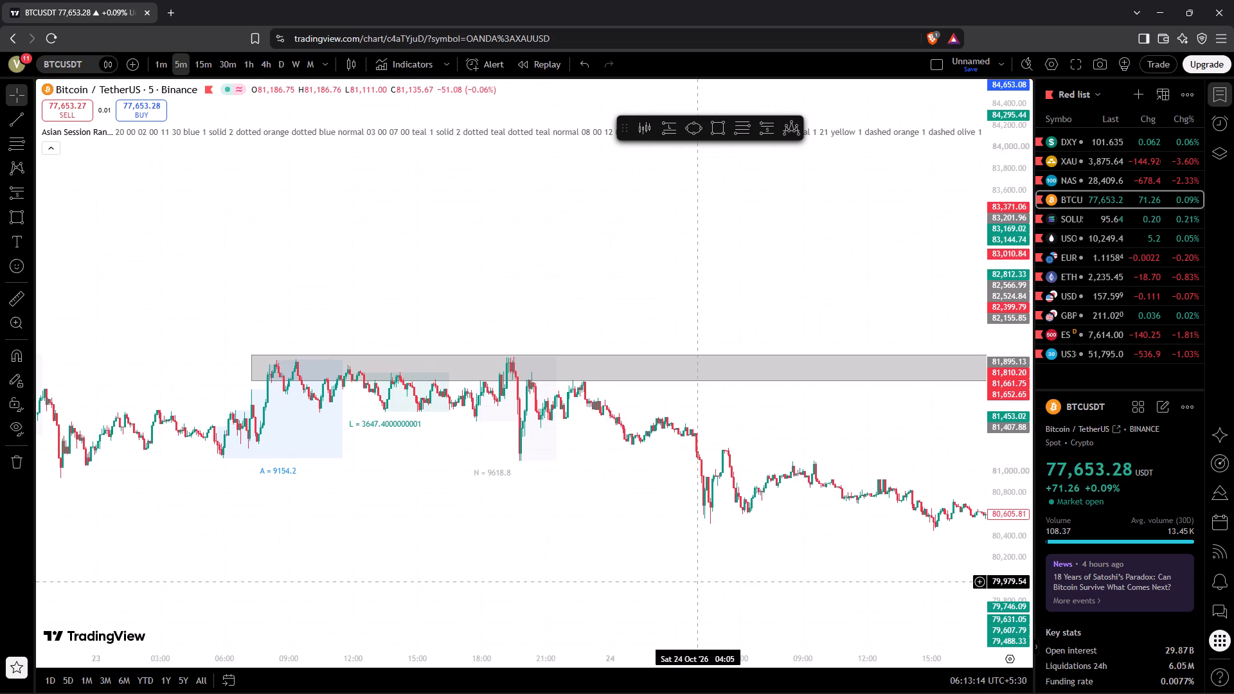
drag(1007, 477, 1015, 280)
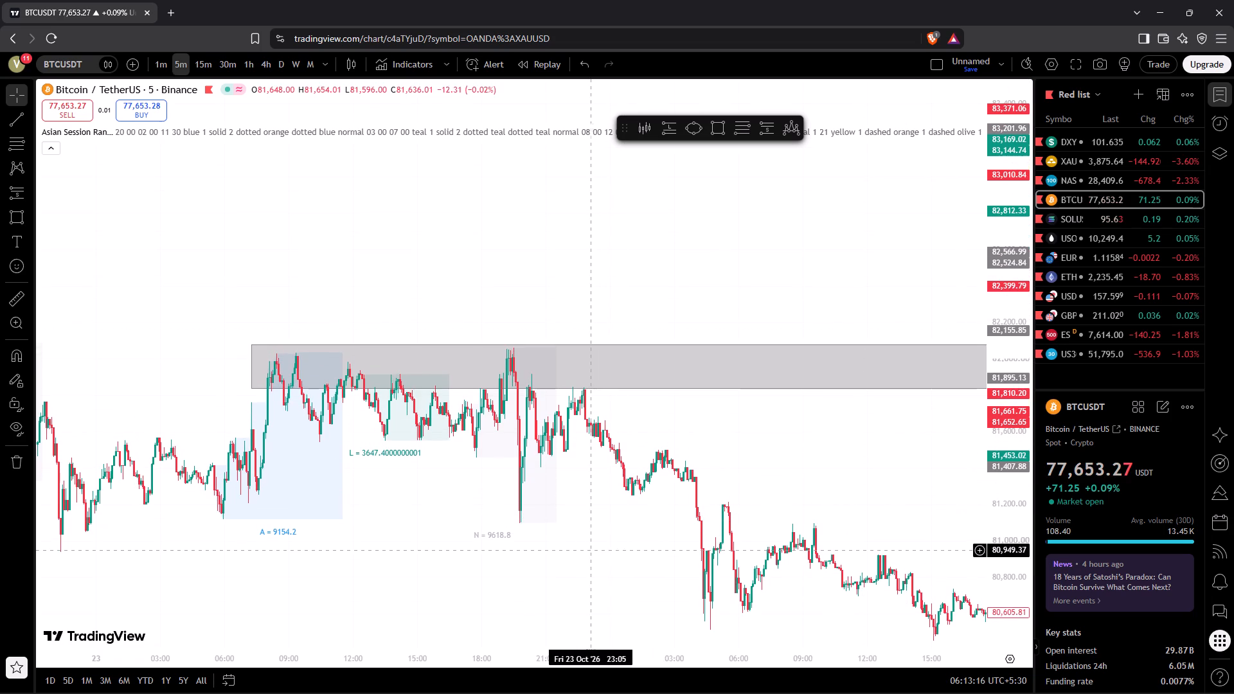
drag(591, 550, 605, 491)
drag(556, 657, 469, 665)
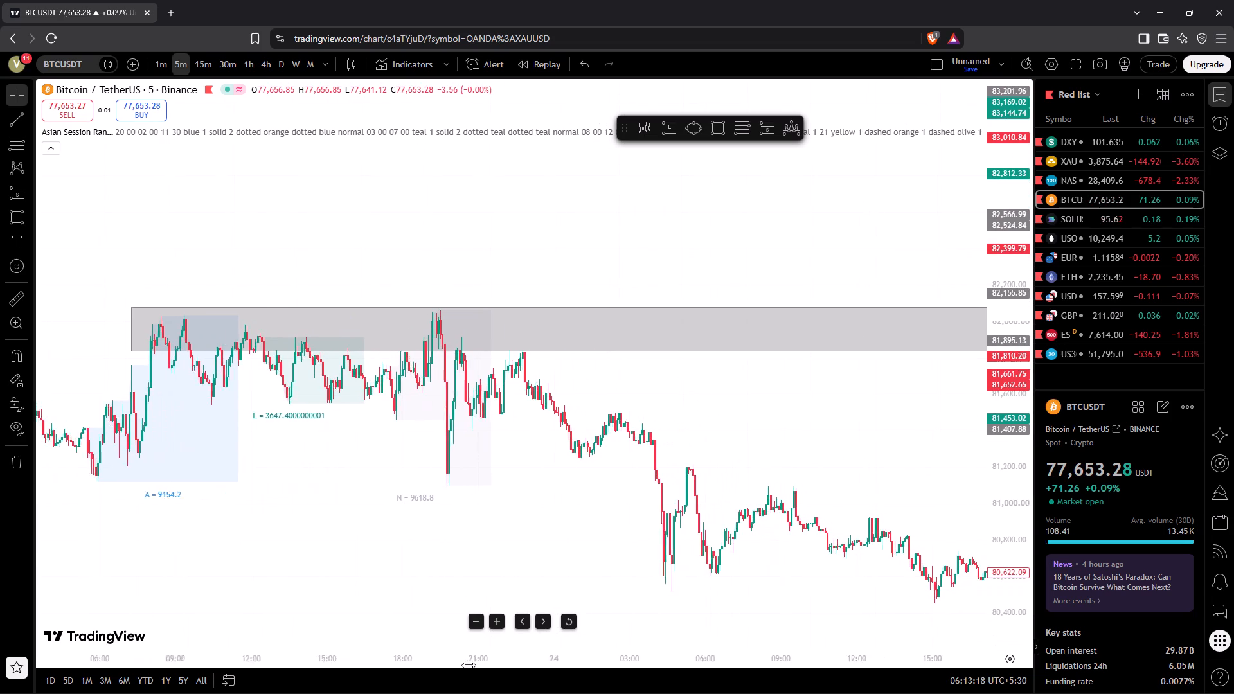
drag(469, 665, 451, 663)
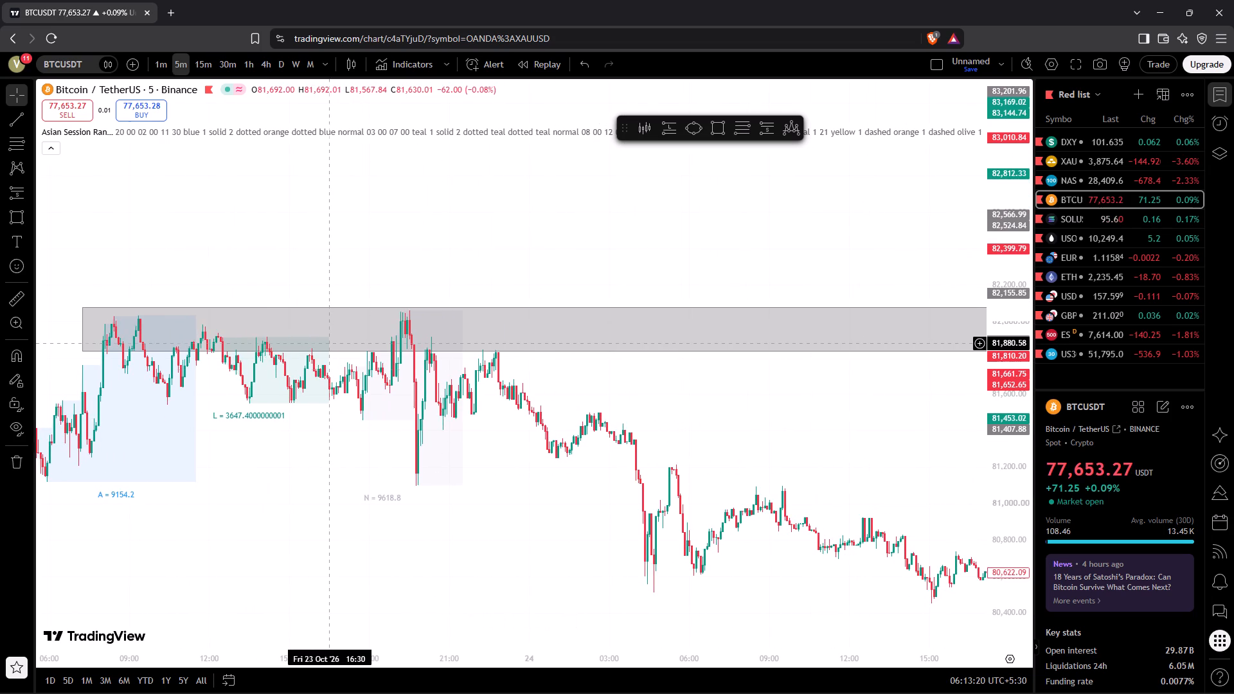
drag(450, 495, 611, 517)
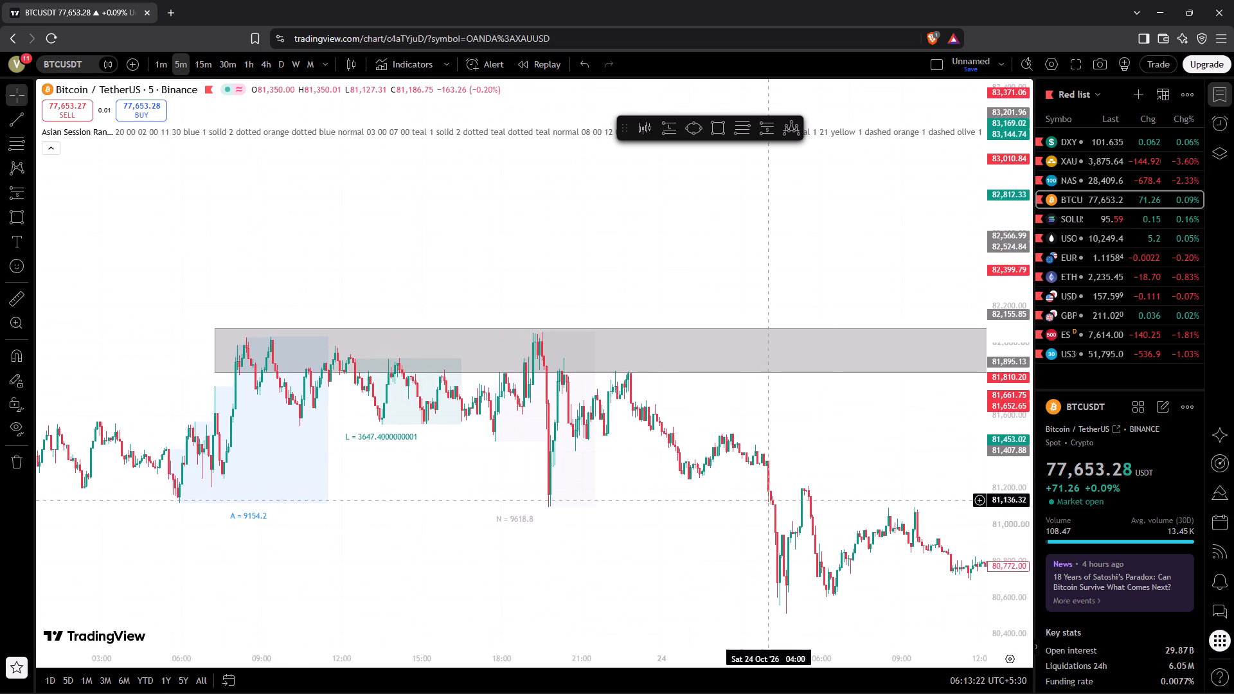
drag(996, 498, 1037, 392)
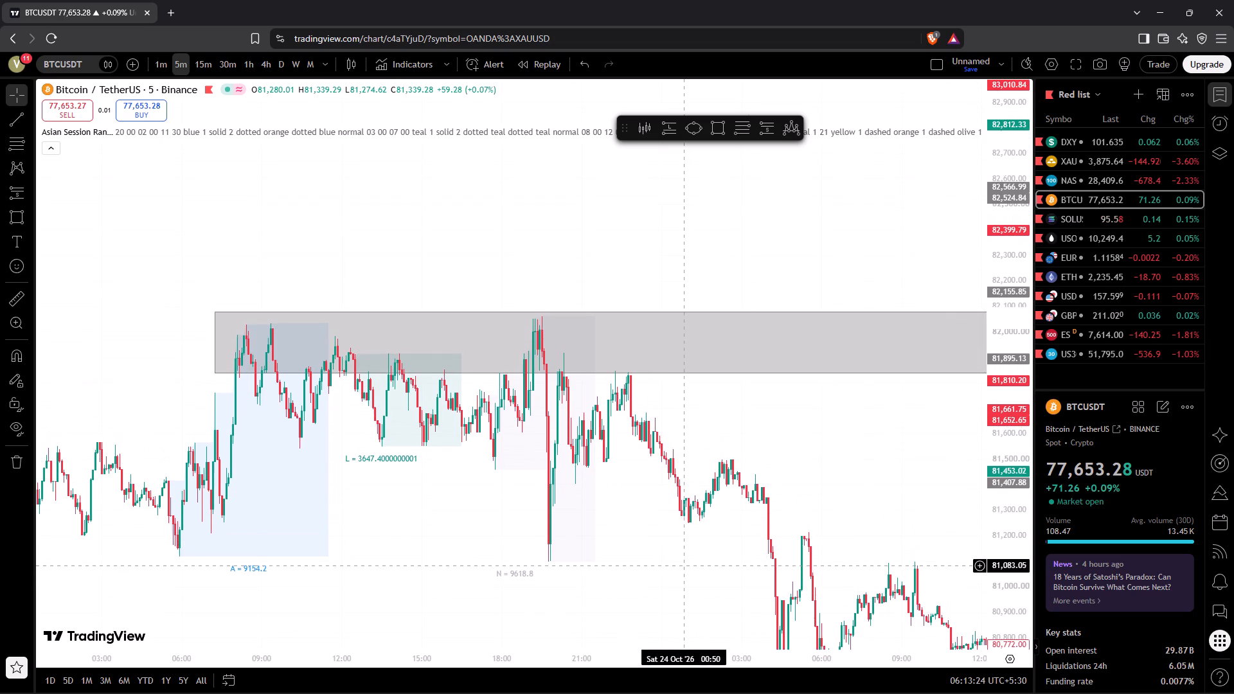
drag(683, 565, 750, 494)
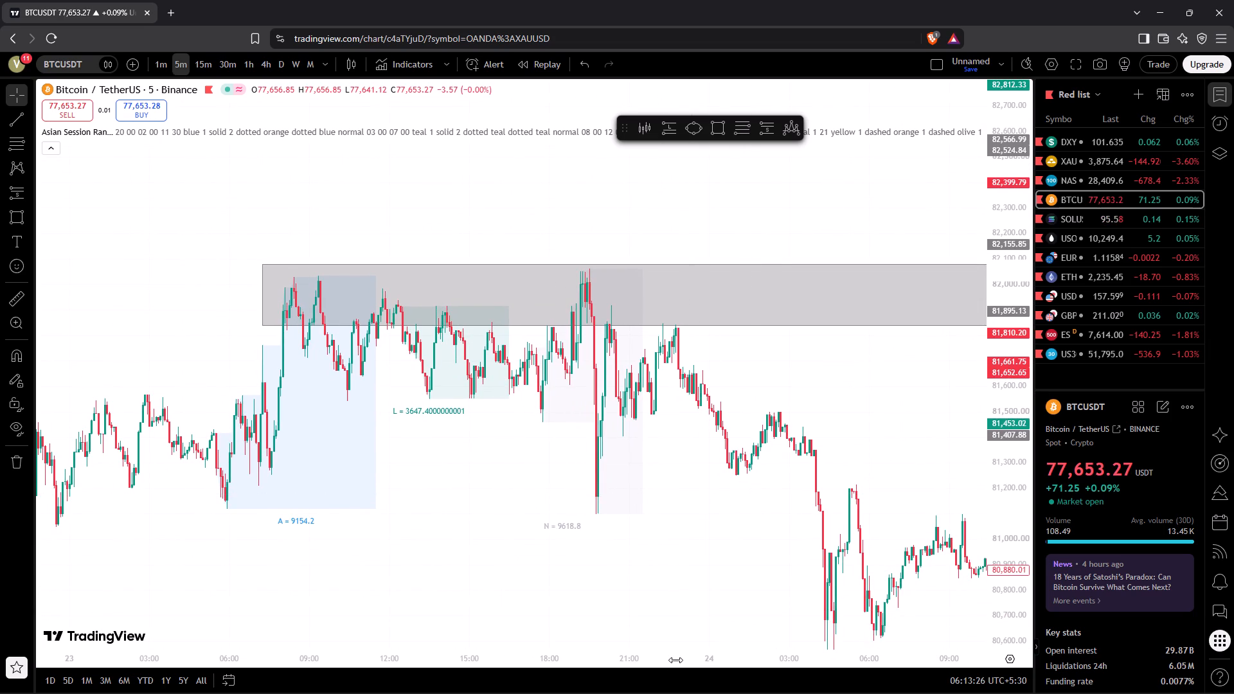
drag(675, 660, 571, 652)
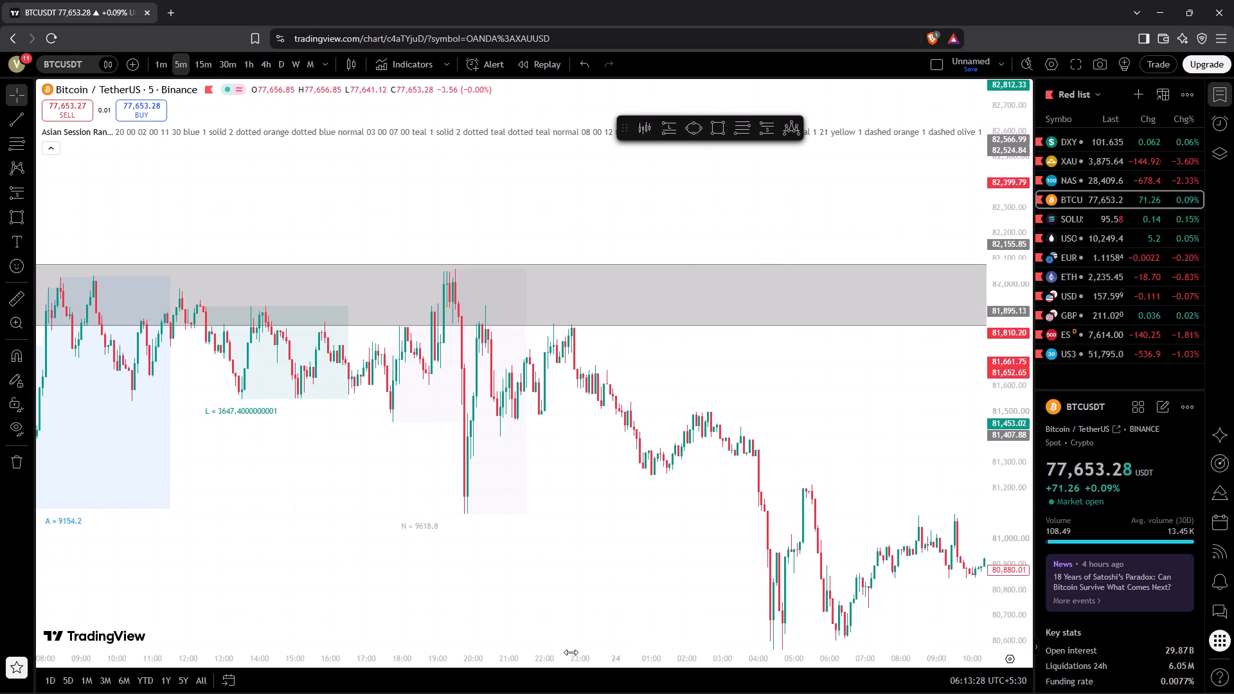
drag(571, 652, 582, 648)
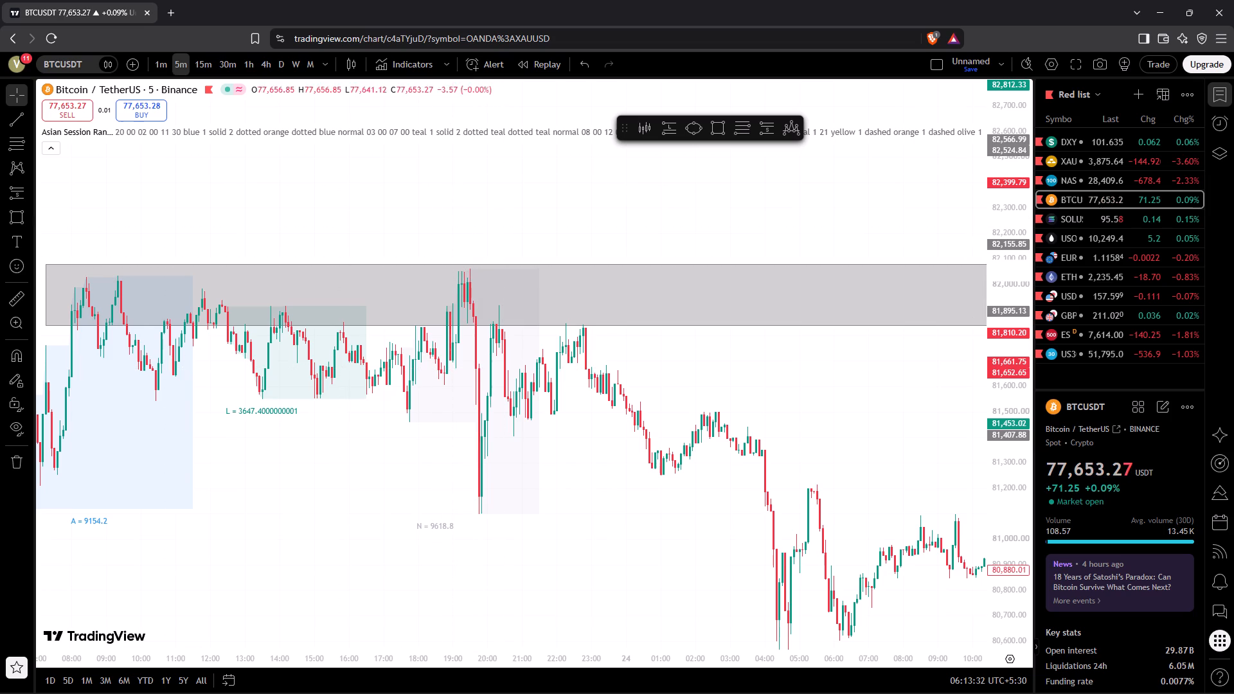
Add the Volume indicator from the favourite indicators to the five-minute BTCUSDT chart.
click(447, 64)
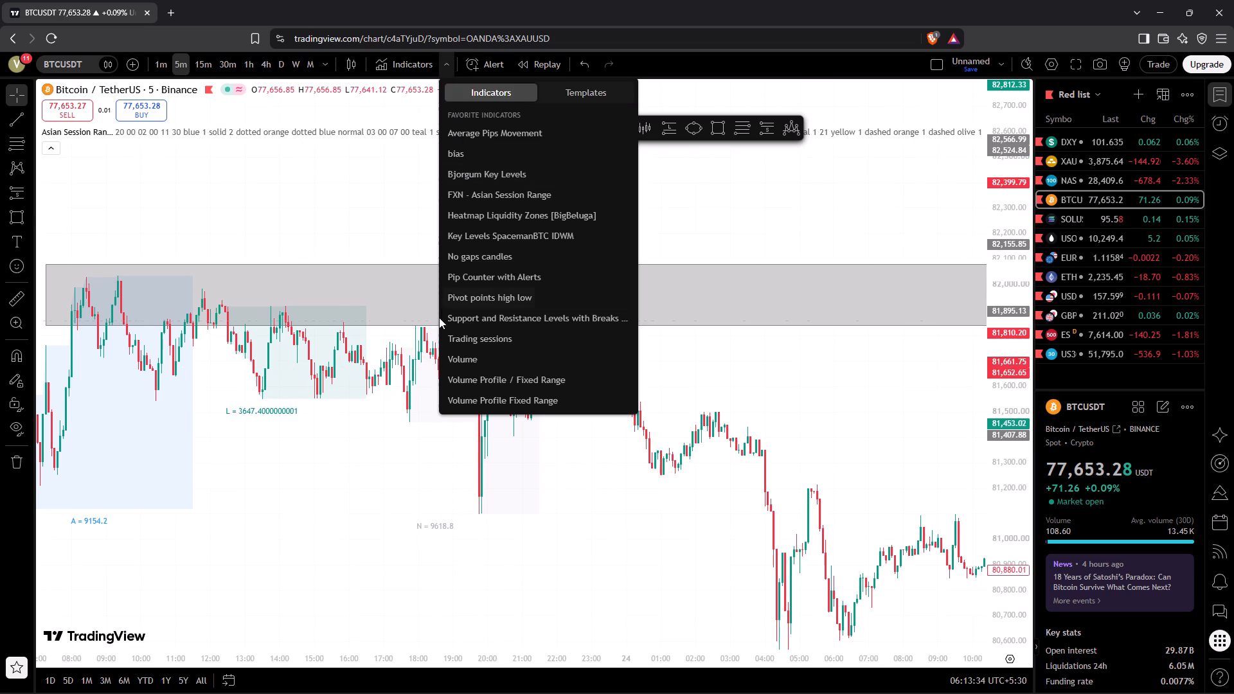
click(447, 362)
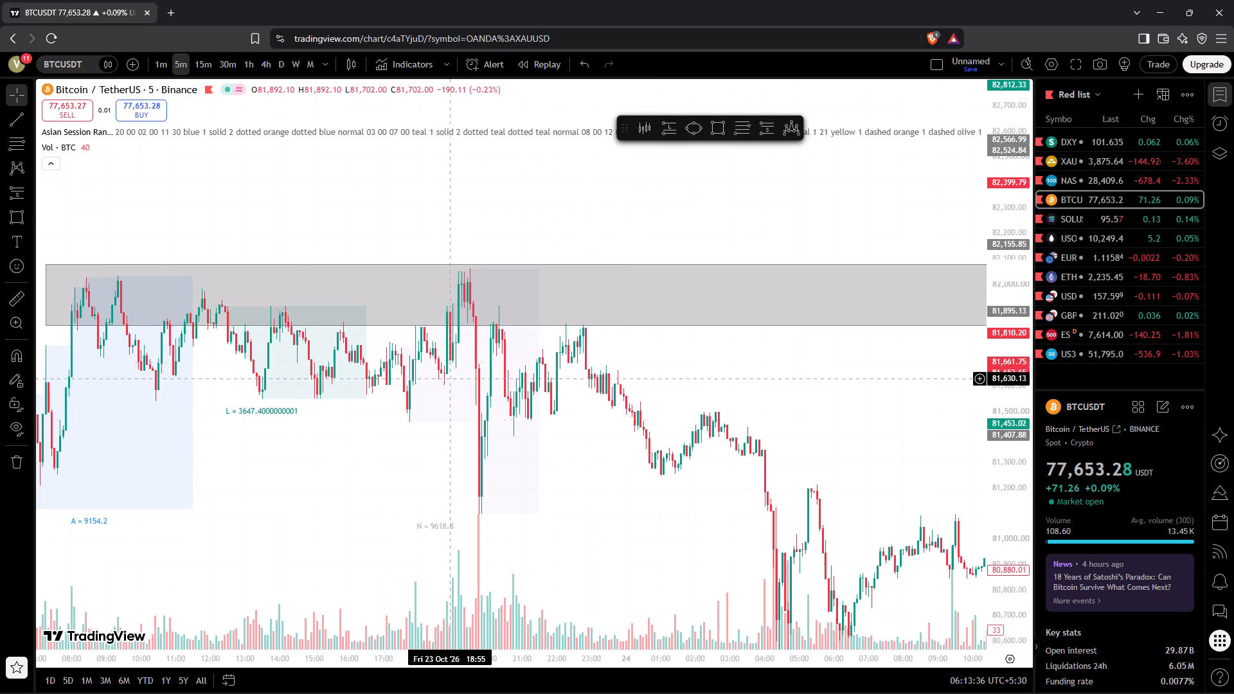
Examine the 23–24 October five-minute candles and volume bars around the upper resistance zone and its session boxes.
drag(449, 478, 461, 476)
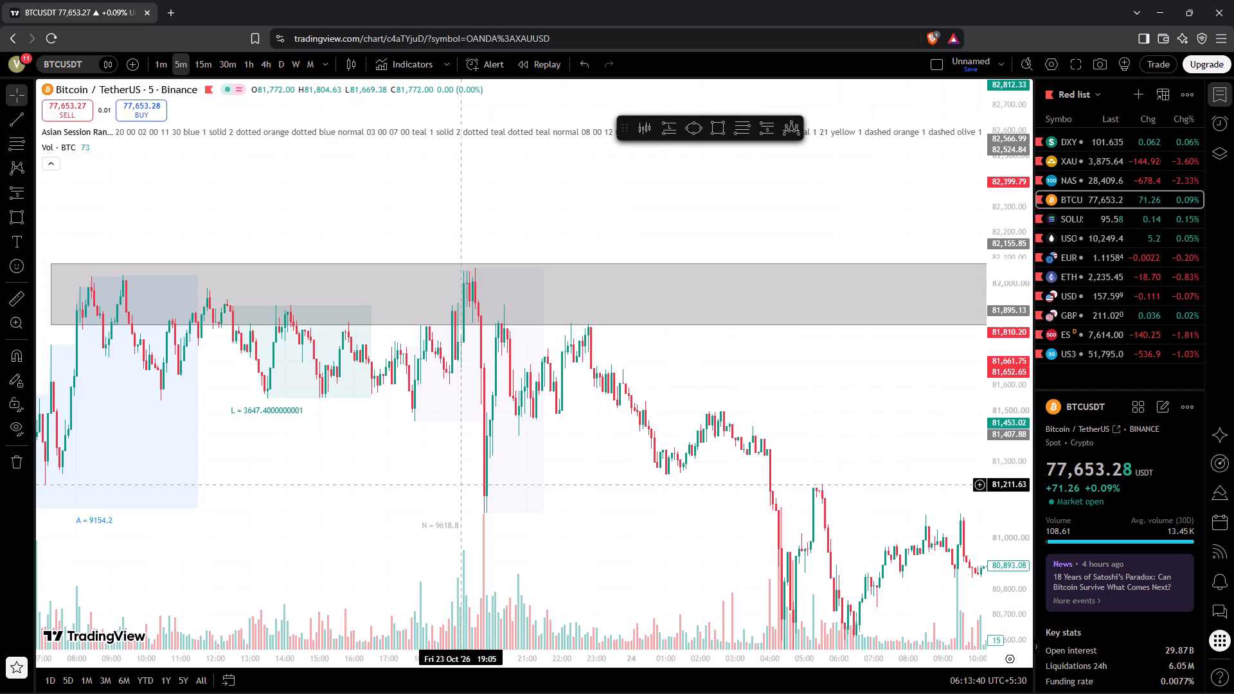
drag(337, 494, 353, 494)
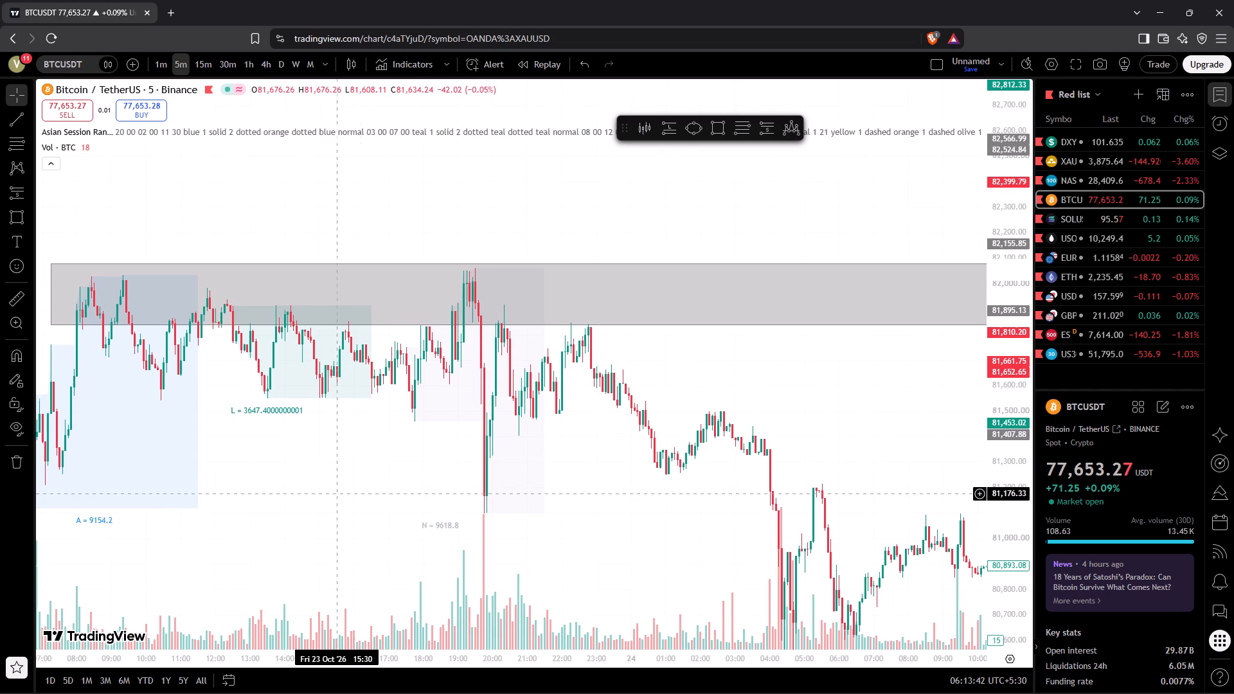
drag(353, 494, 364, 494)
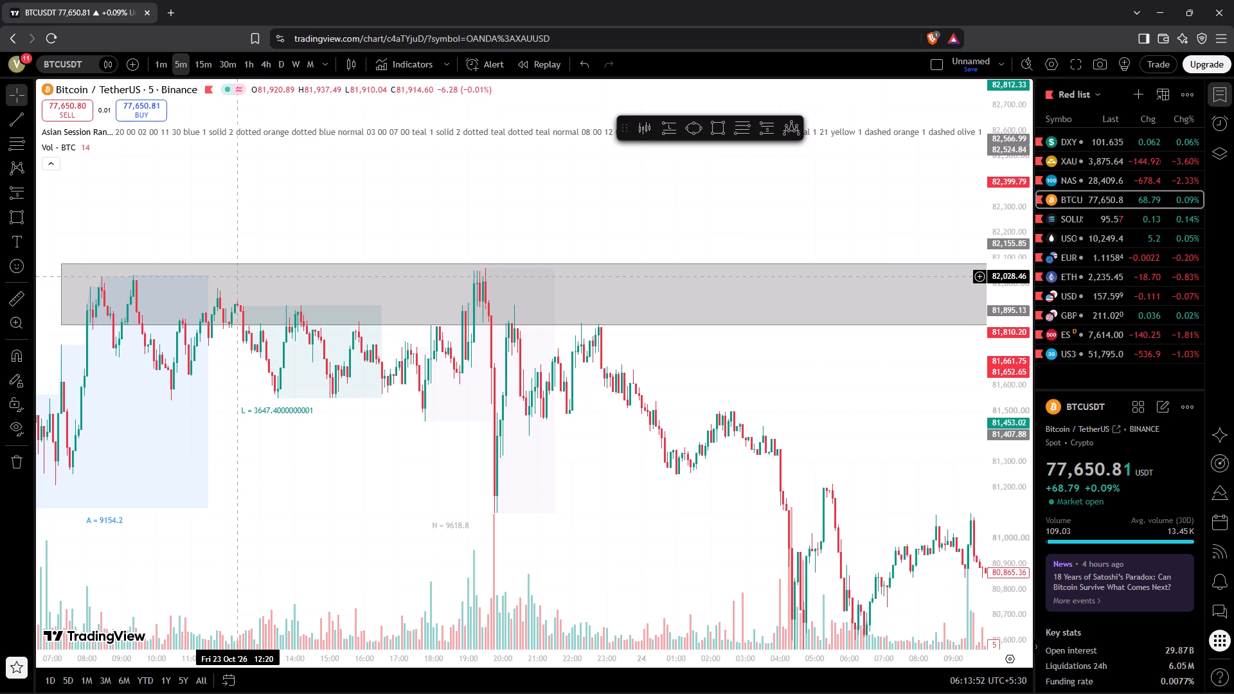
drag(367, 497, 369, 467)
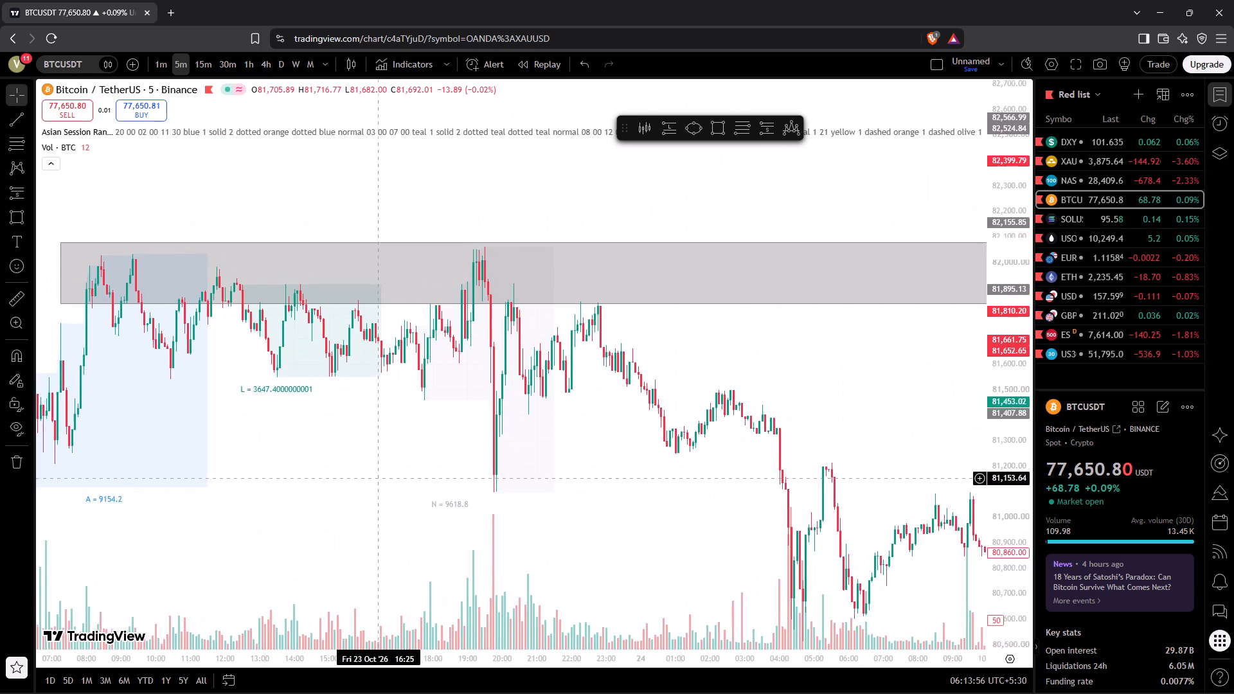
drag(369, 467, 323, 426)
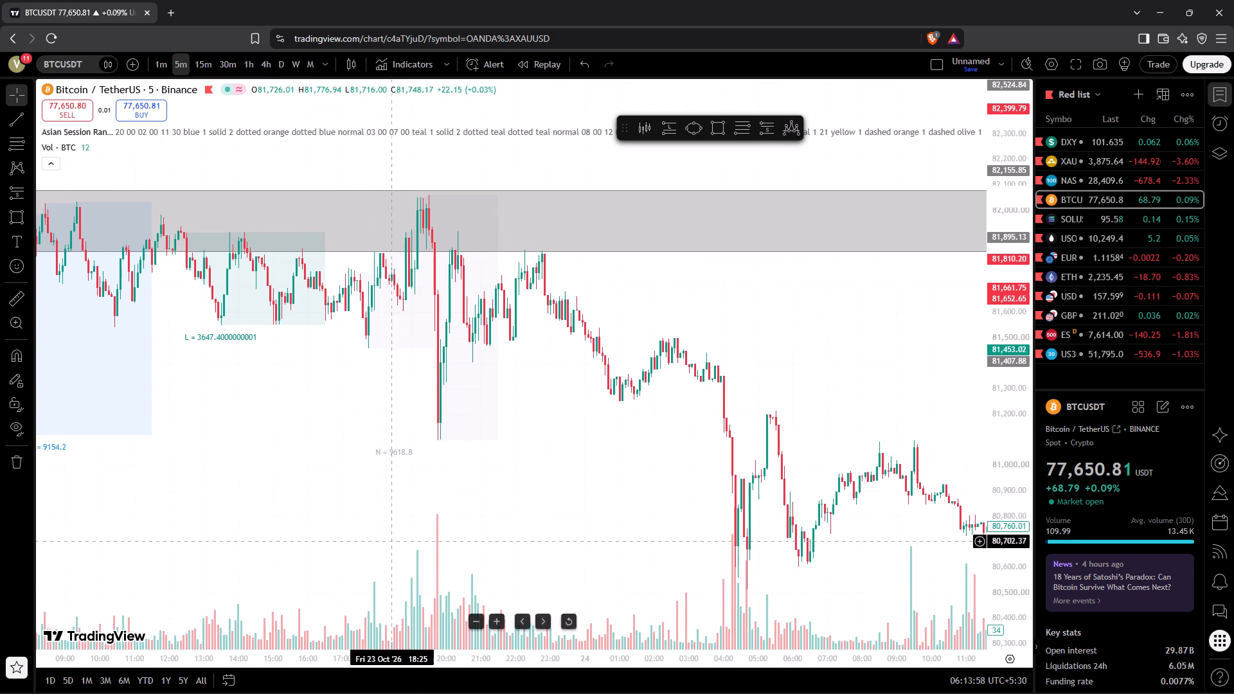
drag(380, 520, 434, 544)
drag(319, 519, 352, 516)
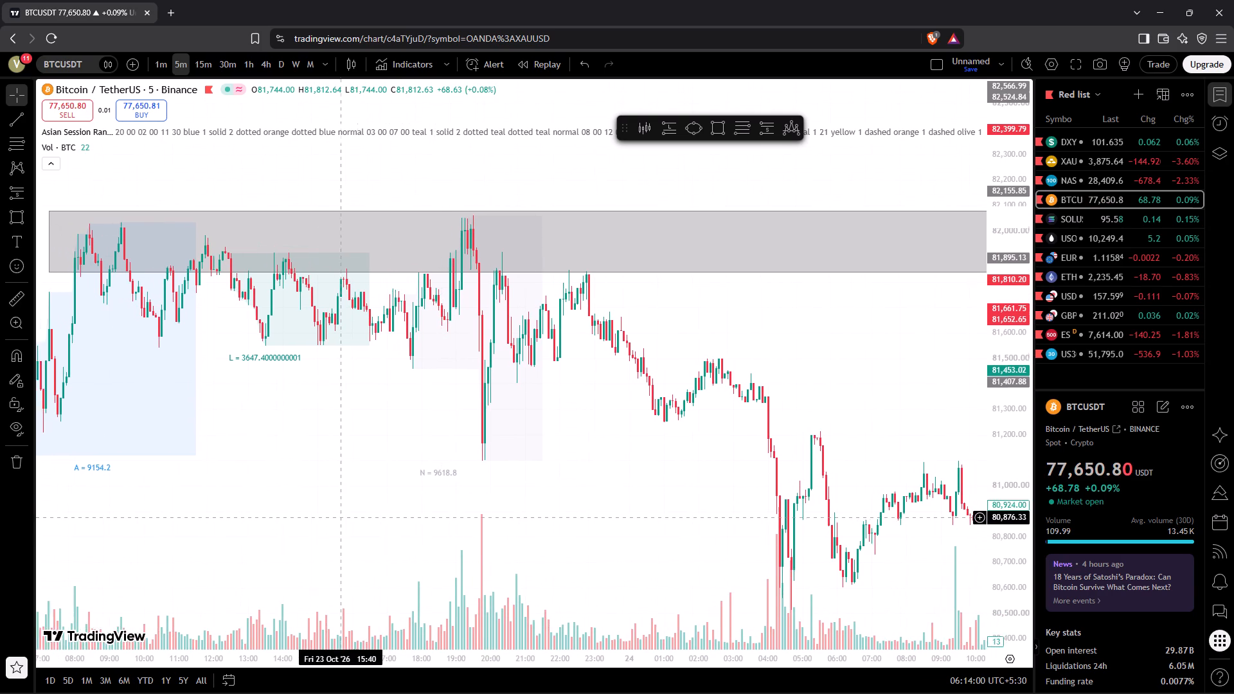
drag(352, 516, 370, 515)
click(358, 502)
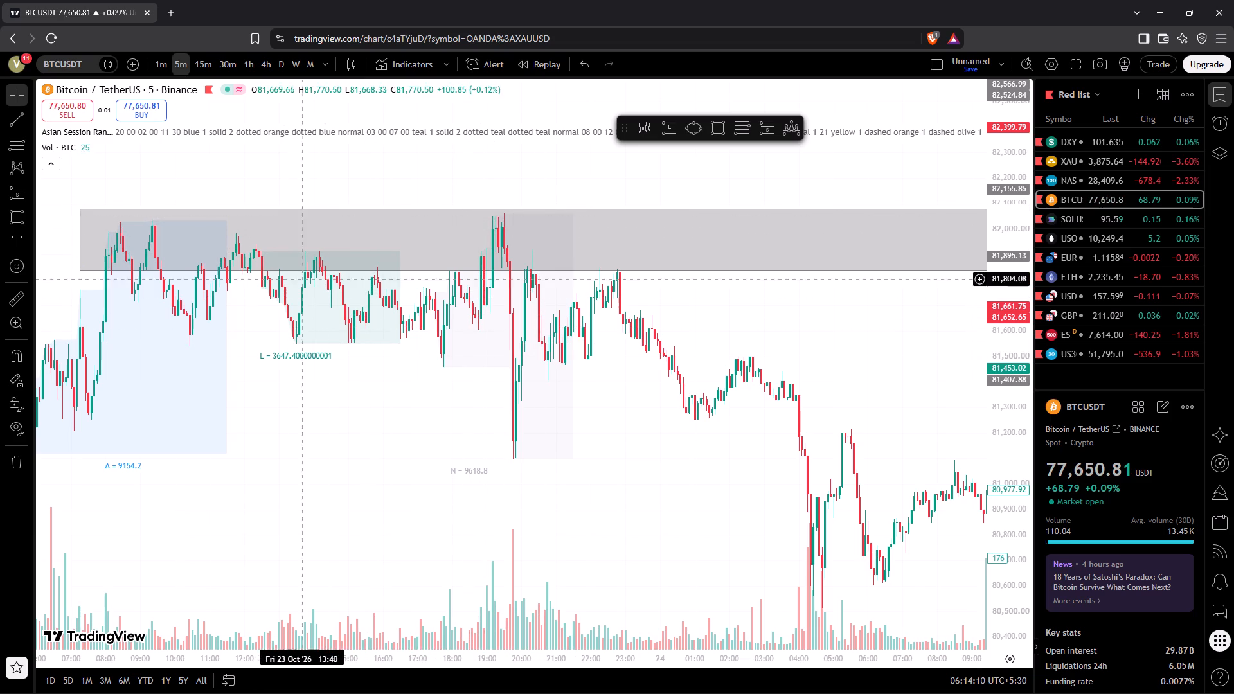
Examine how price moved from the 22 October decline up into the upper resistance zone on 23 October.
drag(368, 486, 659, 432)
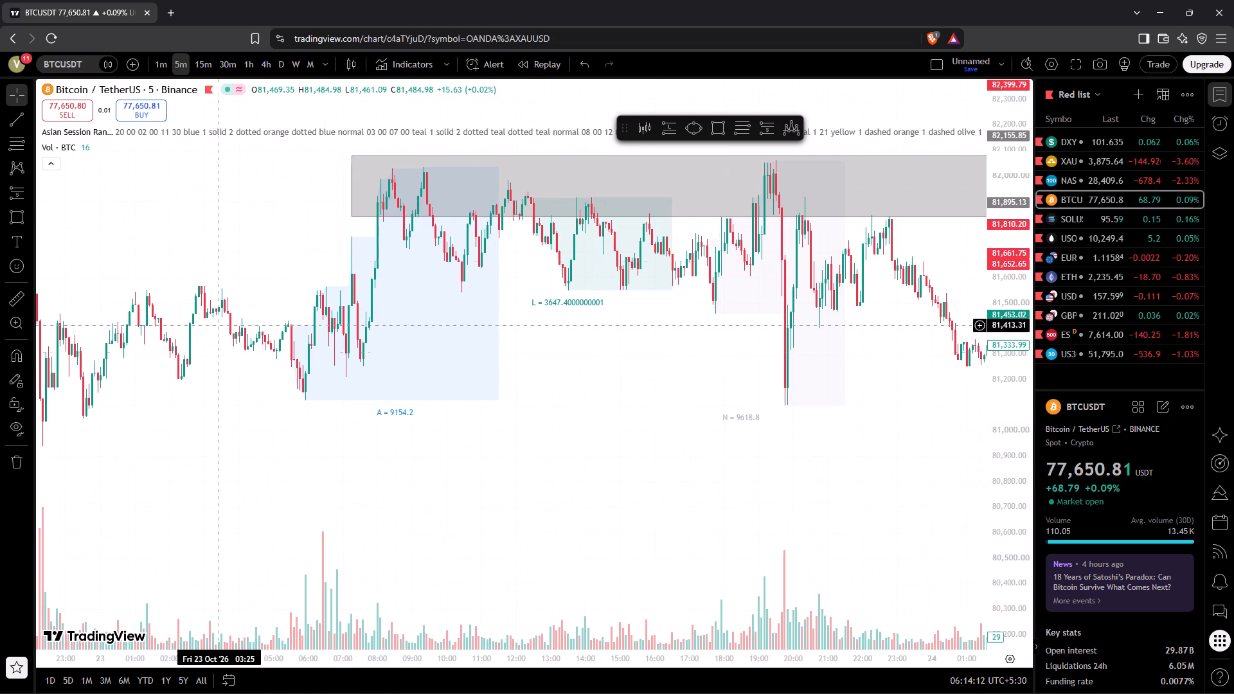
drag(219, 220, 711, 693)
drag(484, 535, 240, 396)
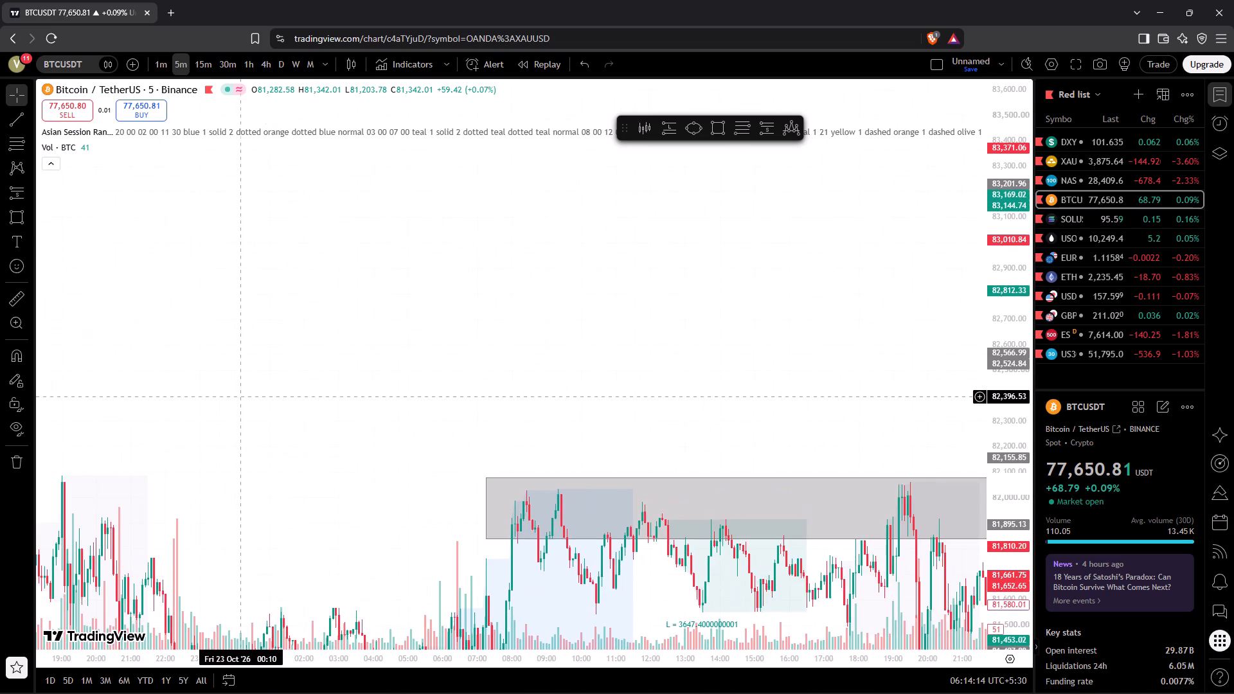
drag(241, 391, 648, 429)
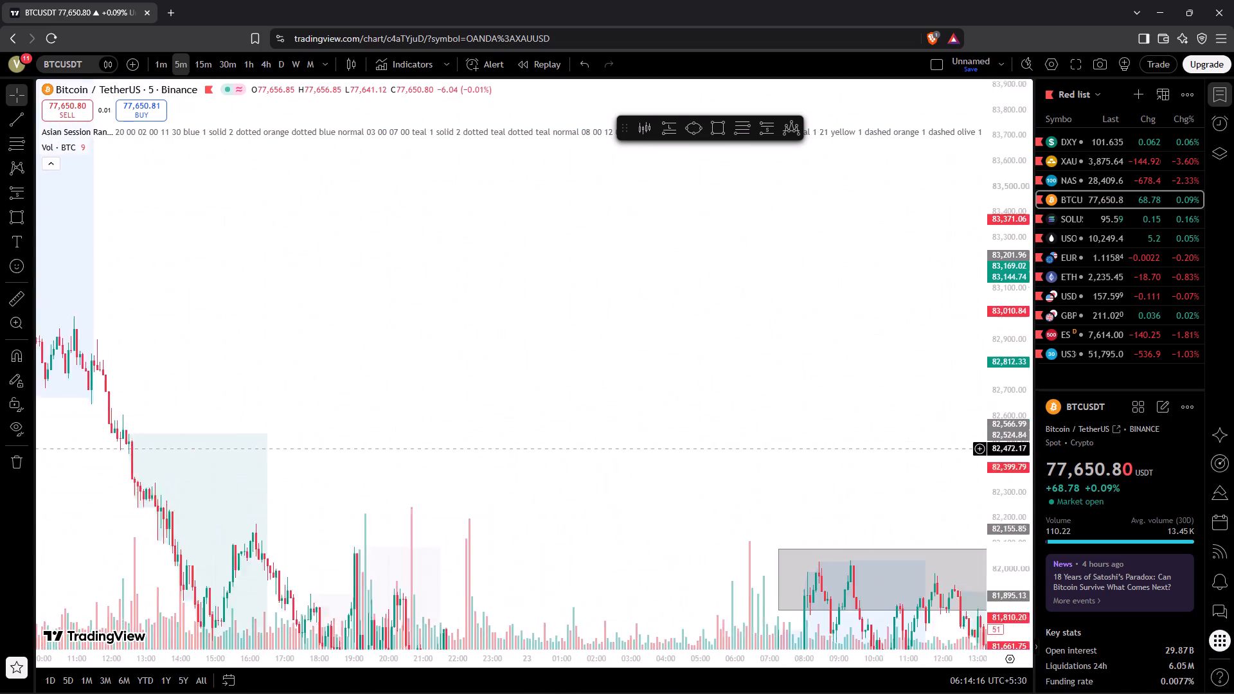
drag(648, 429, 433, 384)
drag(494, 405, 214, 141)
drag(199, 116, 217, 195)
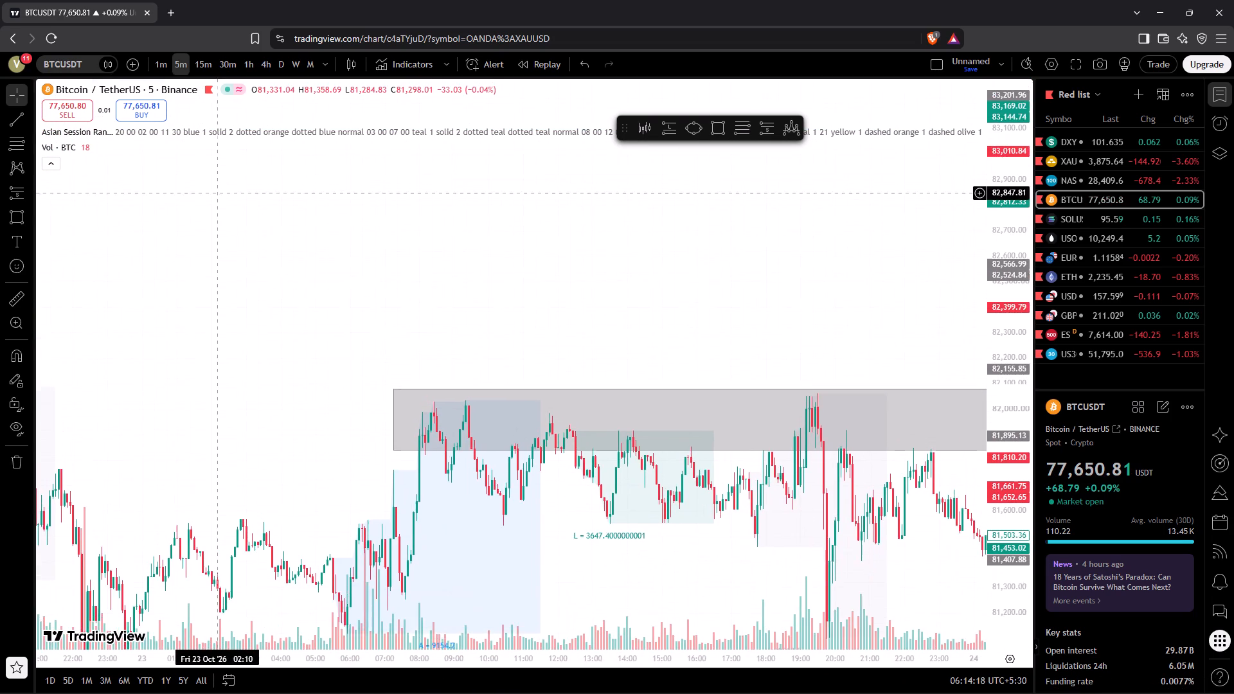
drag(217, 195, 45, 69)
drag(201, 217, 53, 217)
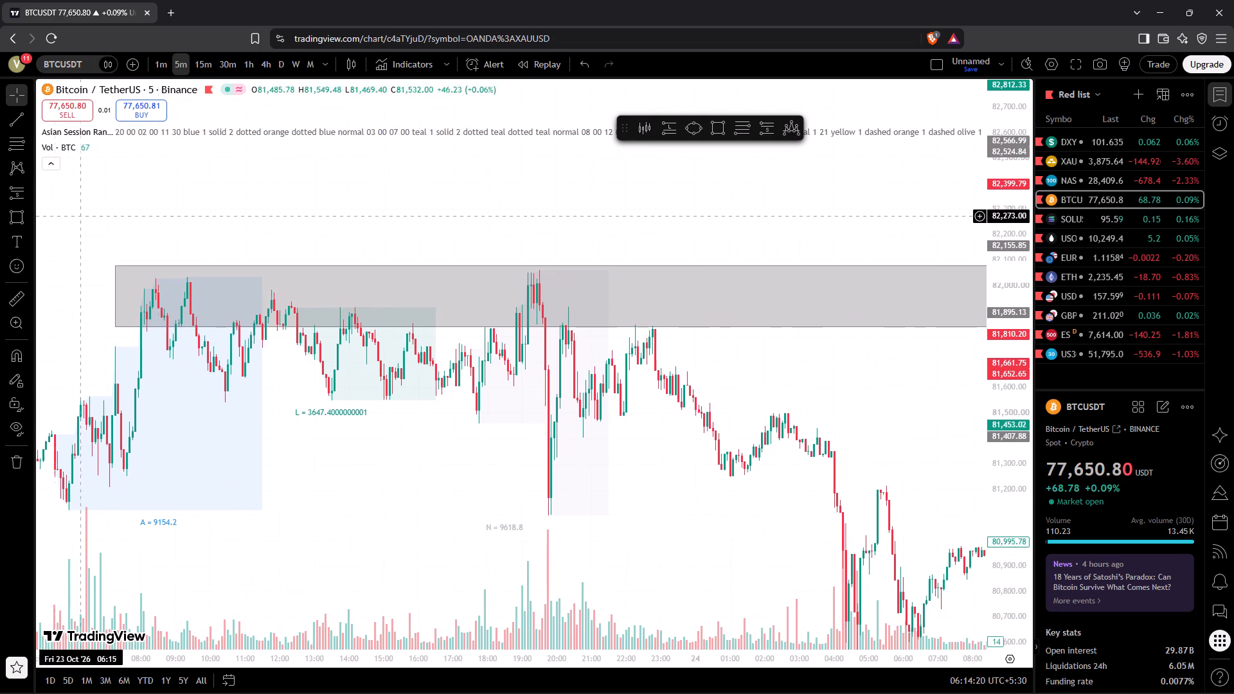
drag(299, 237, 184, 234)
drag(313, 243, 295, 248)
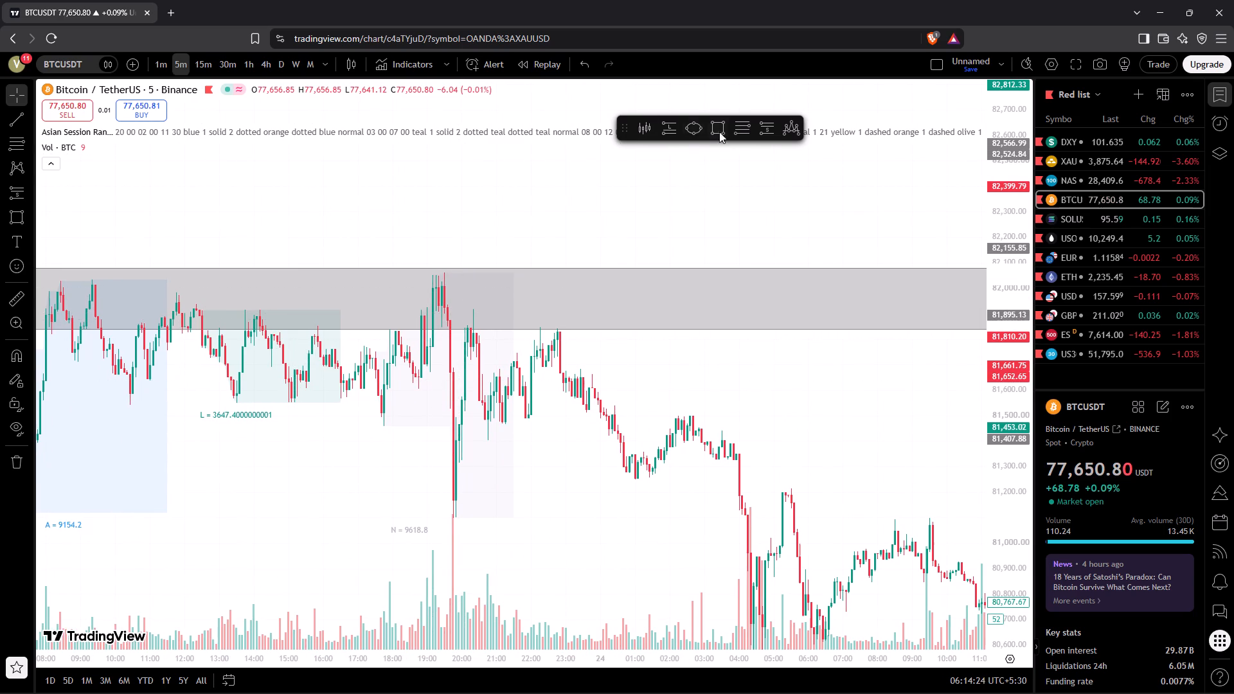
Place a short position inside the upper resistance zone at 23 October 19:25, with its entry at about 81,996.
click(761, 134)
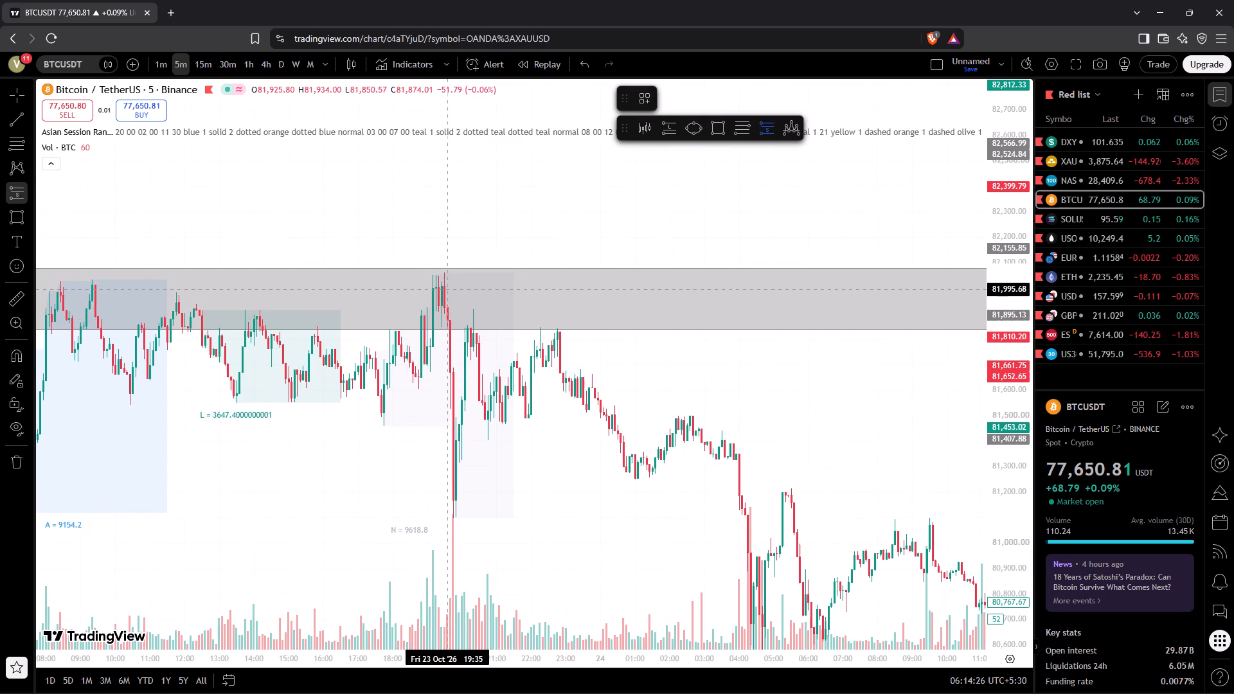
click(441, 289)
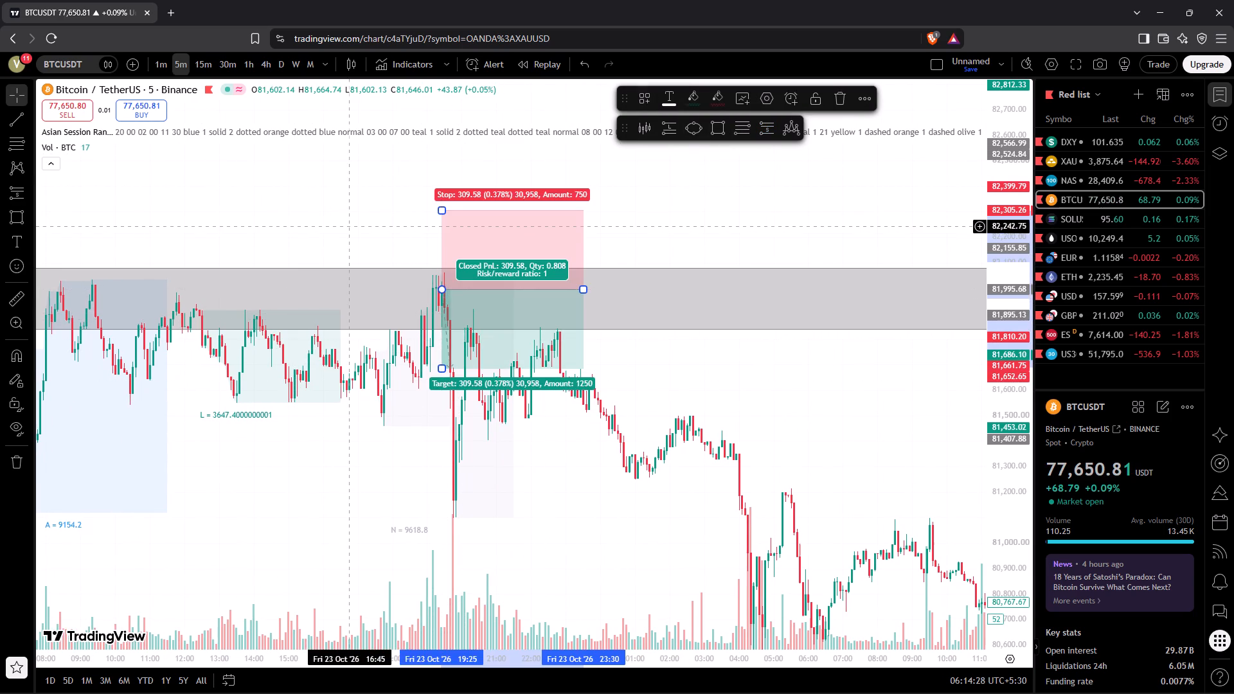
click(350, 226)
Set the new short position's stop to about 82,180 and its target to about 81,118, near the sharp drop's low.
drag(327, 662, 694, 601)
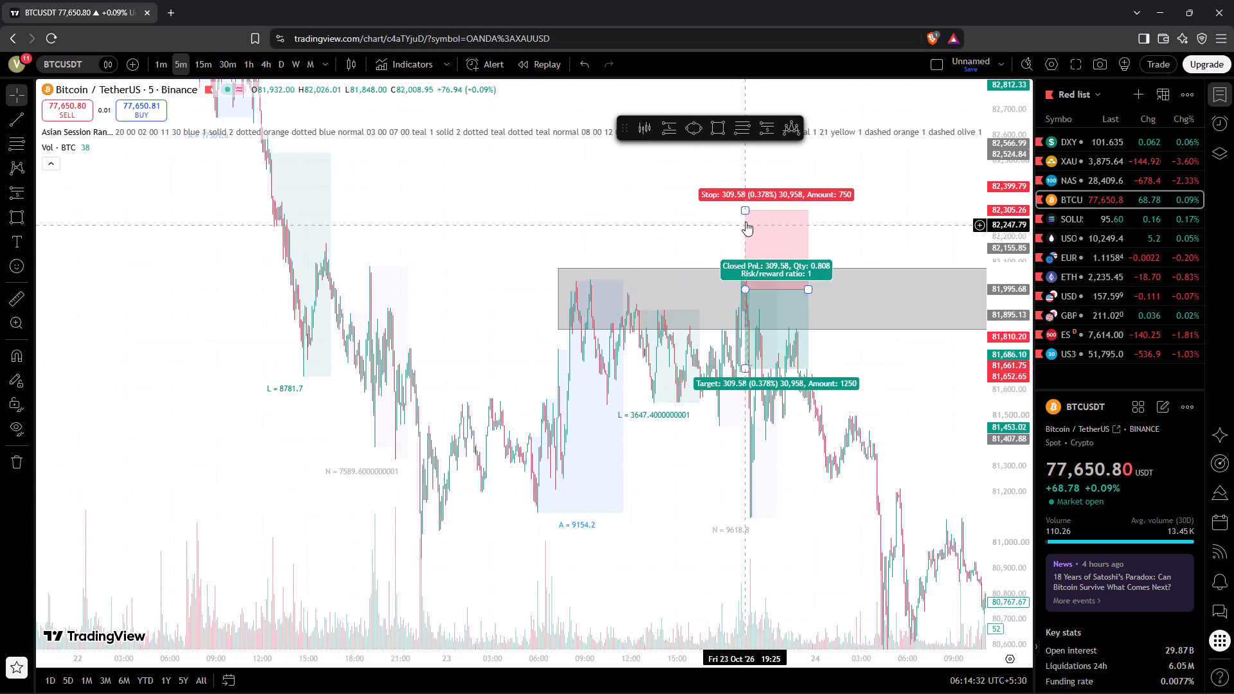
drag(747, 209, 745, 231)
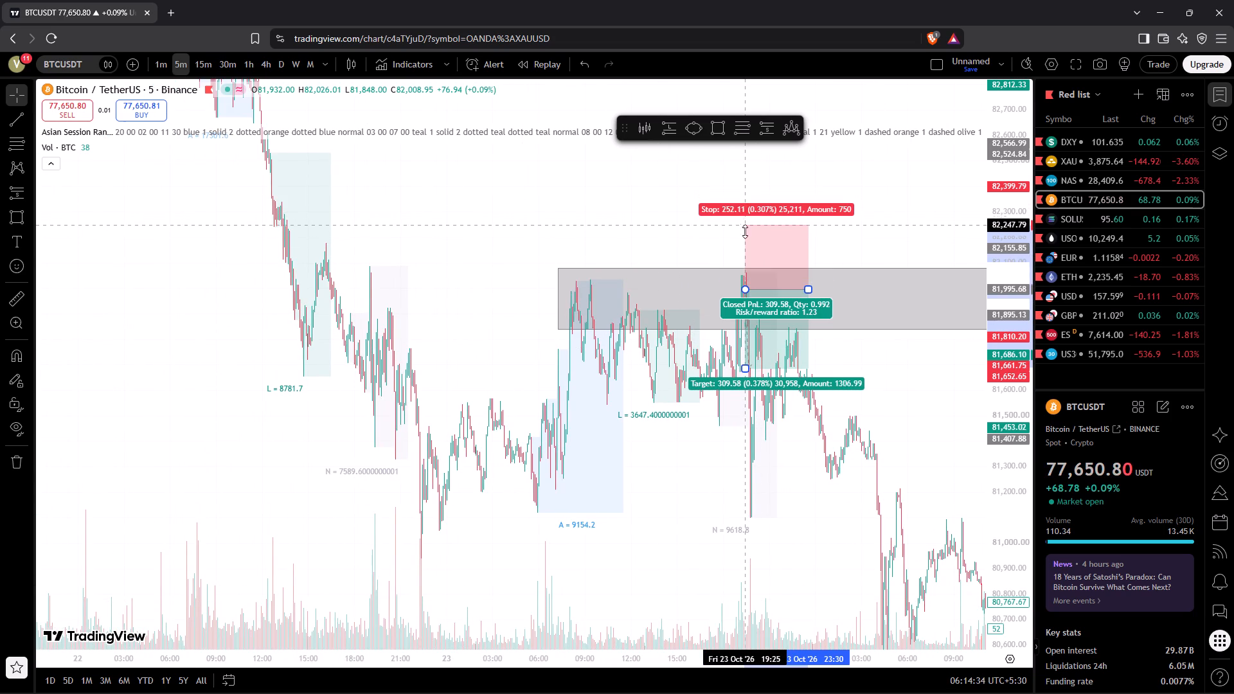
drag(745, 231, 745, 242)
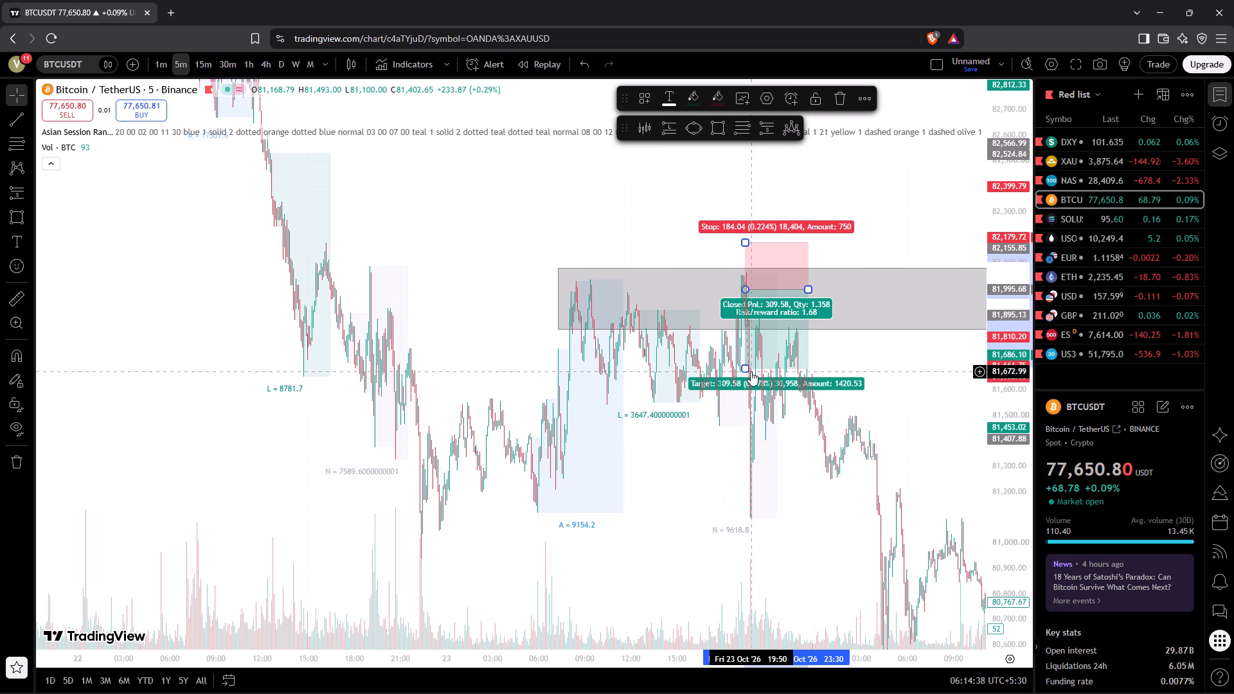
drag(747, 370, 732, 507)
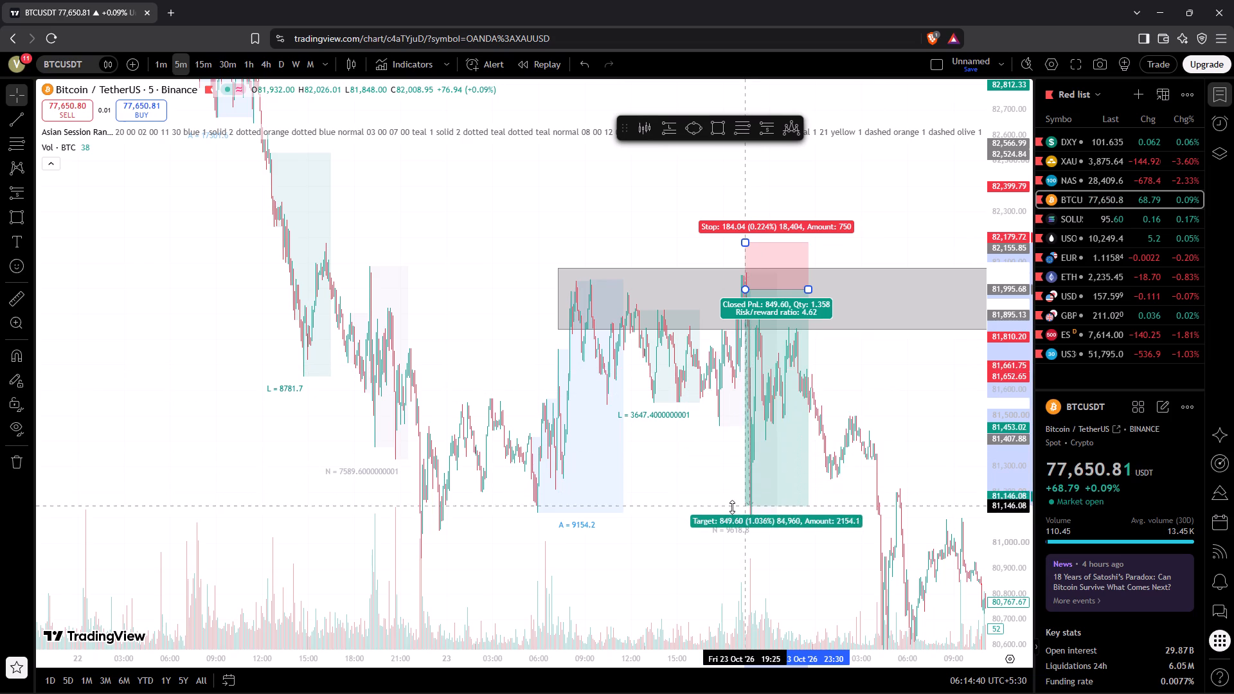
drag(732, 507, 728, 510)
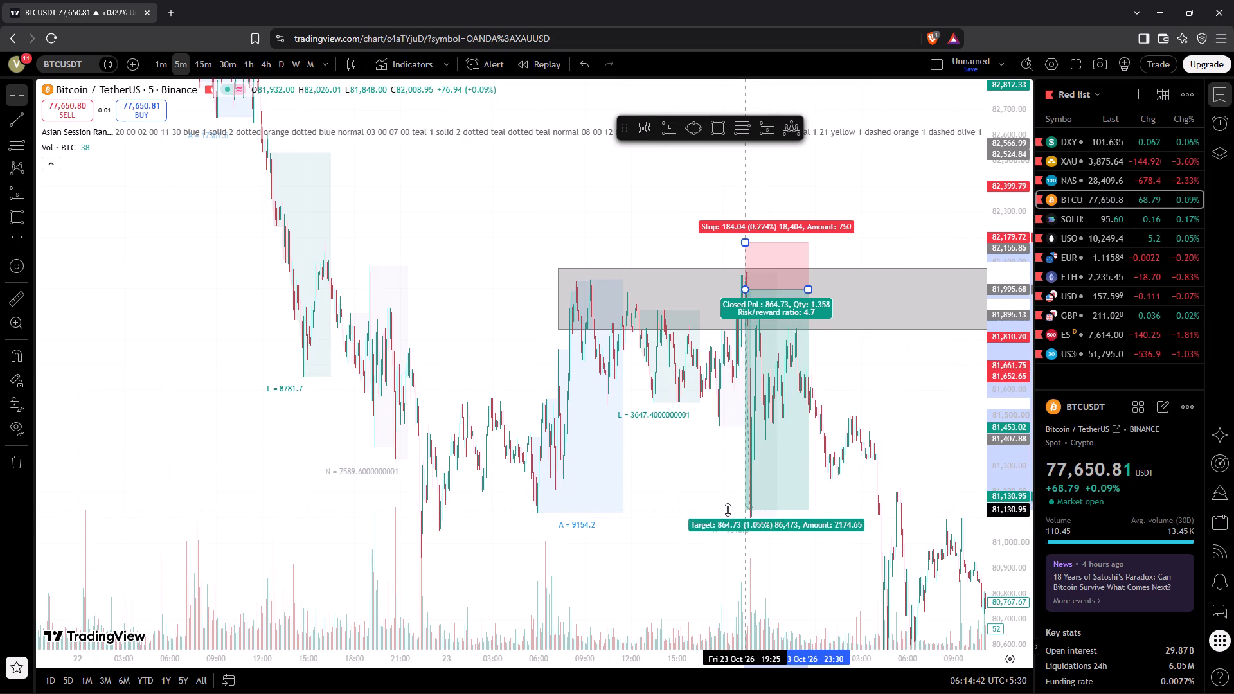
drag(728, 510, 726, 513)
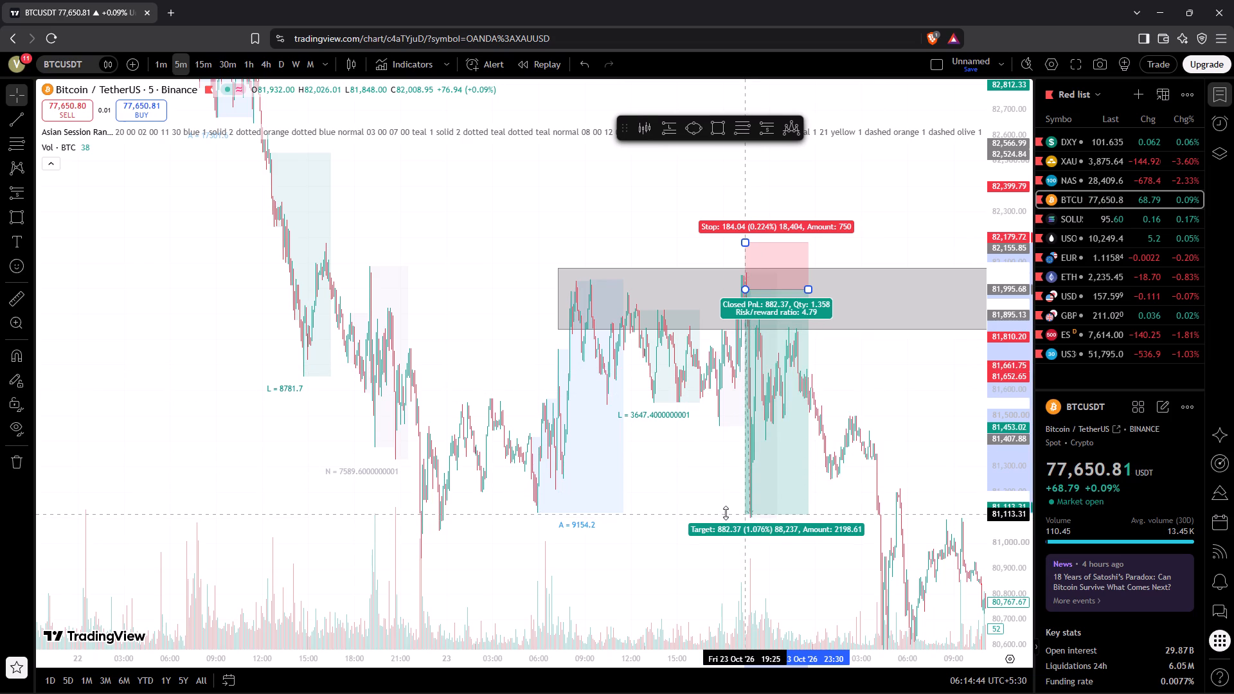
drag(726, 513, 726, 512)
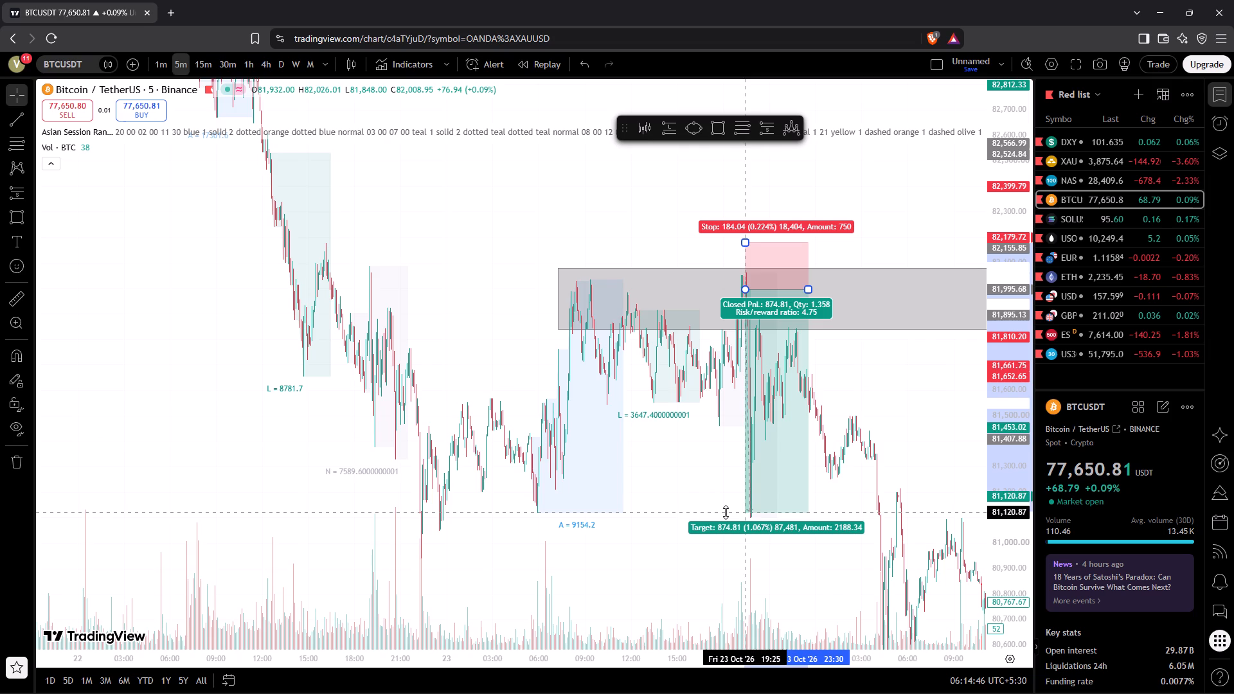
drag(726, 512, 726, 513)
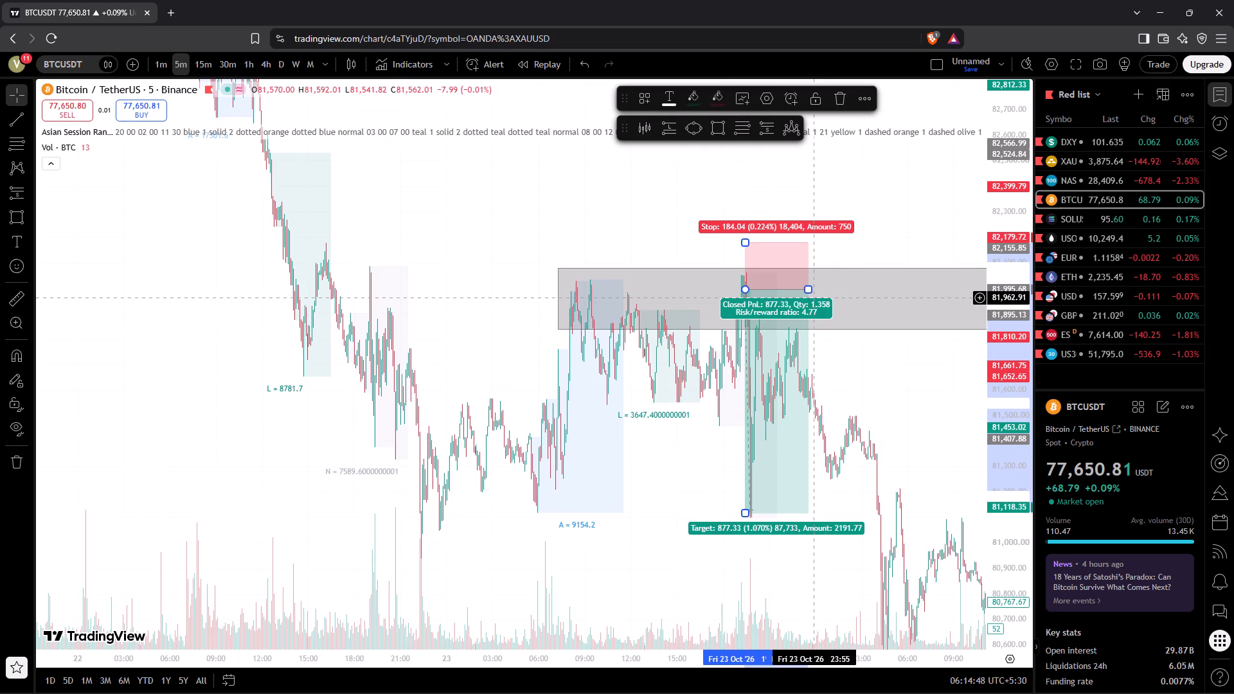
Narrow the new short position so that it ends at about 19:50 on 23 October, around the sharp drop.
drag(811, 288, 758, 297)
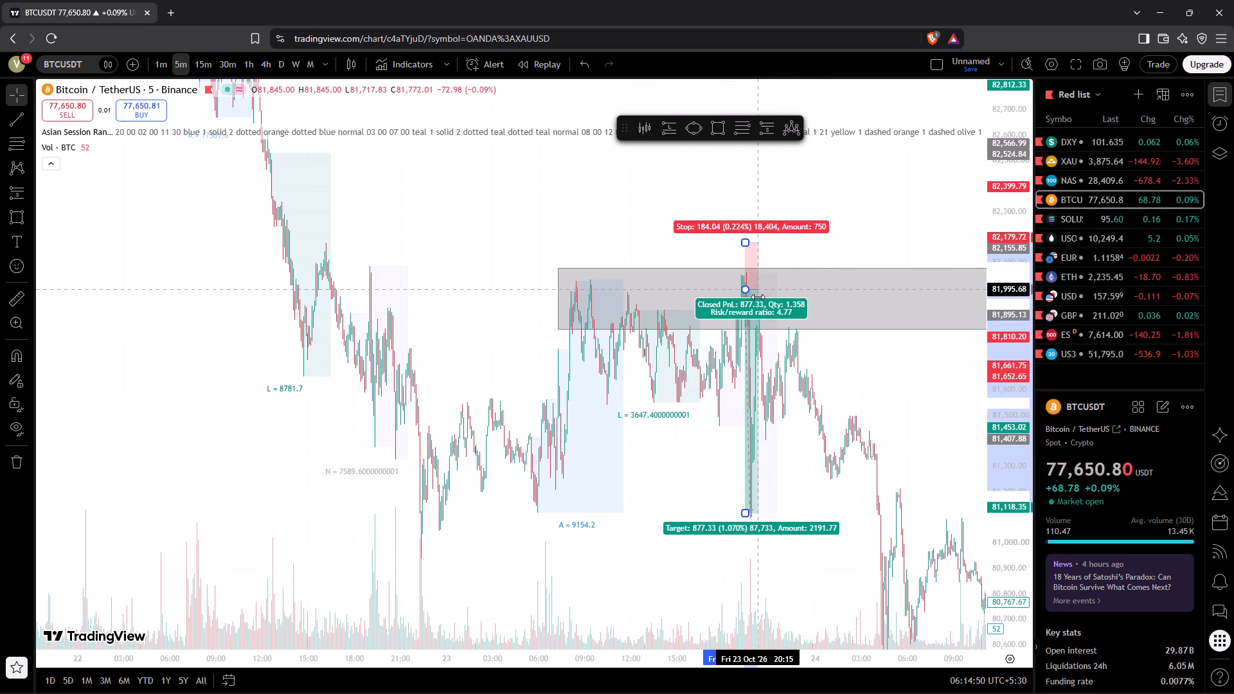
drag(758, 297, 751, 299)
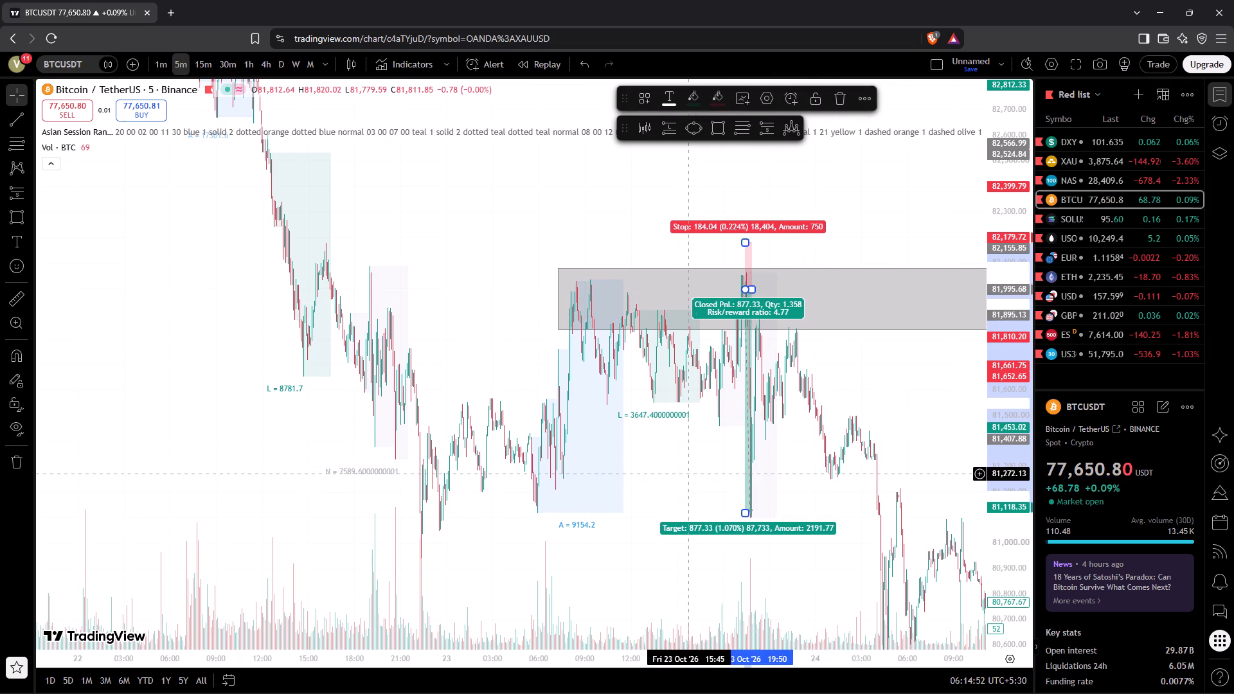
drag(689, 474, 626, 461)
drag(622, 658, 177, 685)
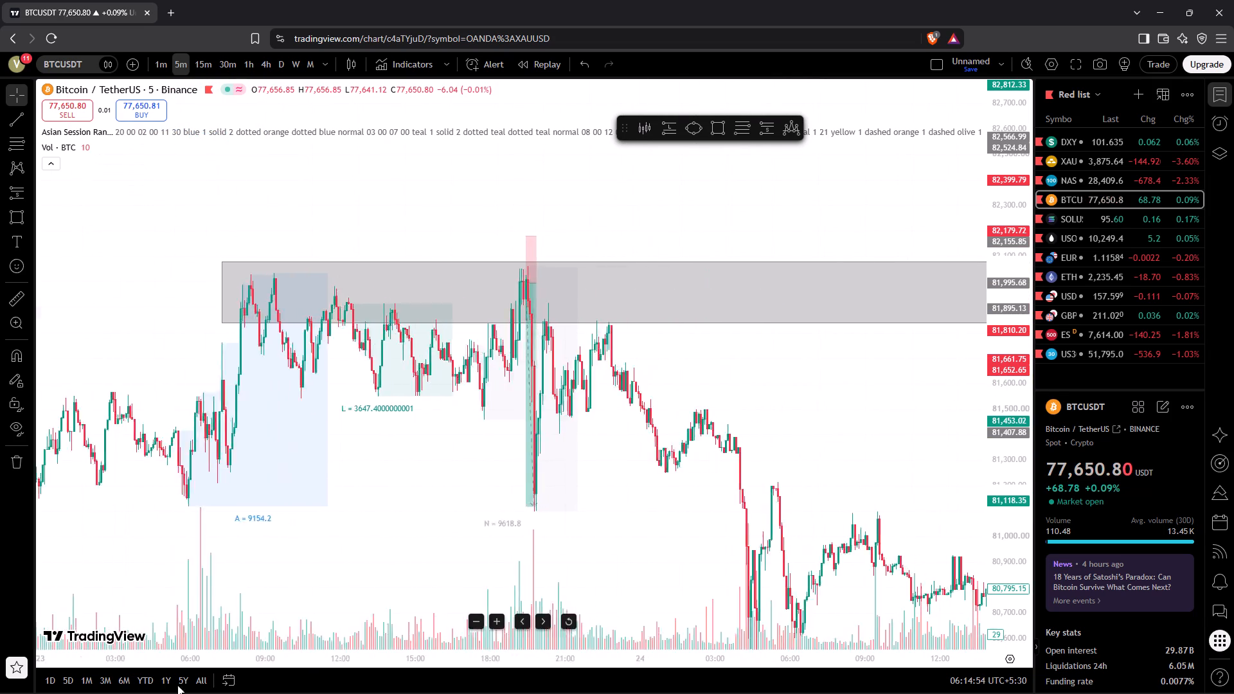
drag(177, 685, 121, 688)
drag(182, 528, 355, 522)
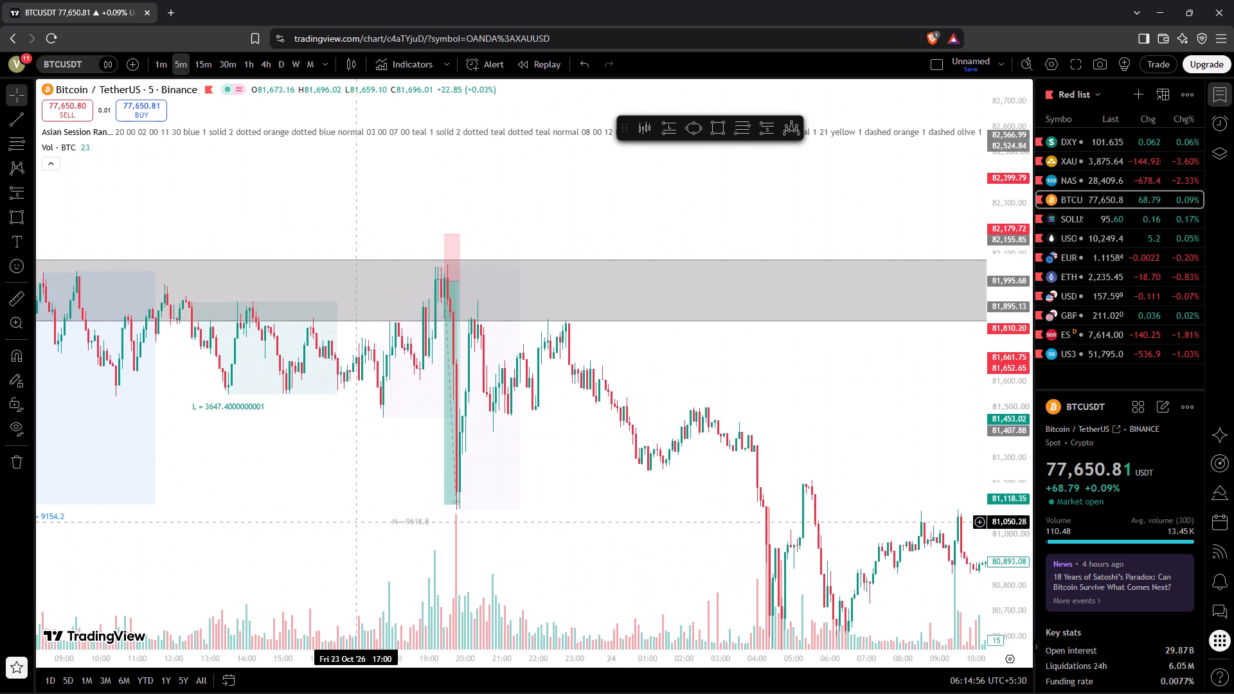
click(461, 283)
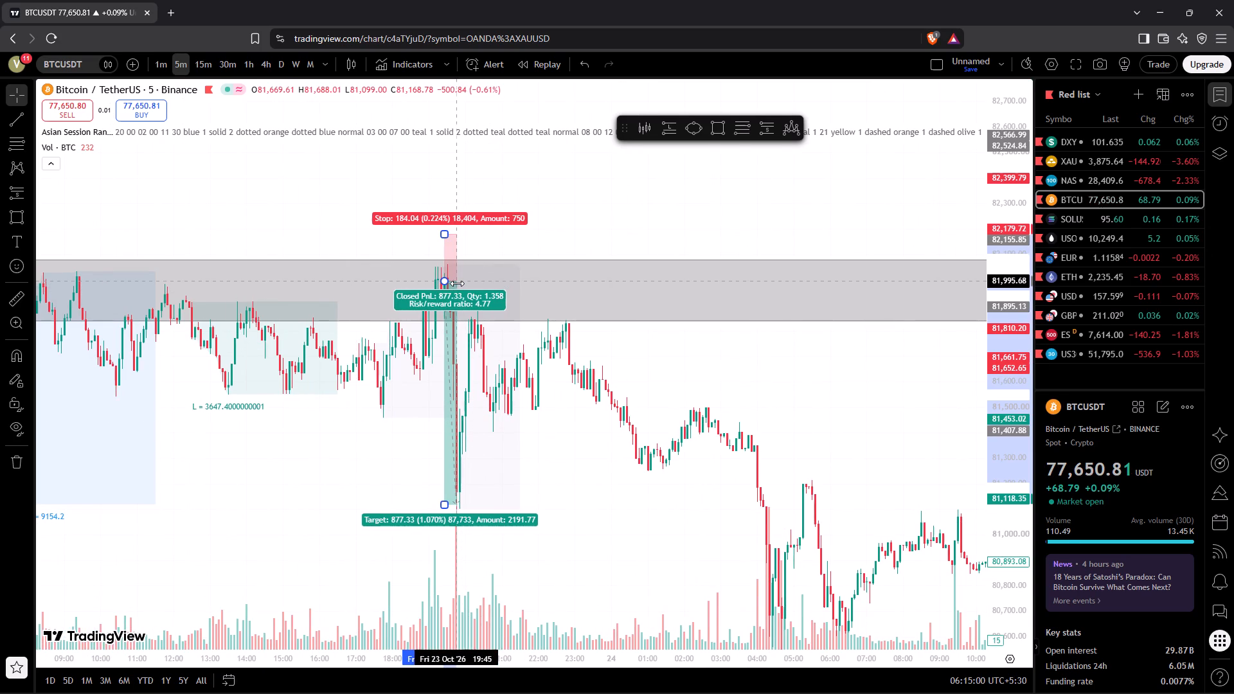
click(351, 495)
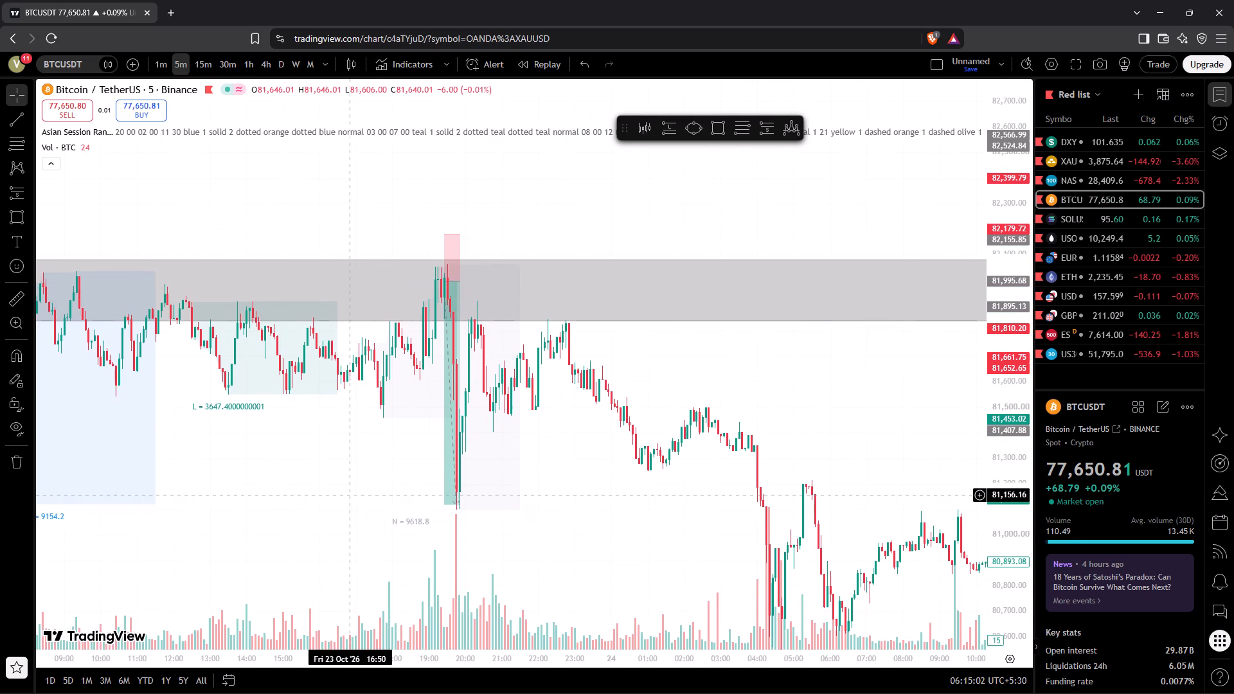
Examine the new short against the volume bars and the price action that follows through 24–25 October.
drag(351, 495, 365, 509)
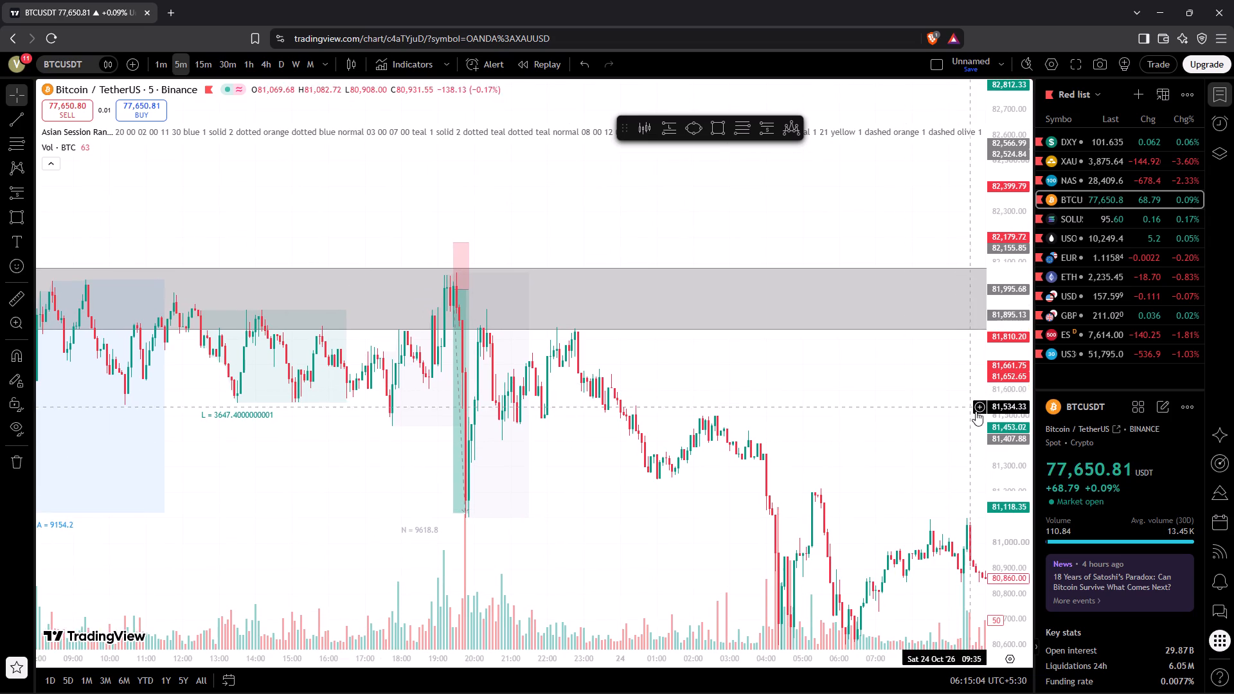
drag(1003, 430, 1038, 301)
drag(806, 423, 879, 356)
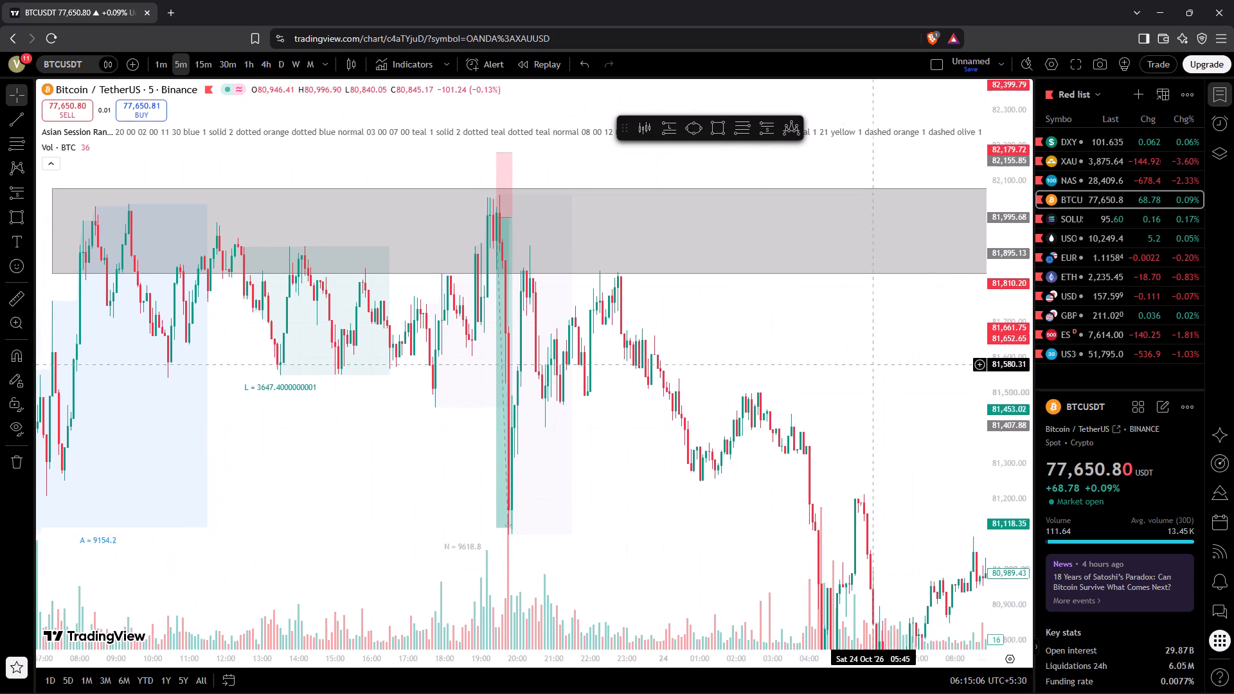
drag(879, 356, 886, 348)
drag(1000, 360, 995, 478)
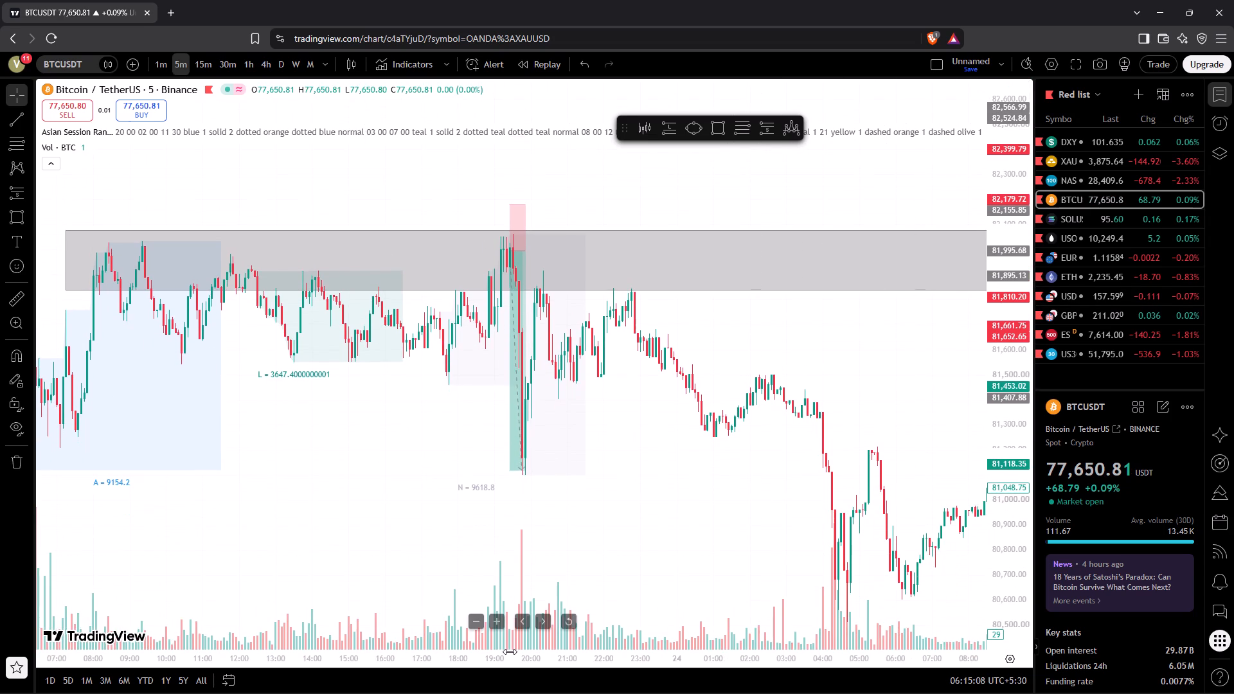
drag(526, 664, 394, 684)
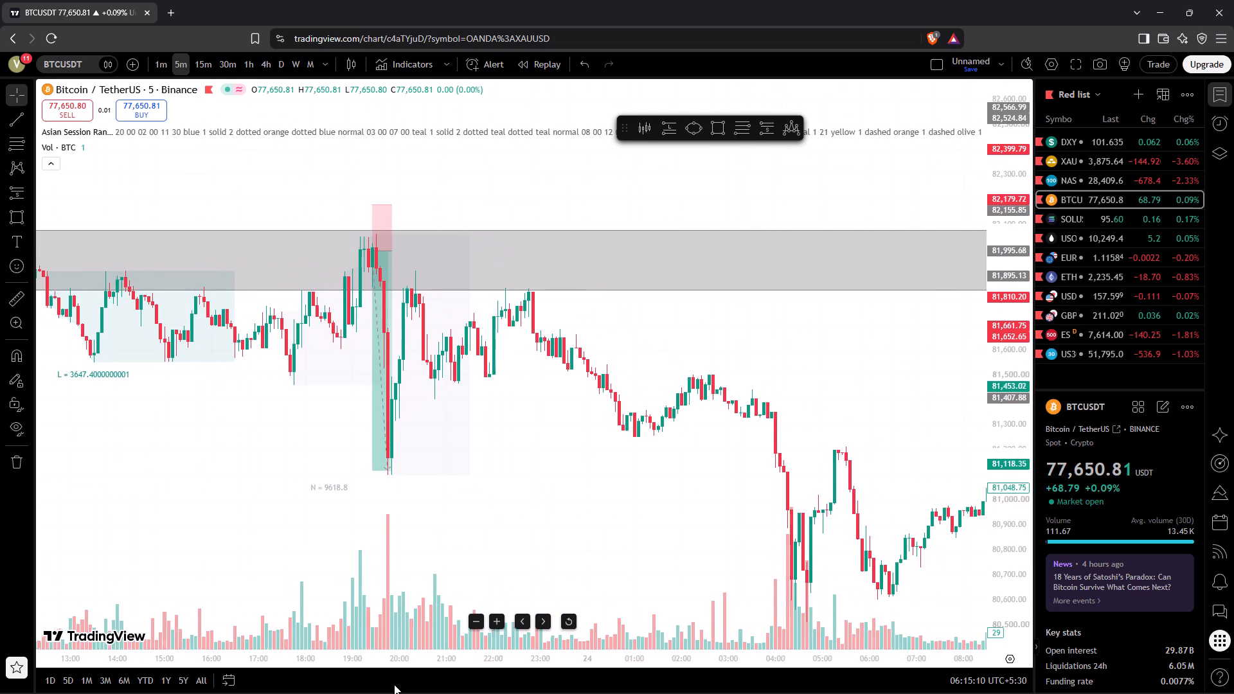
drag(394, 684, 398, 686)
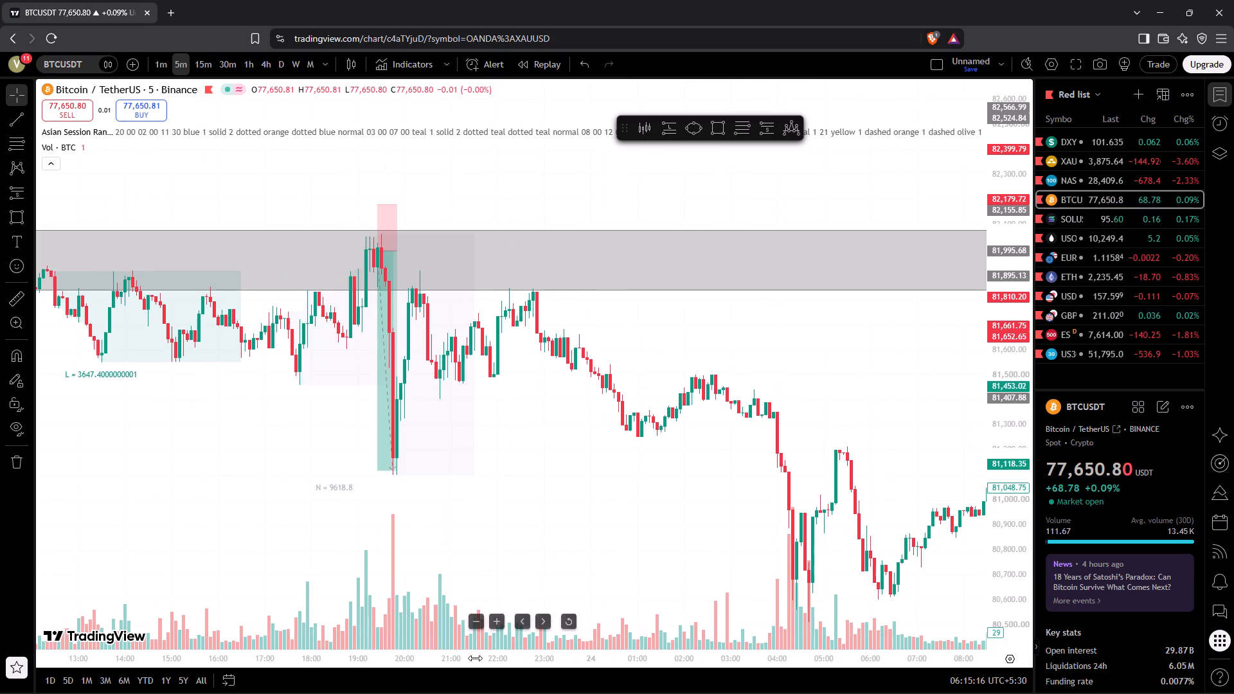
drag(475, 658, 723, 599)
drag(870, 500, 154, 477)
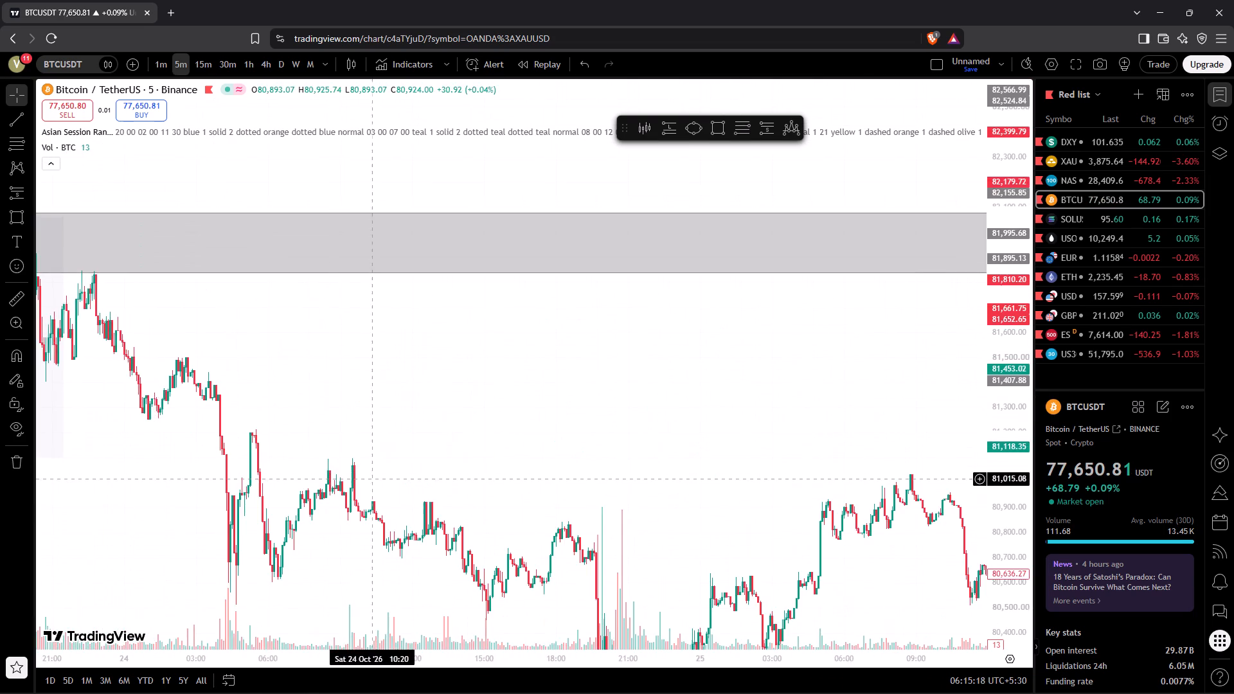
Examine the BTCUSDT price action and volume between the upper and lower zones from 24 to 30 October.
drag(380, 483, 0, 211)
drag(517, 257, 0, 218)
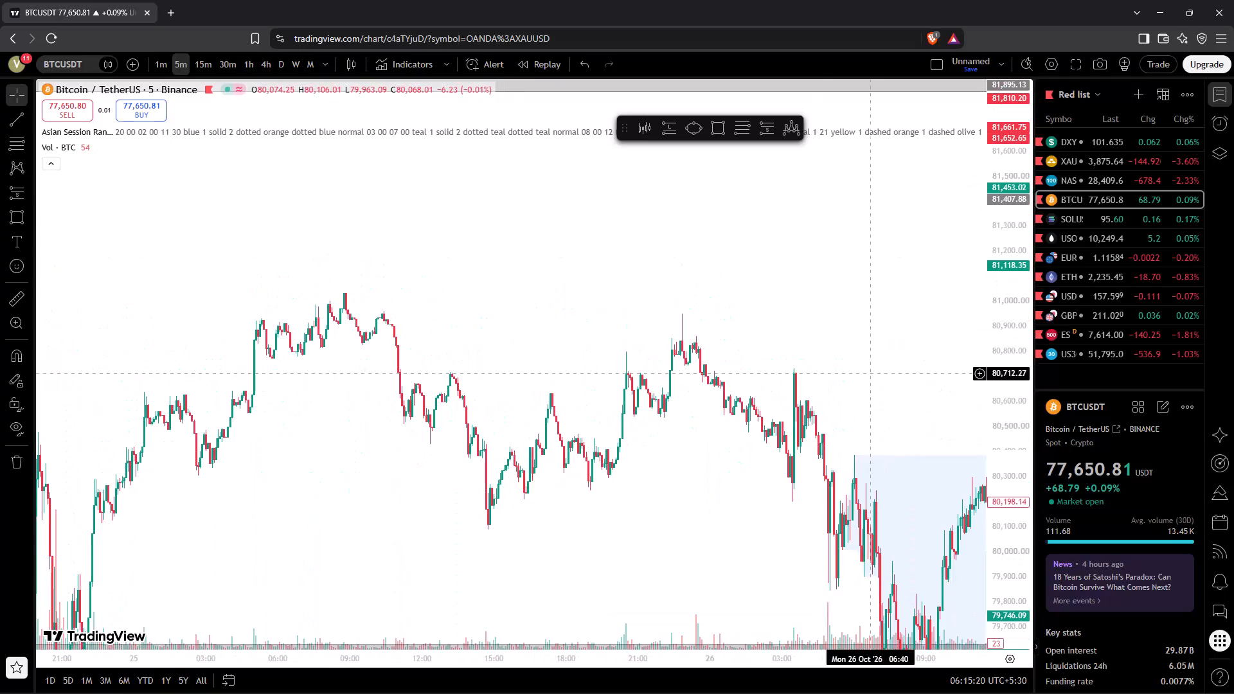
drag(994, 331, 1004, 584)
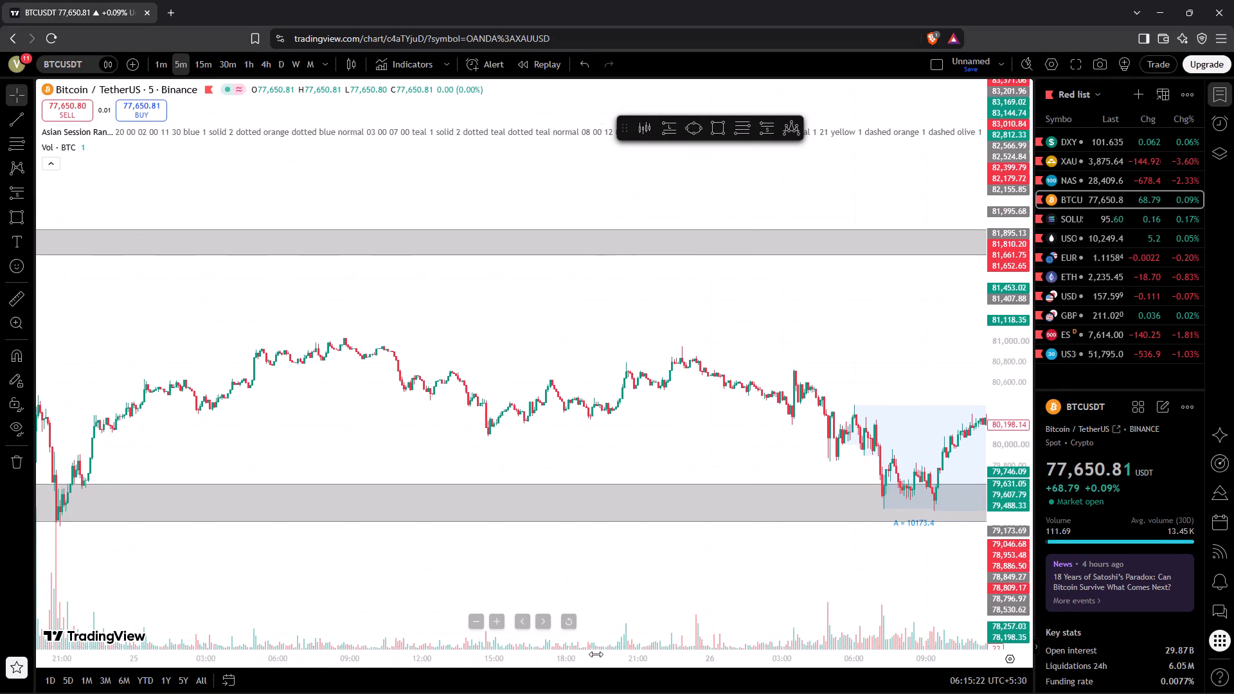
drag(595, 654, 843, 621)
drag(822, 364, 273, 331)
drag(622, 400, 292, 345)
drag(604, 303, 253, 374)
drag(324, 377, 168, 450)
drag(218, 431, 820, 332)
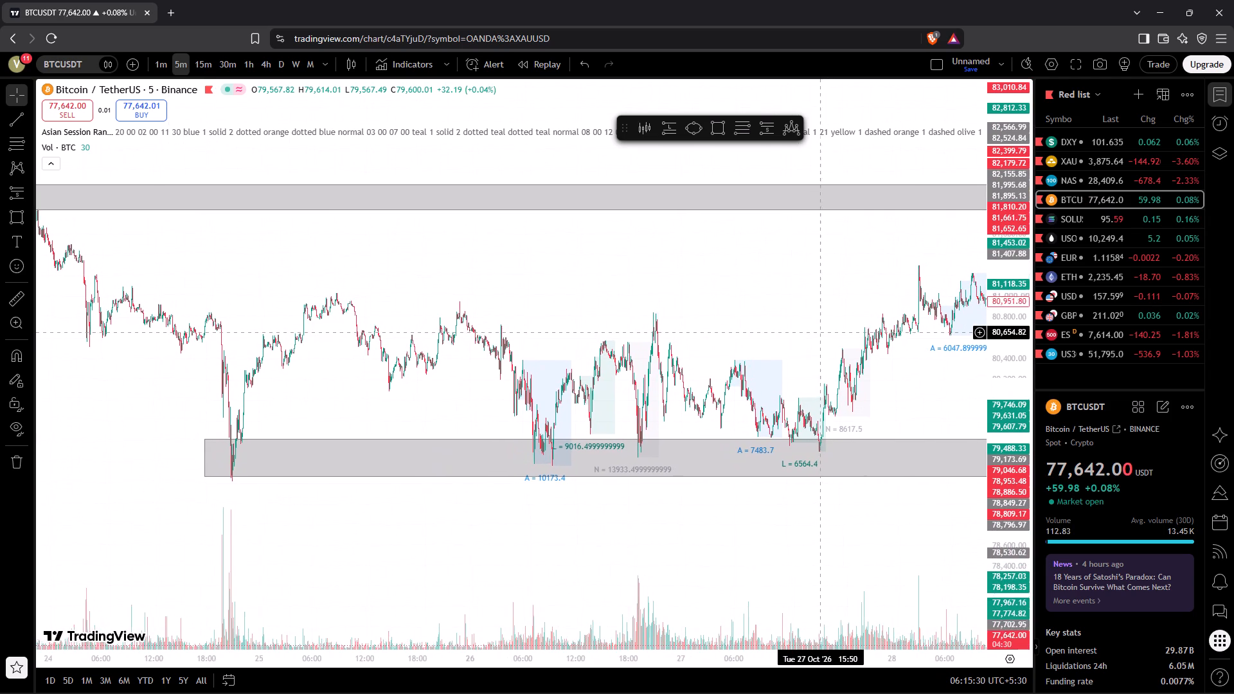
drag(820, 332, 306, 295)
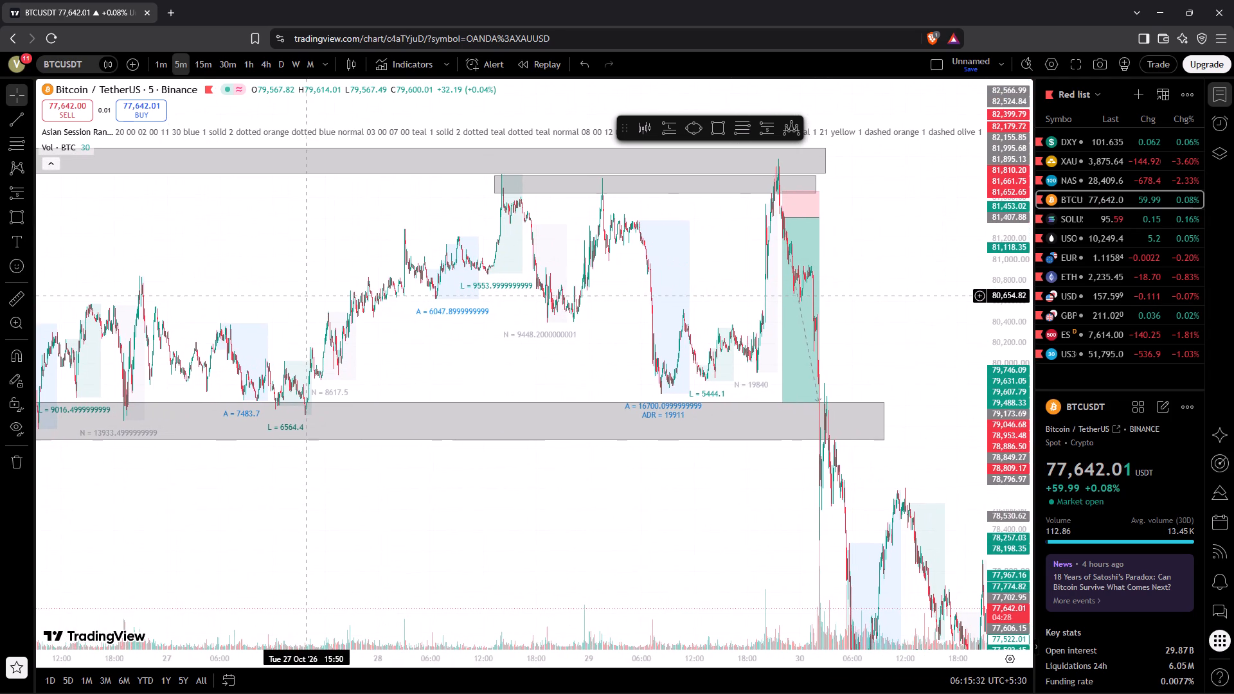
drag(306, 295, 651, 218)
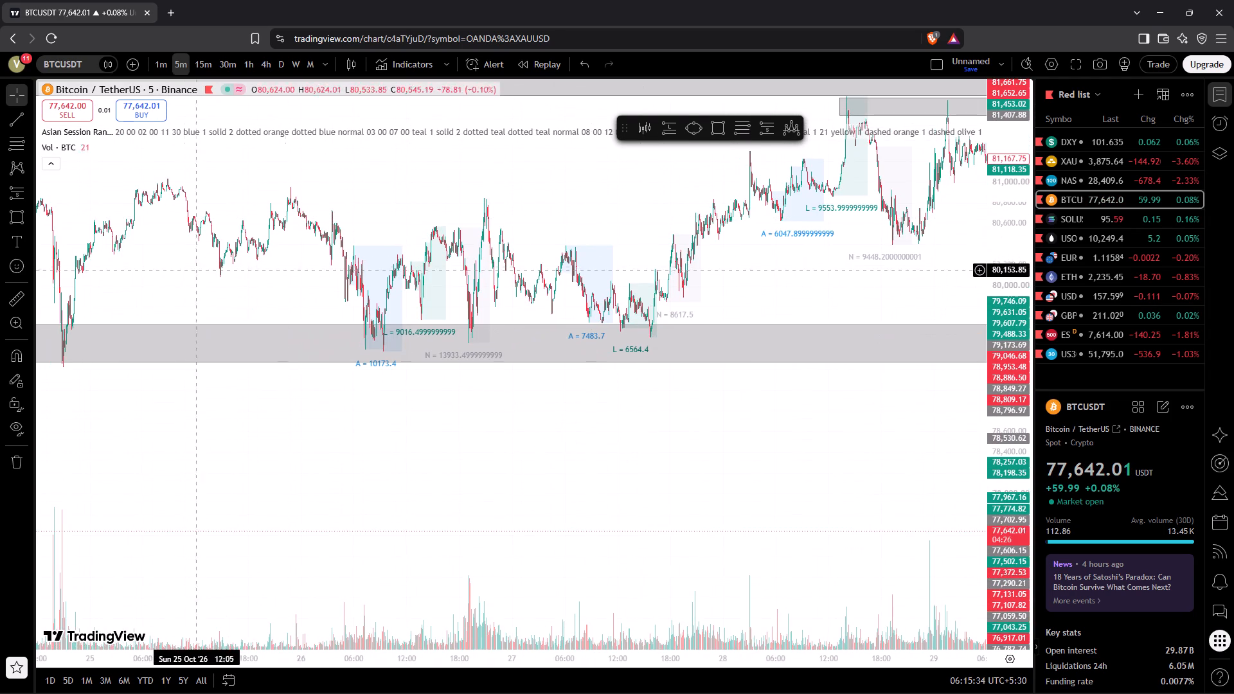
Extend the lower support zone's bottom edge to about 79,220, with its start at 24 October 18:00.
drag(210, 440, 281, 456)
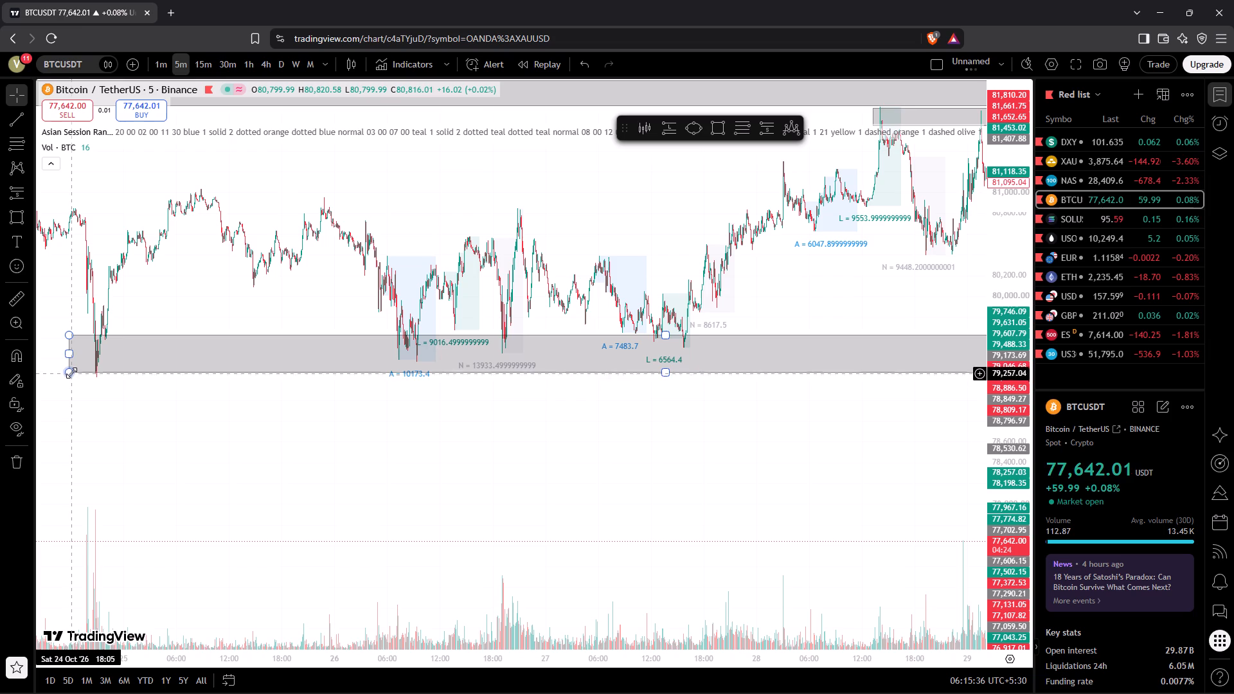
click(71, 373)
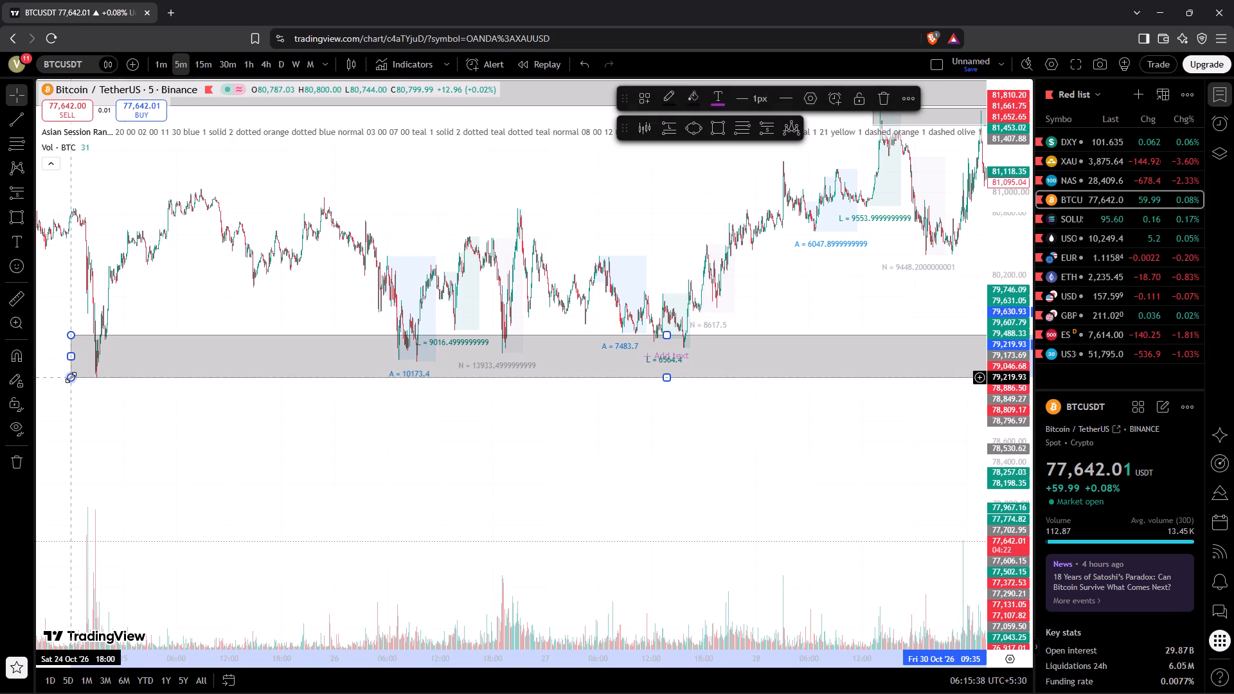
Examine the BTCUSDT moves between the support and resistance zones, the existing short and the volume from 27 to 31 October.
drag(224, 456, 0, 506)
drag(666, 301, 199, 340)
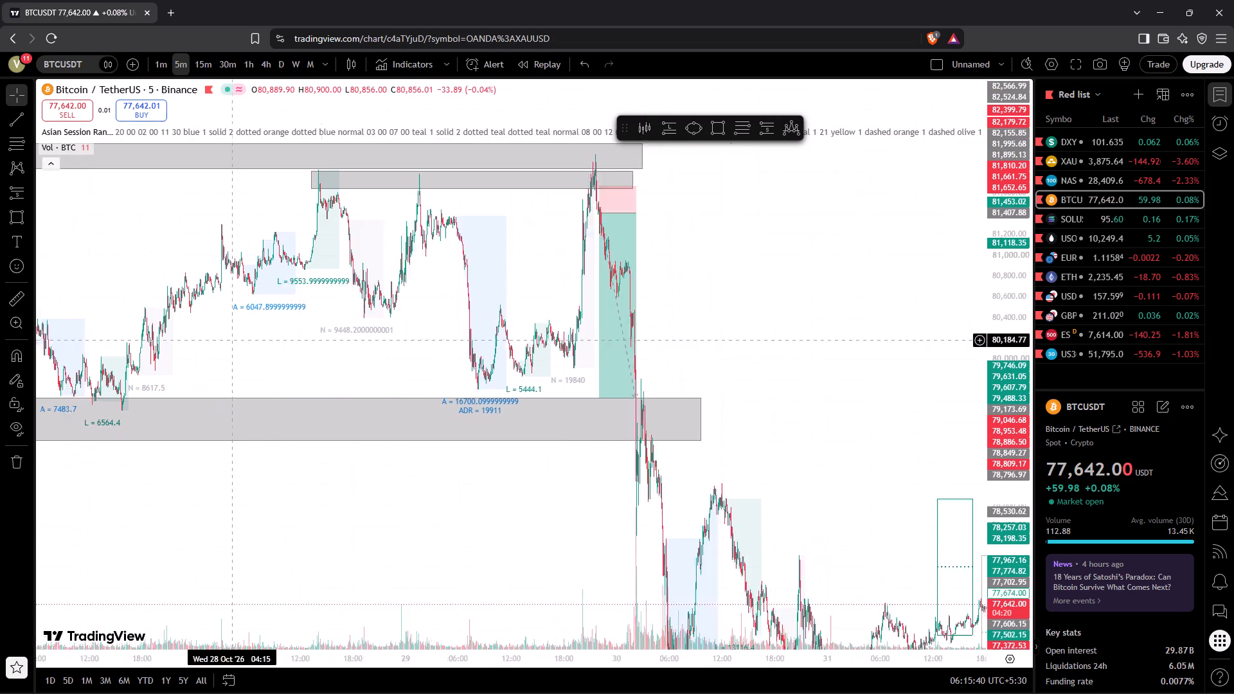
drag(199, 340, 171, 344)
drag(375, 520, 618, 461)
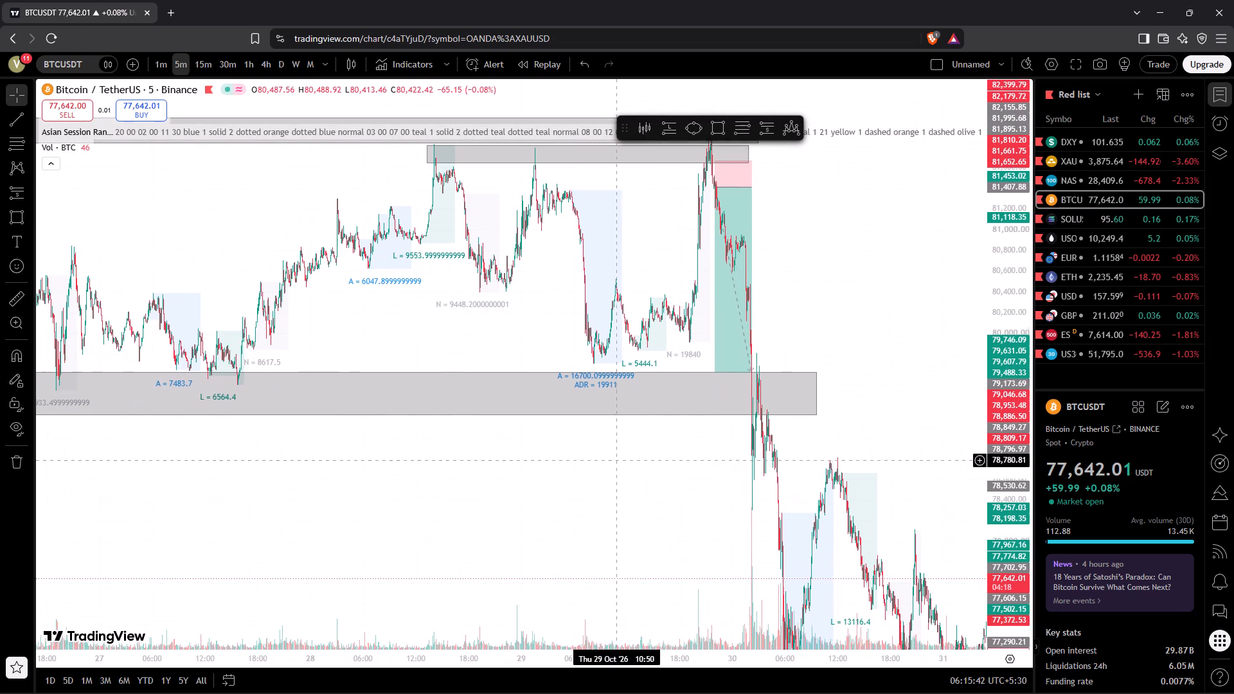
drag(505, 491, 514, 438)
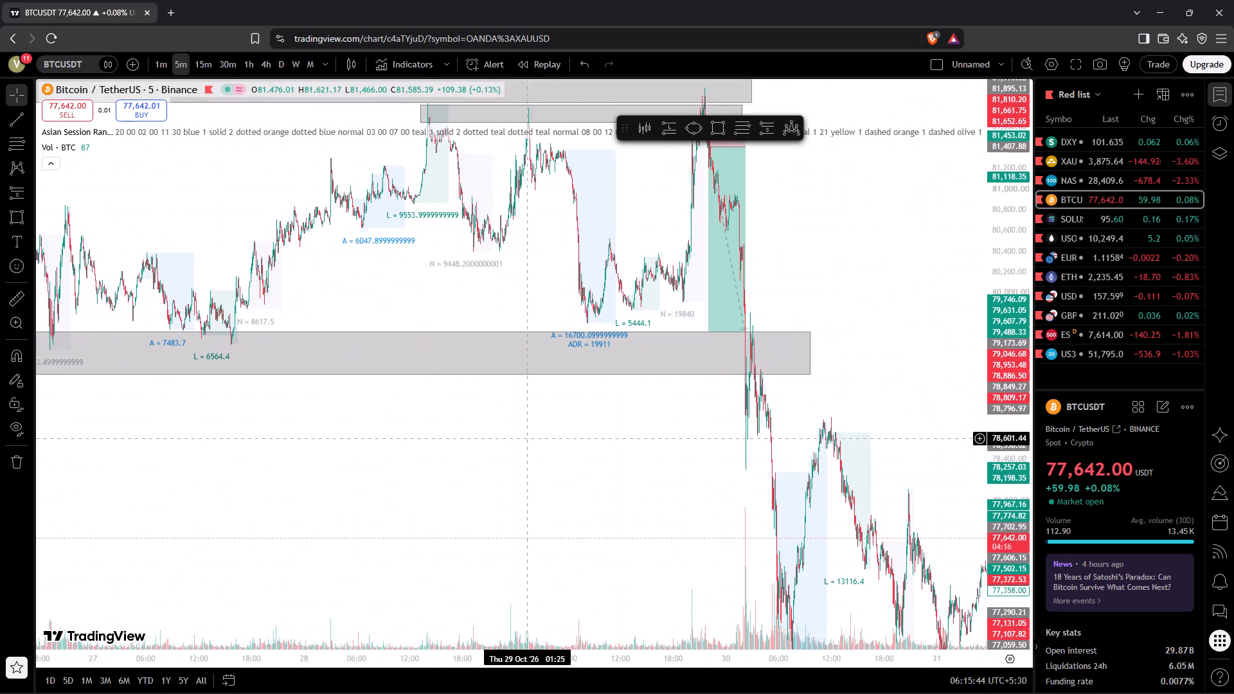
drag(514, 438, 508, 442)
drag(449, 461, 504, 457)
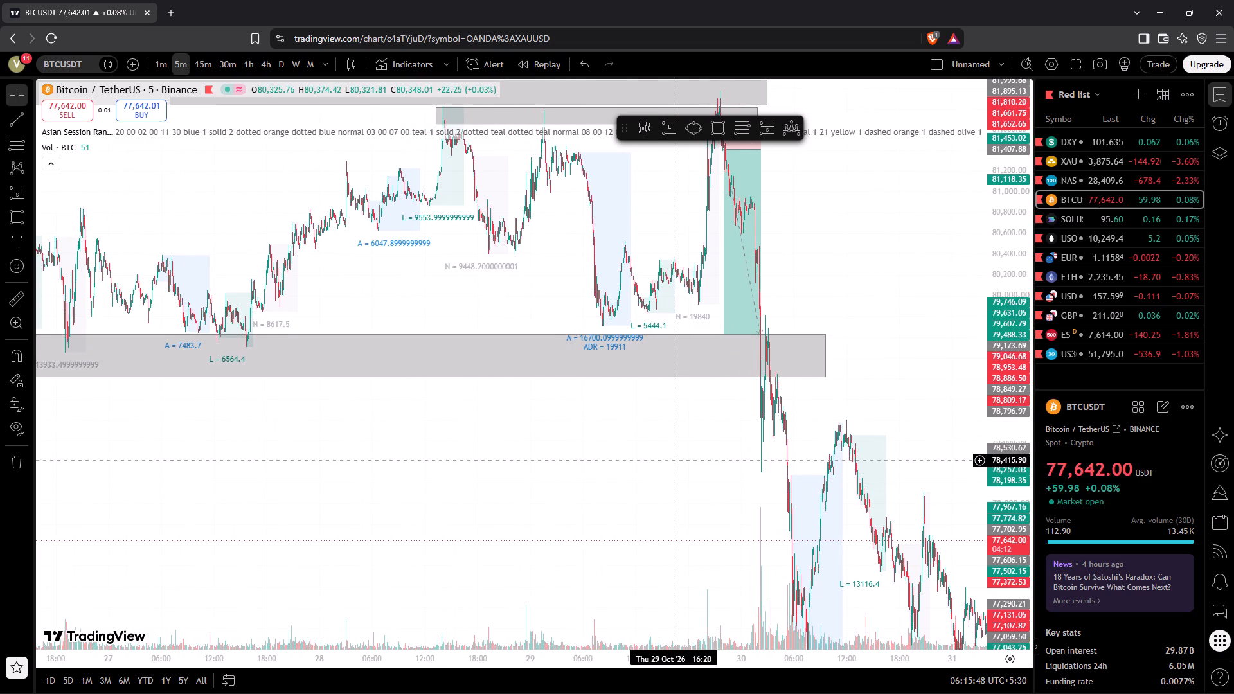
drag(674, 460, 638, 492)
drag(661, 489, 701, 492)
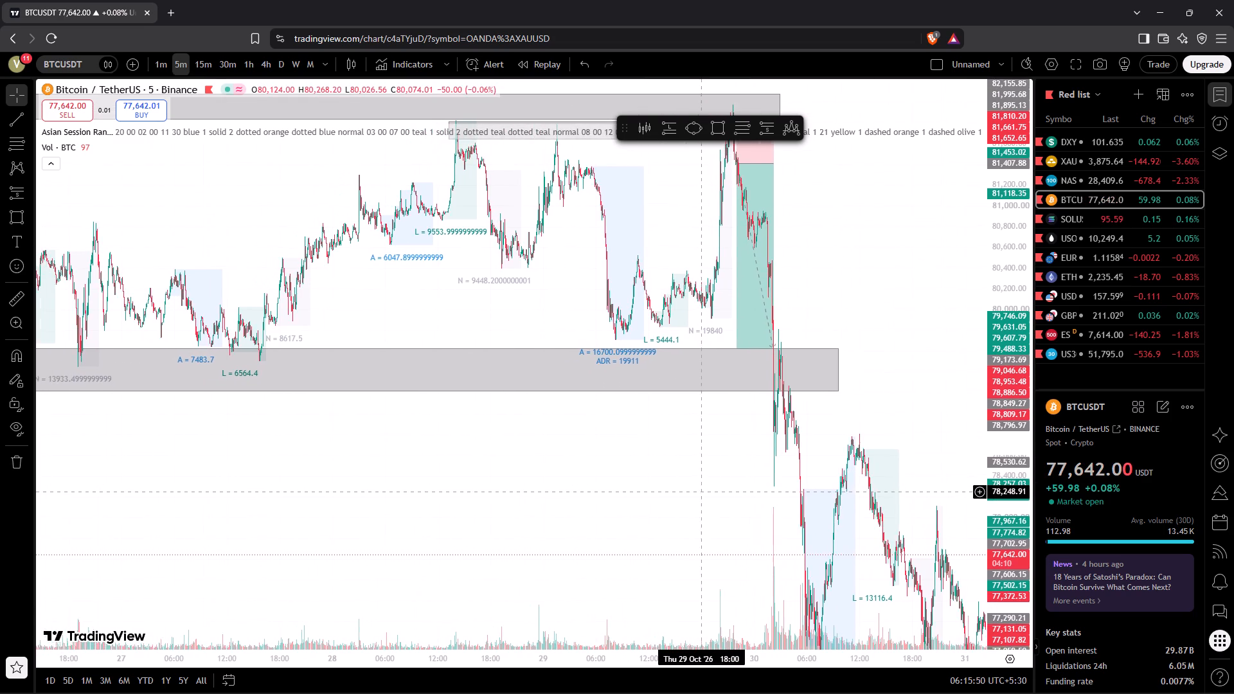
drag(701, 492, 519, 519)
drag(677, 317, 654, 346)
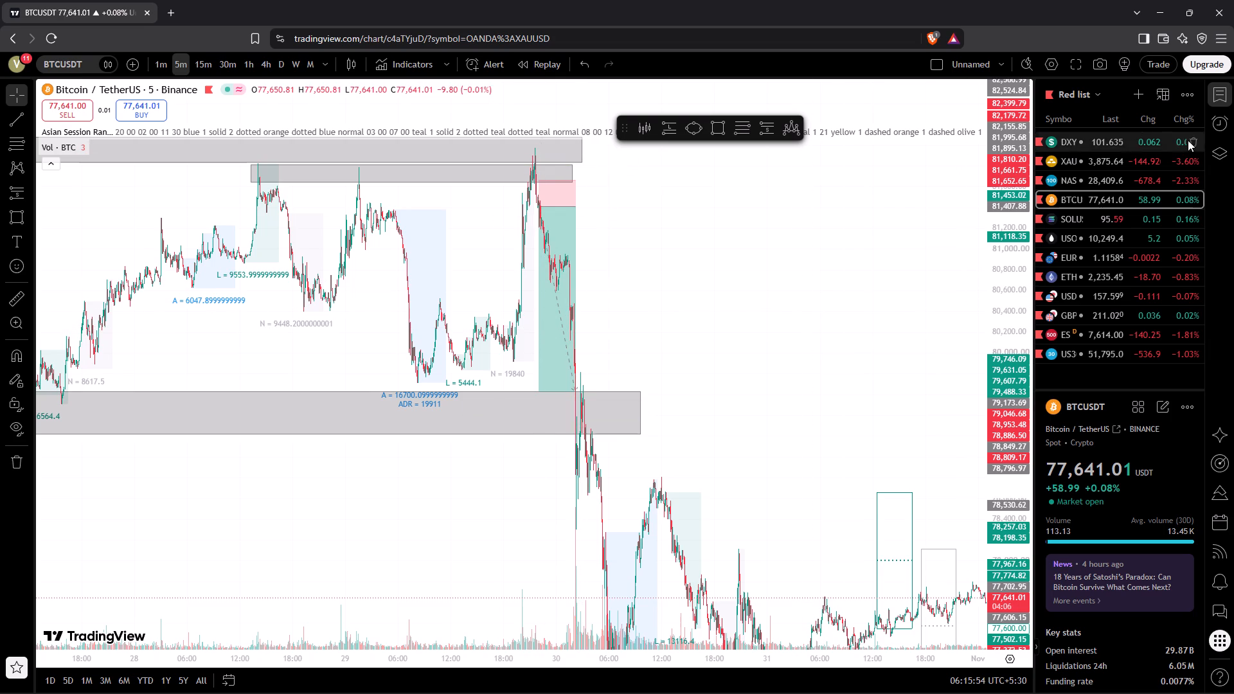
Switch to XAUUSD and examine its 5-minute price action, marked levels and volume from 20 to 31 October.
click(1082, 170)
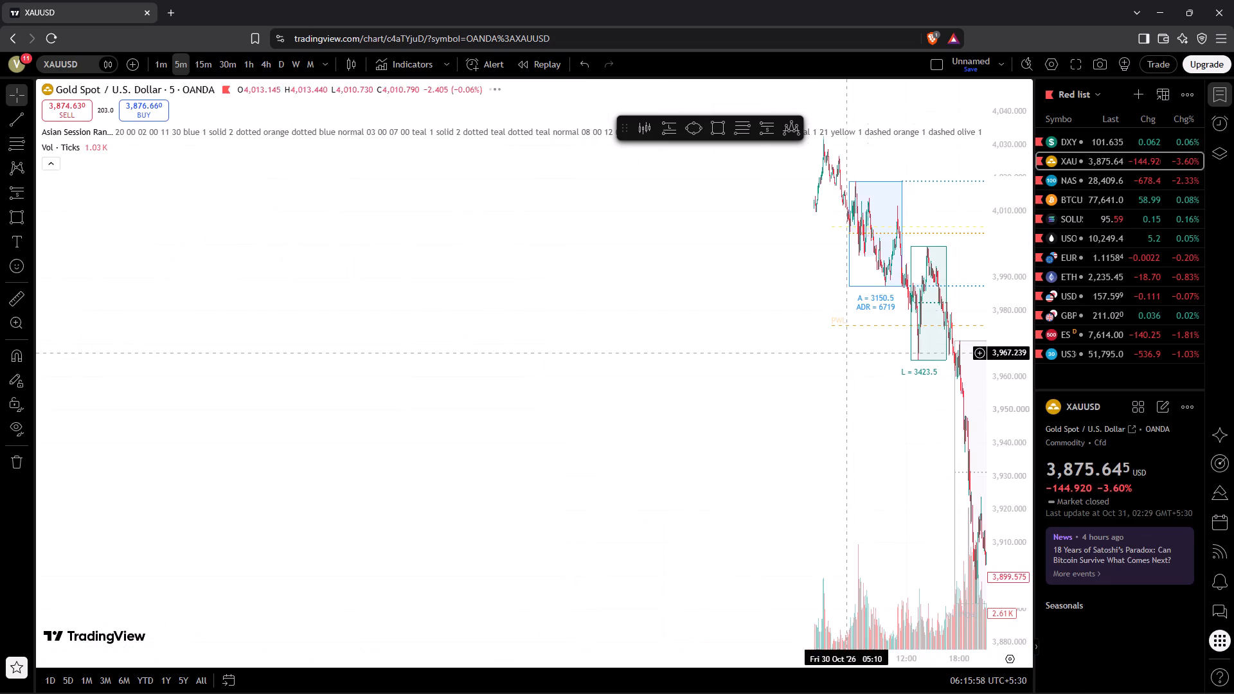
drag(755, 463, 445, 482)
drag(1005, 287, 1010, 556)
drag(401, 661, 815, 686)
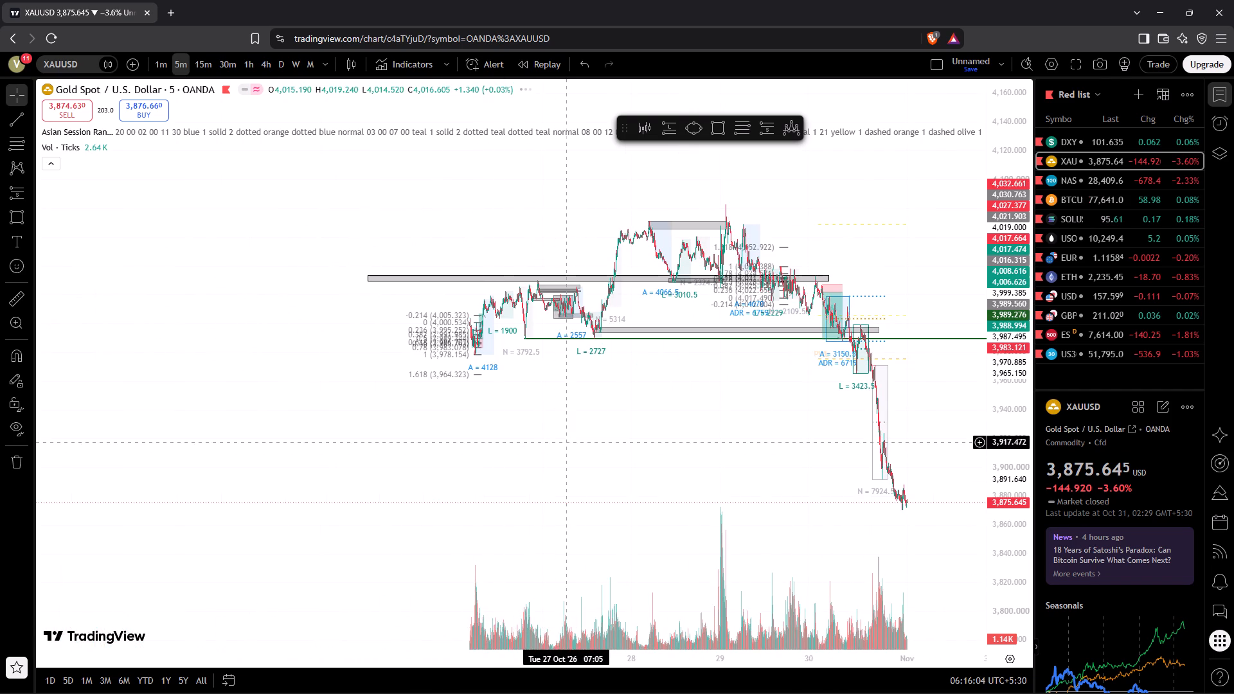
drag(613, 479, 607, 477)
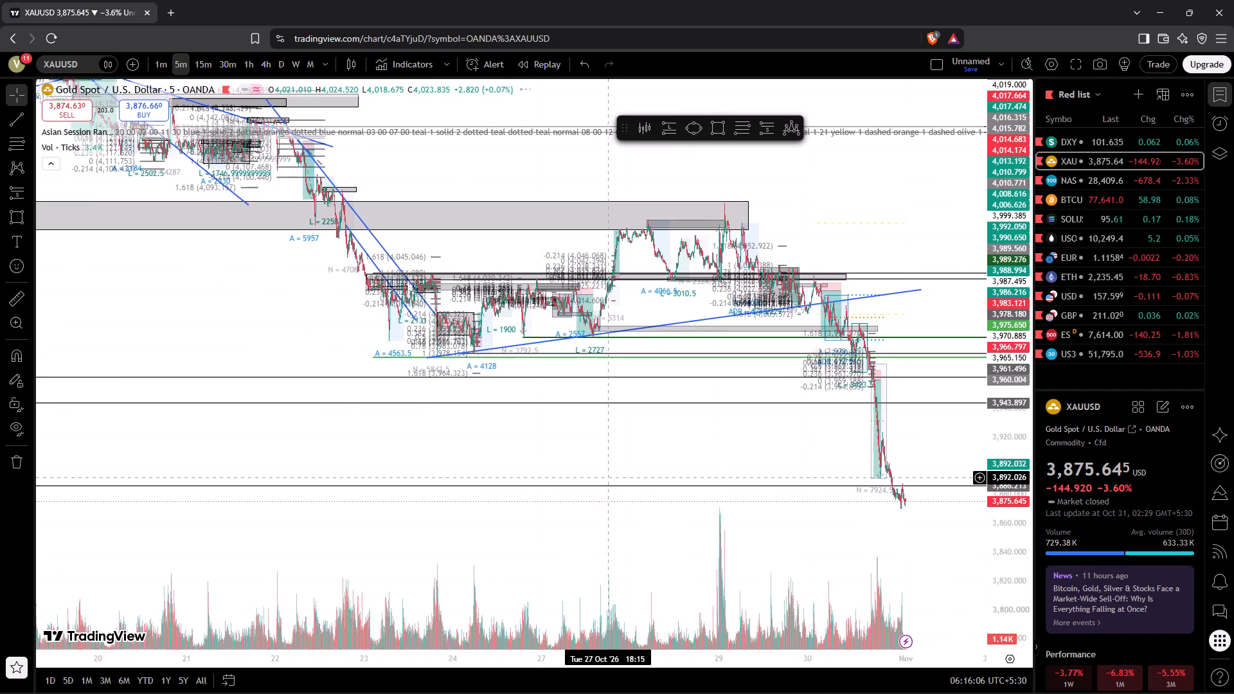
drag(607, 477, 479, 458)
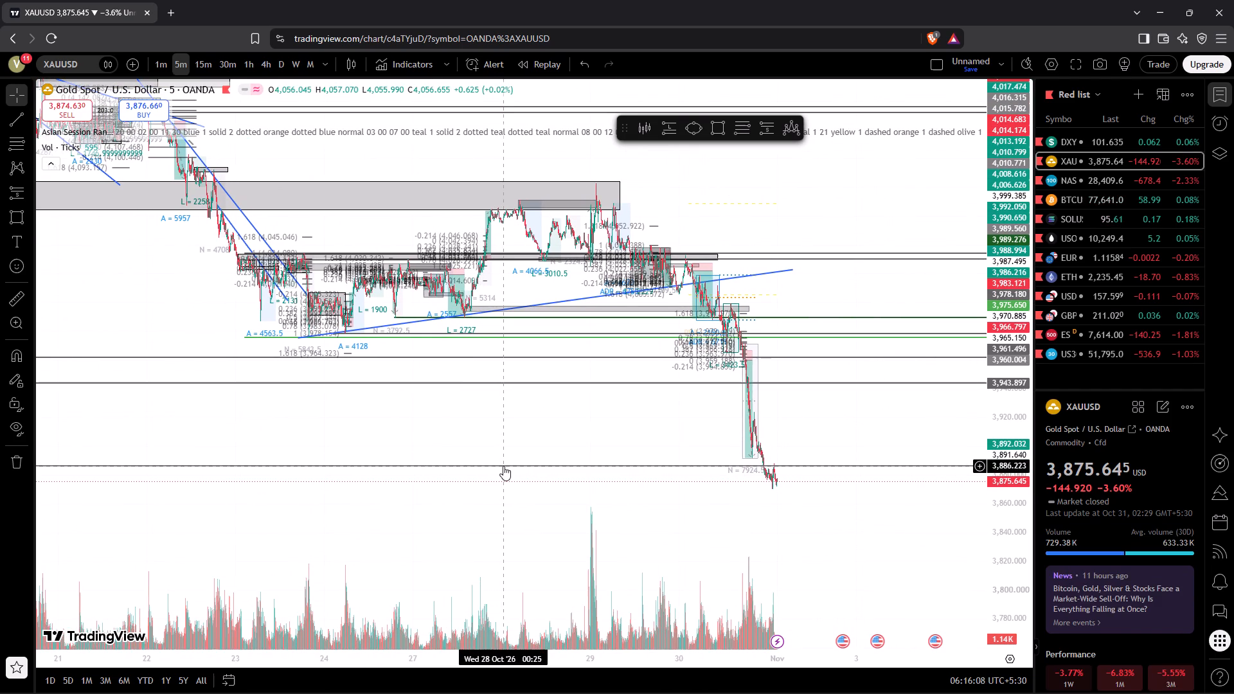
drag(560, 418, 526, 432)
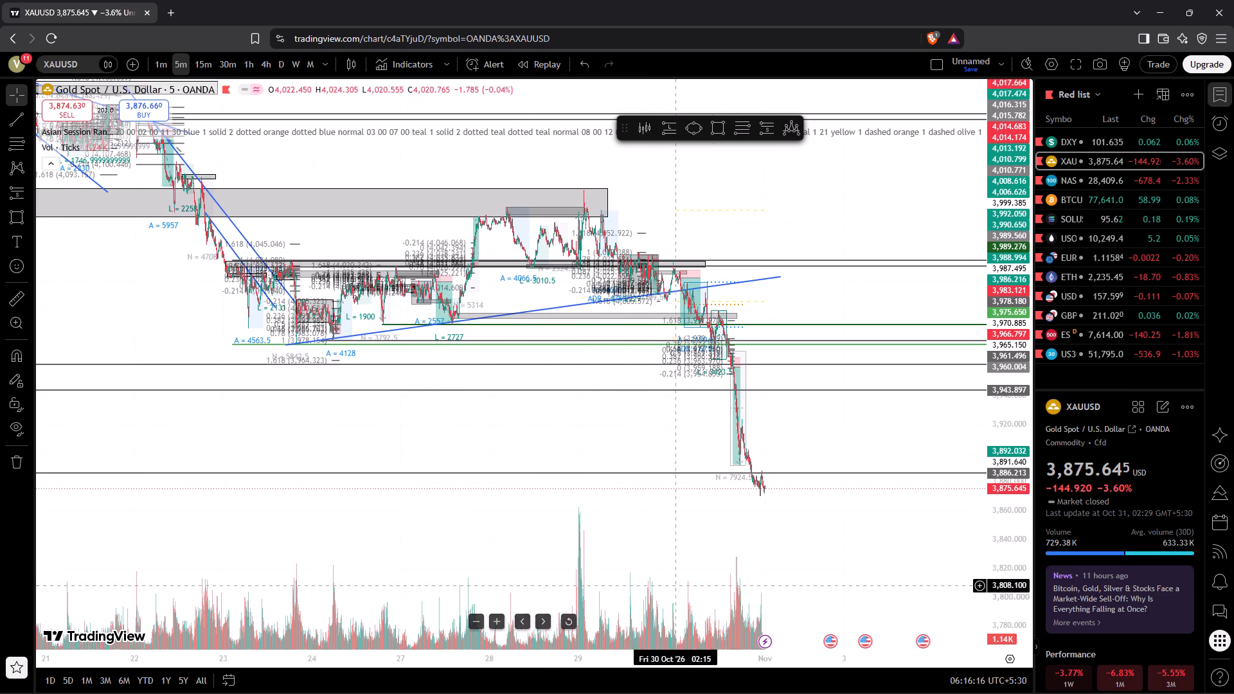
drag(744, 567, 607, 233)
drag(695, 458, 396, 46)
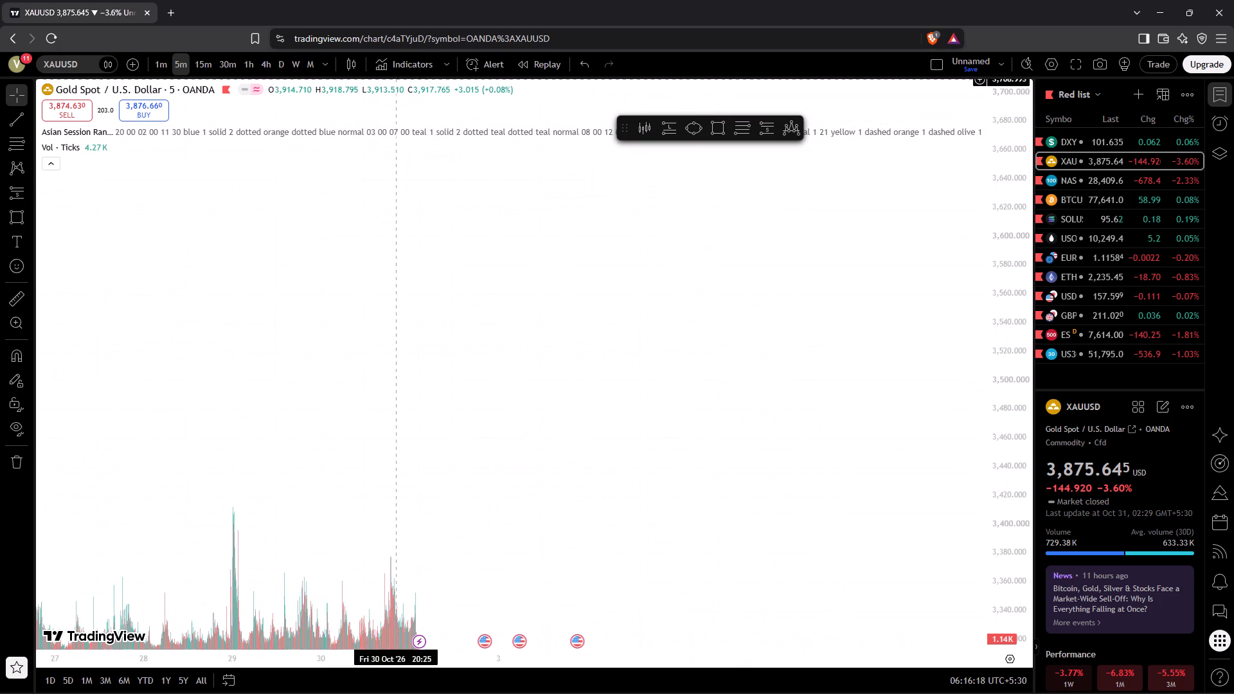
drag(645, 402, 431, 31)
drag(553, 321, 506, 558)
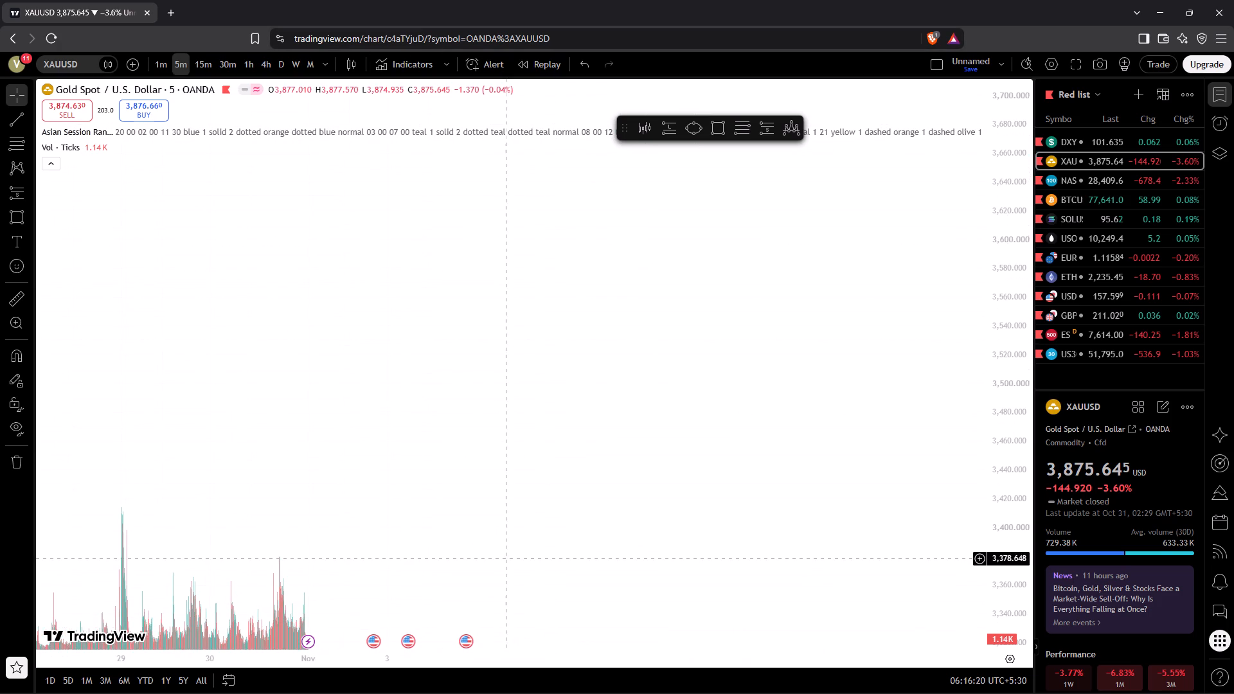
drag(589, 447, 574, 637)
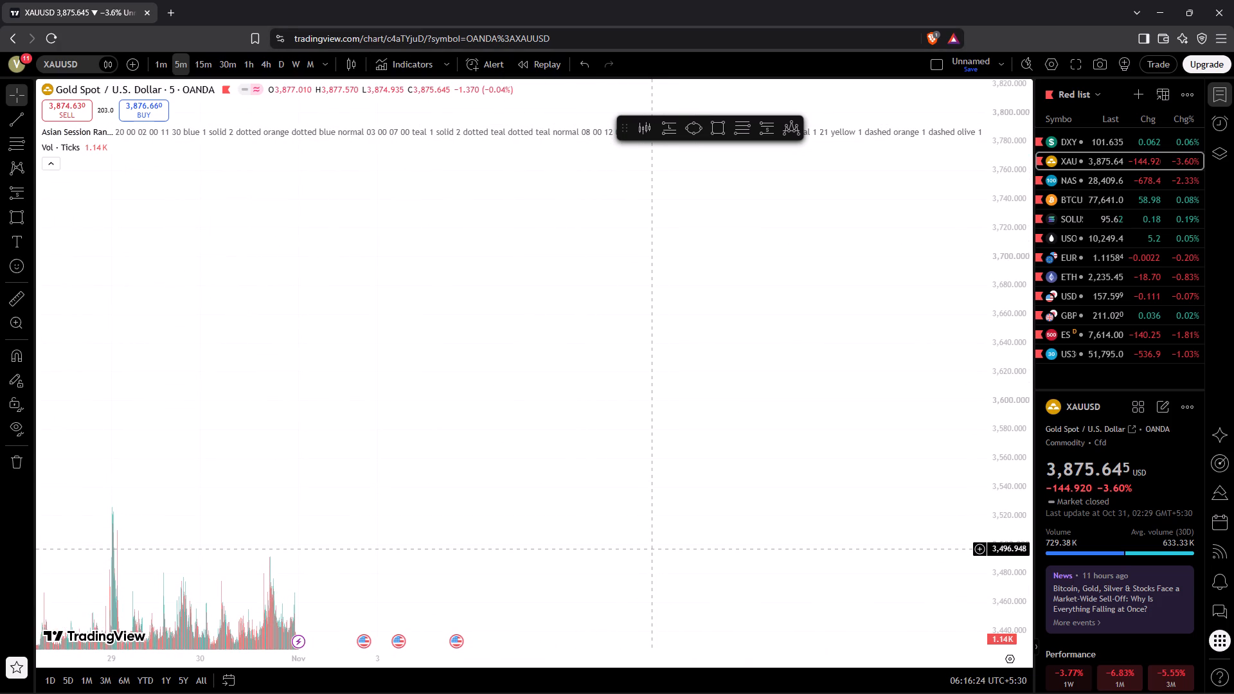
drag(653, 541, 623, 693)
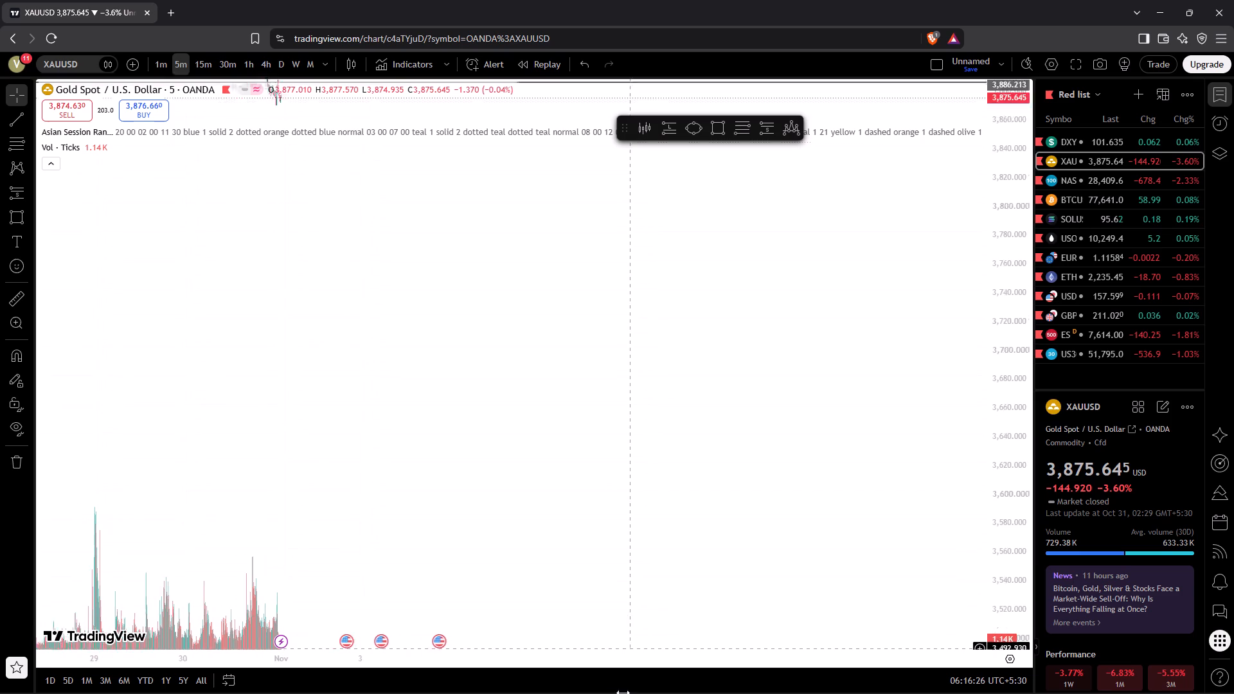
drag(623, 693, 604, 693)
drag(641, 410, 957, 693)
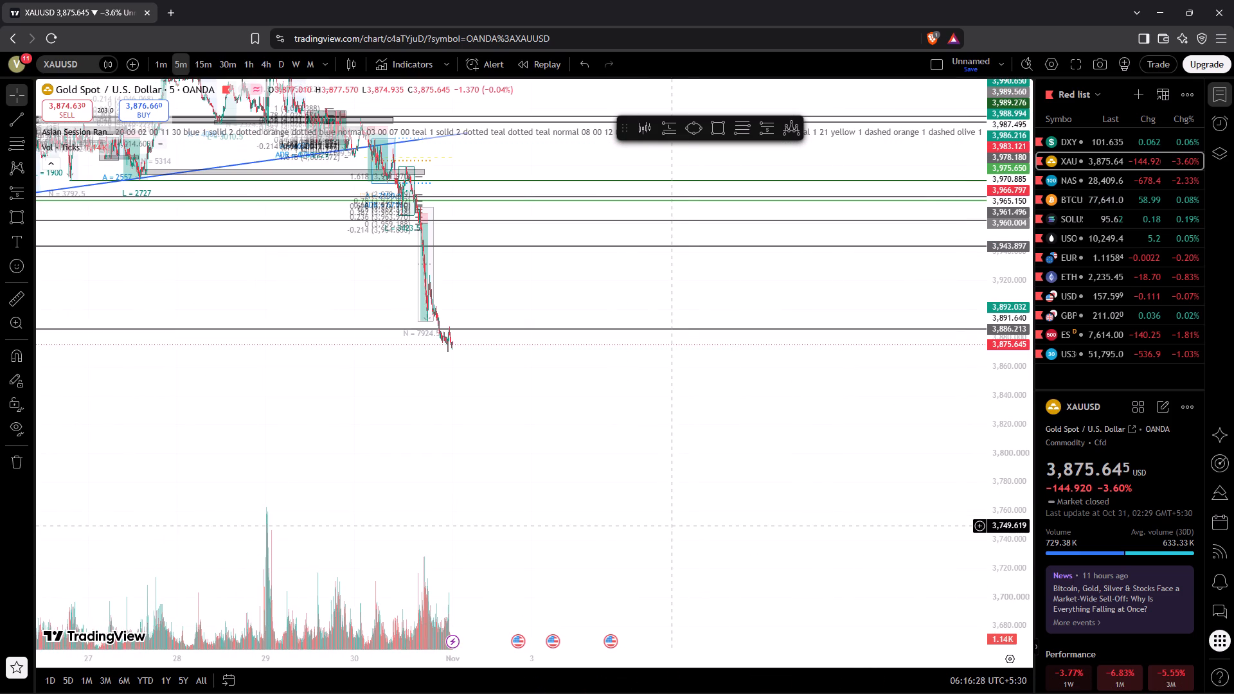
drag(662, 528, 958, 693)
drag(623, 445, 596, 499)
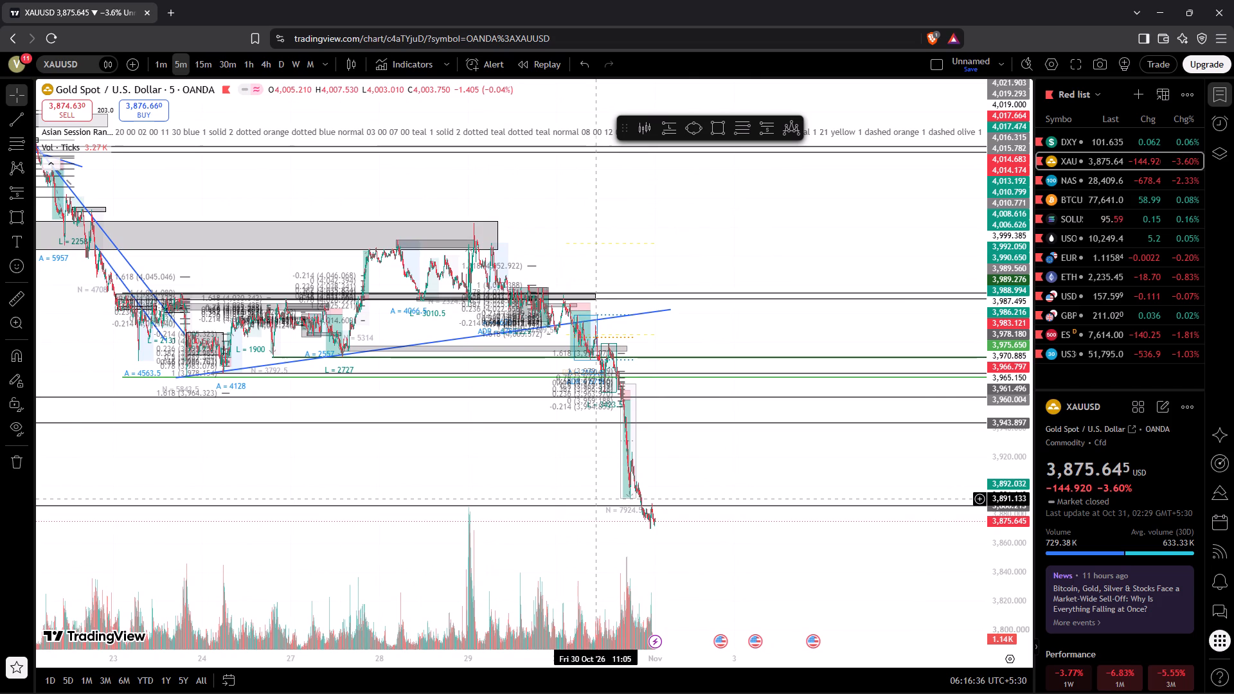
Switch the XAUUSD chart to the weekly timeframe, showing its price history back to 2007.
click(294, 65)
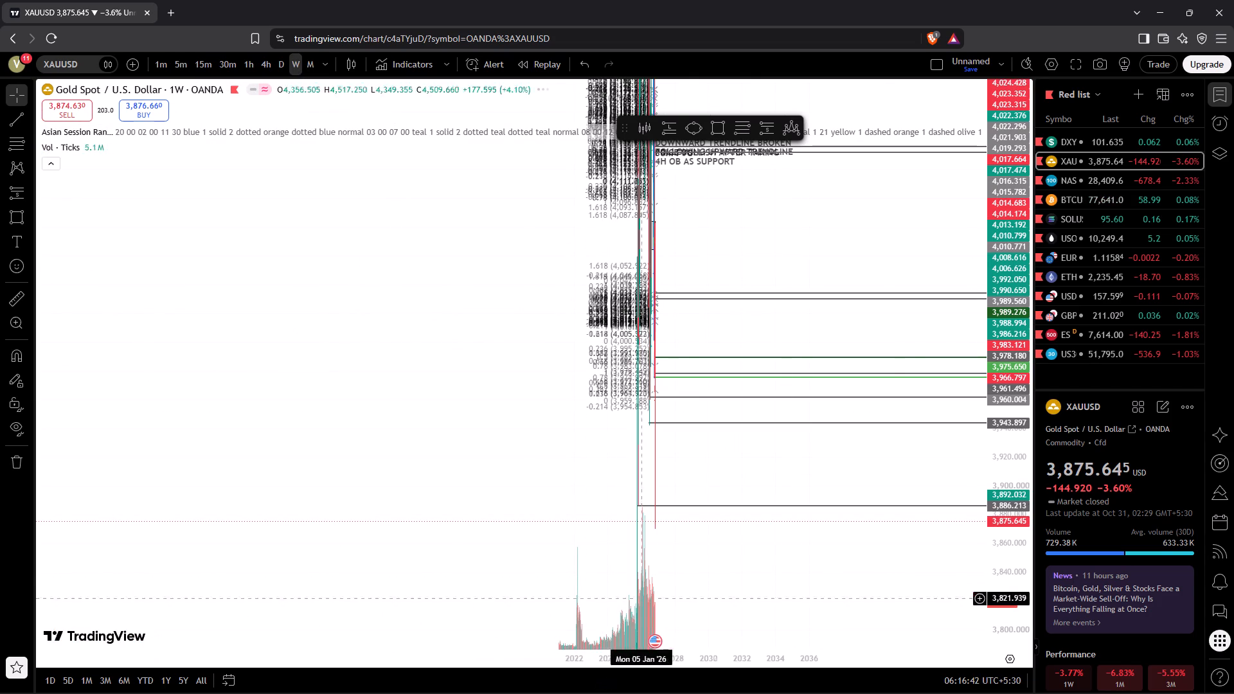
drag(1006, 338, 1035, 693)
drag(1012, 448, 960, 693)
drag(996, 427, 970, 564)
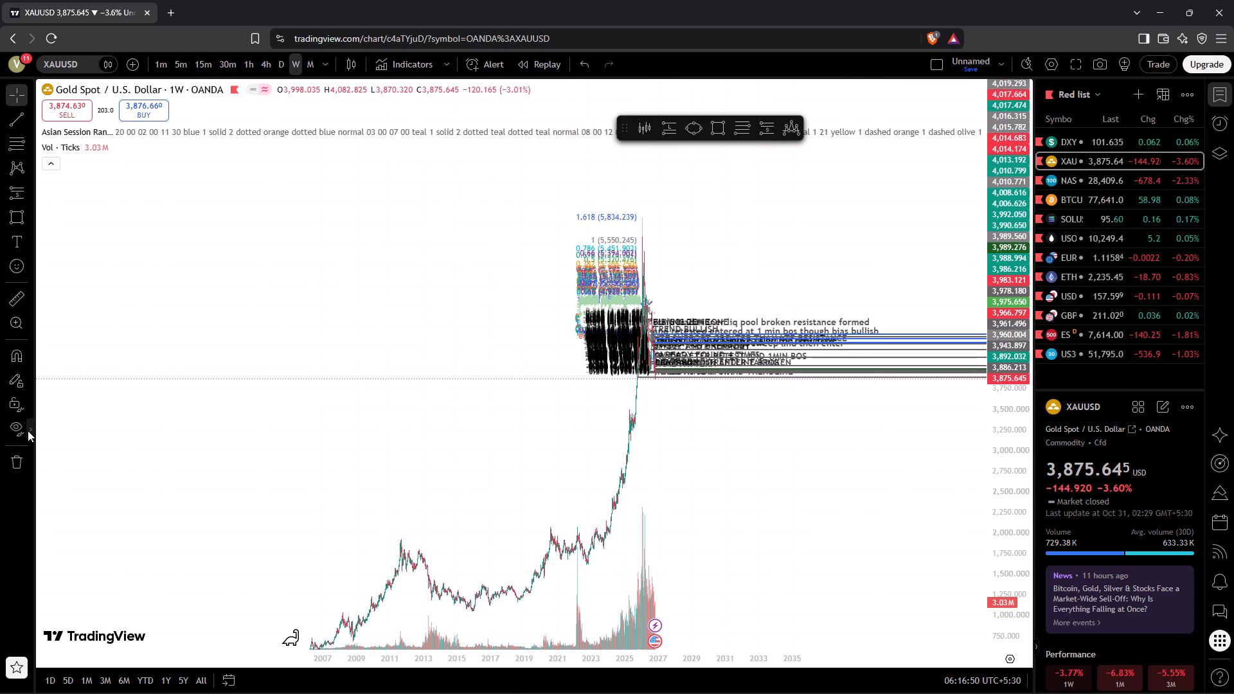
Hide all drawings on the XAUUSD weekly chart.
click(28, 431)
click(58, 426)
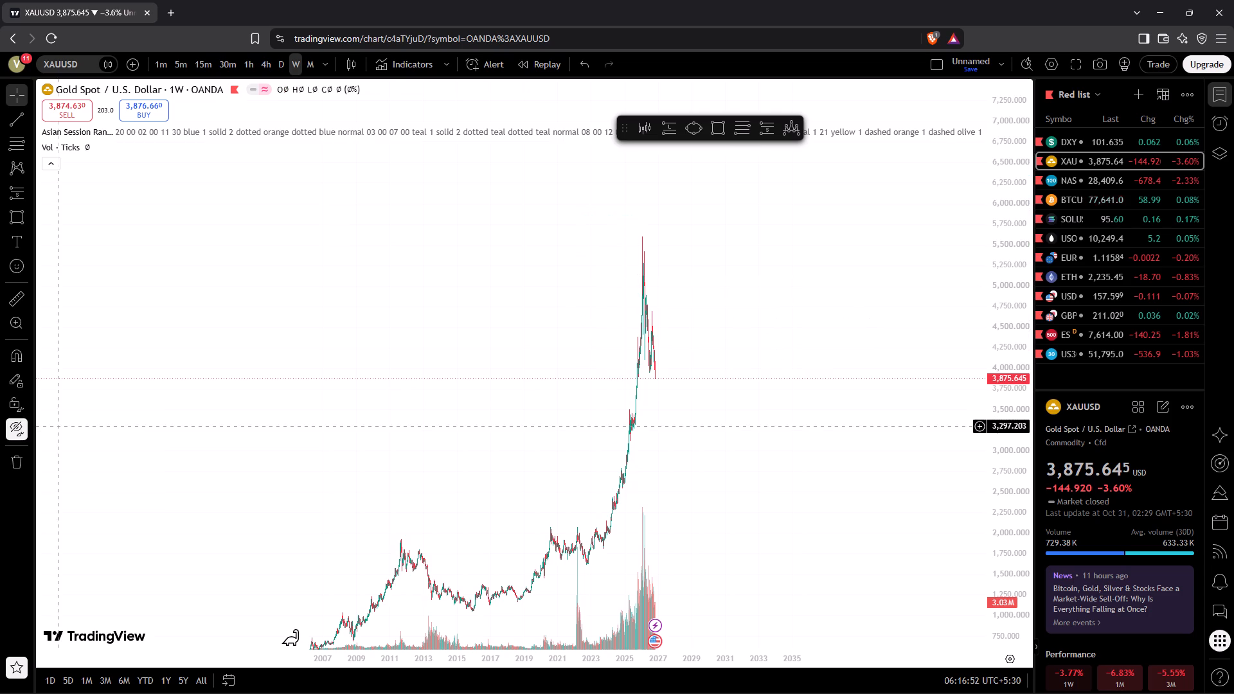
Examine the weekly XAUUSD candles and volume from 2021 to October 2026, focusing on the 2025–2026 price action.
drag(656, 659, 181, 683)
drag(274, 494, 564, 418)
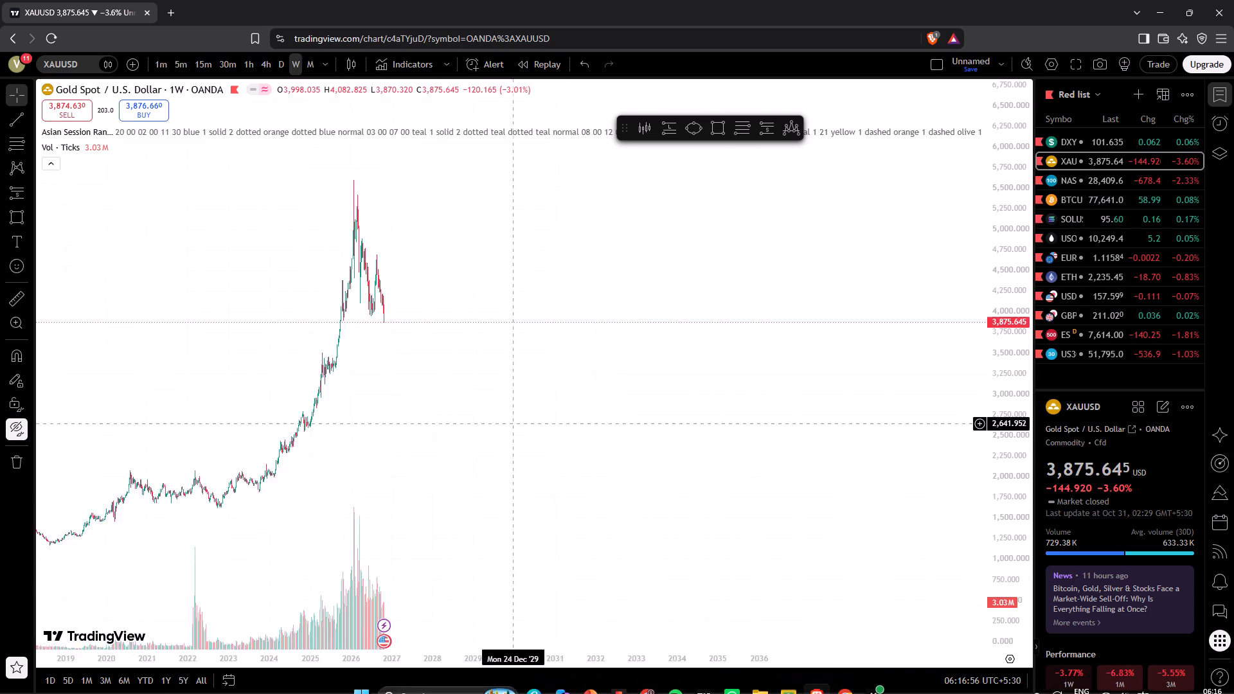
drag(564, 418, 680, 413)
drag(525, 658, 156, 660)
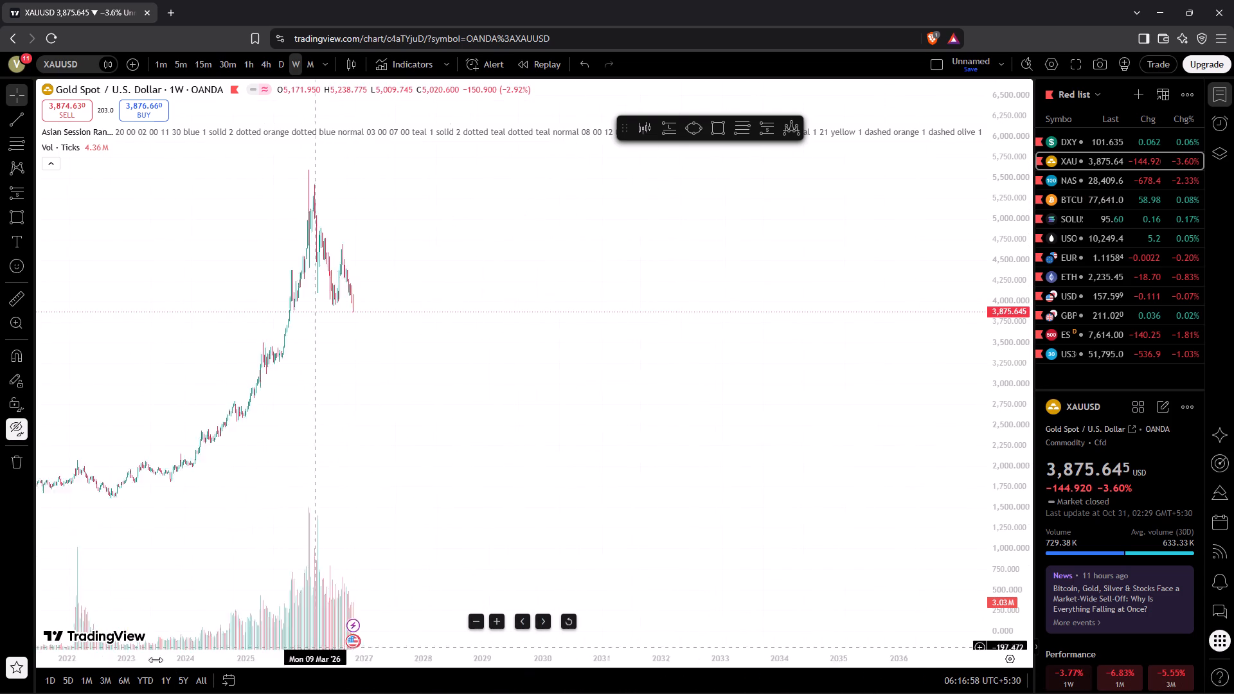
drag(156, 660, 118, 654)
drag(183, 454, 647, 461)
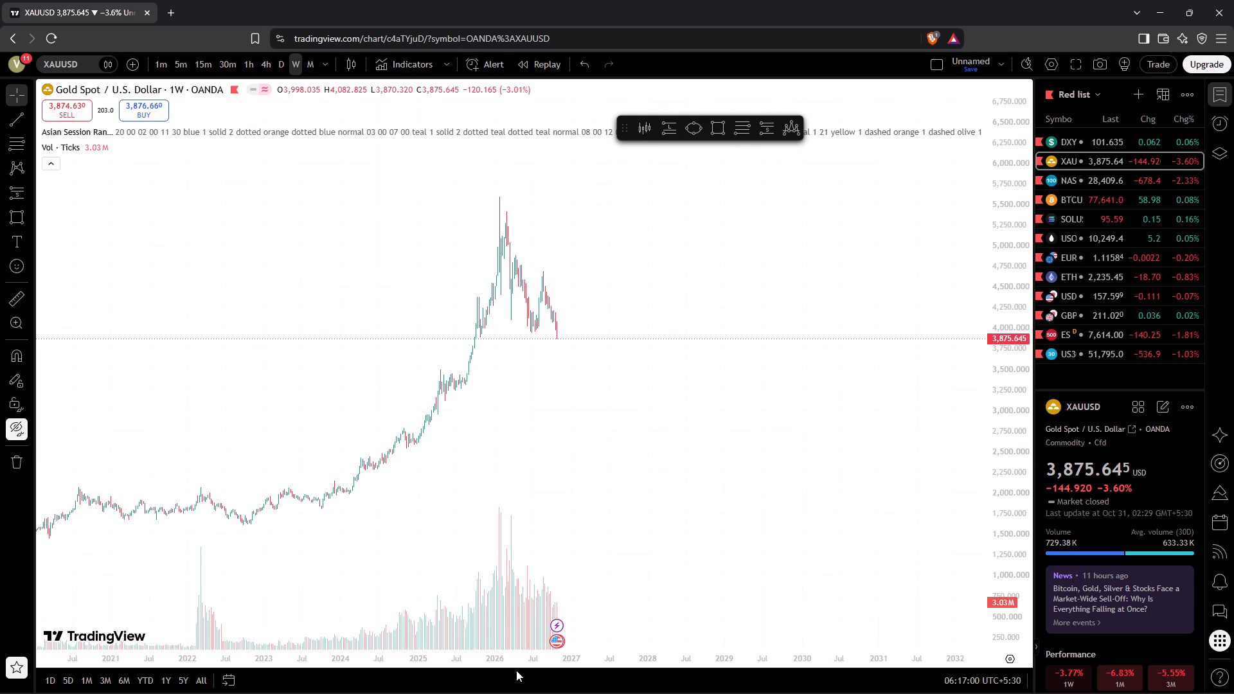
drag(516, 661, 434, 678)
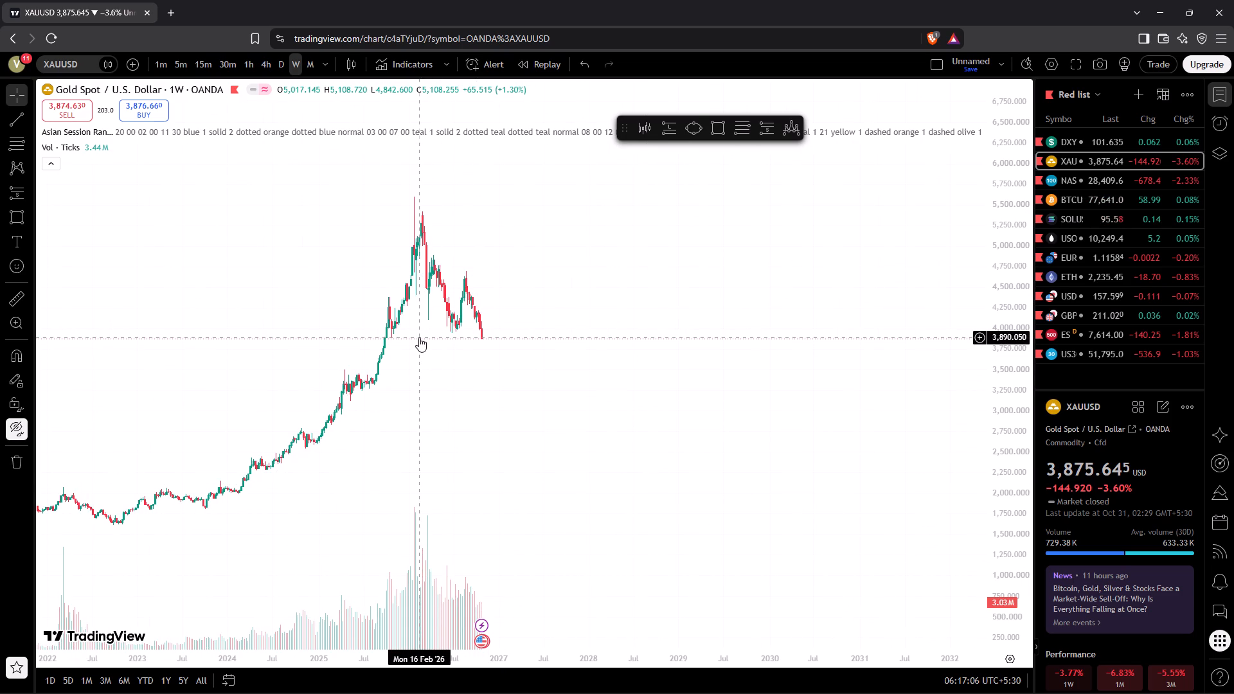
drag(432, 399, 571, 447)
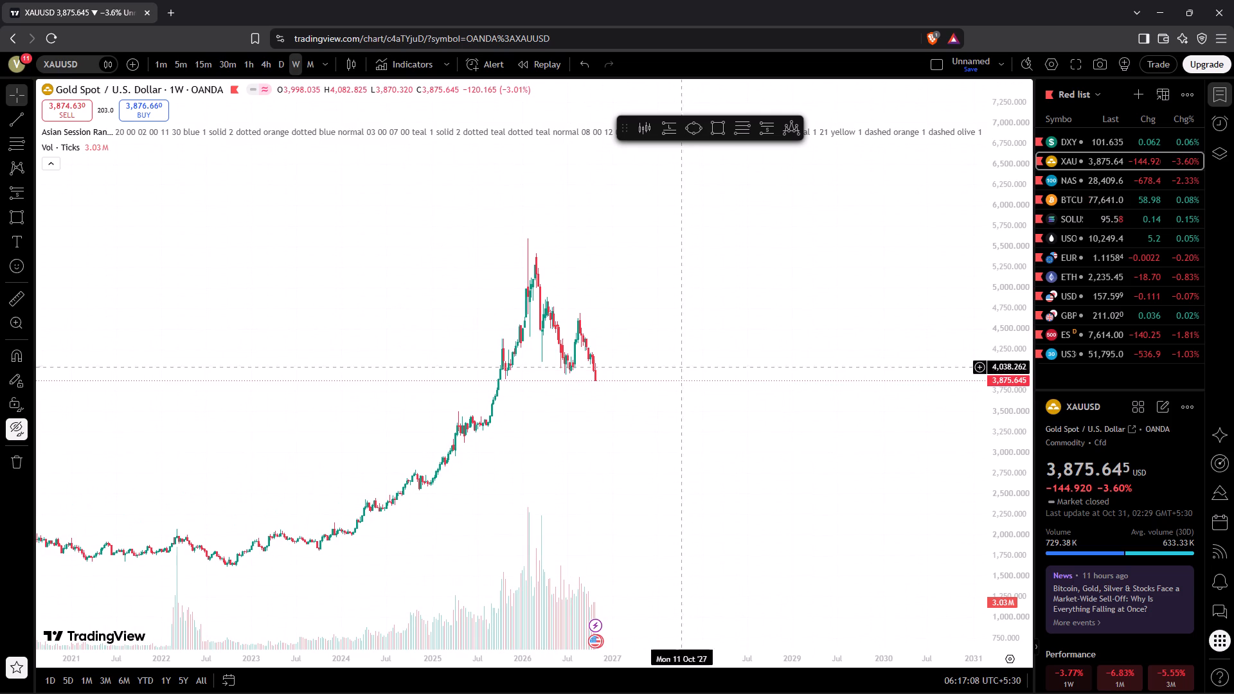
drag(1020, 400, 1057, 233)
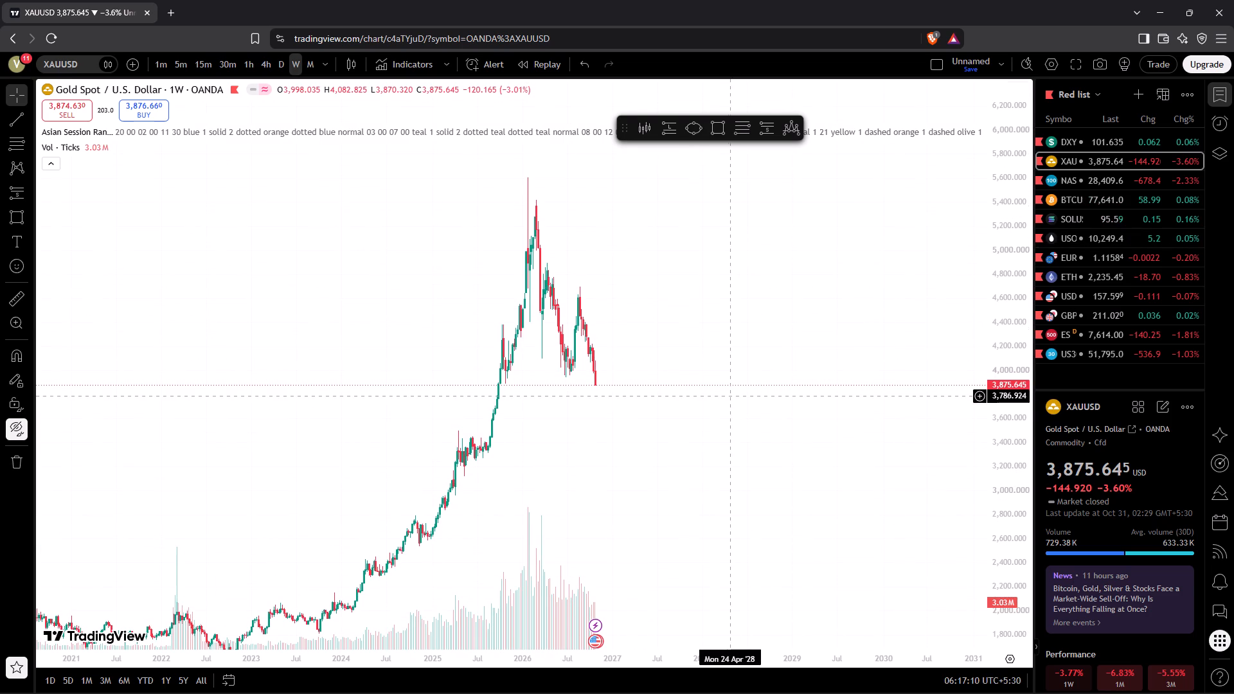
drag(728, 396, 738, 382)
drag(606, 663, 461, 679)
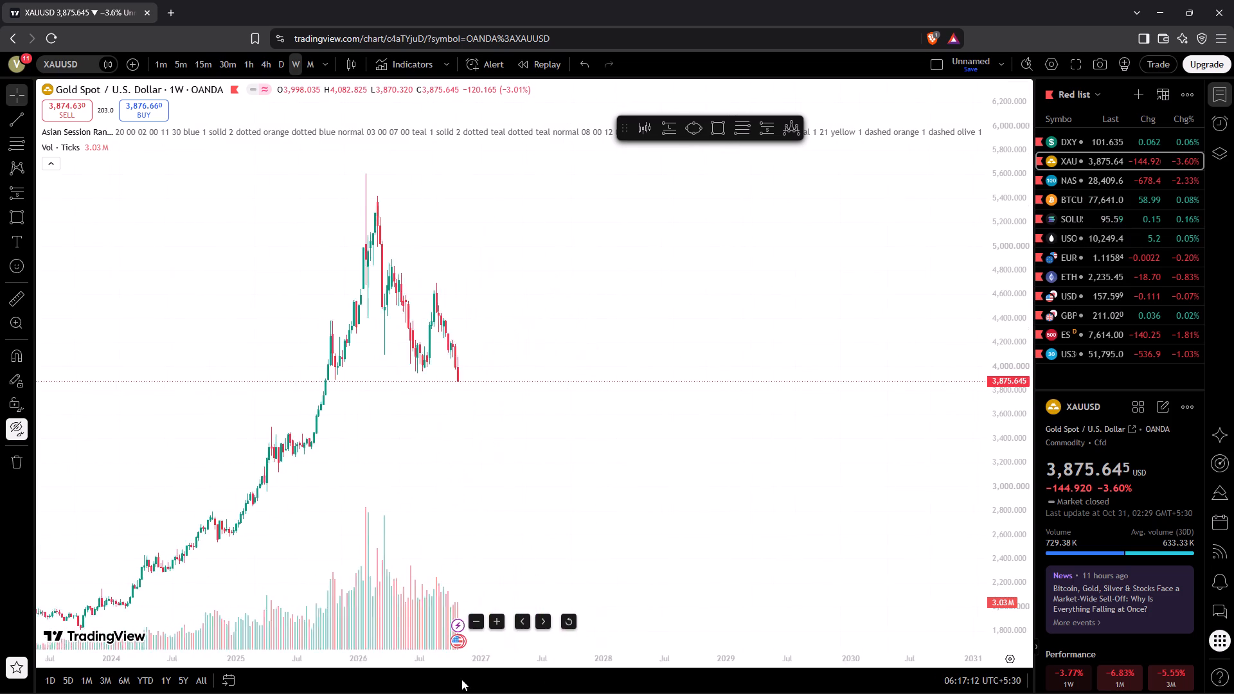
drag(461, 679, 370, 672)
drag(429, 407, 575, 429)
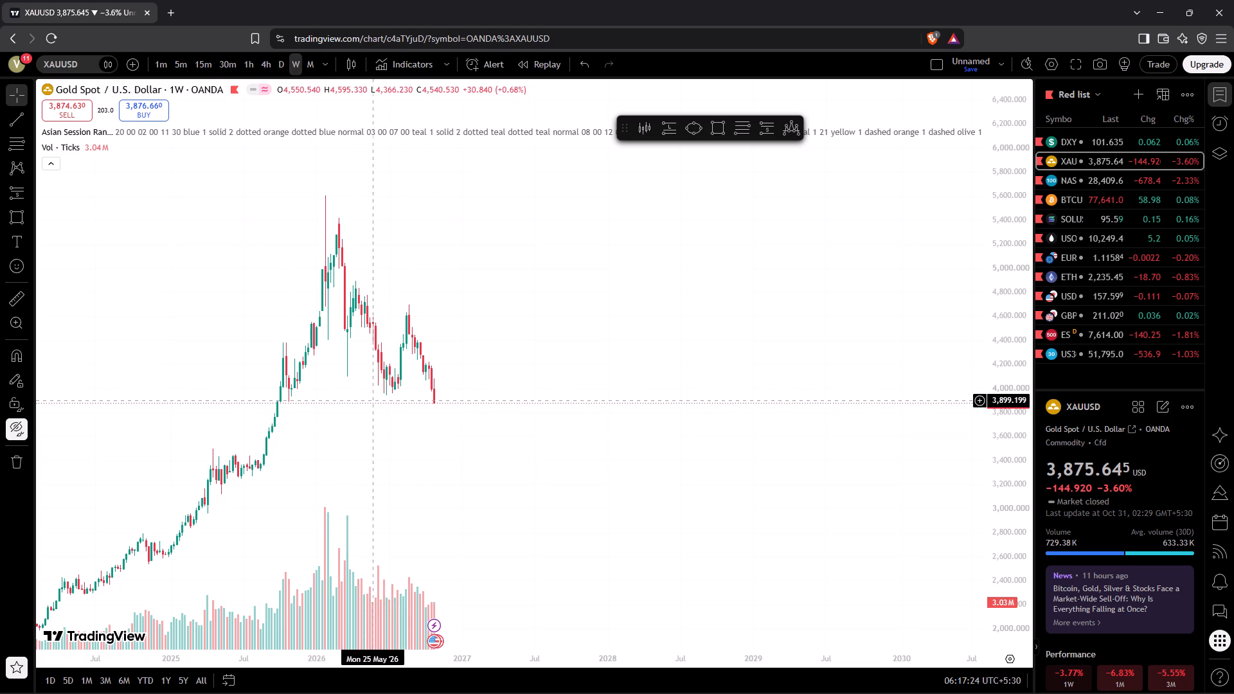
Show the hidden drawings again on the XAUUSD weekly chart.
click(30, 433)
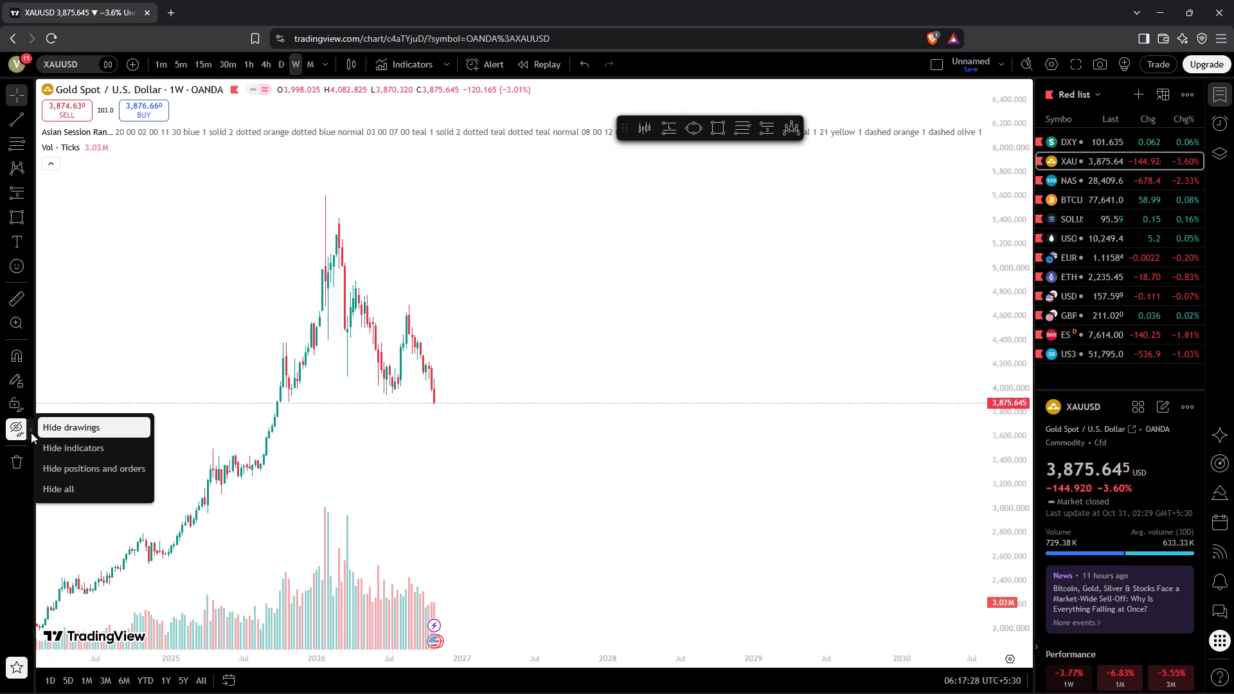
click(42, 427)
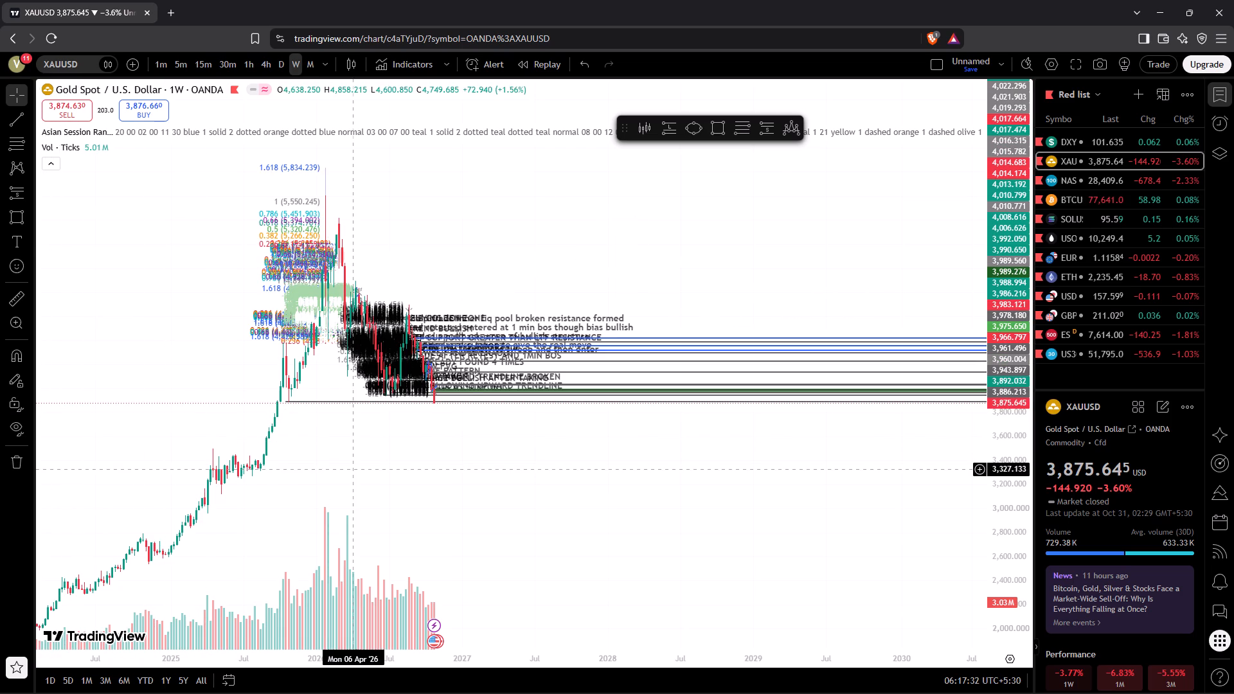
Draw a rectangle zone on the XAUUSD weekly chart from about 3,401 down to 3,312, spanning 4 August 2025 to 25 October 2027.
drag(353, 469, 463, 497)
drag(1011, 537, 1012, 381)
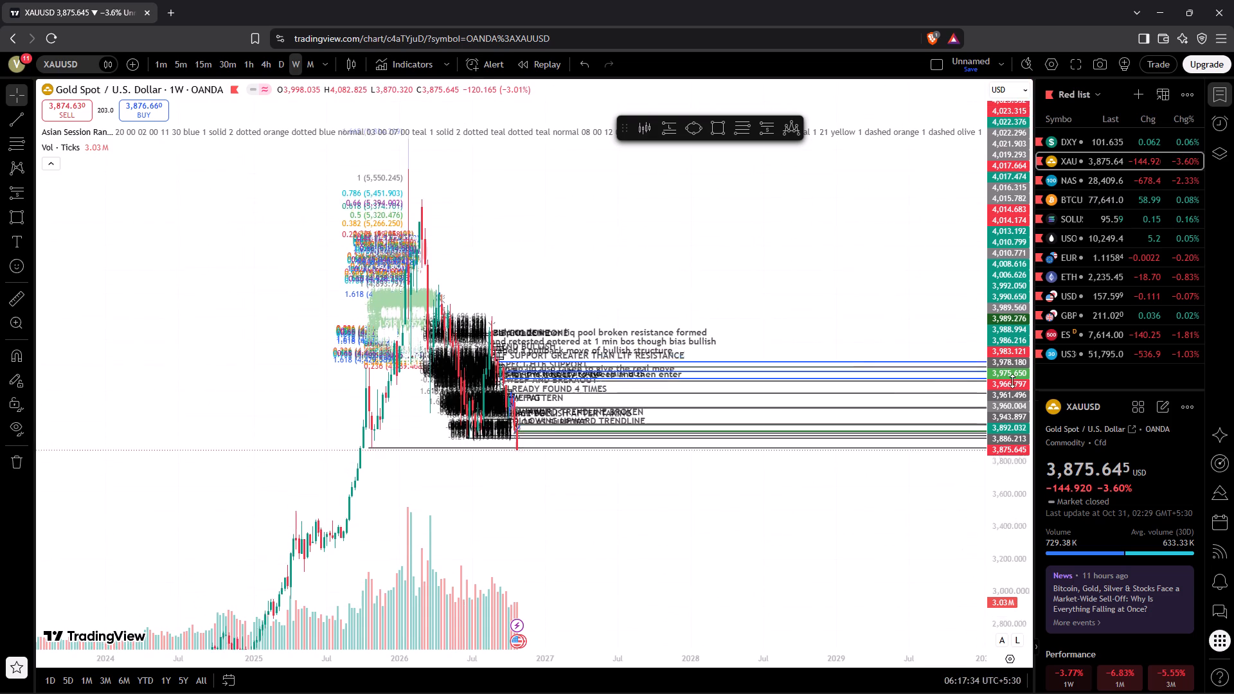
drag(1012, 381, 1015, 316)
drag(665, 544, 719, 282)
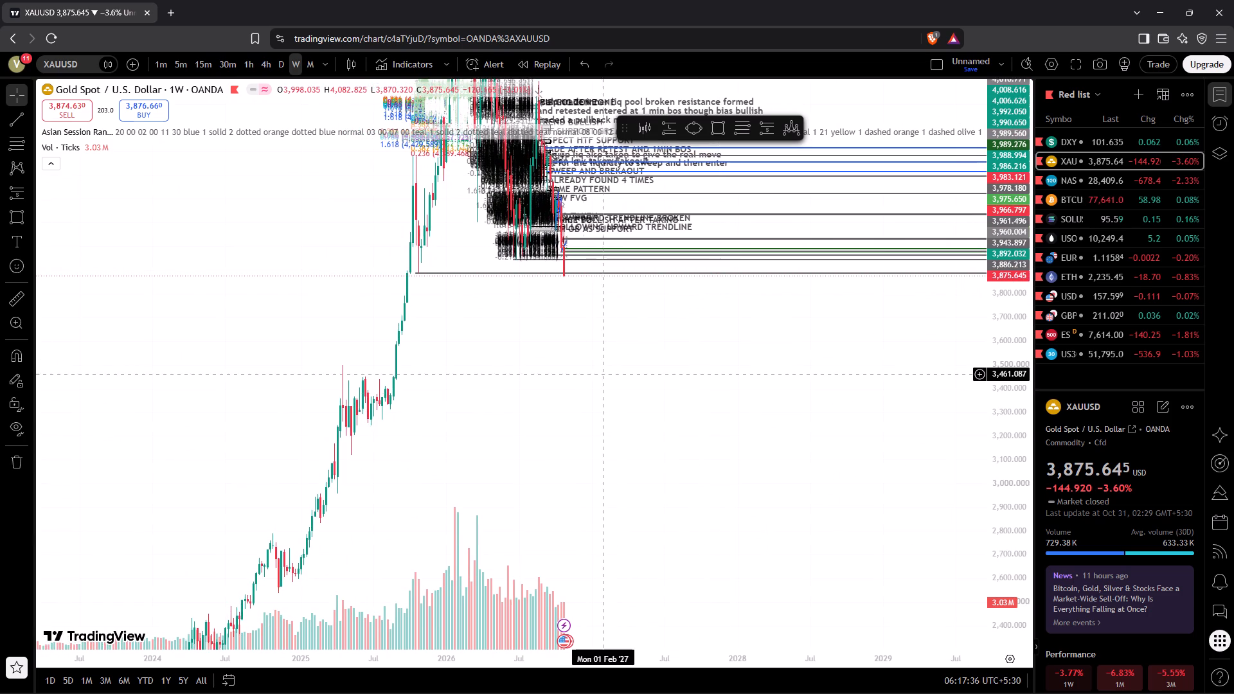
drag(582, 395, 591, 434)
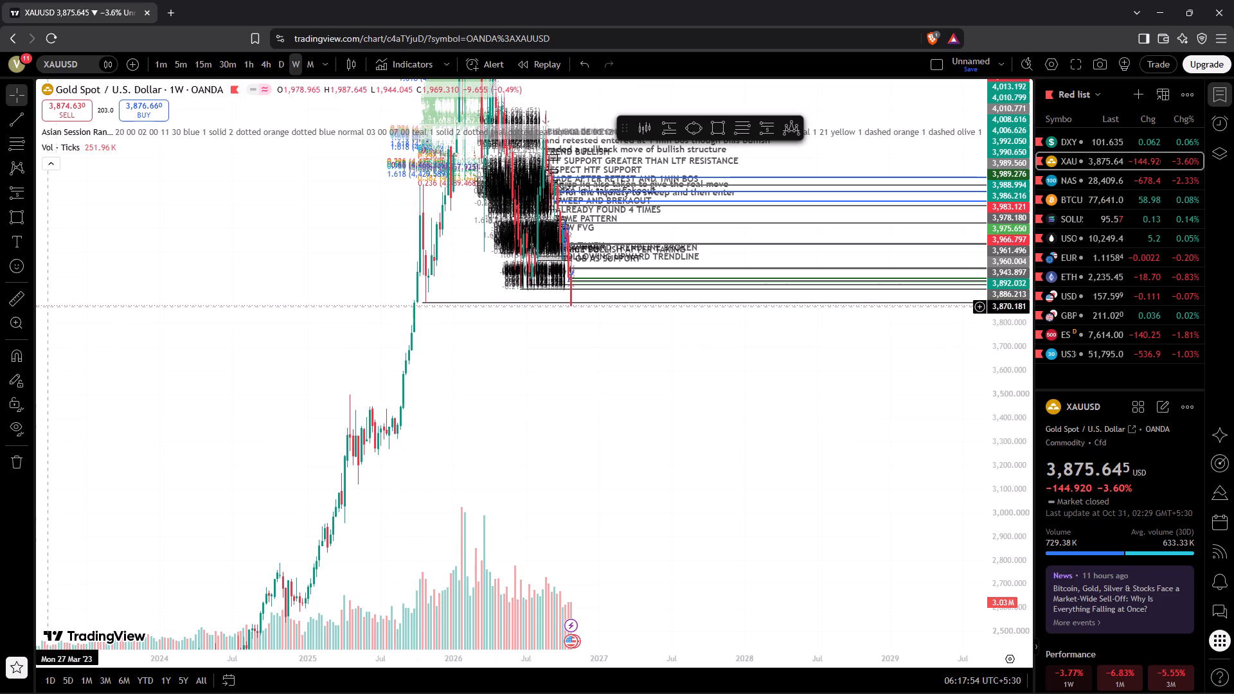
click(17, 220)
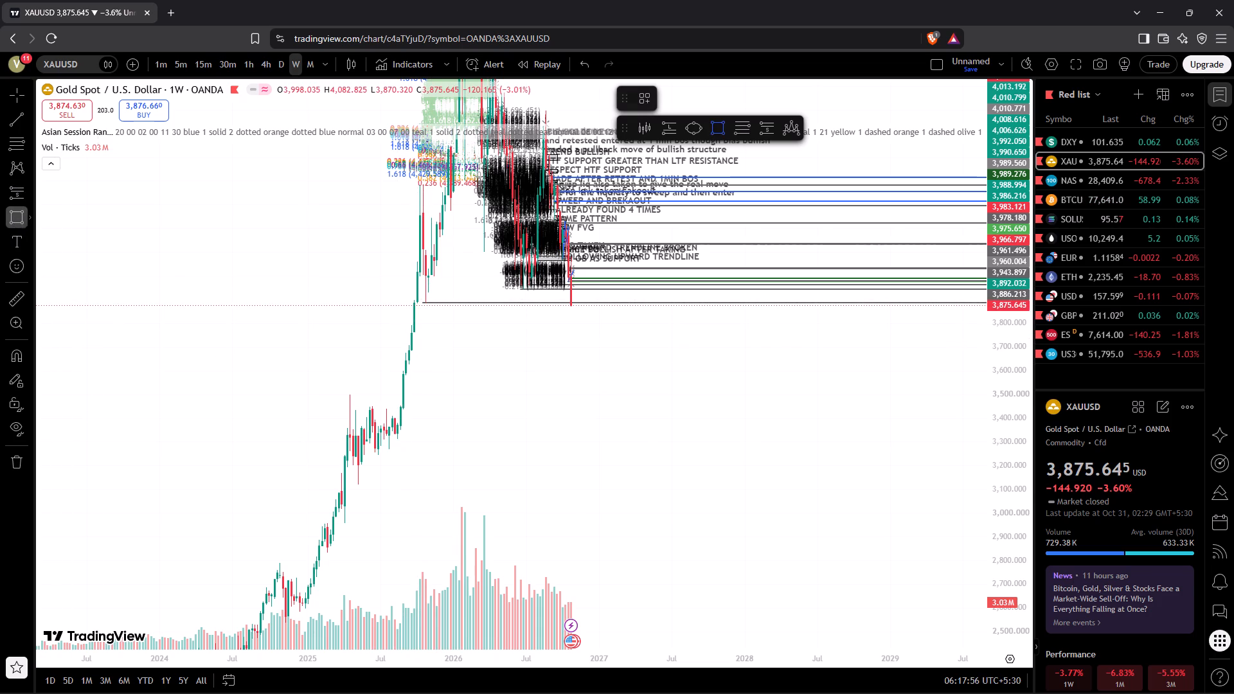
drag(391, 418, 501, 433)
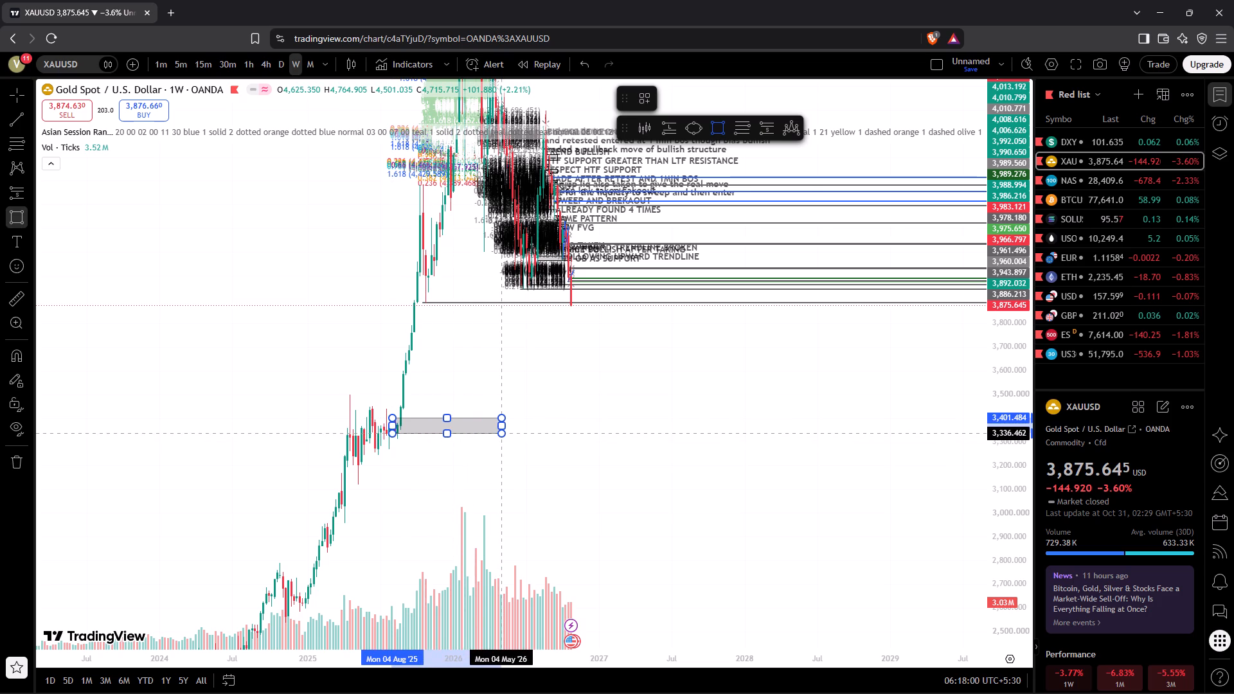
drag(501, 433, 589, 435)
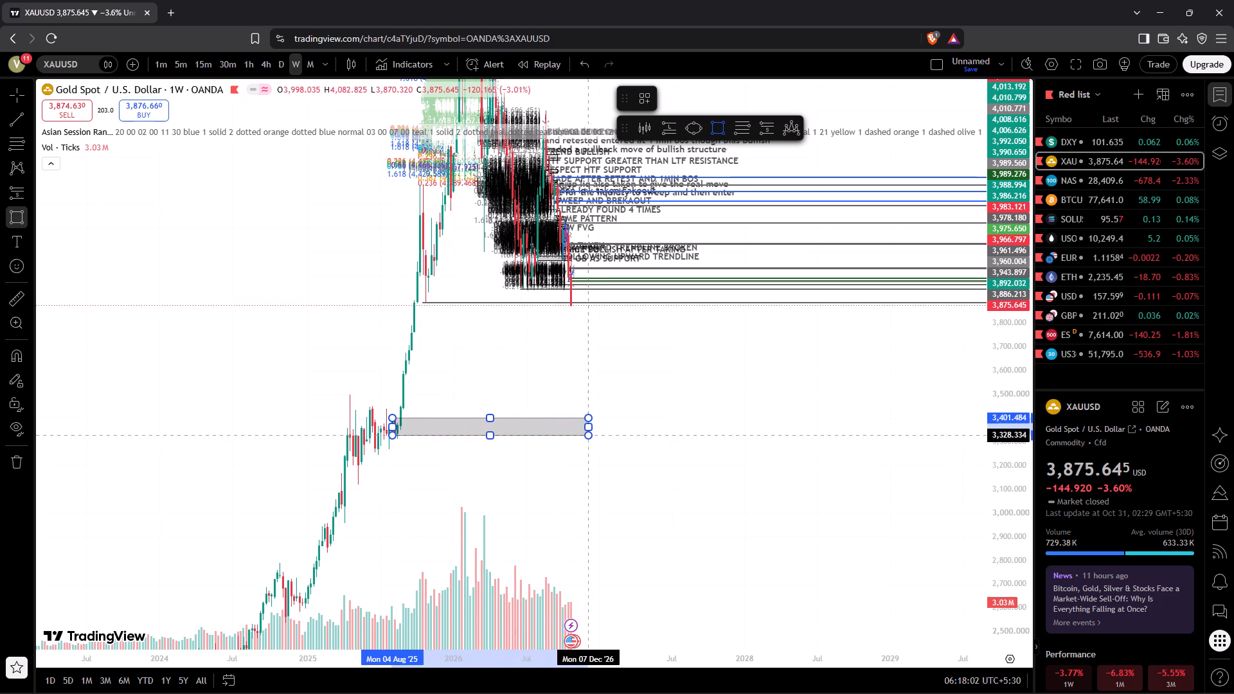
drag(589, 435, 693, 438)
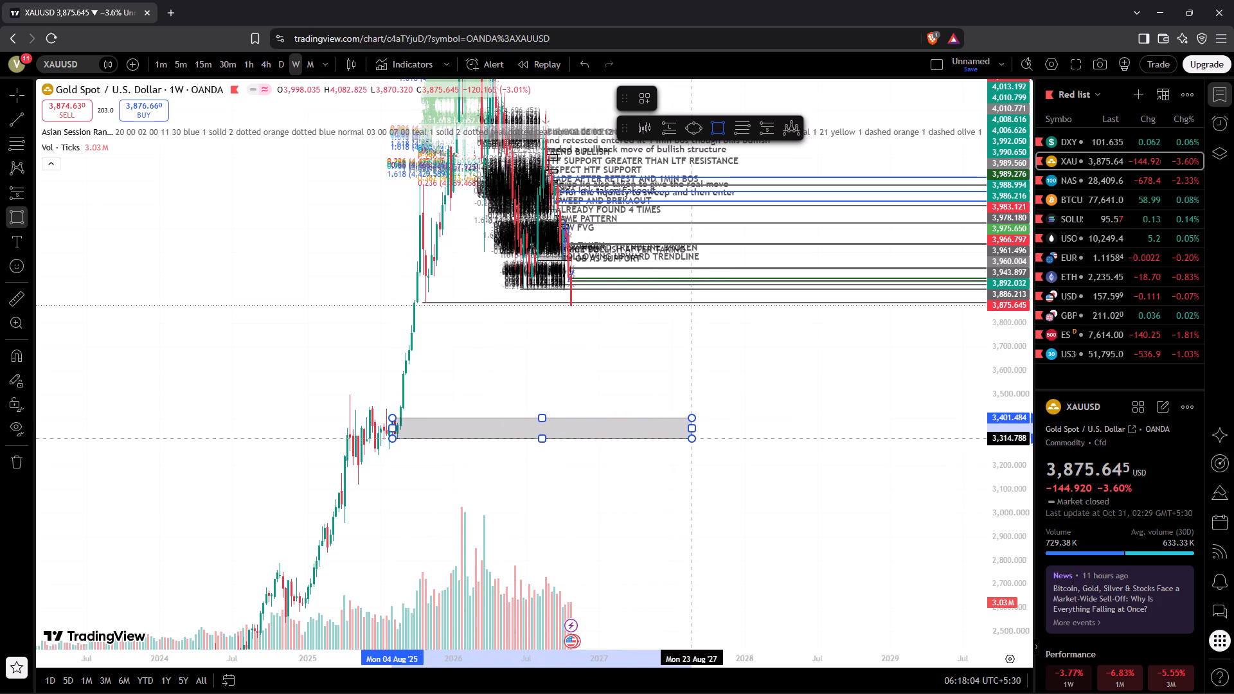
drag(693, 438, 749, 438)
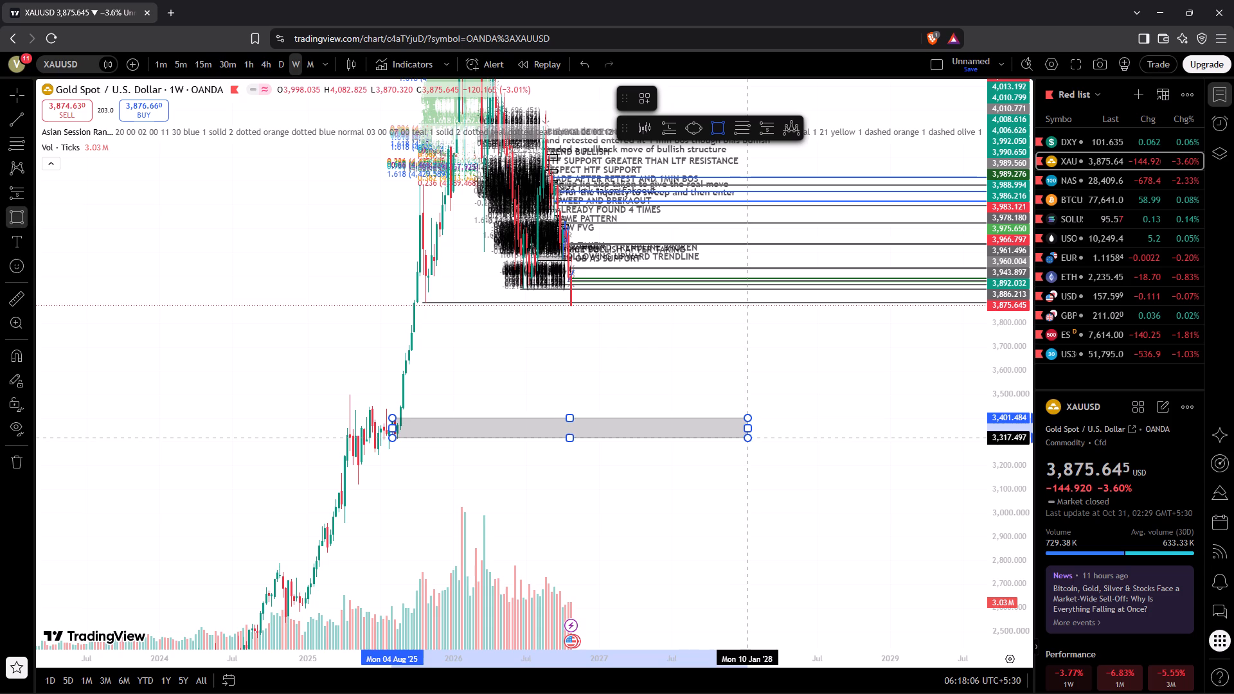
drag(749, 438, 753, 438)
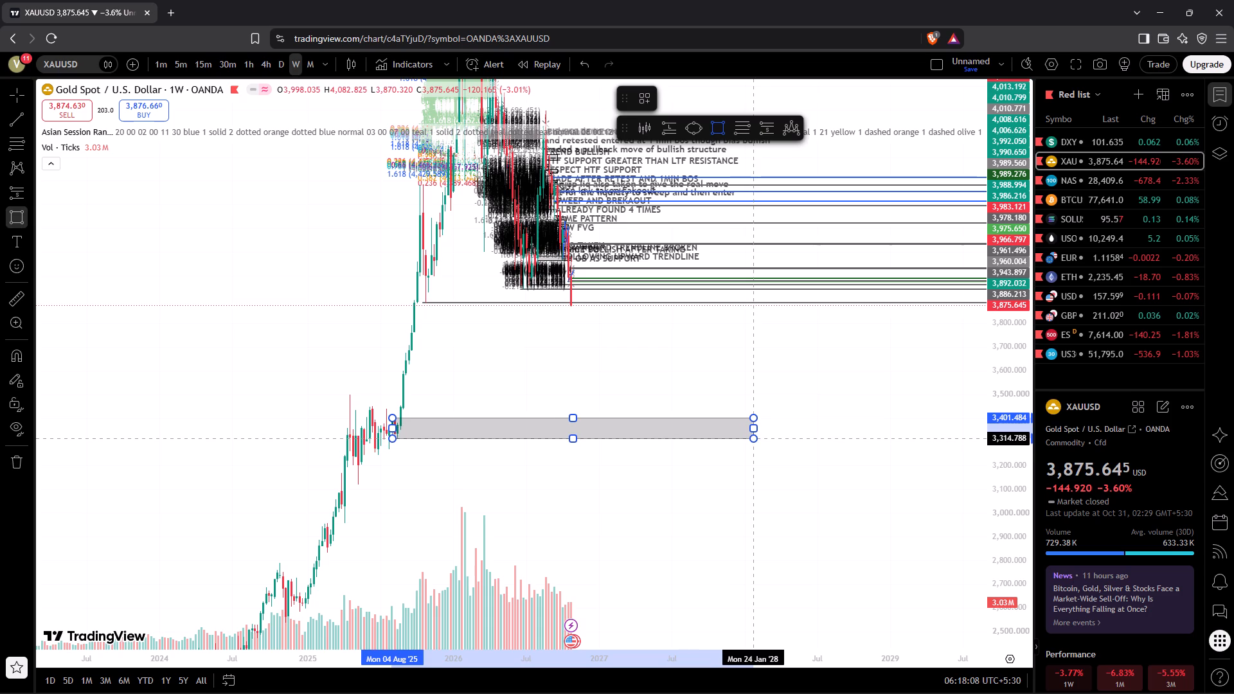
drag(753, 438, 747, 440)
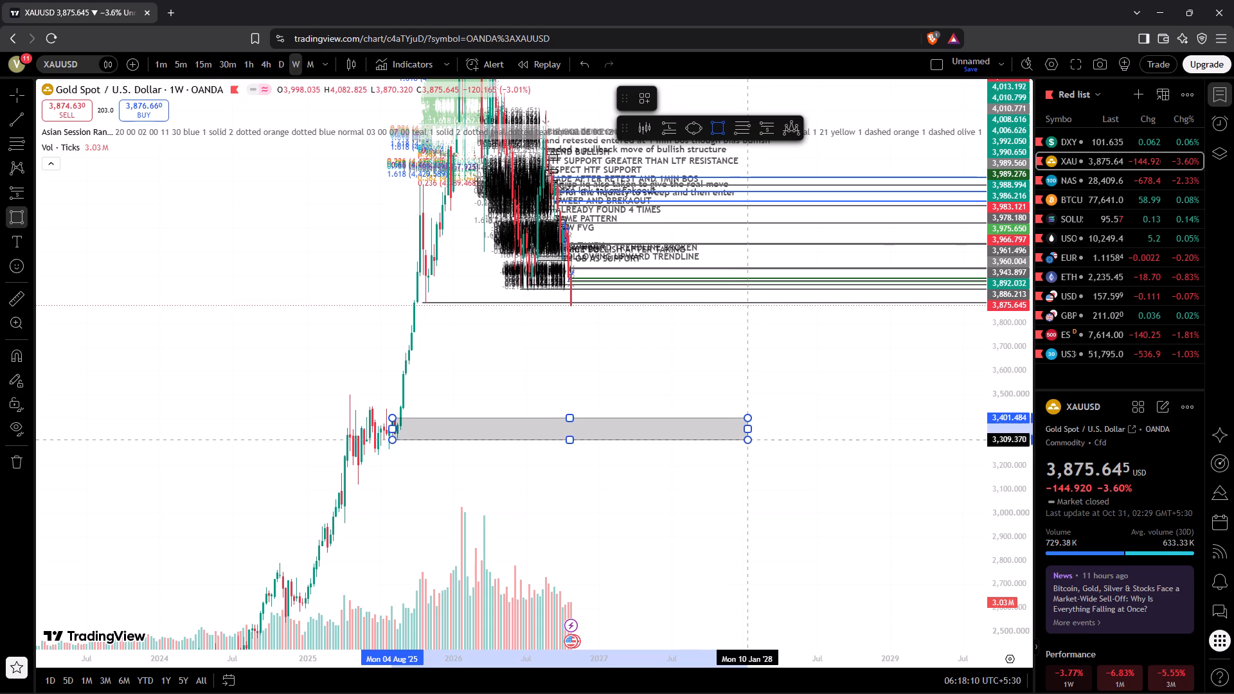
drag(747, 440, 755, 438)
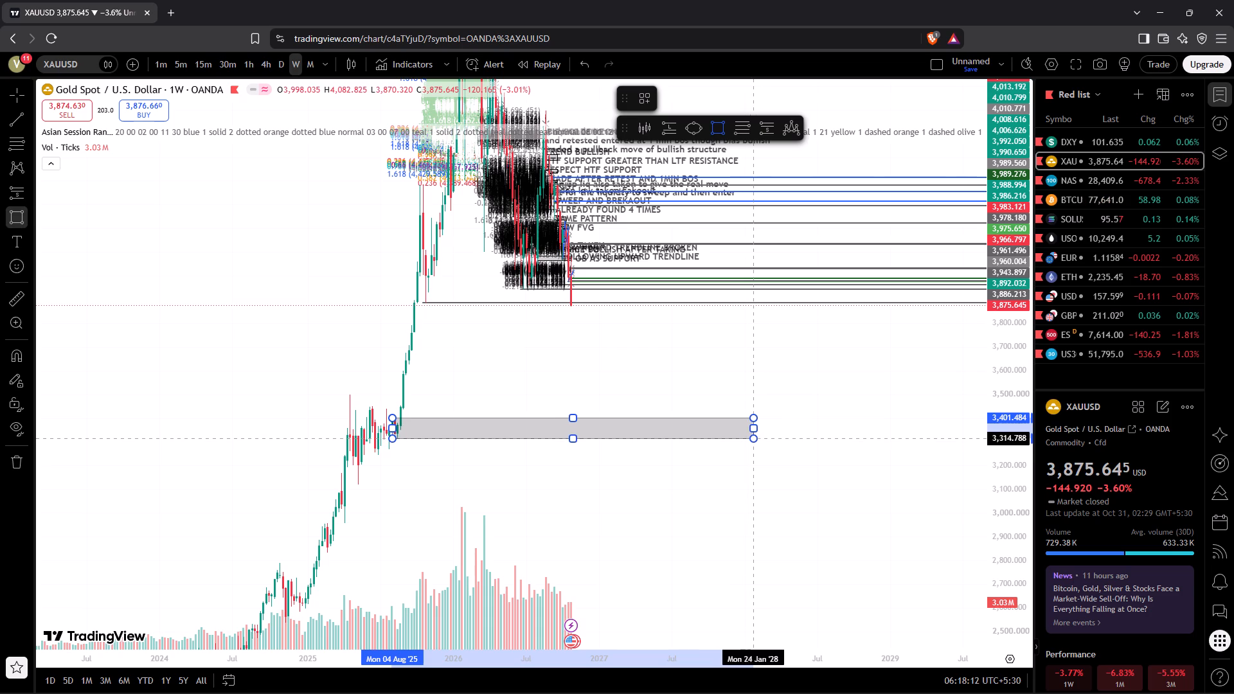
drag(755, 438, 717, 438)
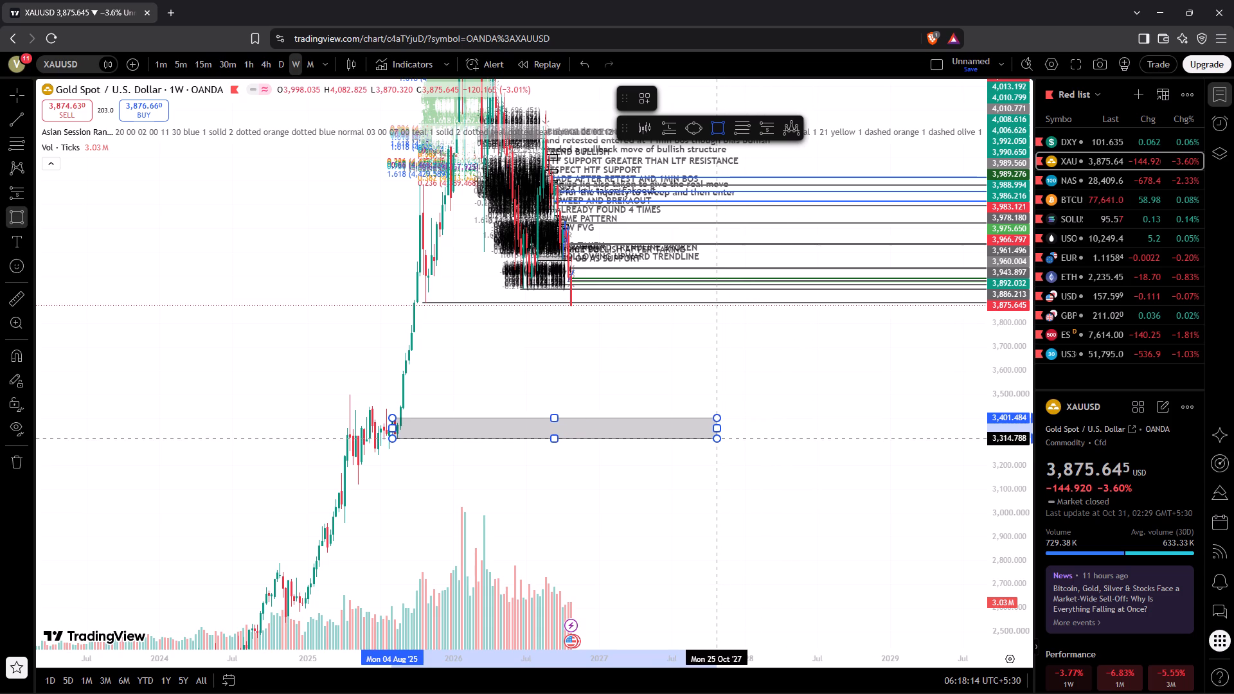
drag(717, 438, 715, 438)
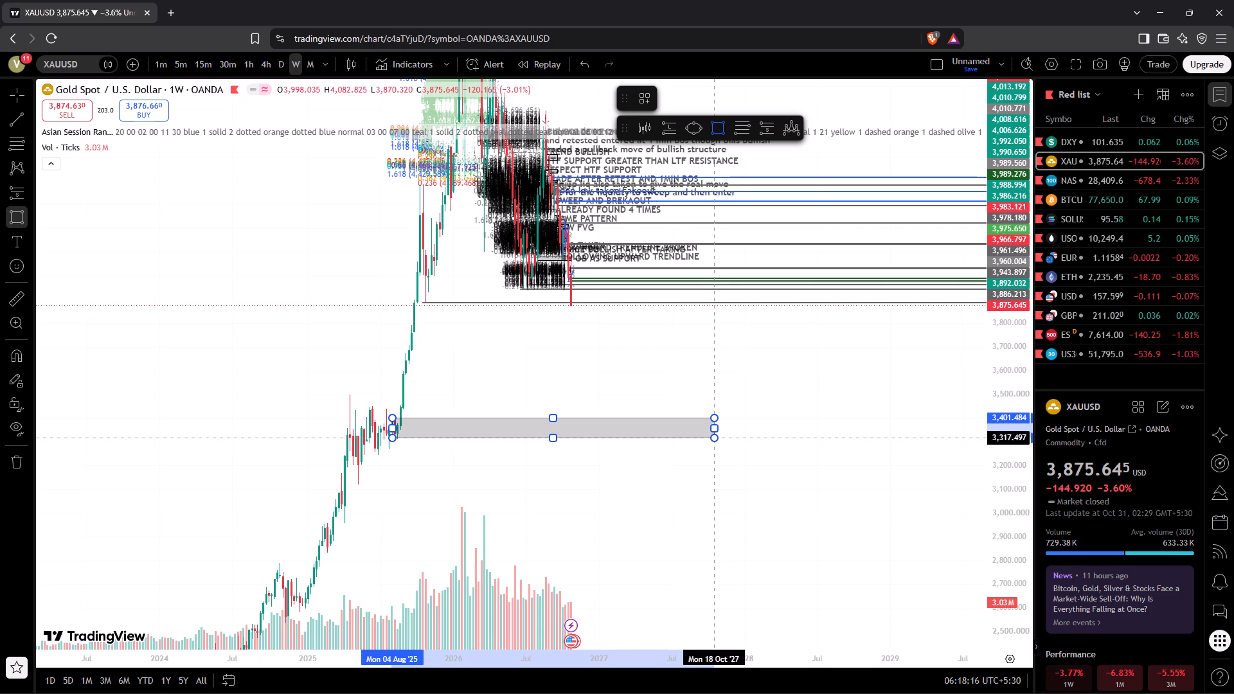
drag(715, 438, 715, 439)
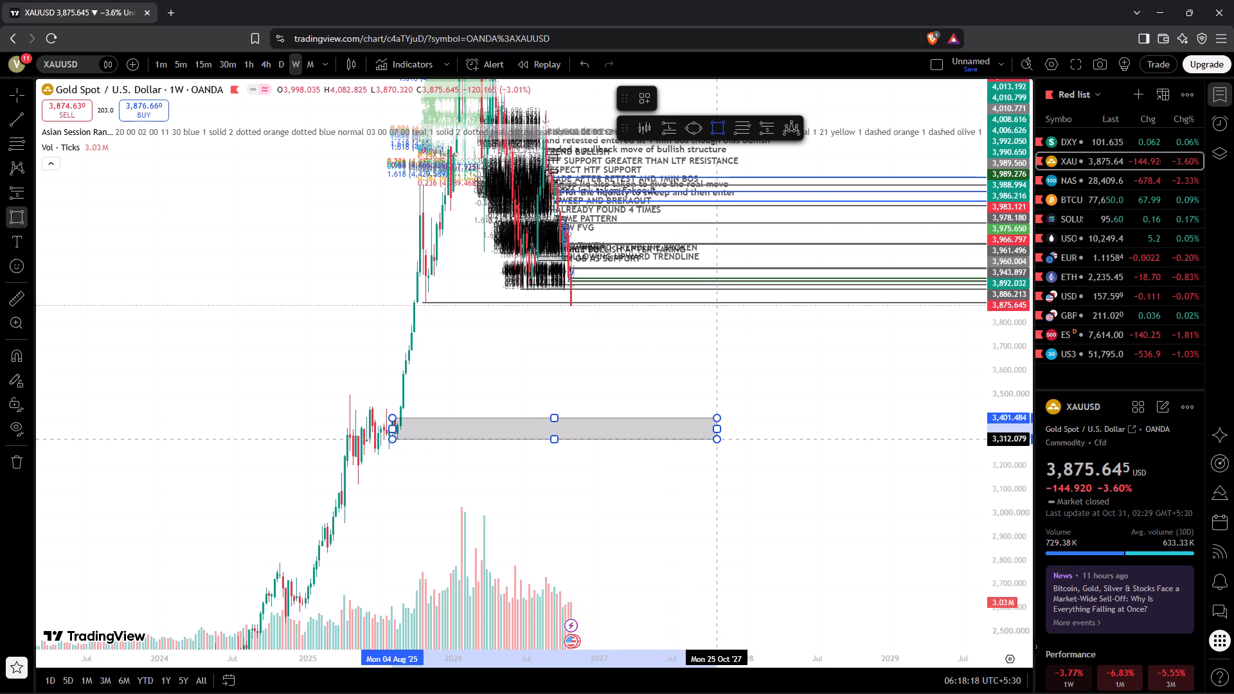
click(715, 439)
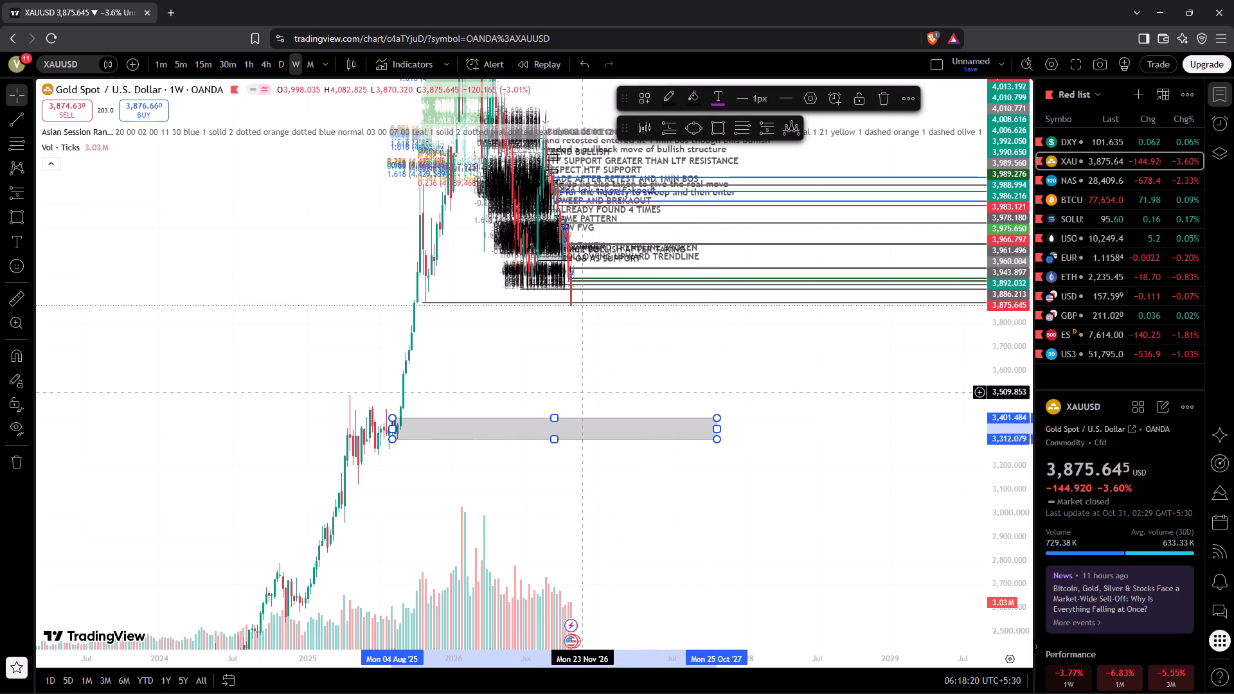
click(582, 392)
drag(582, 392, 595, 412)
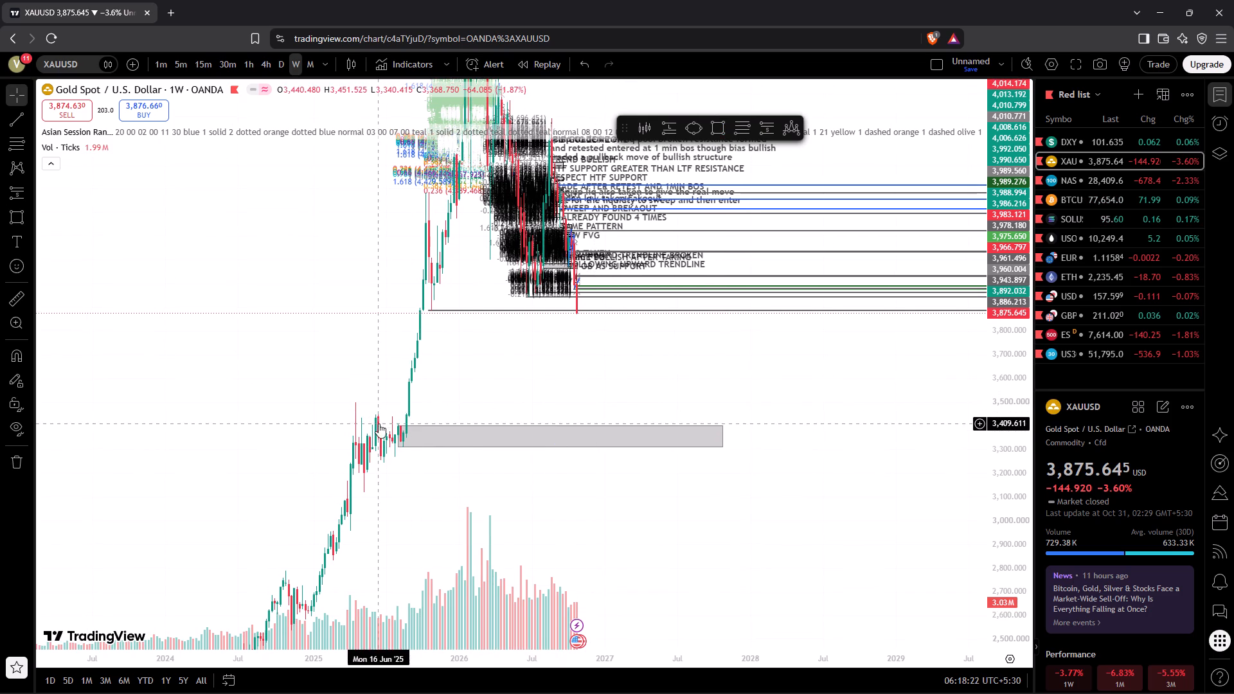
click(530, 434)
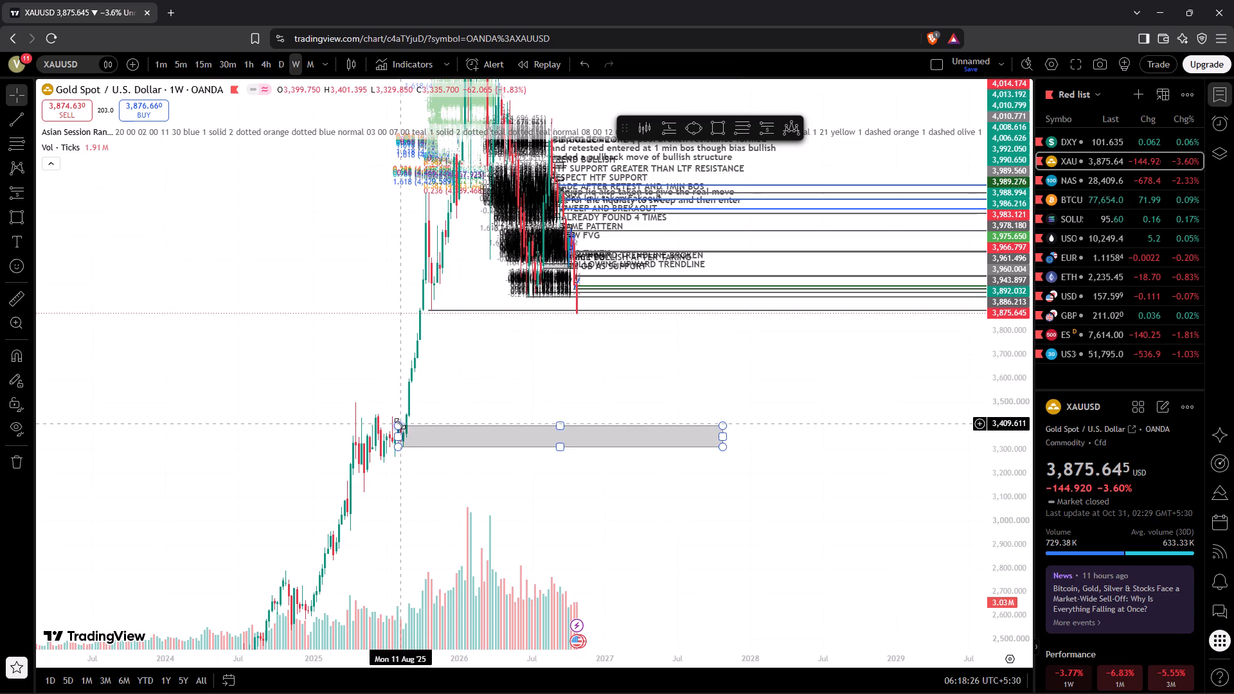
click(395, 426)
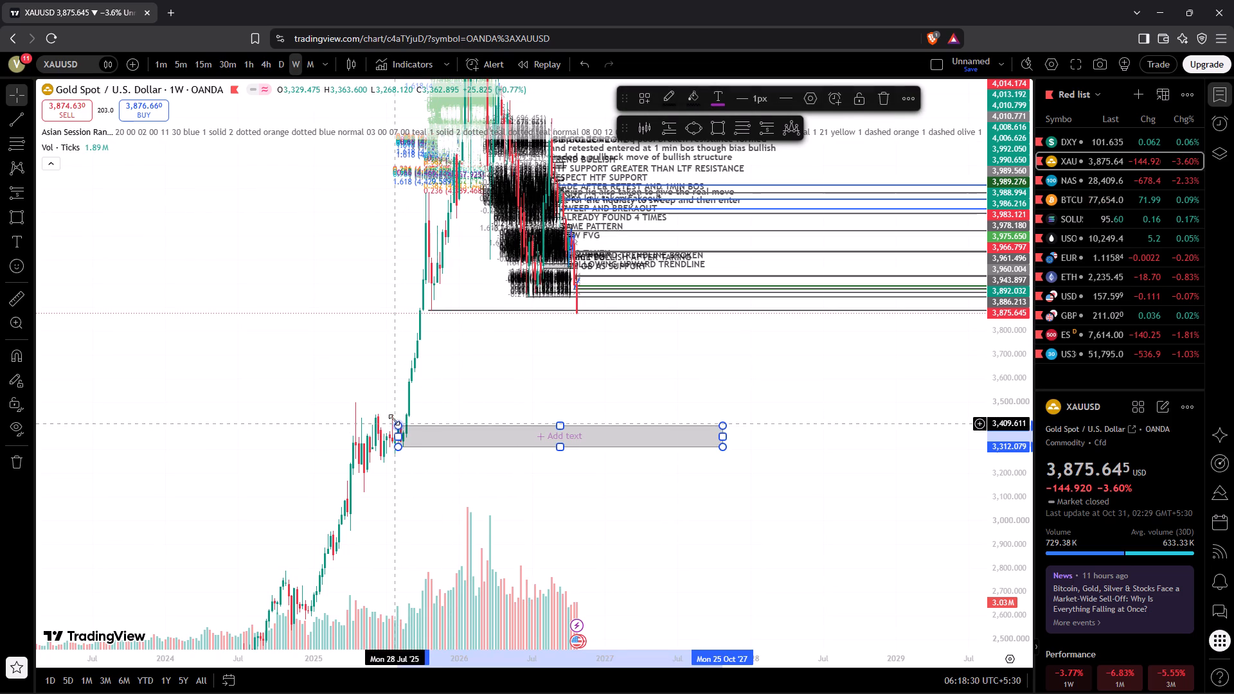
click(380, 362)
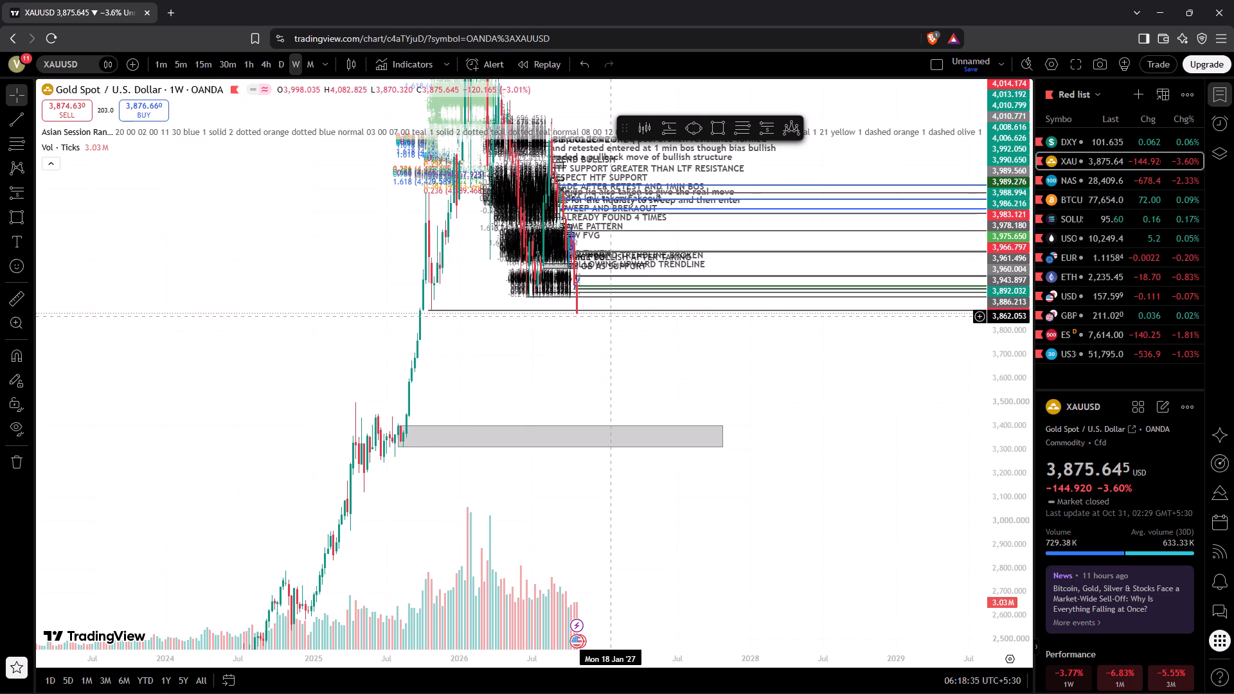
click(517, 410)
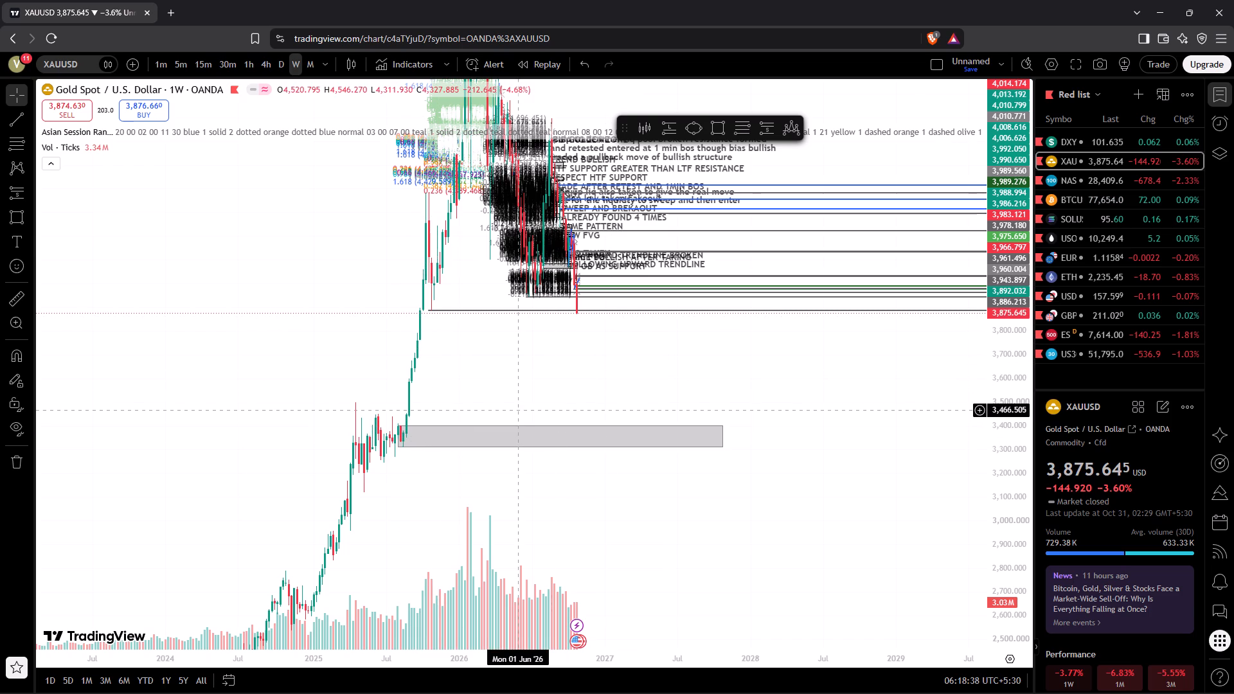
Switch XAUUSD to the monthly timeframe and examine its price history and volume from 2007 to 2026 around the new zone.
click(313, 66)
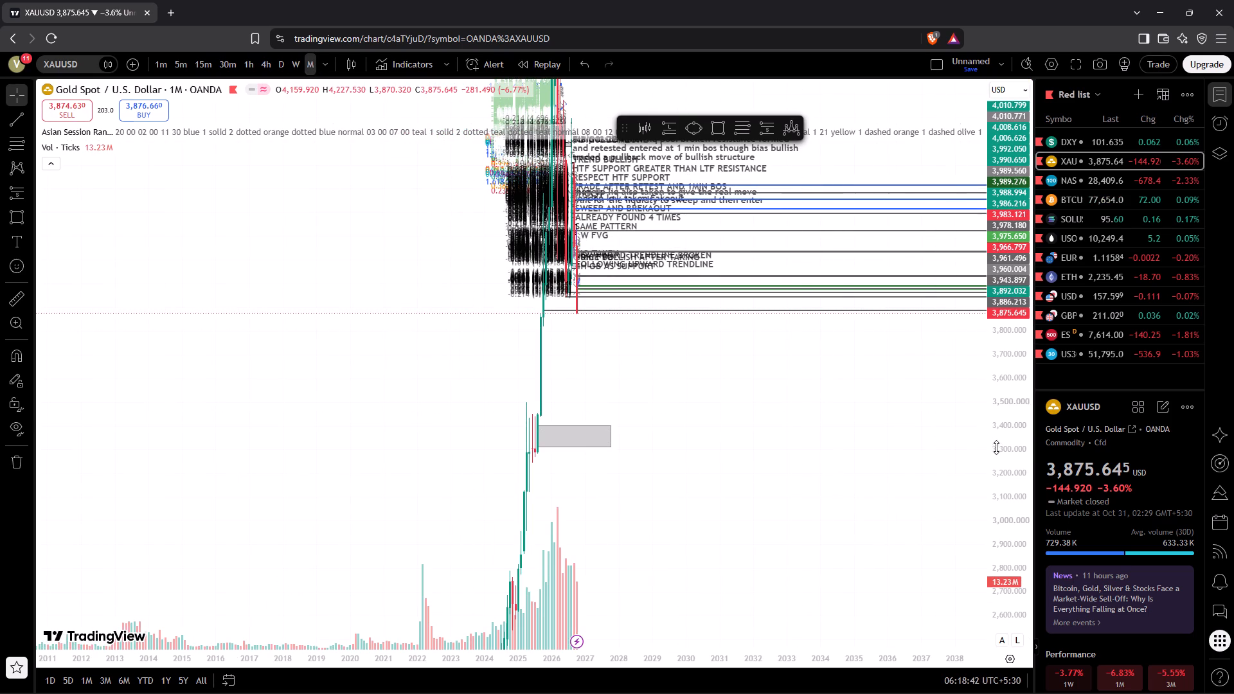
drag(1019, 454, 1077, 693)
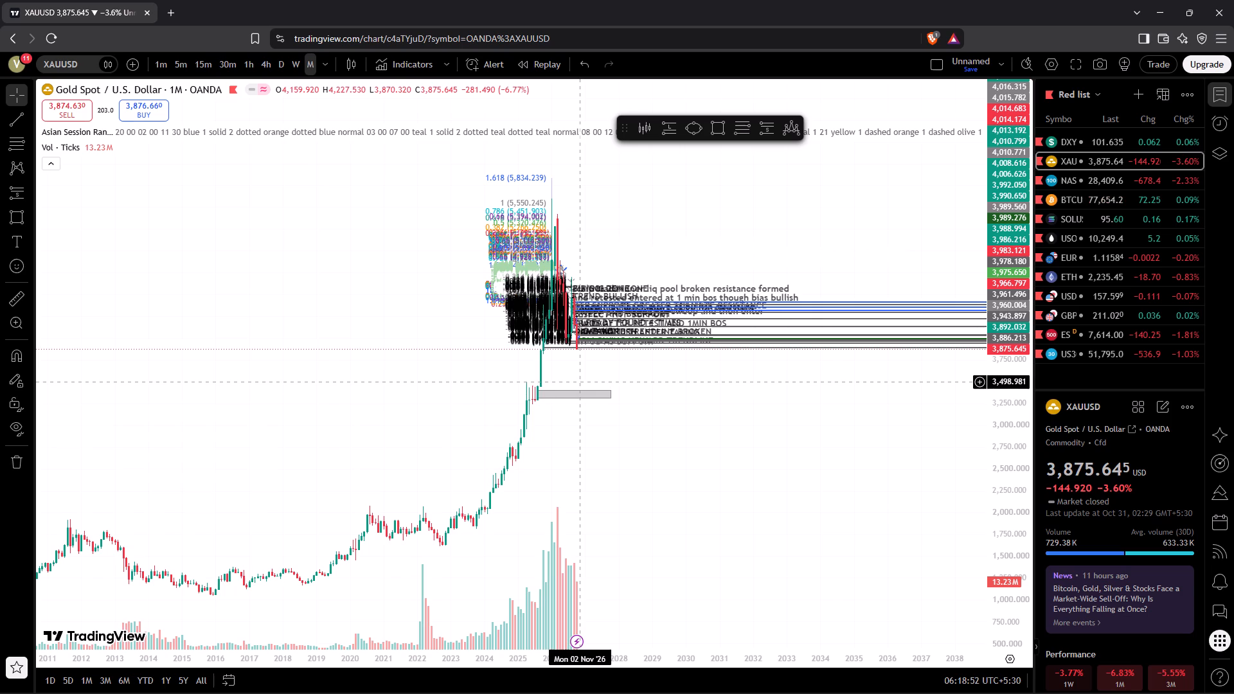
drag(683, 500, 736, 524)
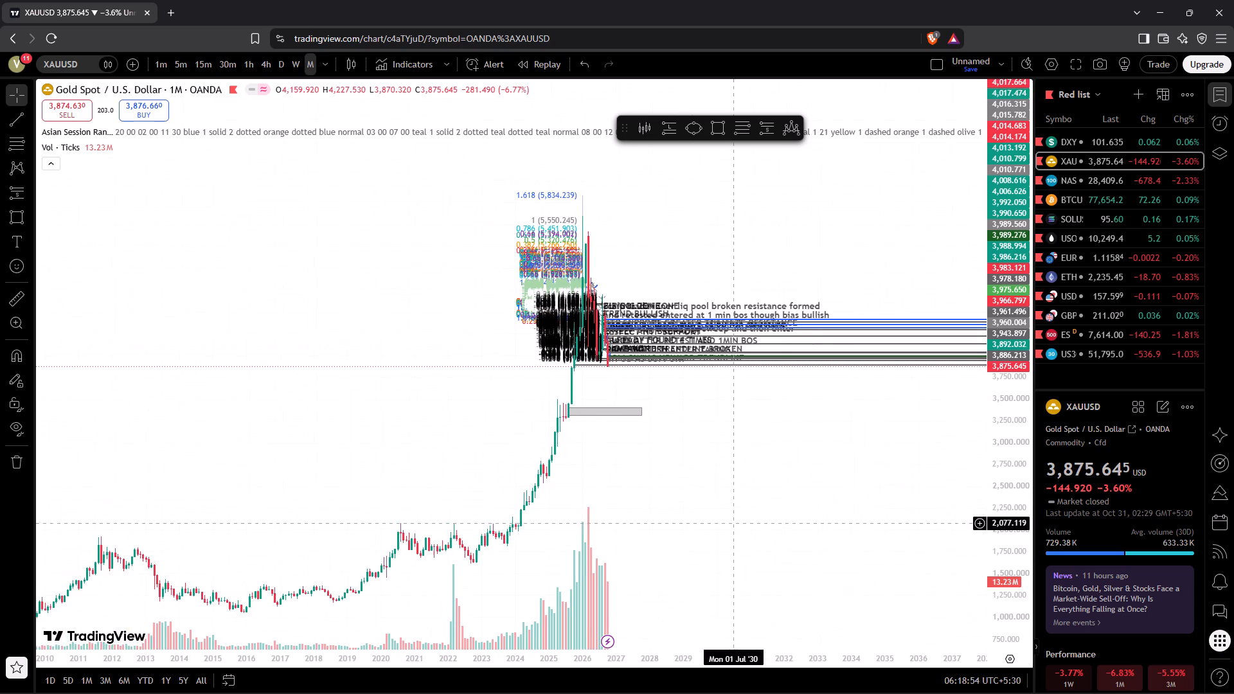
drag(736, 524, 738, 524)
drag(1030, 522, 930, 163)
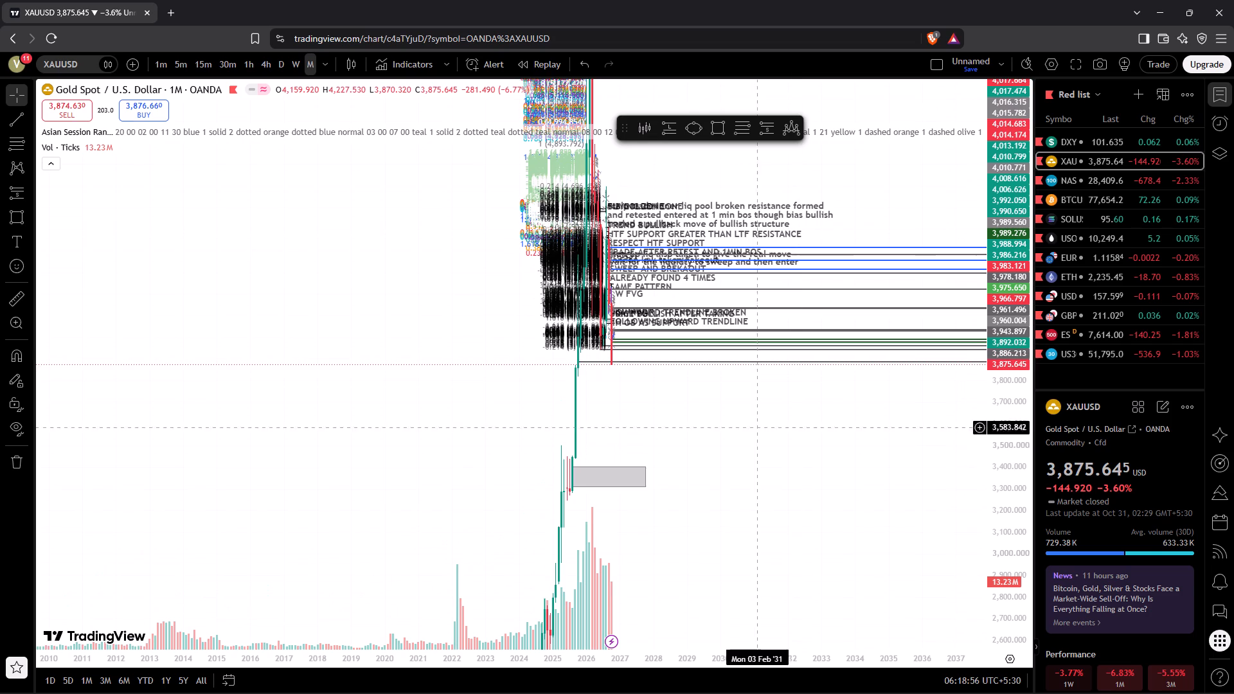
drag(739, 479, 743, 457)
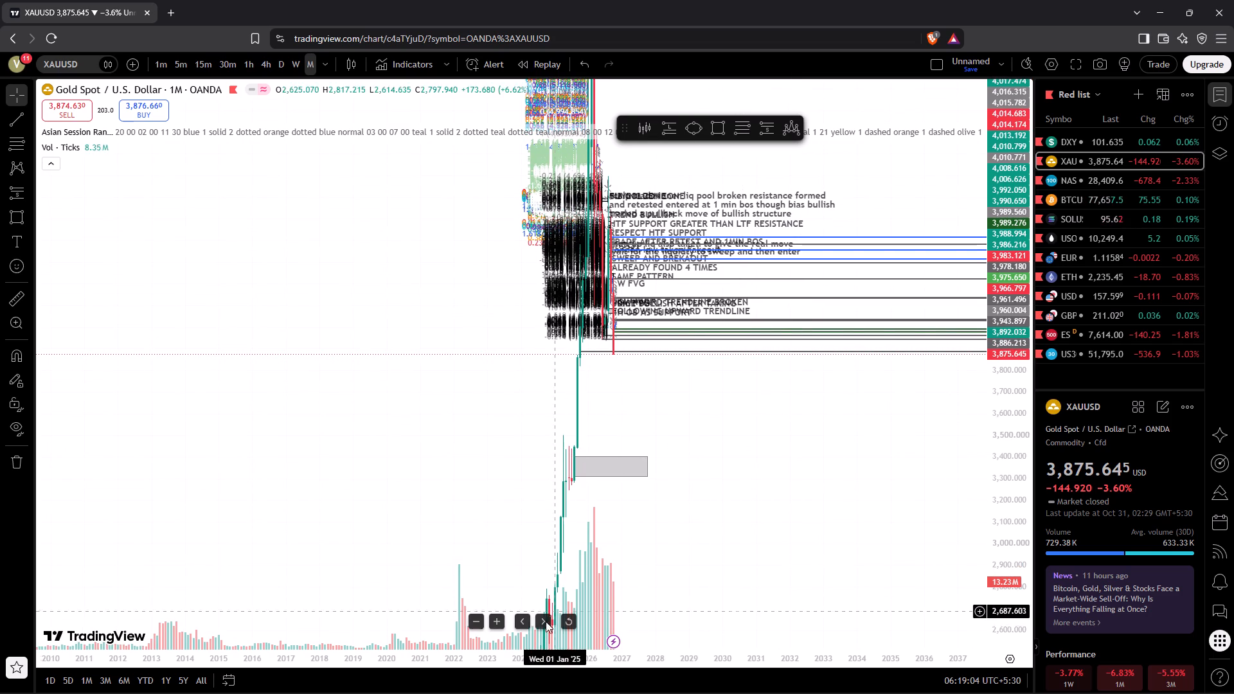
drag(527, 659, 884, 558)
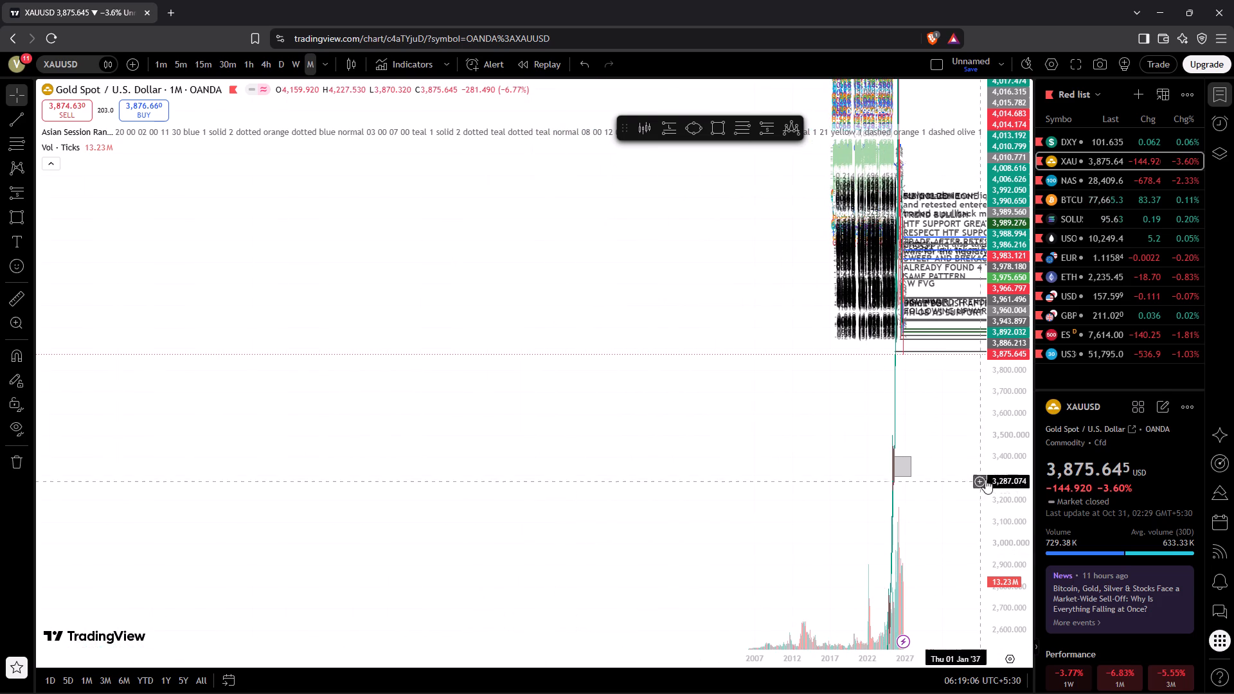
click(1039, 448)
drag(1014, 448, 1073, 693)
drag(712, 536, 427, 400)
click(365, 380)
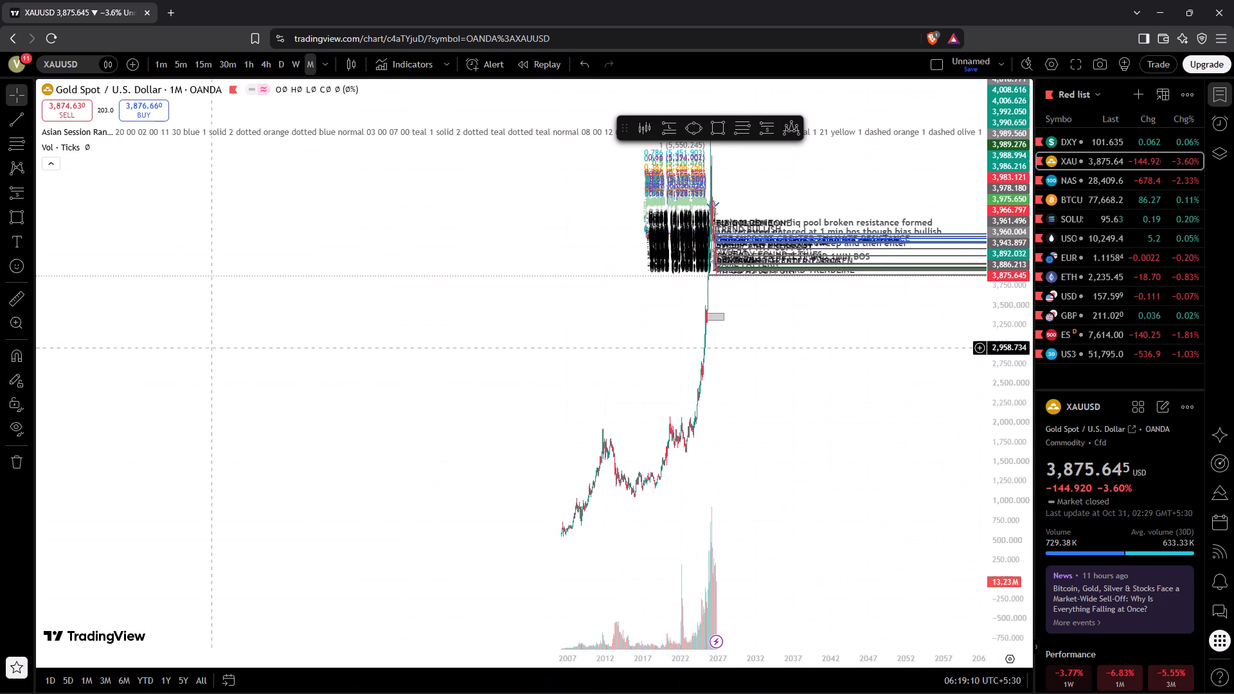
drag(410, 397, 814, 145)
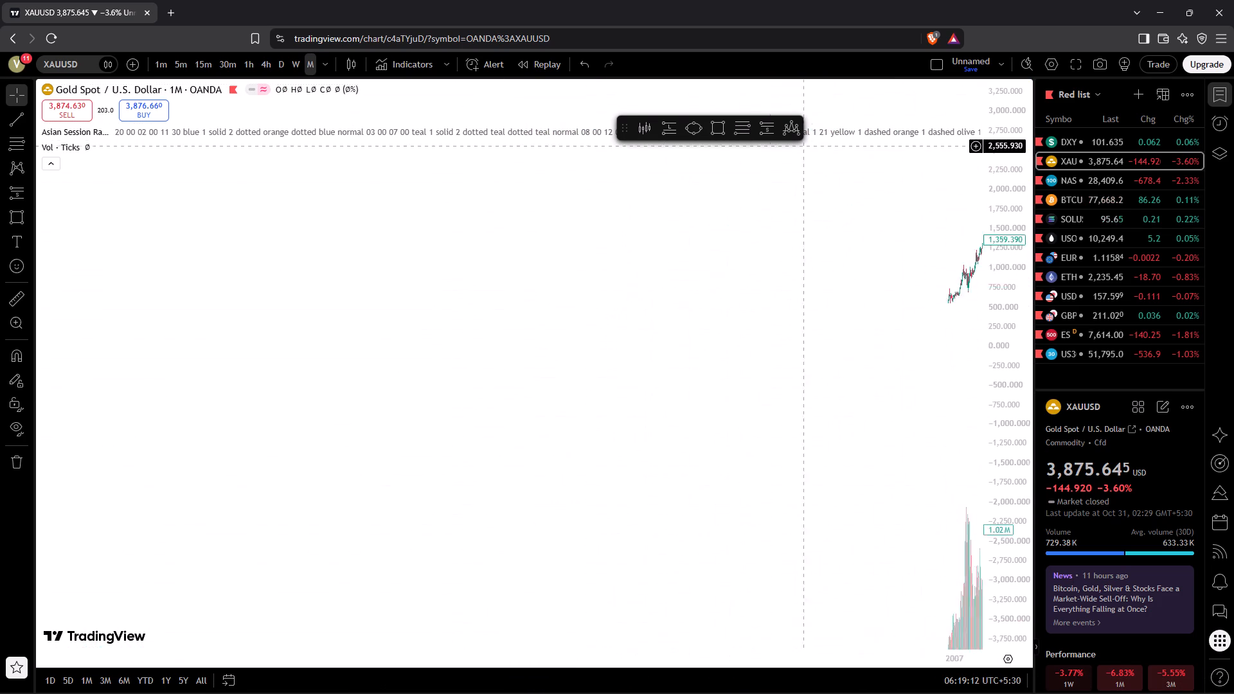
drag(814, 145, 351, 313)
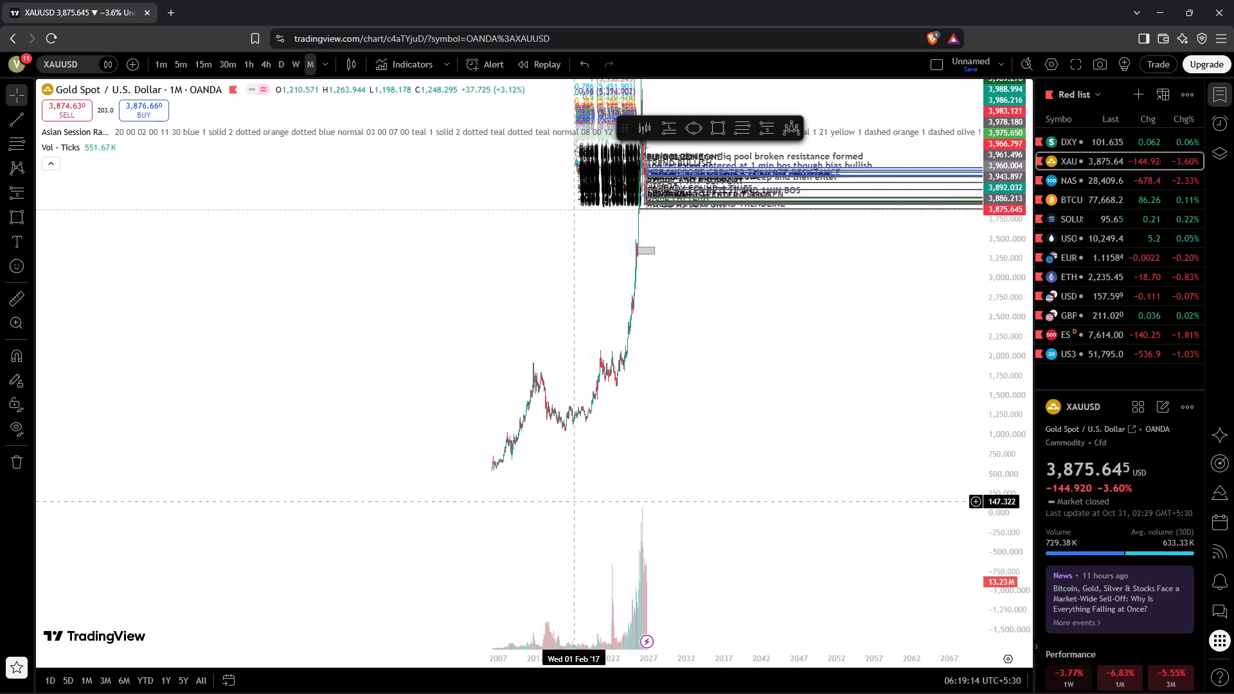
drag(491, 497, 400, 525)
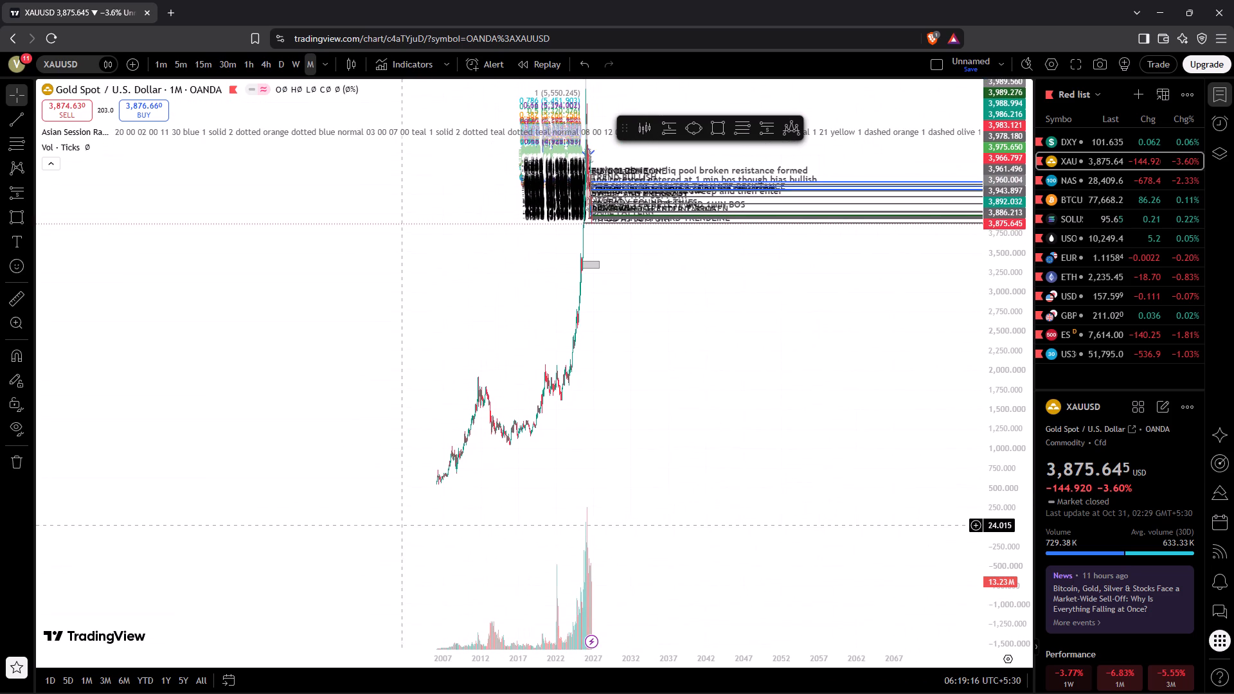
drag(400, 525, 397, 528)
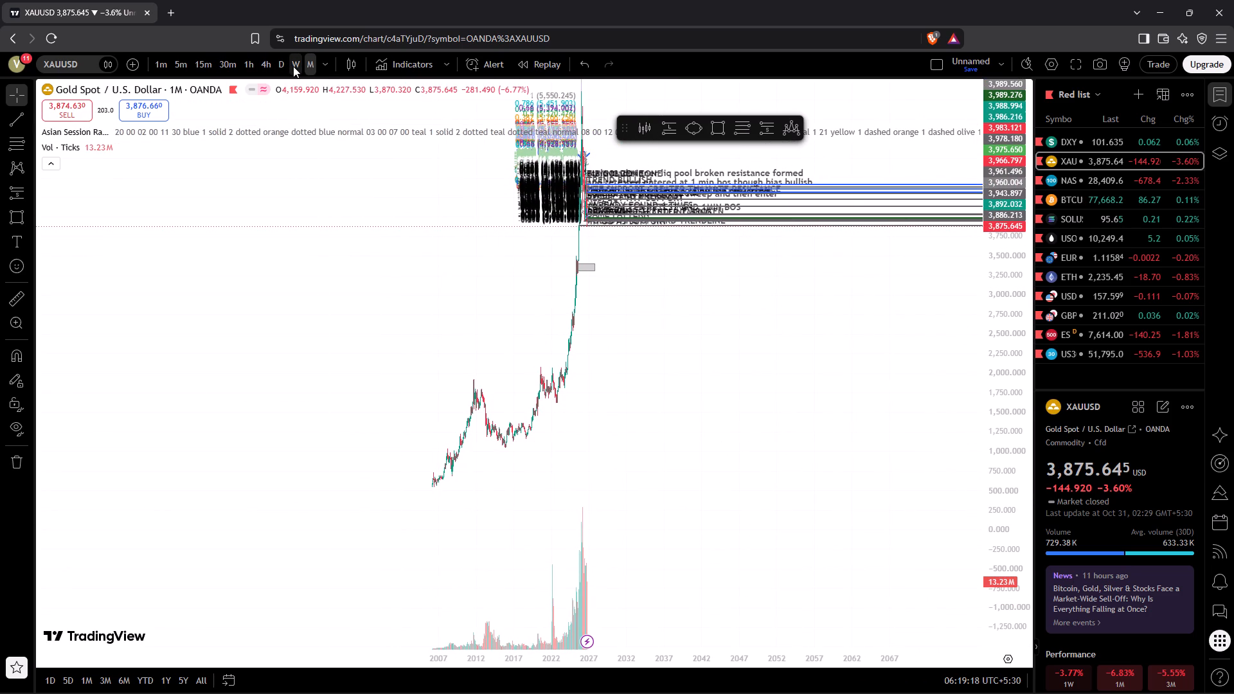
Return XAUUSD to the weekly timeframe and view its full price history back to 2007.
click(293, 66)
drag(280, 341, 609, 326)
drag(446, 335, 478, 332)
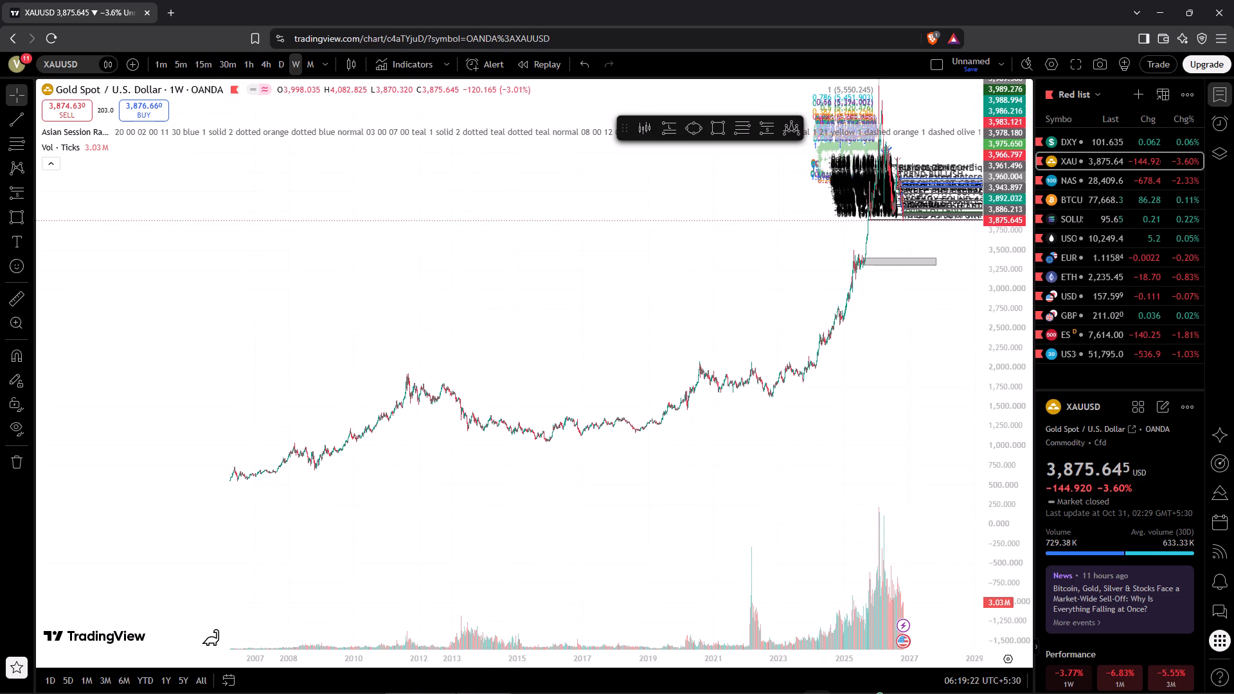
drag(470, 659, 719, 607)
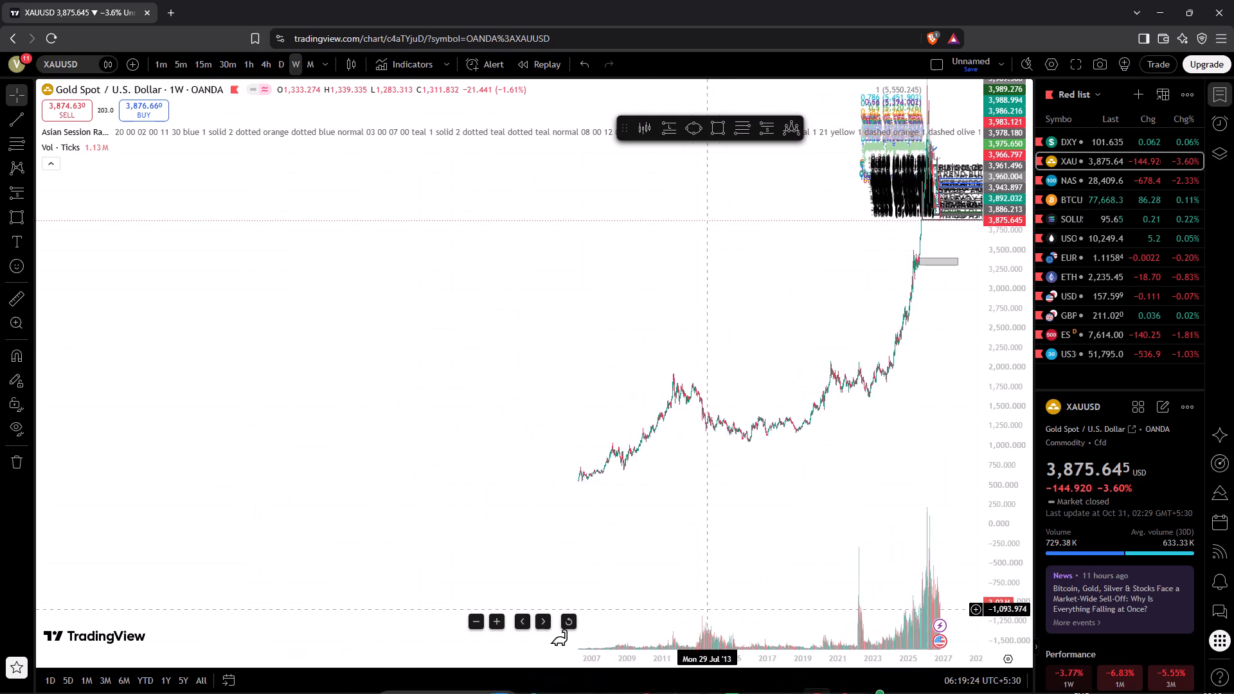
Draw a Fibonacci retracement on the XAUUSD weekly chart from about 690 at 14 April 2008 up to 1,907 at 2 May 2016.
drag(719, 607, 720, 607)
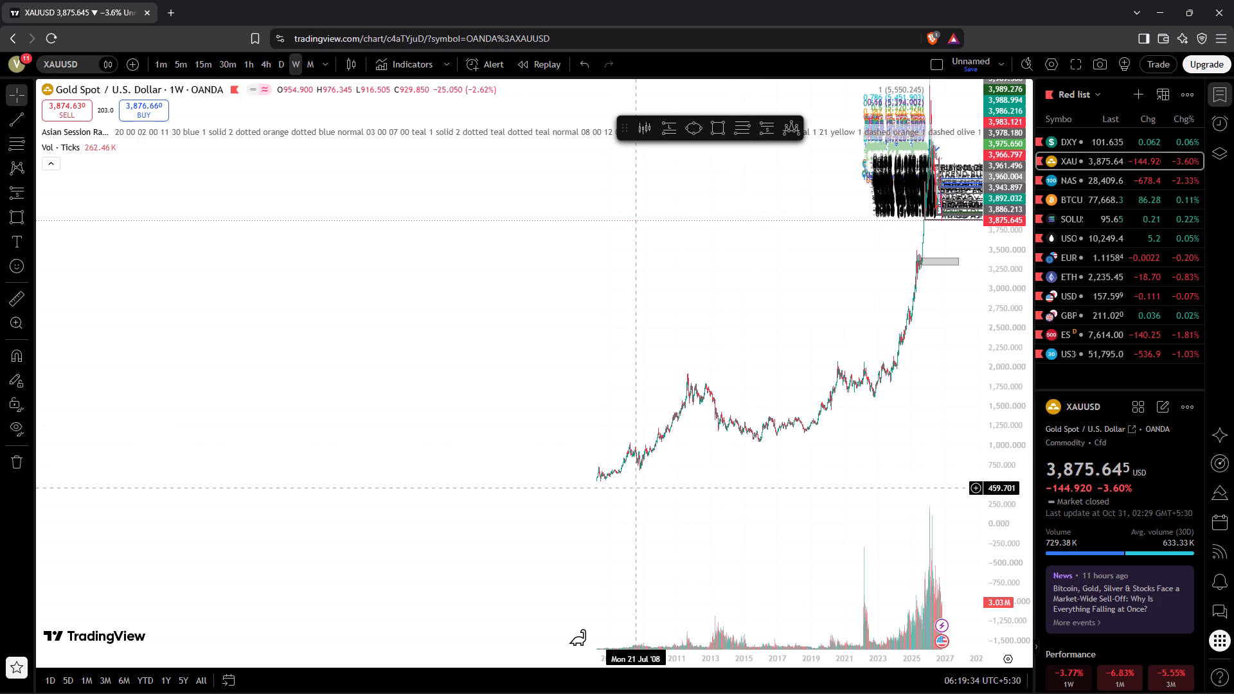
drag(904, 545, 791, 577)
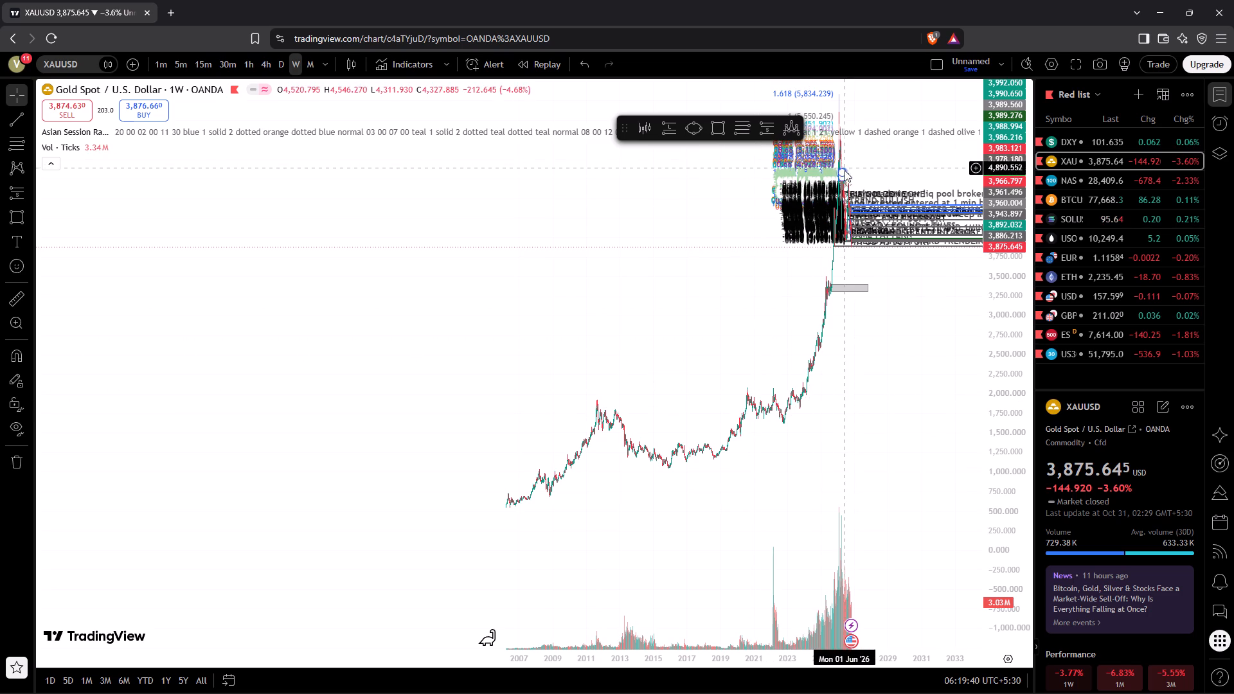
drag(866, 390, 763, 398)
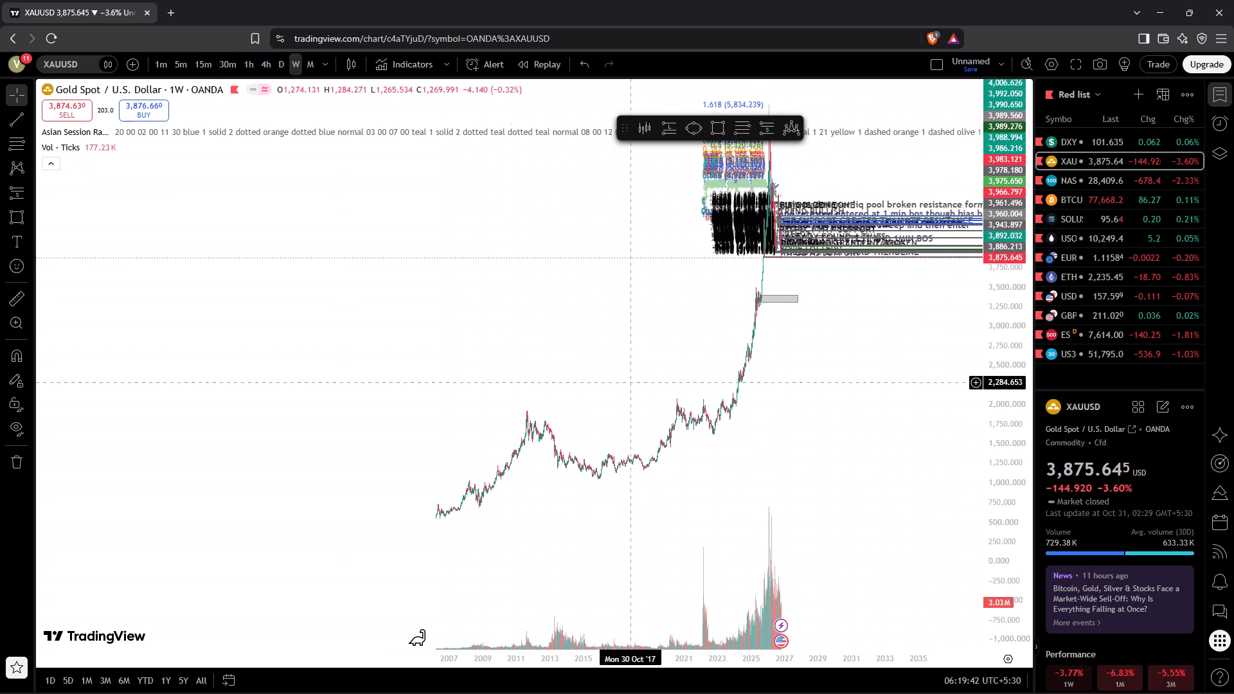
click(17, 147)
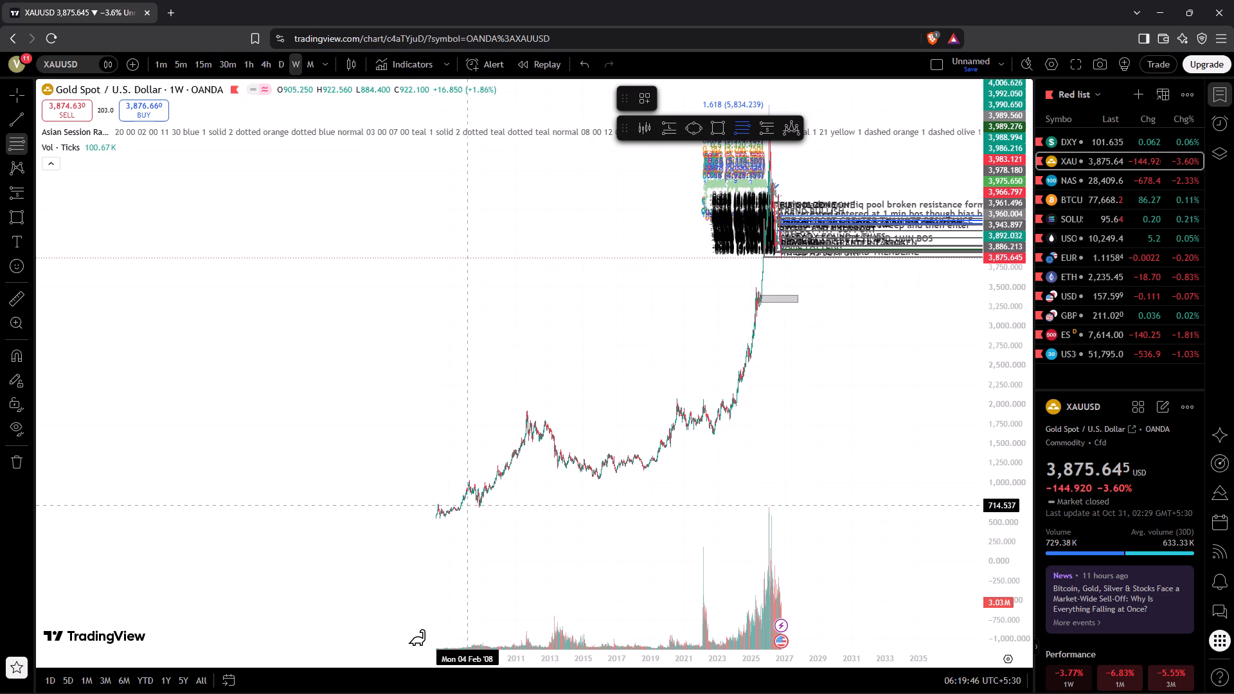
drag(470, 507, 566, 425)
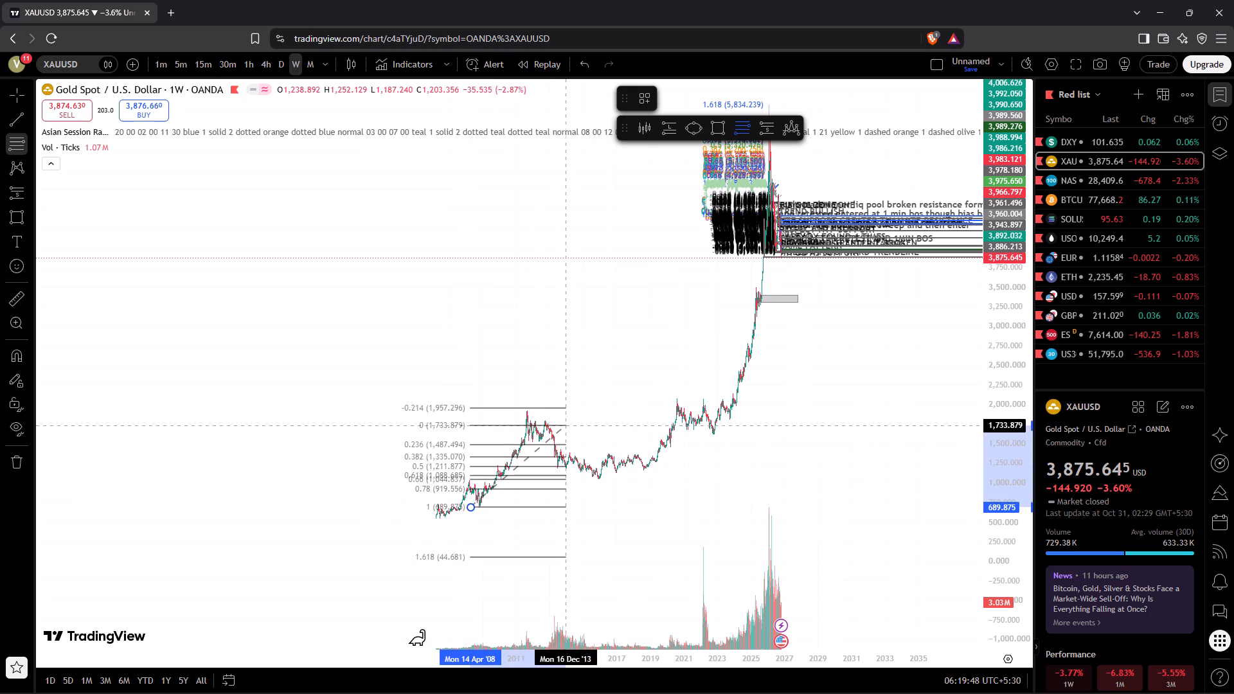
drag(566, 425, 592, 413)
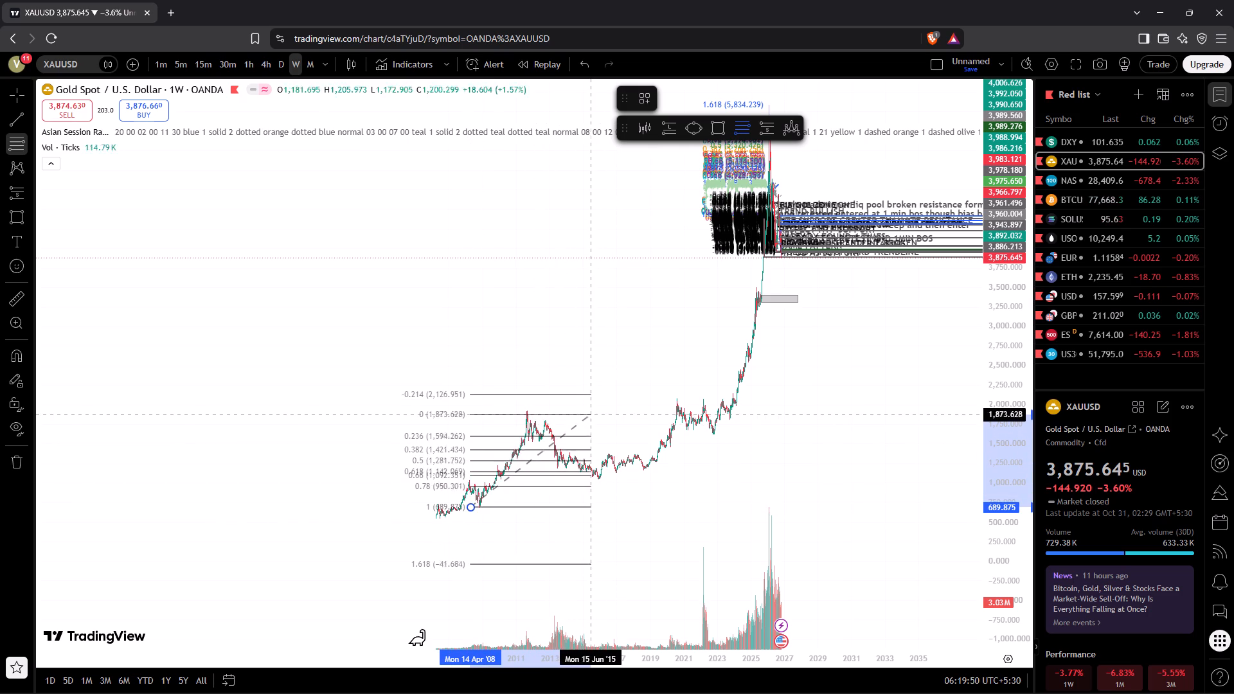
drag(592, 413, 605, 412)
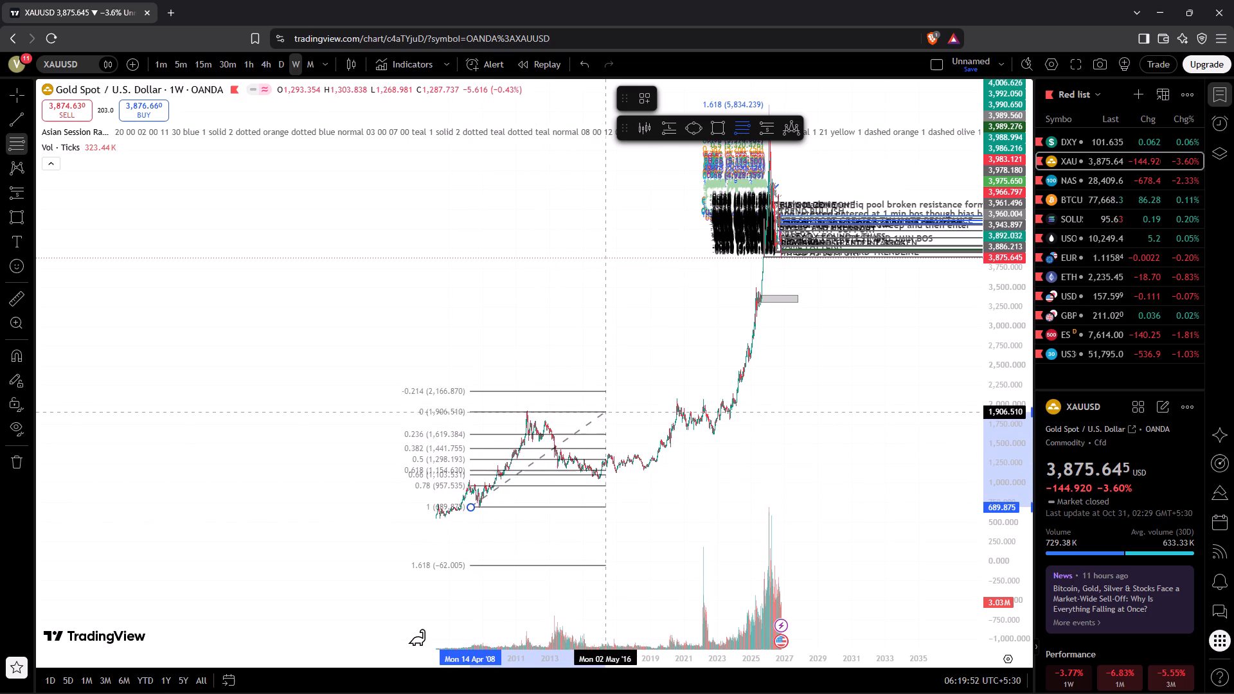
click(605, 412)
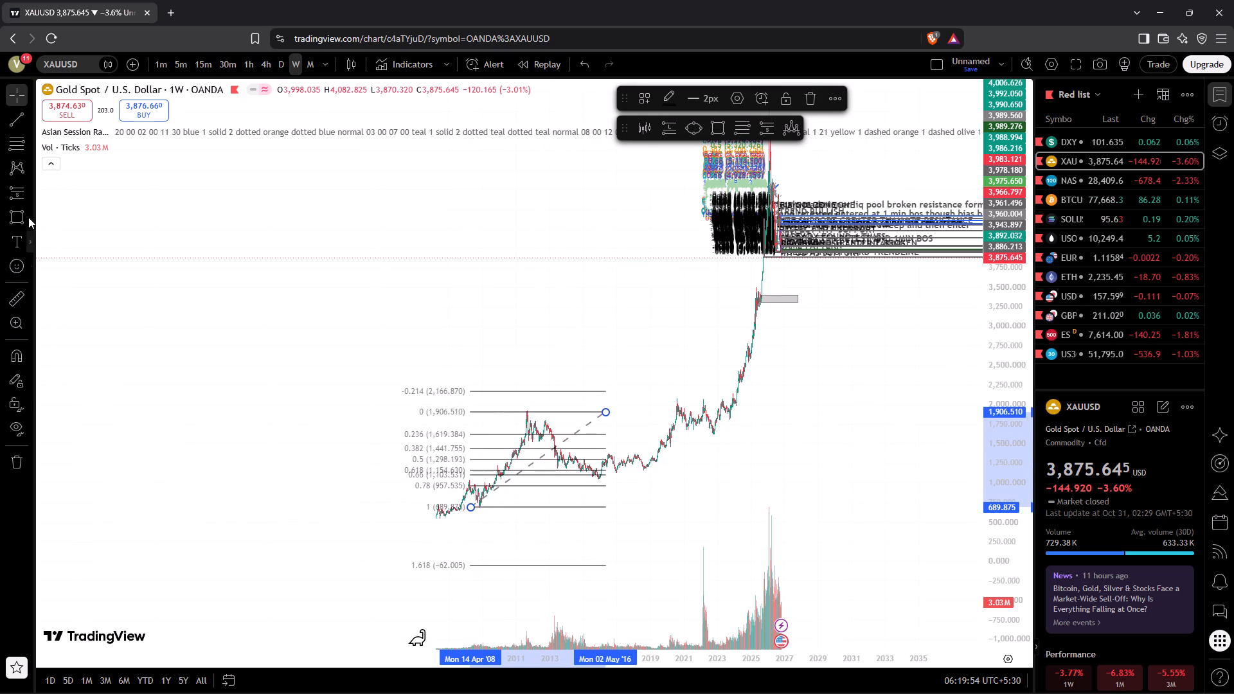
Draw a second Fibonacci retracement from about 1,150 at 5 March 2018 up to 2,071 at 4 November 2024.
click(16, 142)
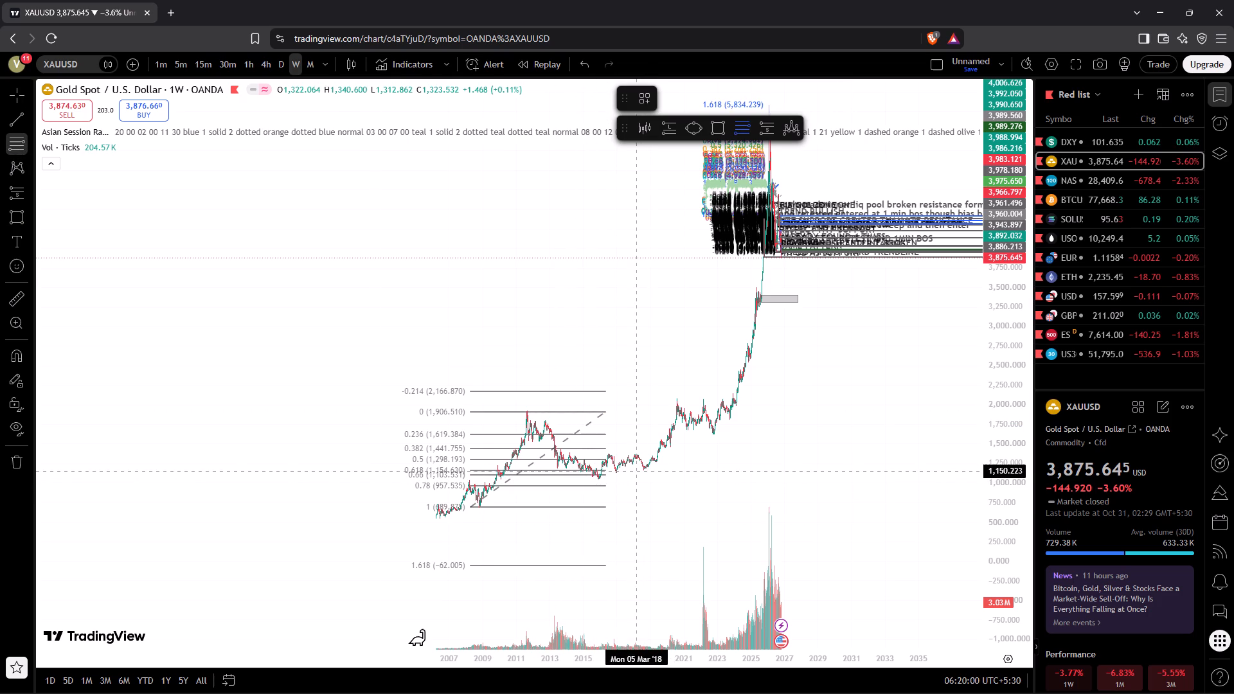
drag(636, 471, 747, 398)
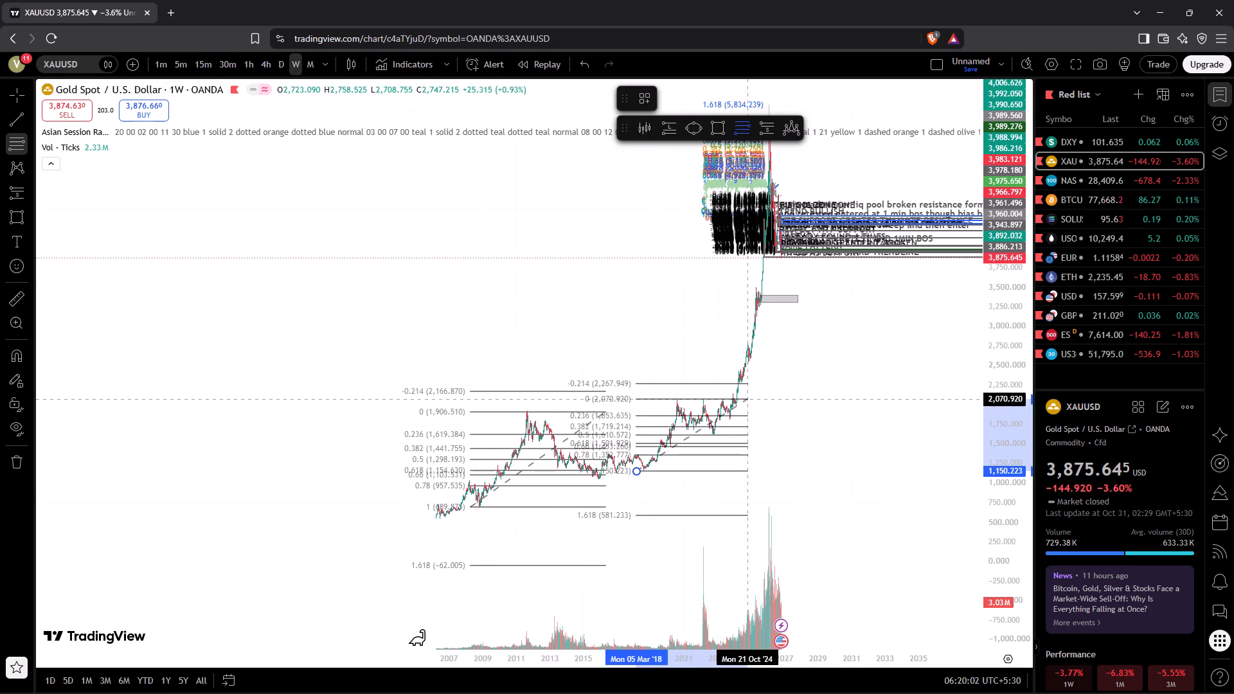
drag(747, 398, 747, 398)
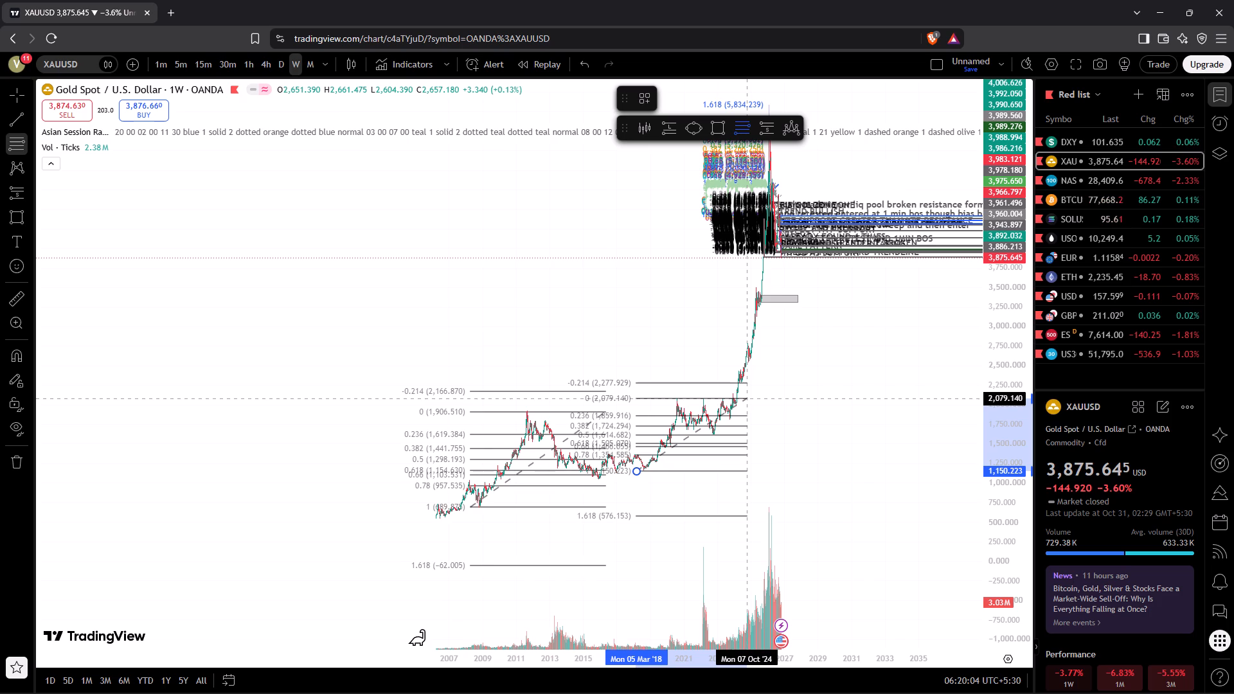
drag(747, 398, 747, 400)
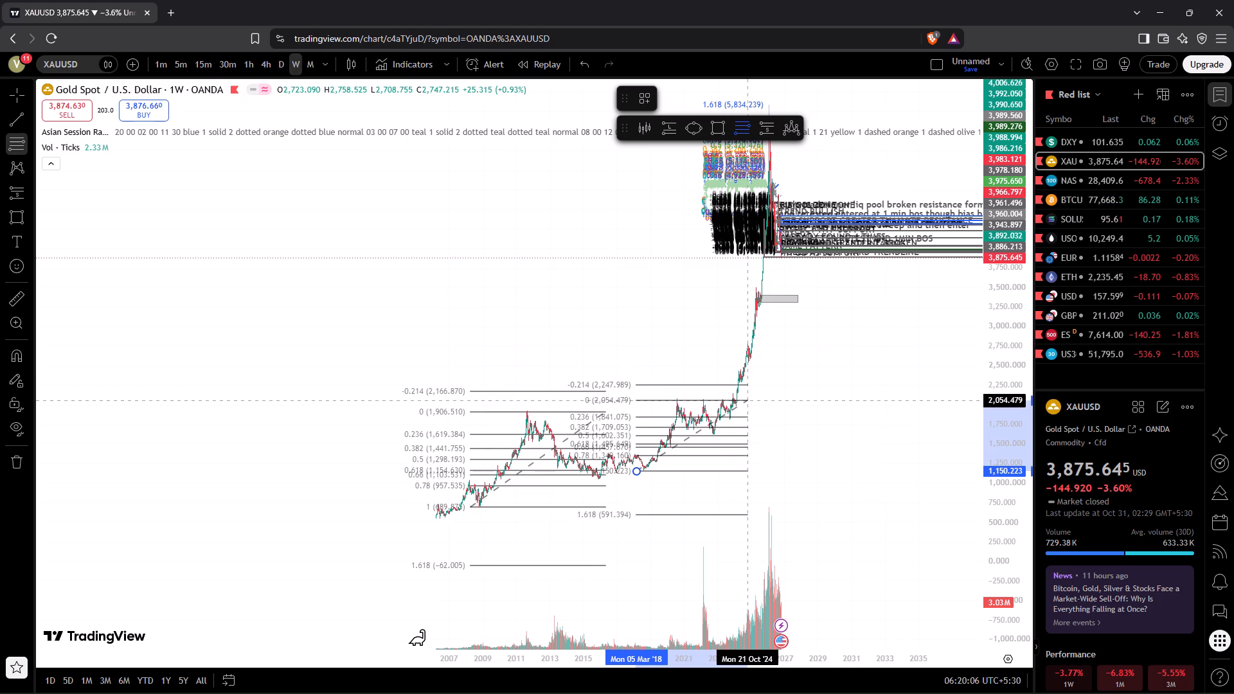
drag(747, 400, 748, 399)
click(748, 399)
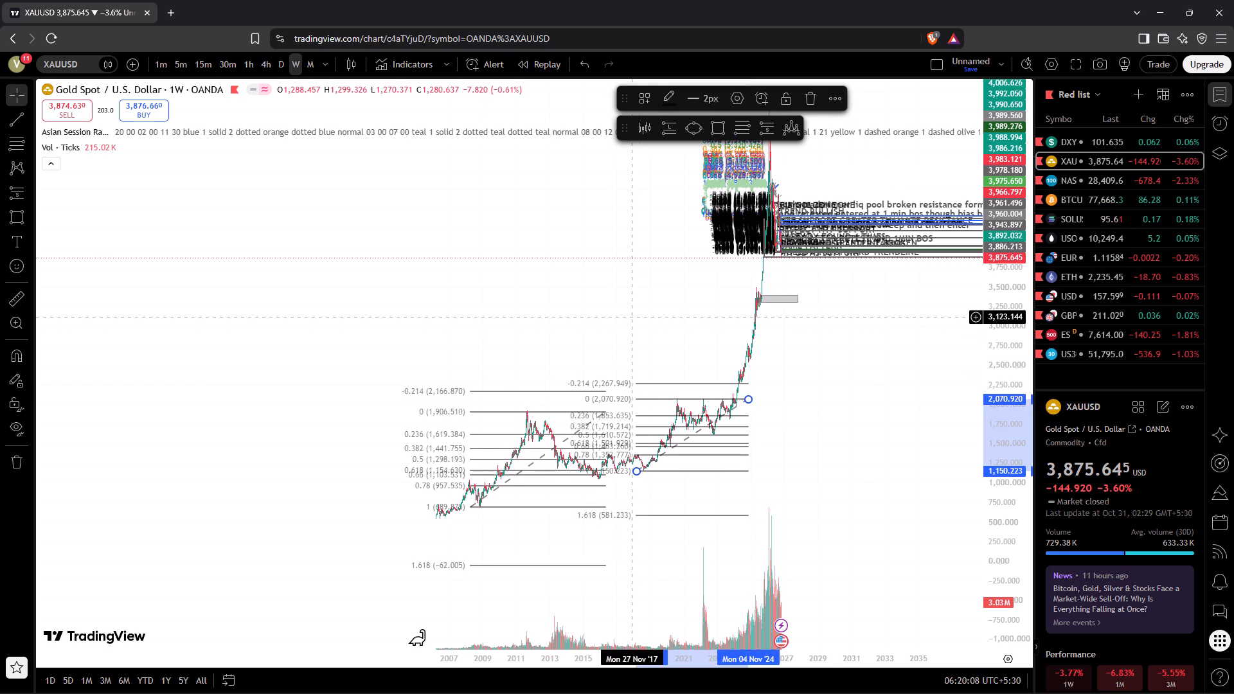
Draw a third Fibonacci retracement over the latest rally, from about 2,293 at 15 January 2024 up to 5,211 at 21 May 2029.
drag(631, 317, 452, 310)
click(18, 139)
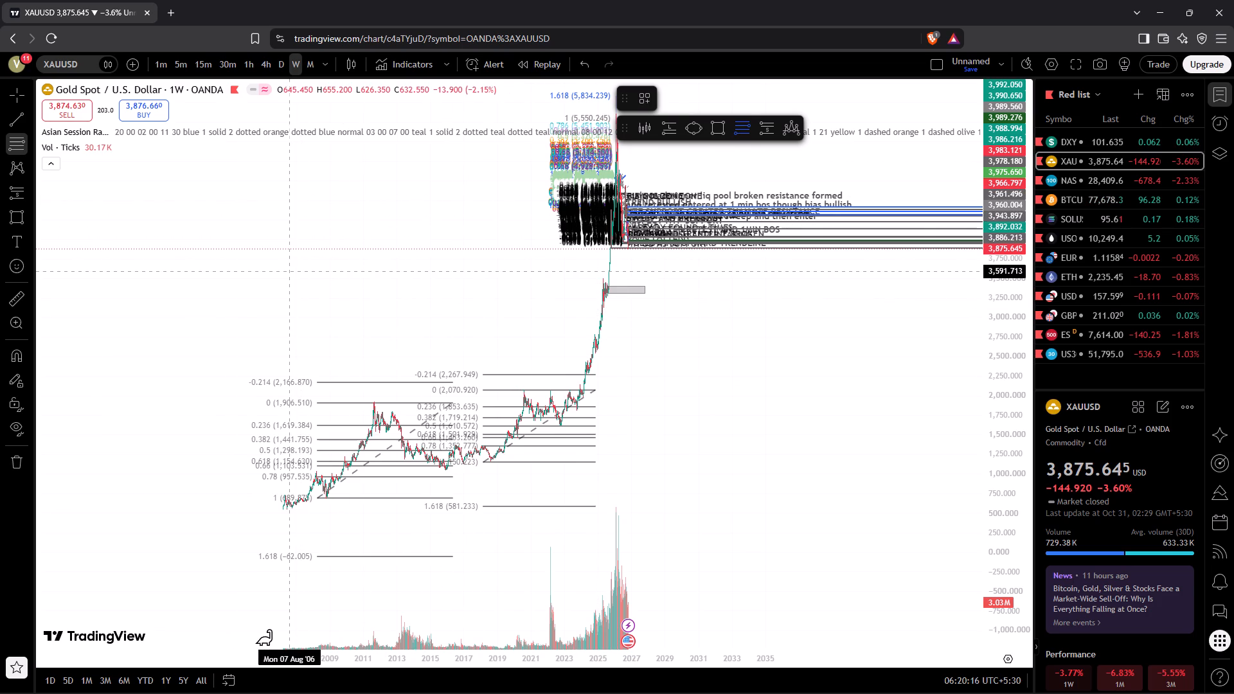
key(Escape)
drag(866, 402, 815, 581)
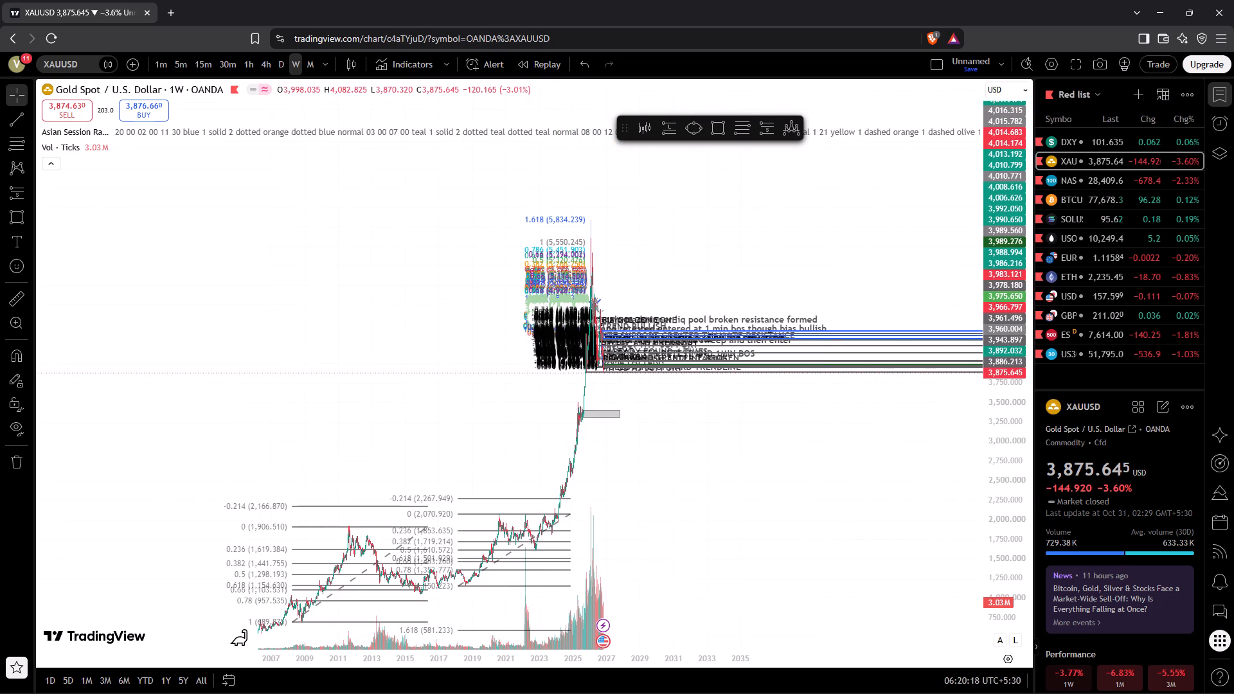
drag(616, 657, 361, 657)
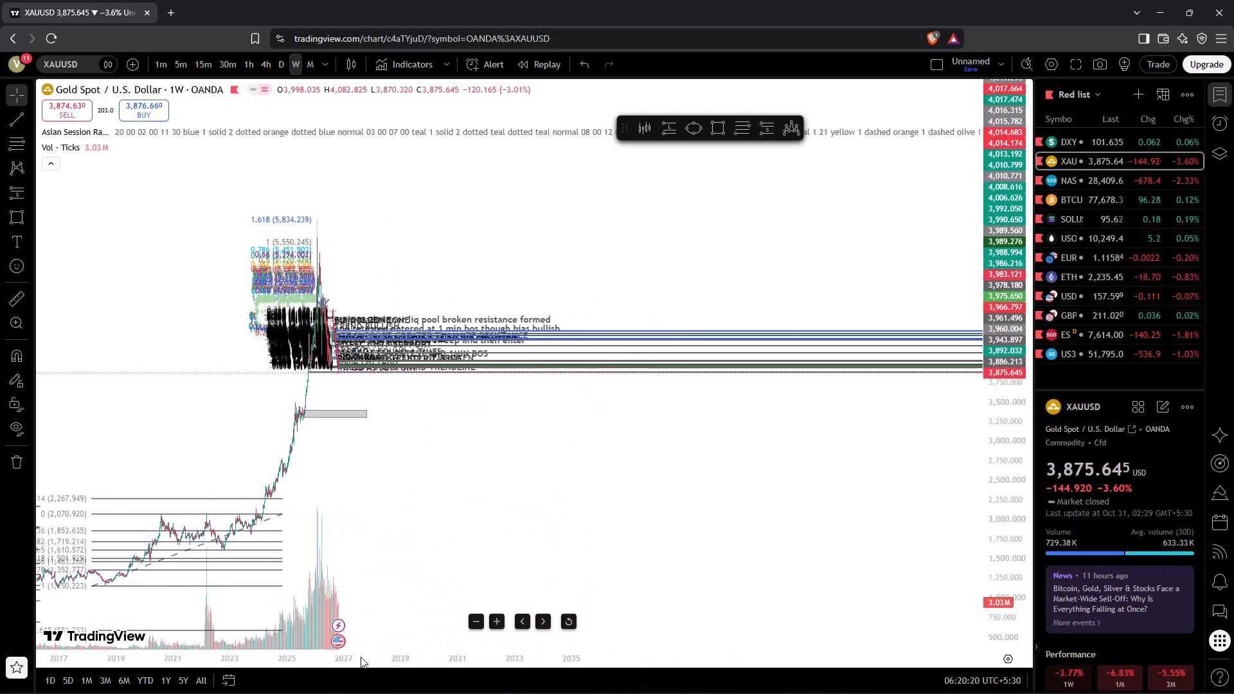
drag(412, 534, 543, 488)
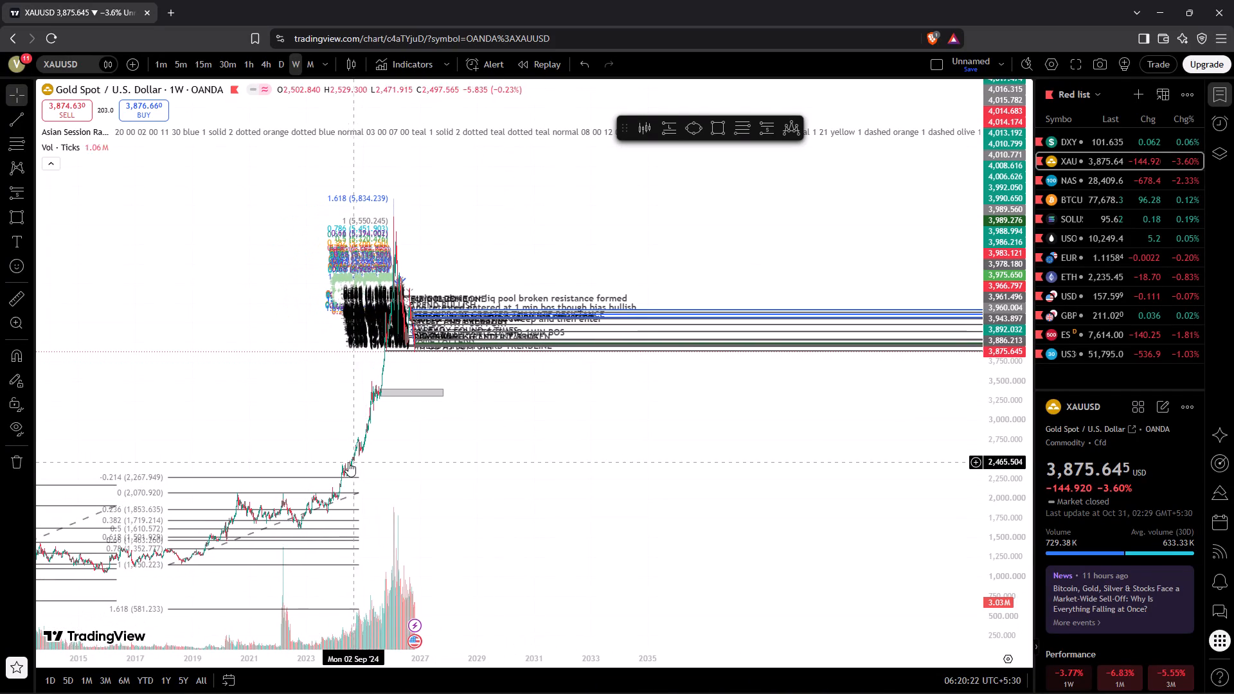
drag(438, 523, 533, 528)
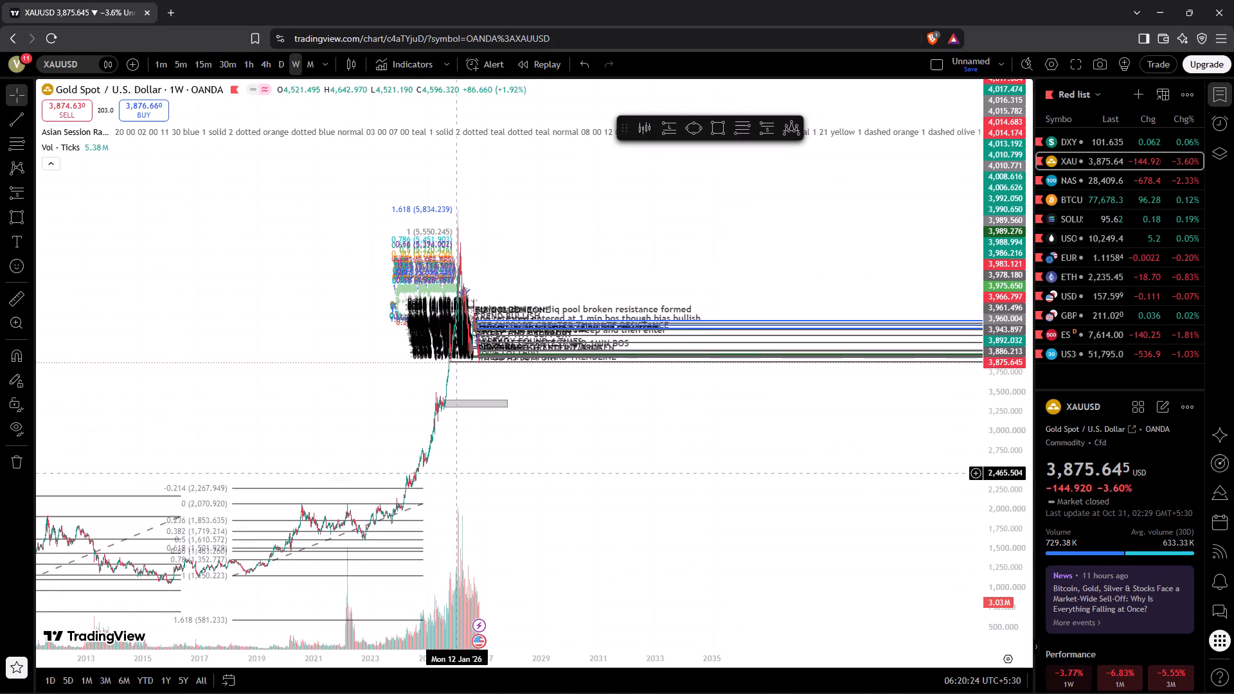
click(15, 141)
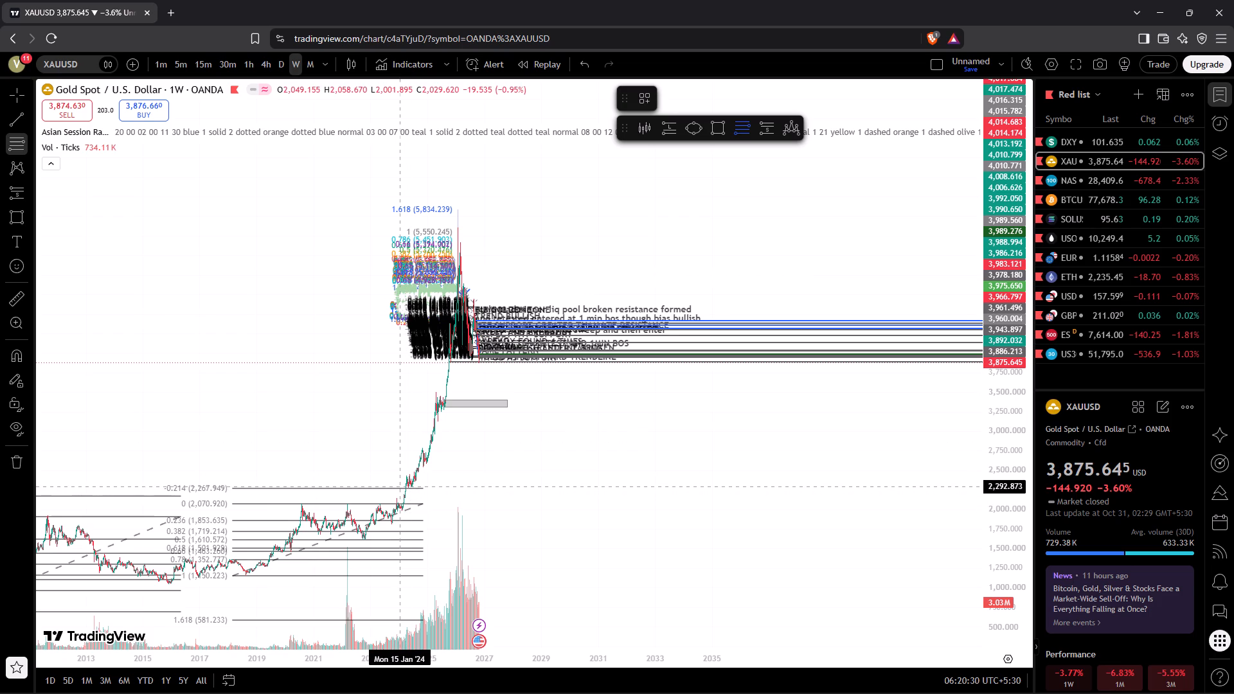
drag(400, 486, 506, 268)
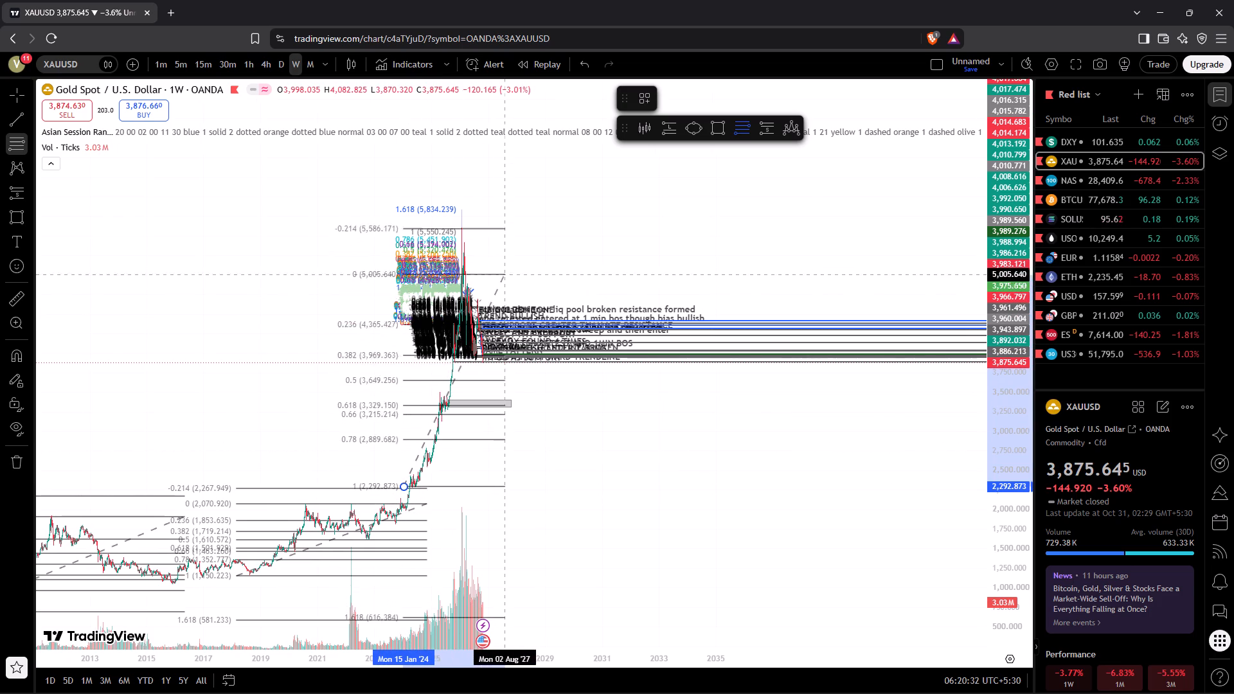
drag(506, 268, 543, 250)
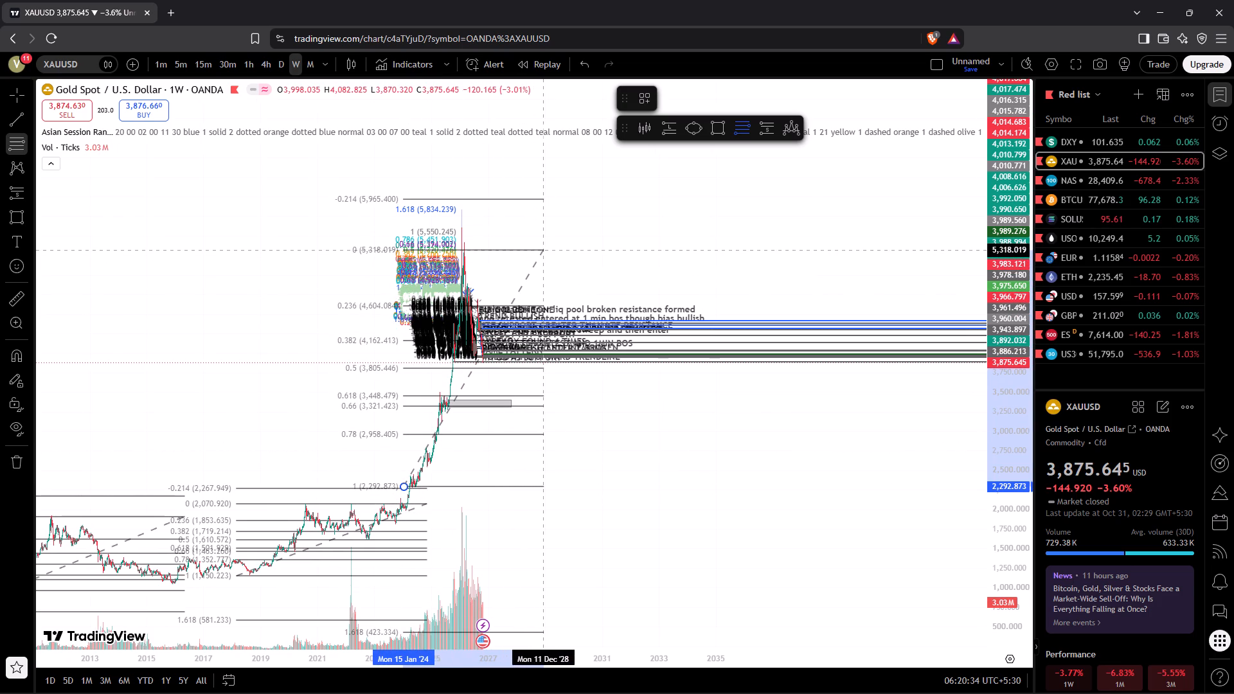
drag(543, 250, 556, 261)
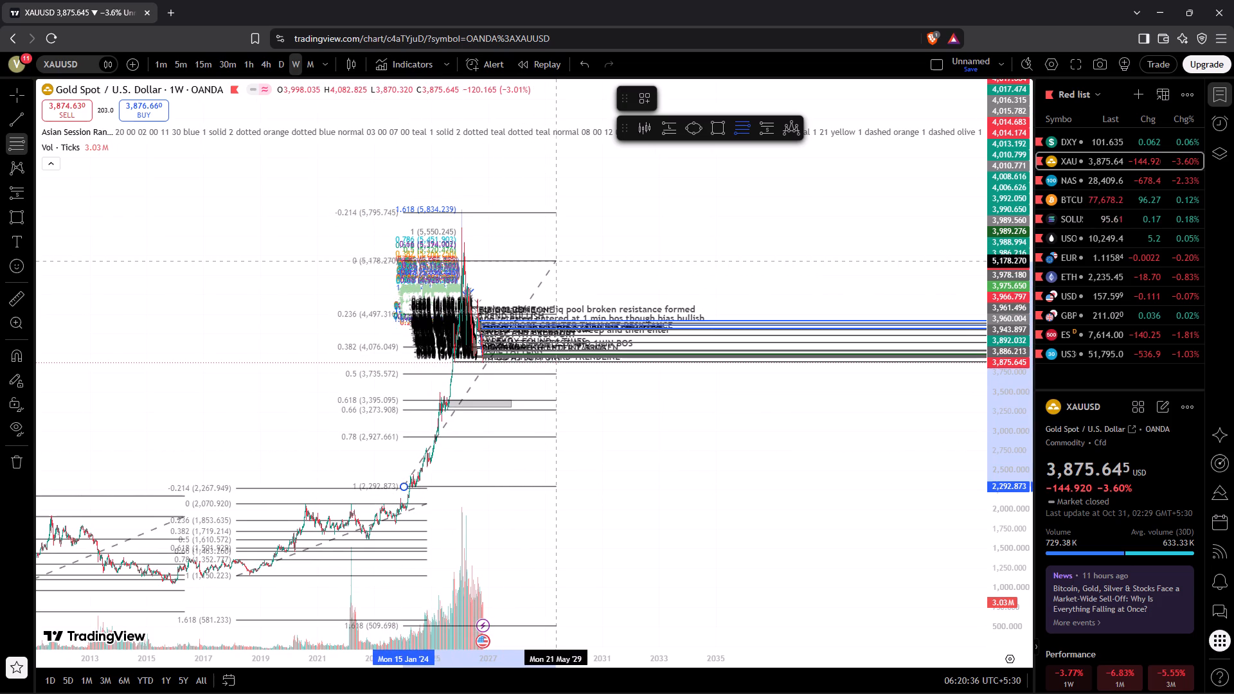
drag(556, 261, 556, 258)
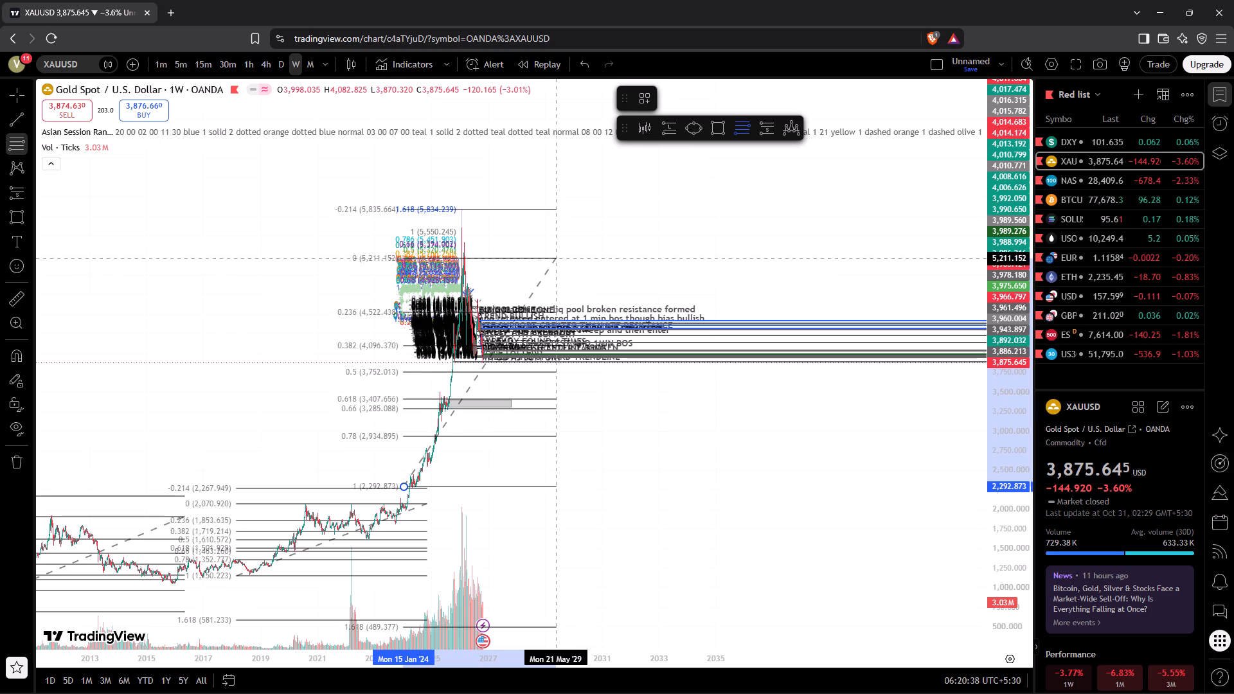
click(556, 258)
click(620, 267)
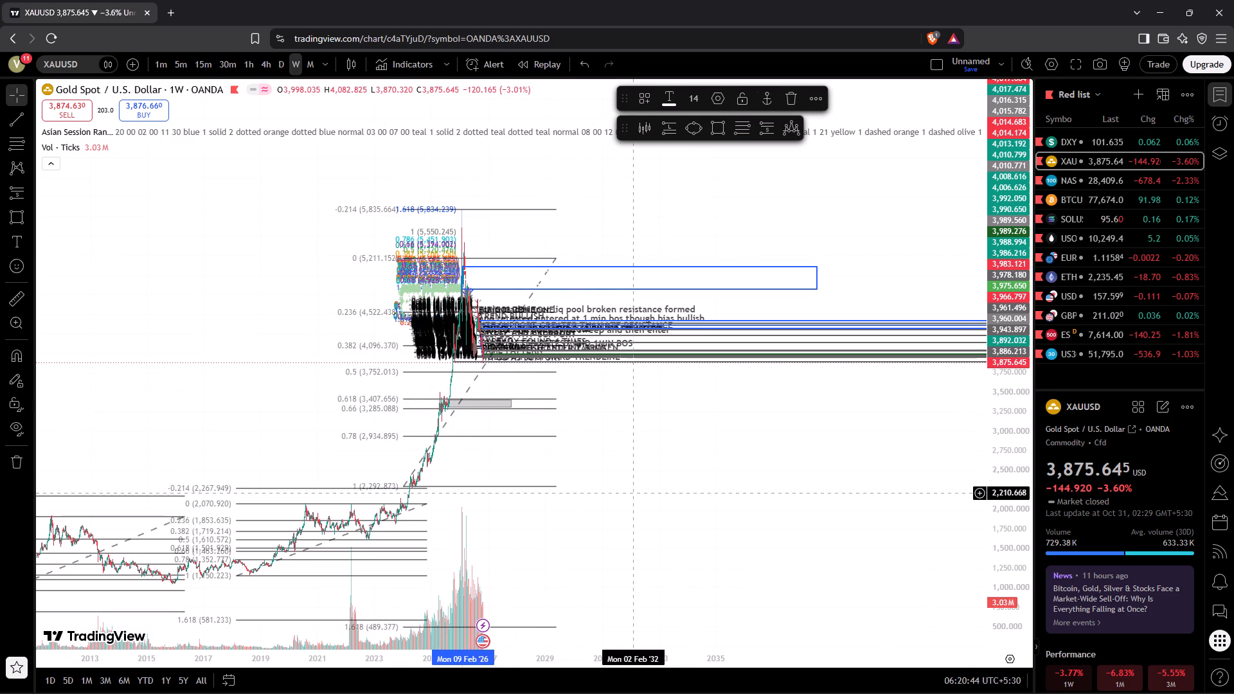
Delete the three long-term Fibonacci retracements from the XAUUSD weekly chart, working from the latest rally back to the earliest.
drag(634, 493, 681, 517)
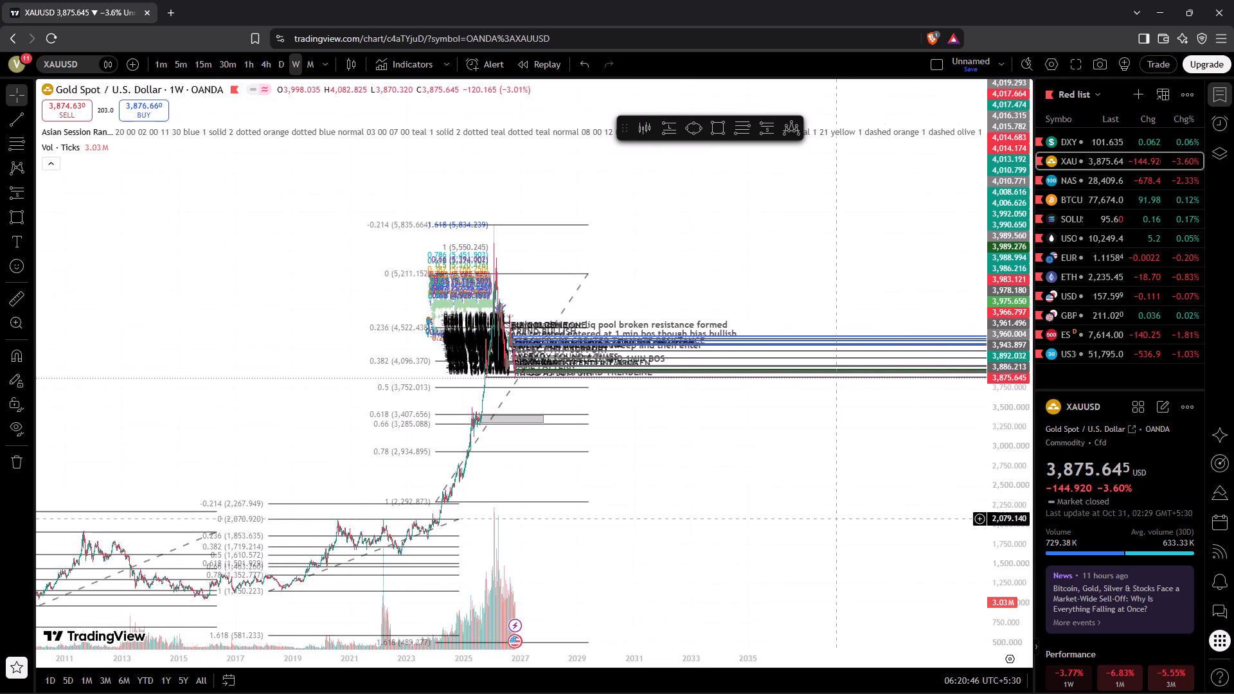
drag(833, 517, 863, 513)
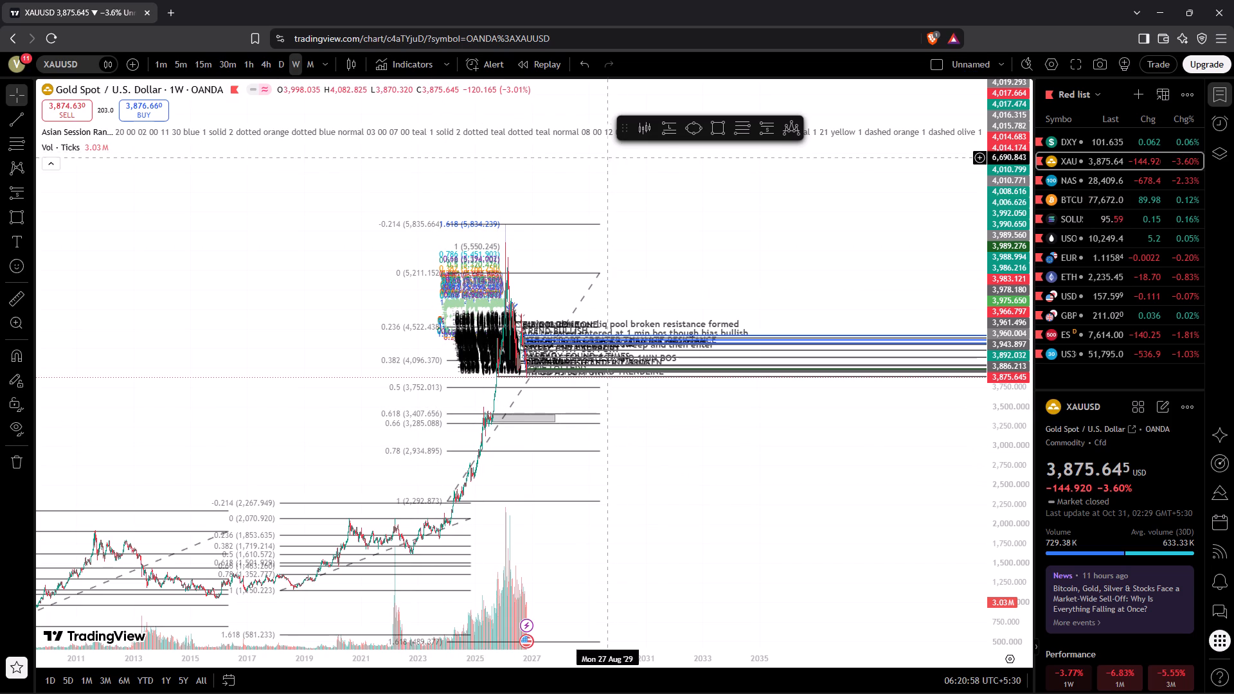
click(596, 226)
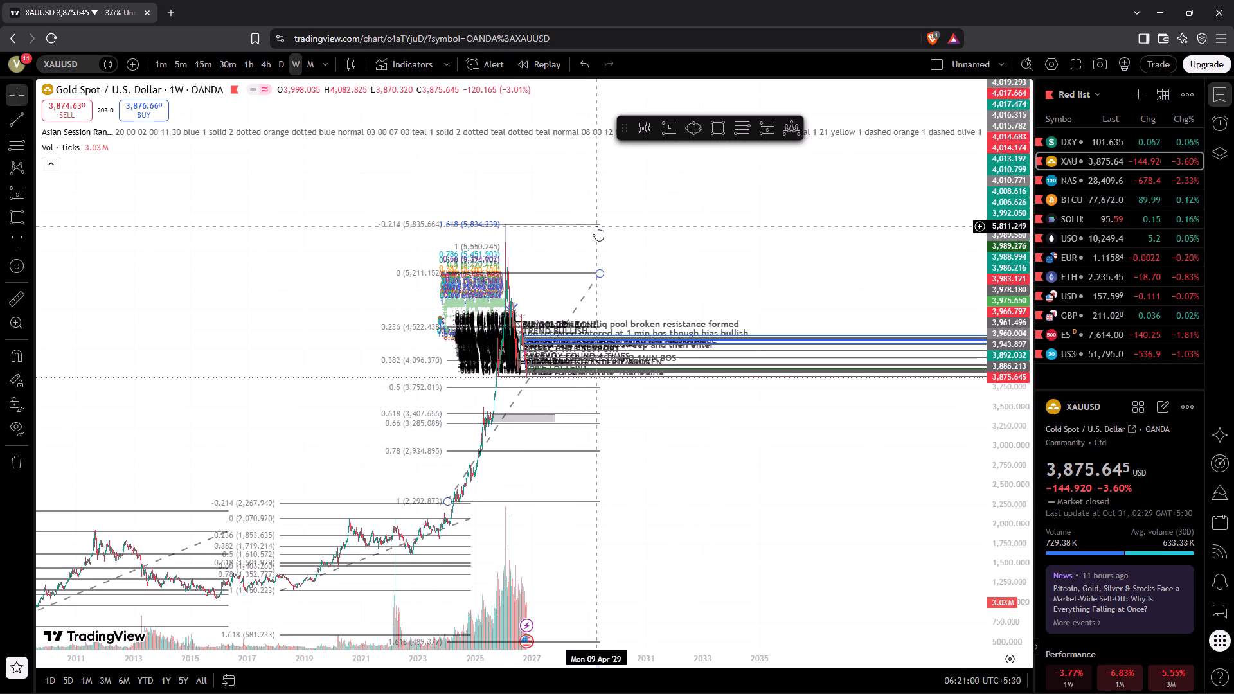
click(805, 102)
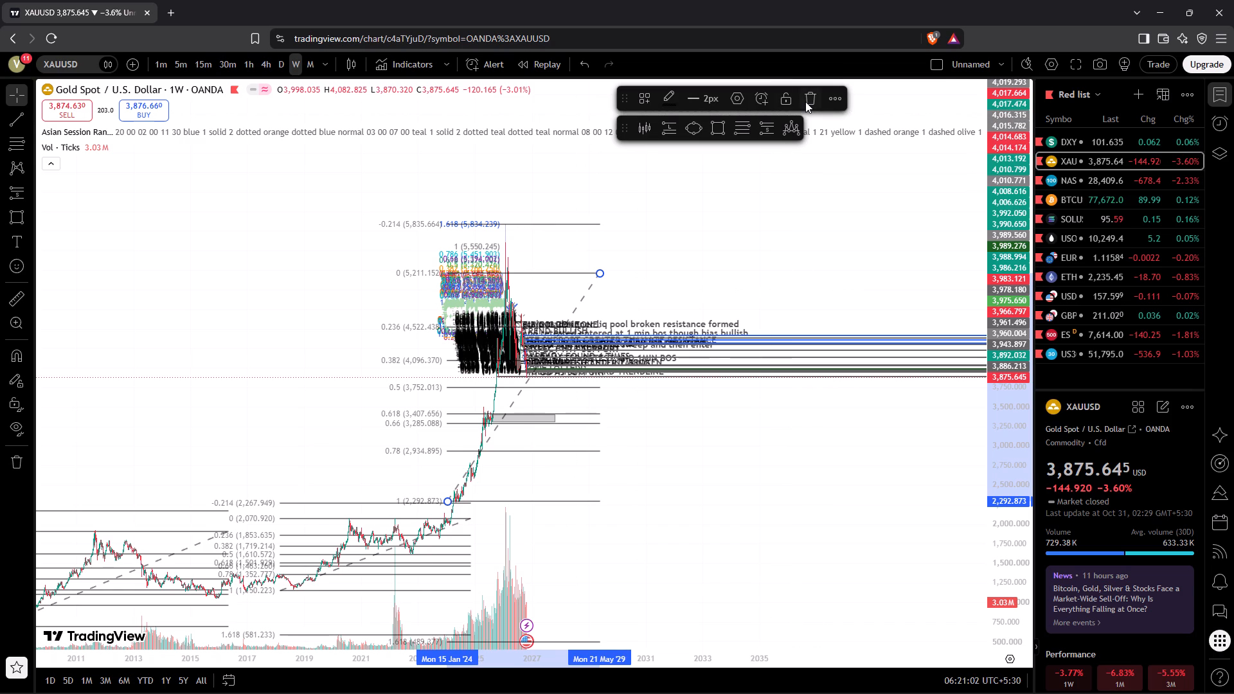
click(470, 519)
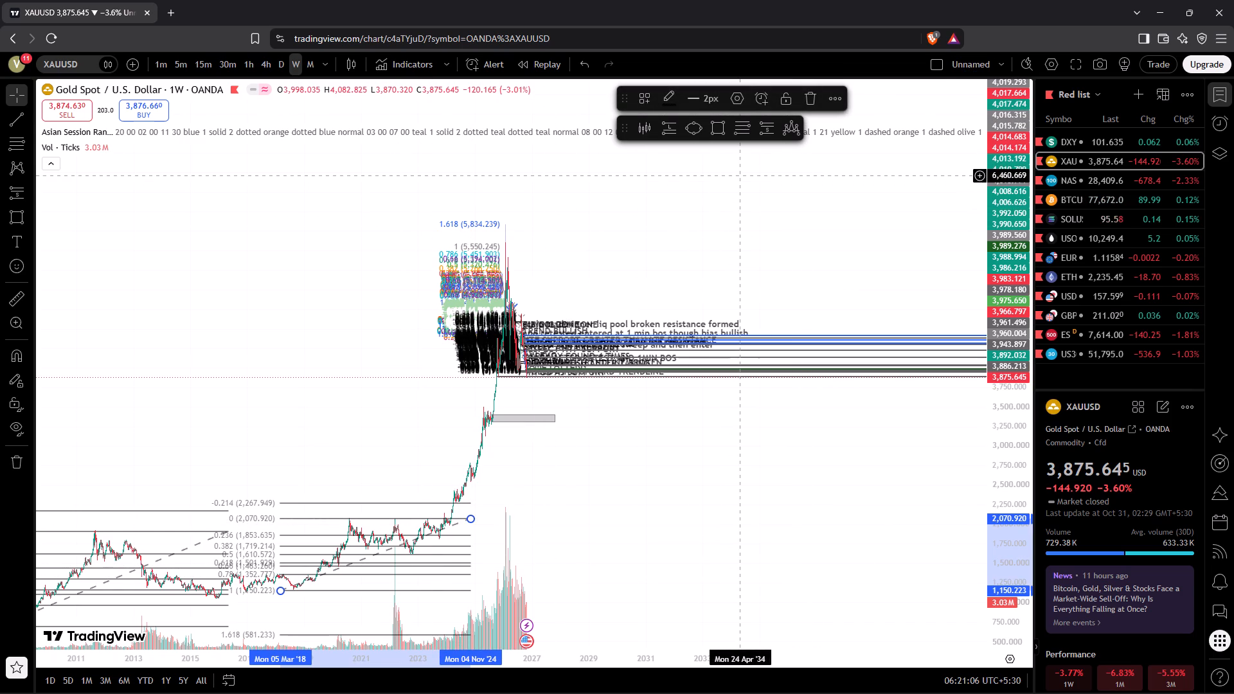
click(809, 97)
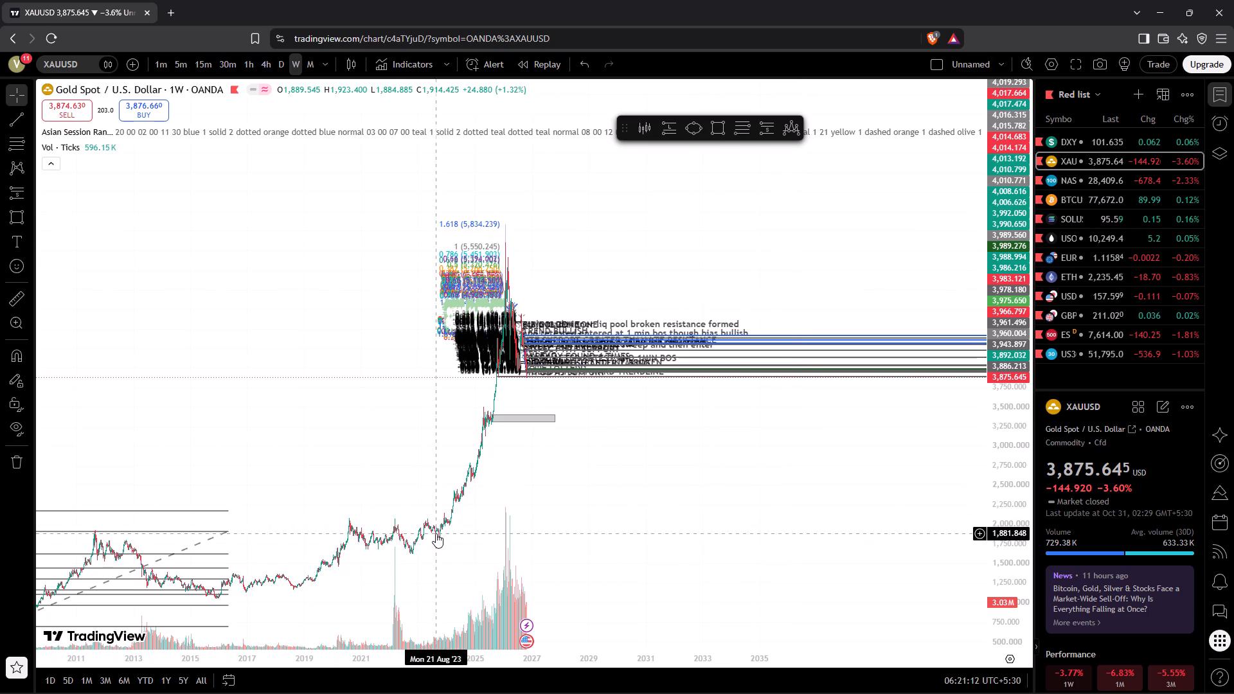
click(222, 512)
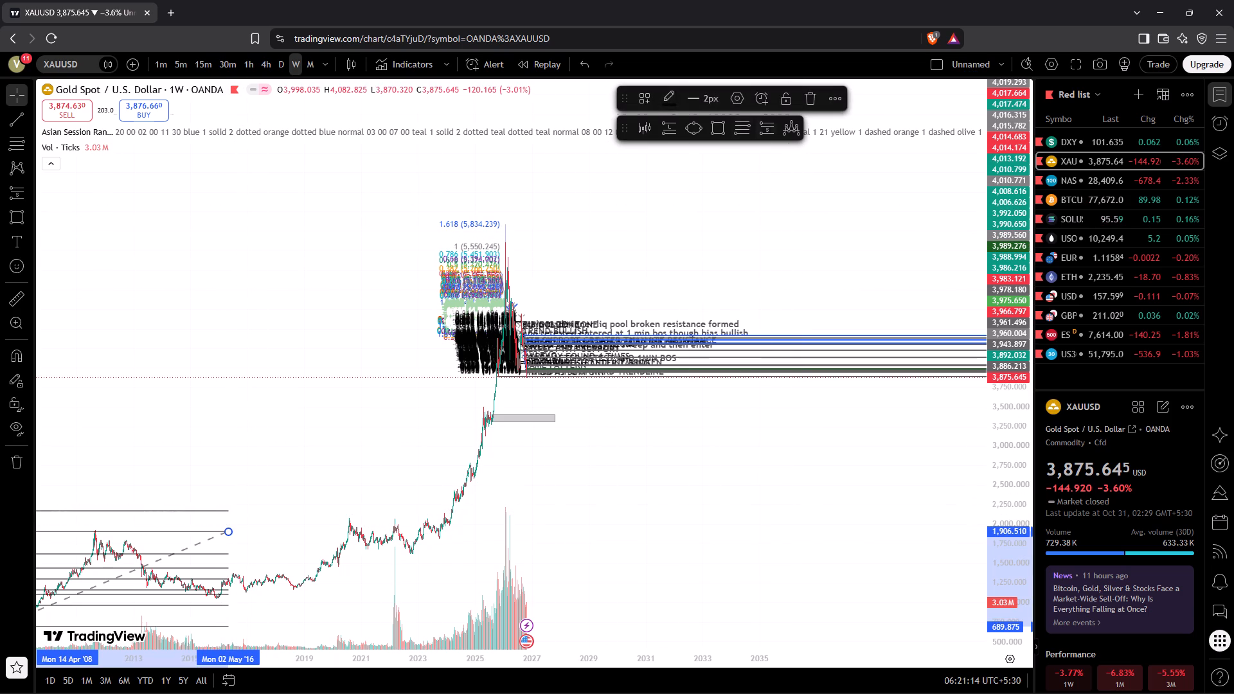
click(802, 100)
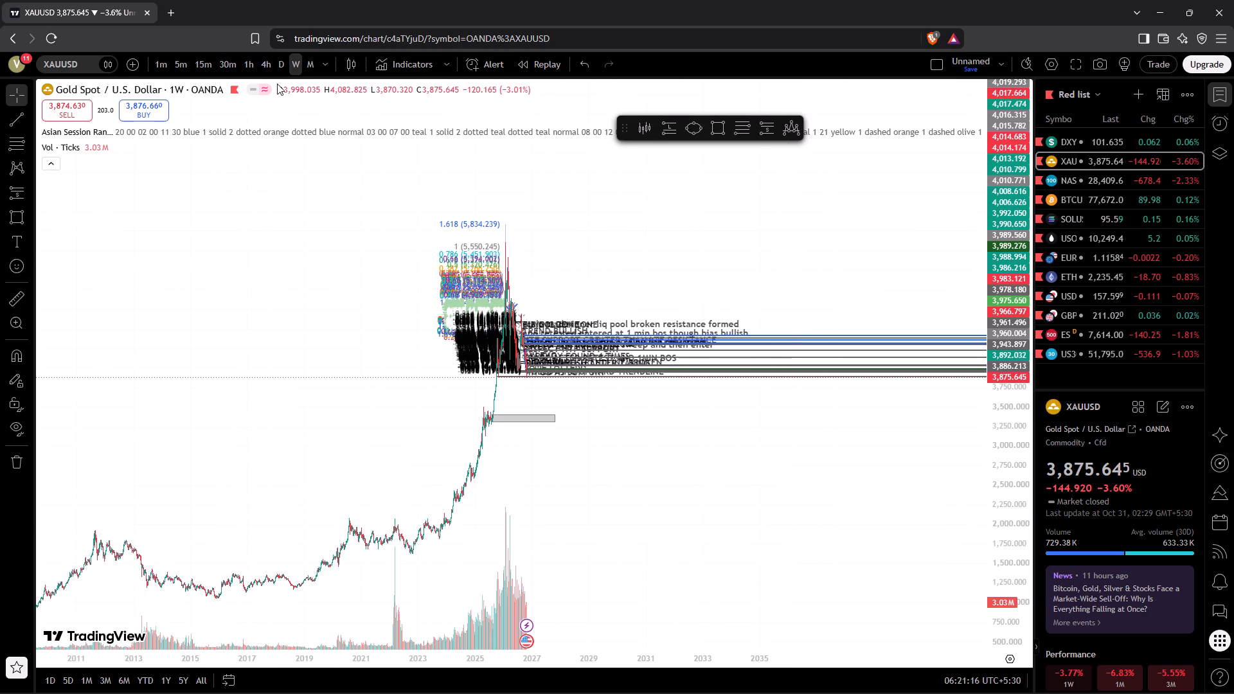
Switch XAUUSD to the daily timeframe and view recent price action above the grey rectangle zone.
click(274, 65)
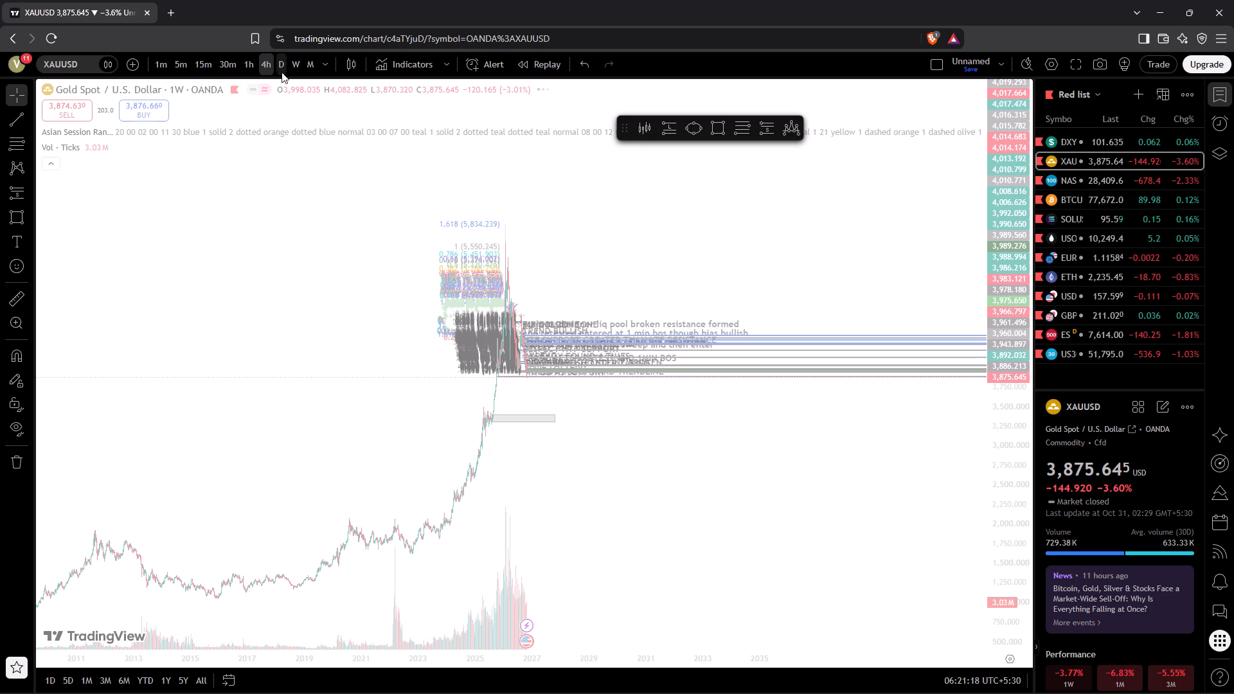
click(285, 70)
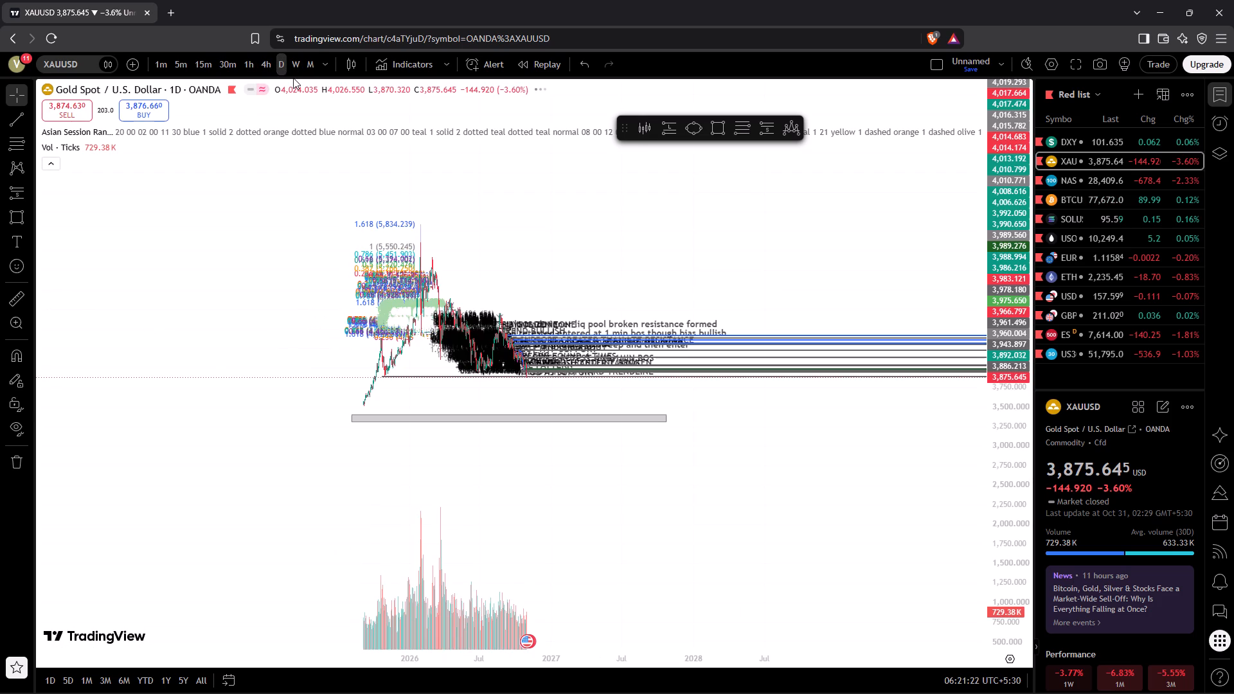
drag(488, 511, 505, 518)
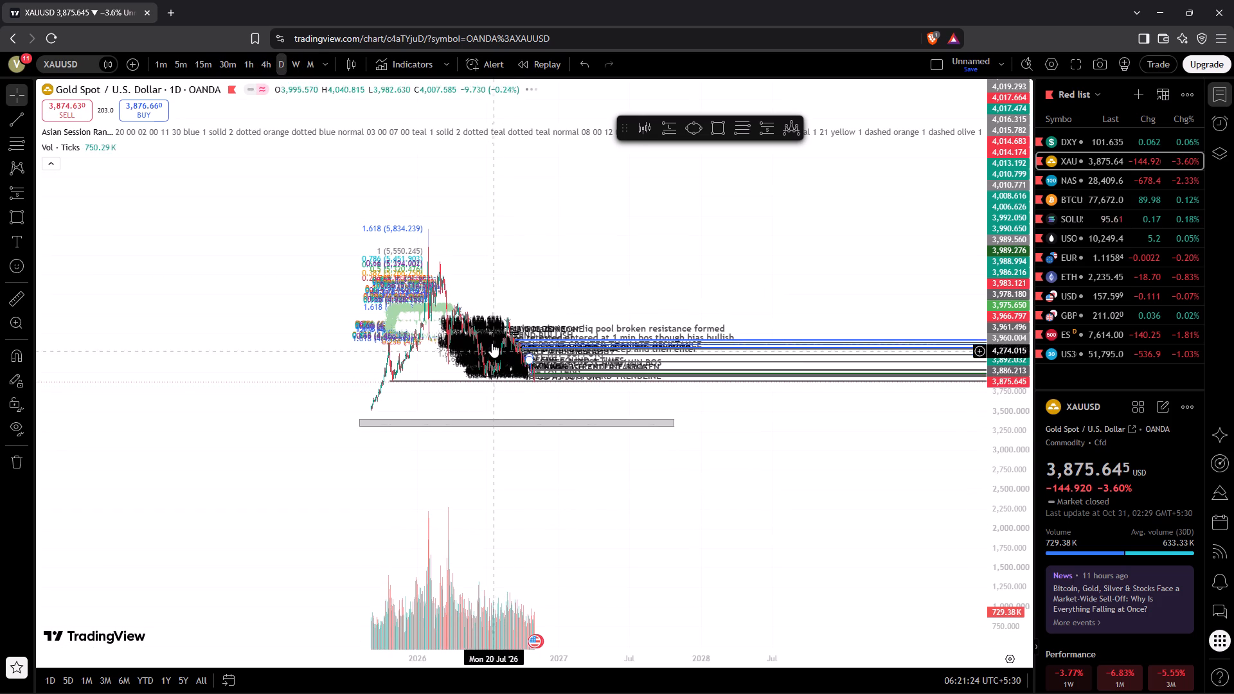
Hide all drawings and indicators on XAUUSD's daily chart, examine the bare price trend since 2024, and restore them.
drag(625, 526, 643, 532)
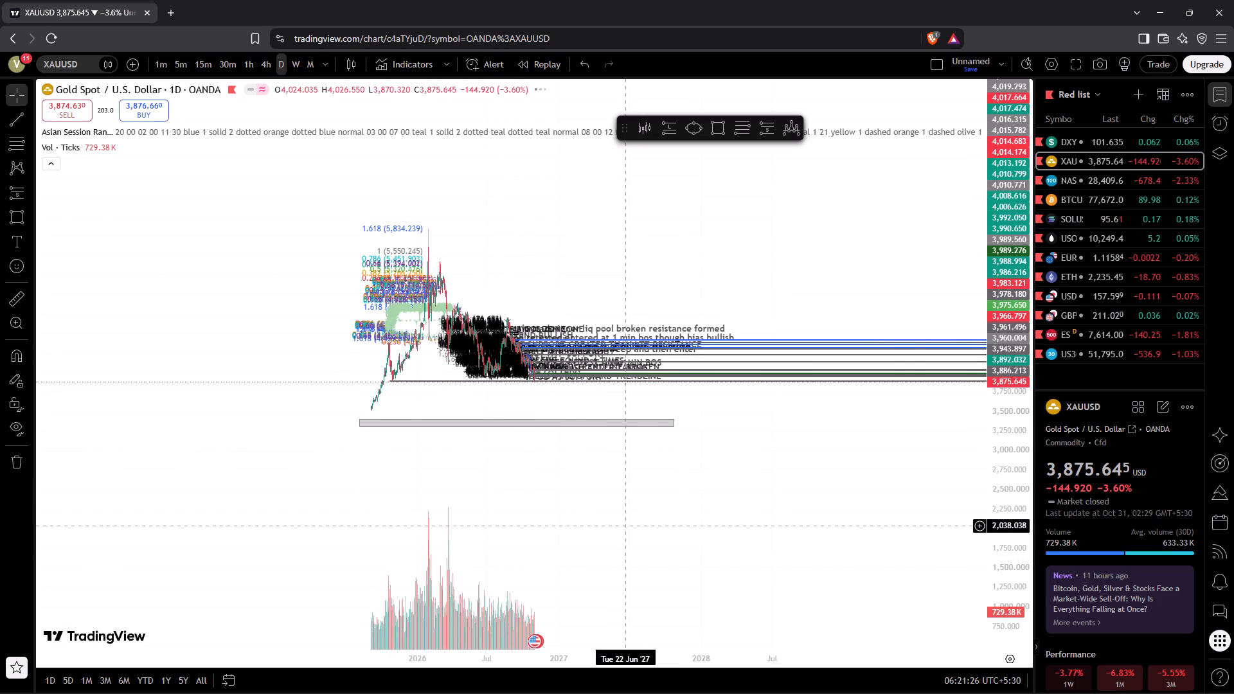
drag(643, 532, 688, 569)
drag(1004, 519, 1000, 123)
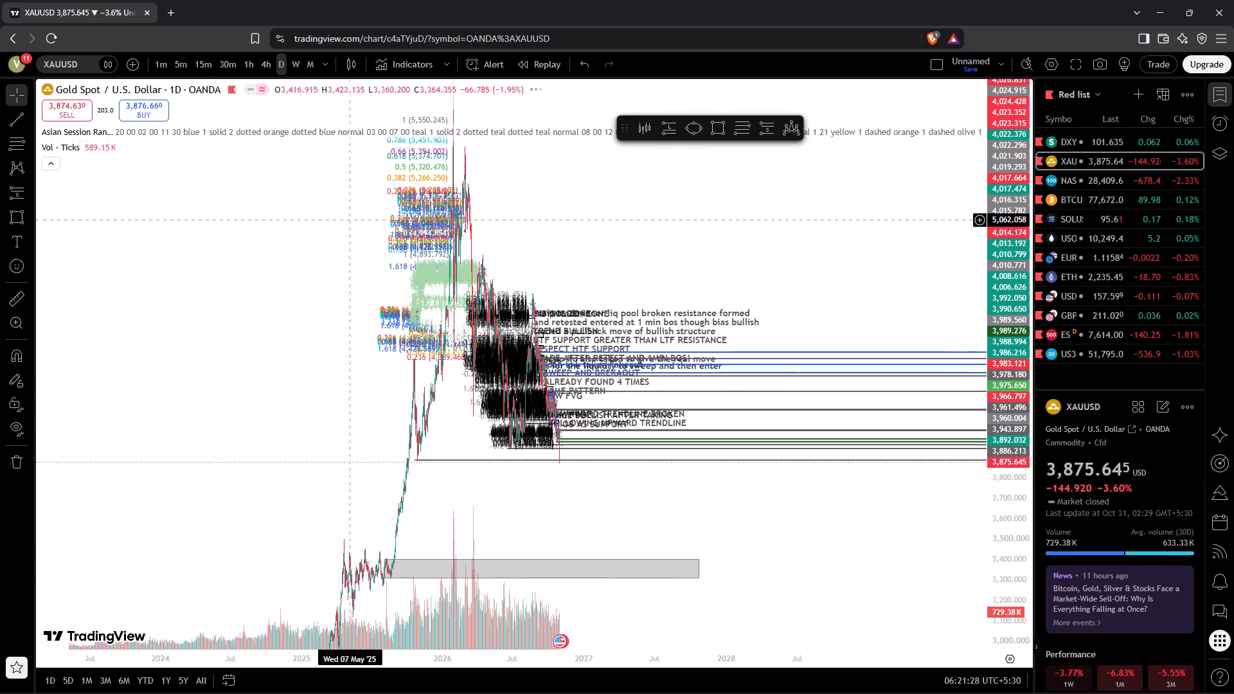
click(32, 431)
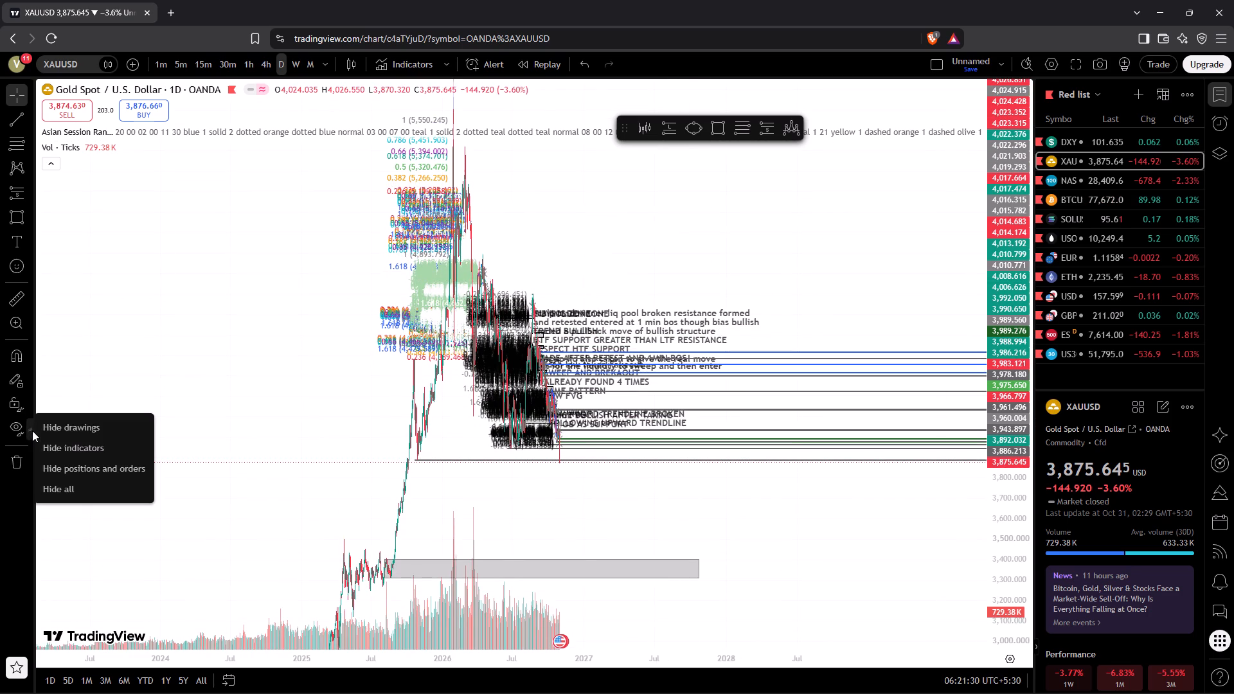
click(55, 484)
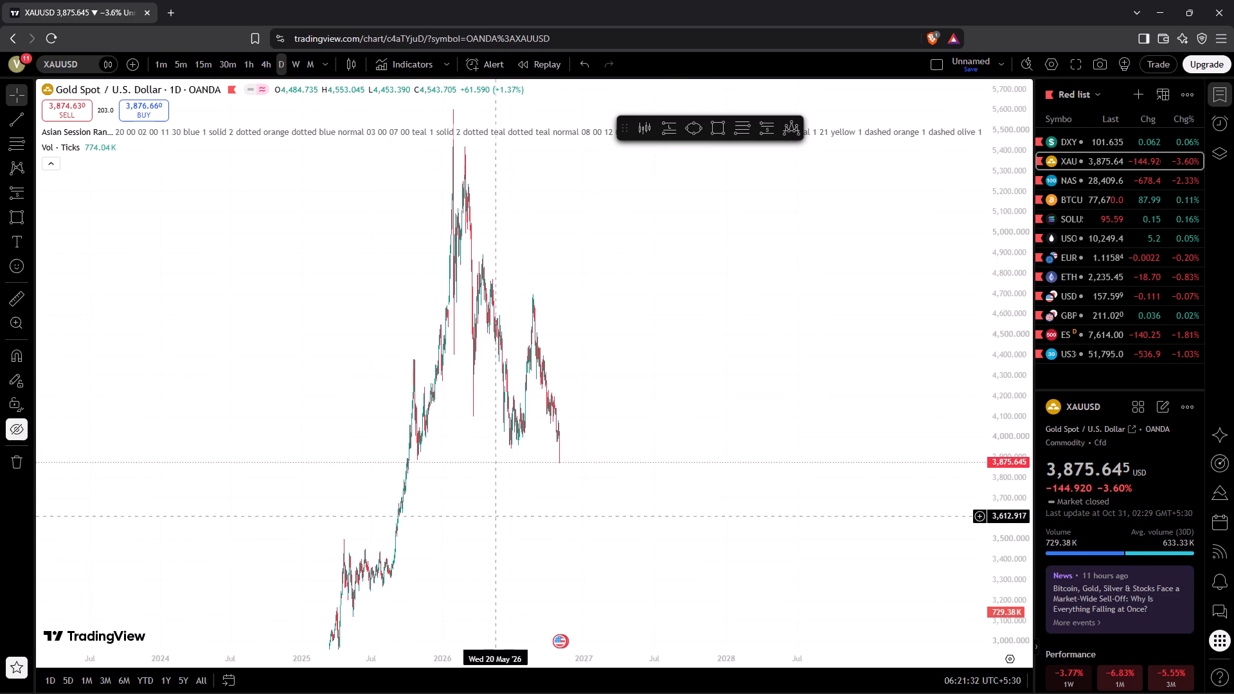
drag(496, 516, 578, 547)
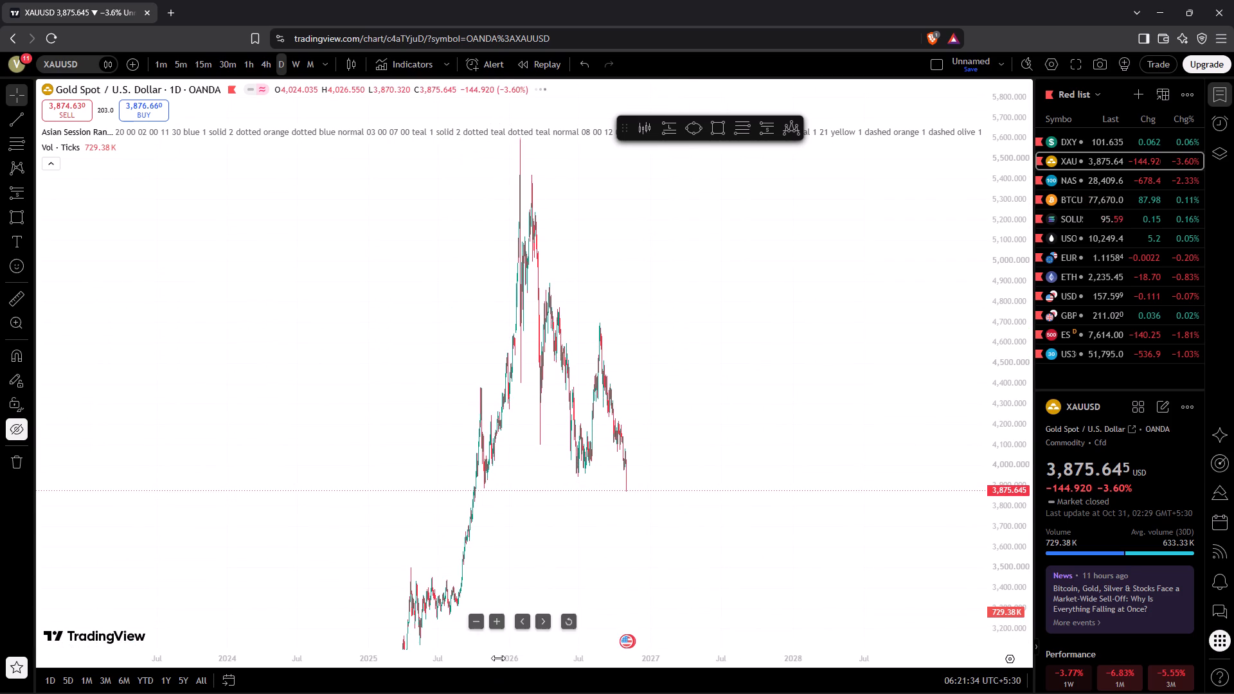
drag(498, 657, 251, 686)
drag(300, 561, 496, 363)
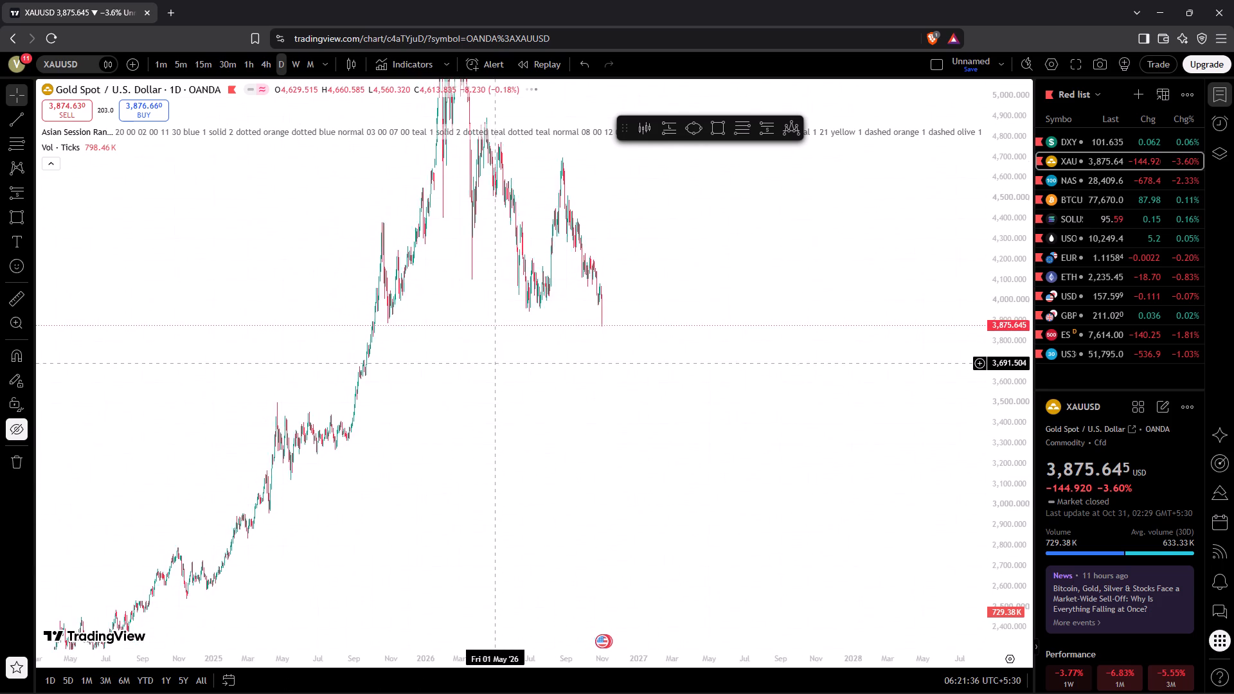
drag(496, 363, 532, 373)
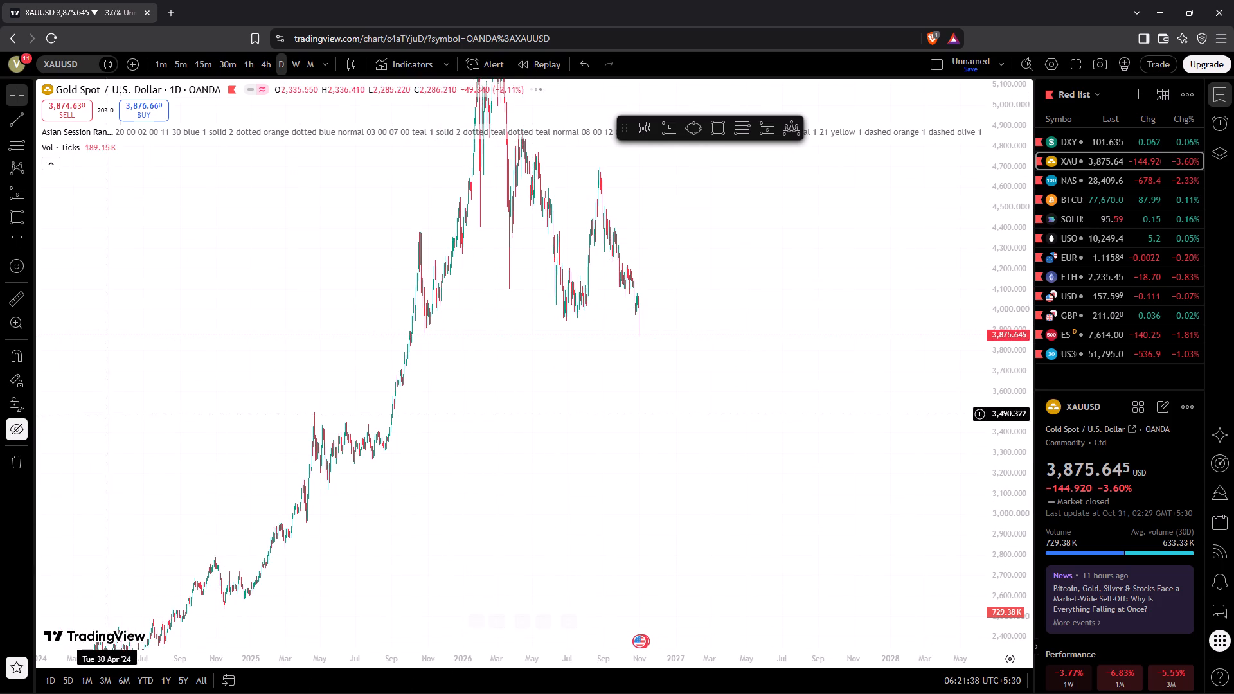
click(17, 430)
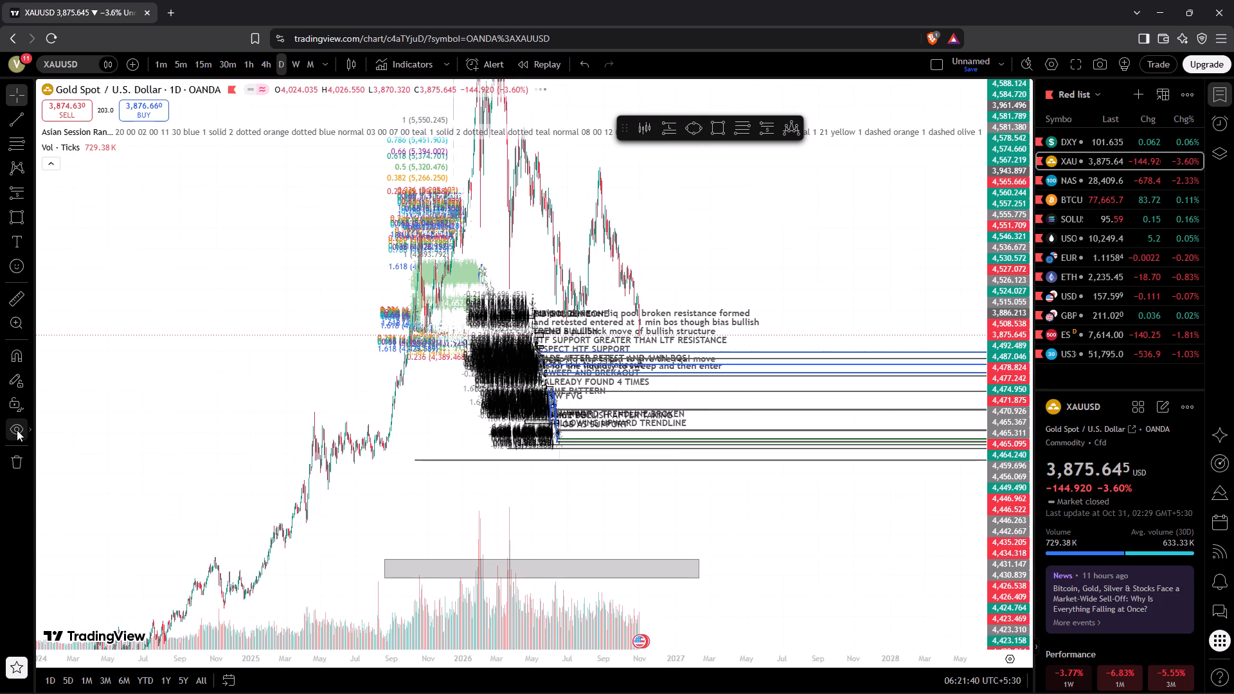
Compare the grey zone with the mid-2025 consolidation and later rally, temporarily hiding all drawings and indicators to study bare price.
drag(353, 585, 408, 460)
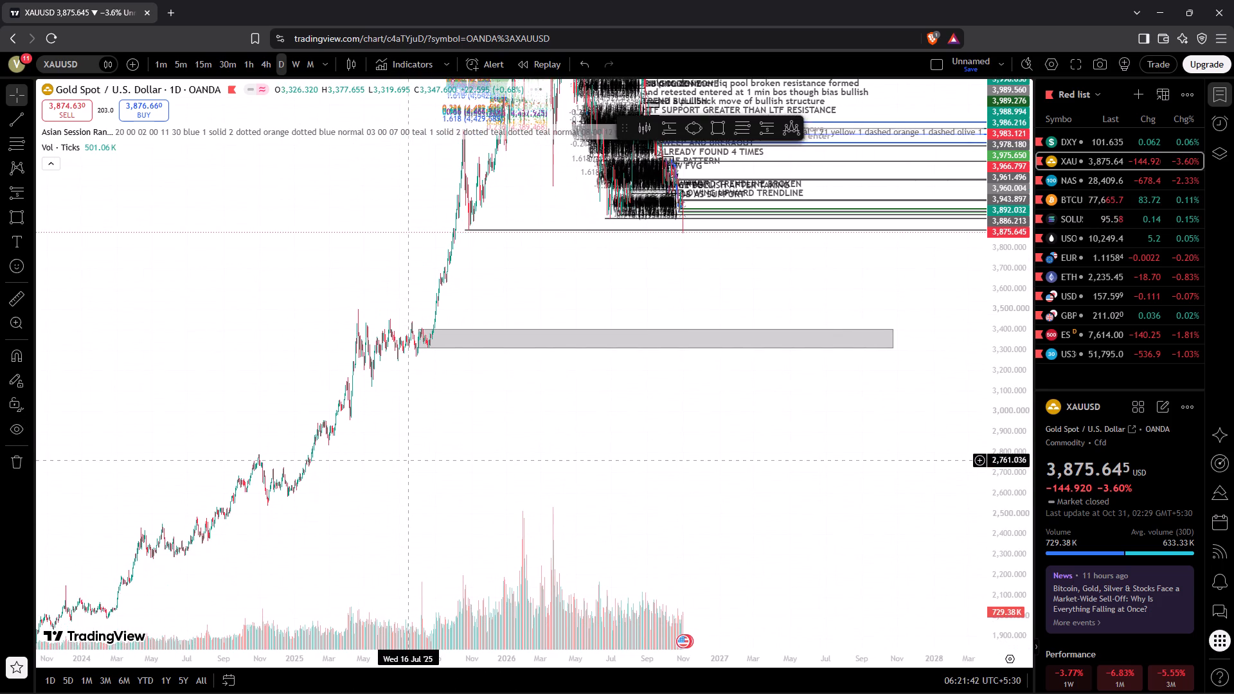
drag(408, 460, 311, 657)
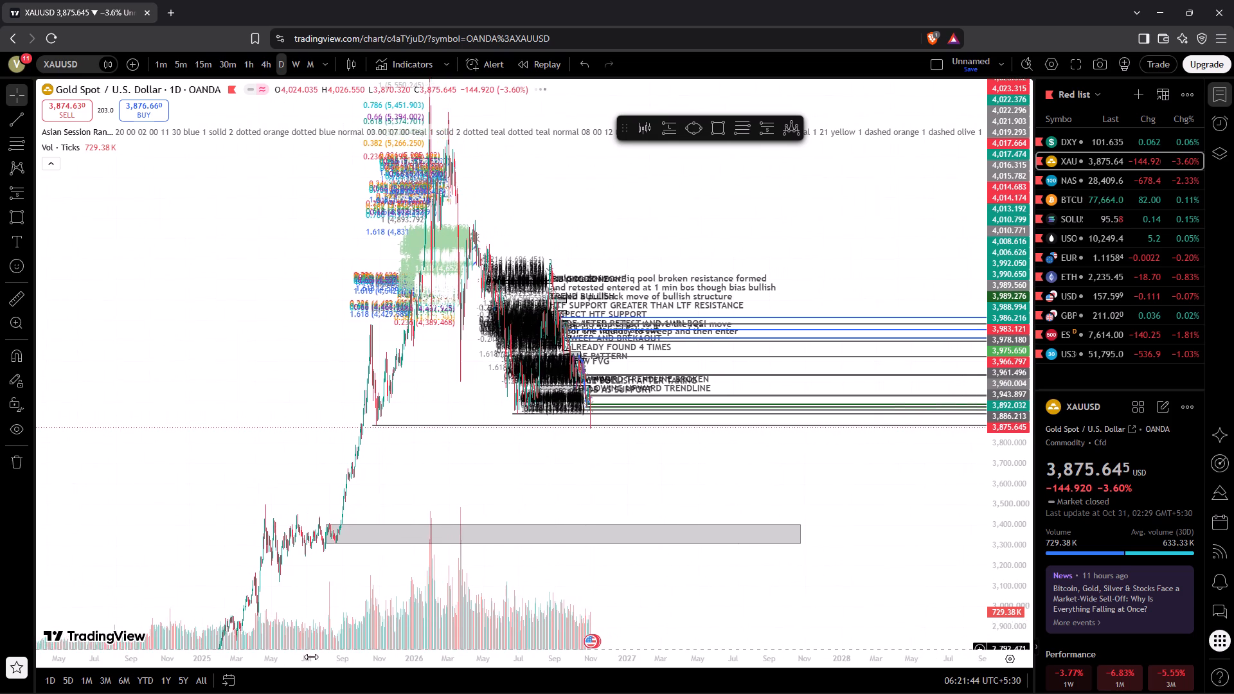
drag(311, 657, 309, 657)
drag(336, 655, 58, 690)
drag(187, 488, 413, 476)
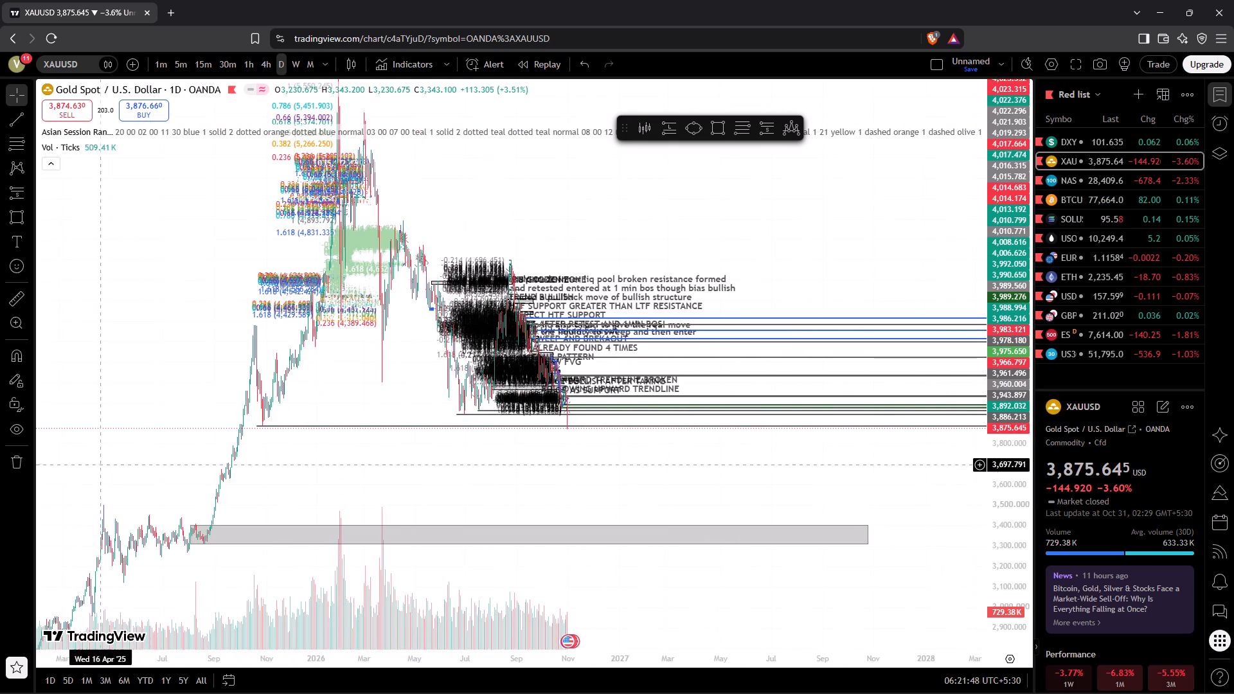
click(11, 427)
drag(363, 455, 434, 515)
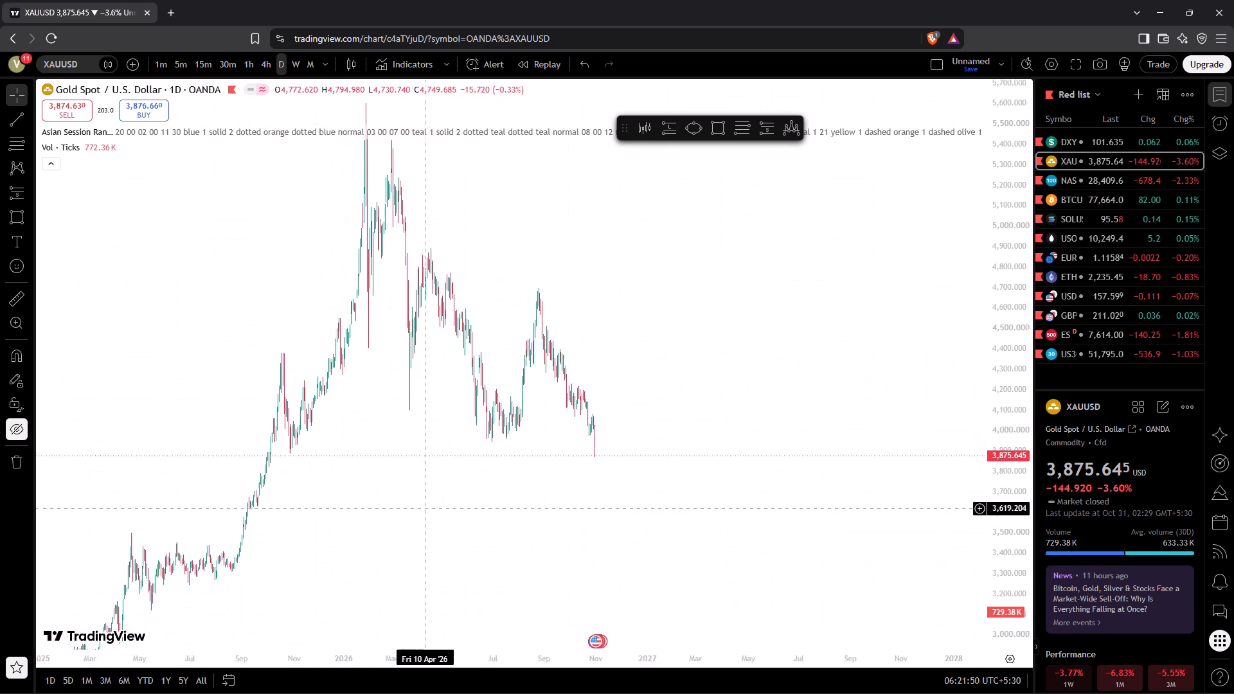
drag(434, 515, 449, 531)
drag(1002, 508, 998, 312)
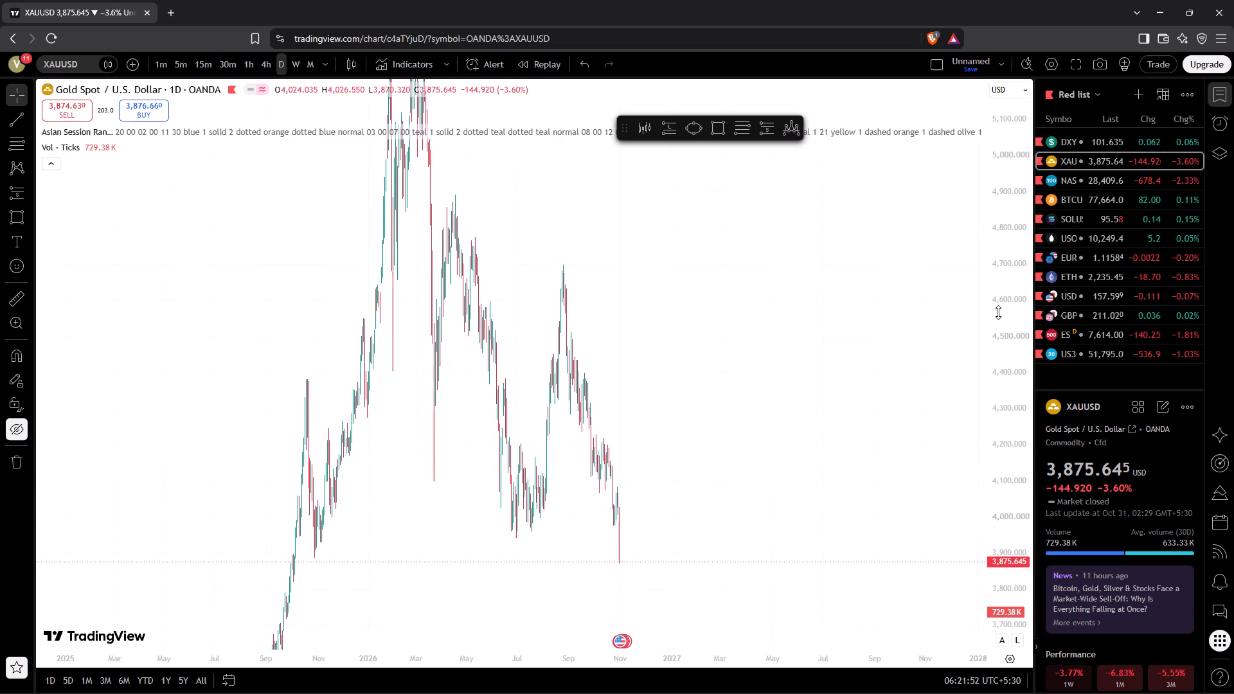
drag(692, 454, 887, 271)
drag(616, 662, 364, 684)
drag(388, 516, 556, 537)
click(475, 544)
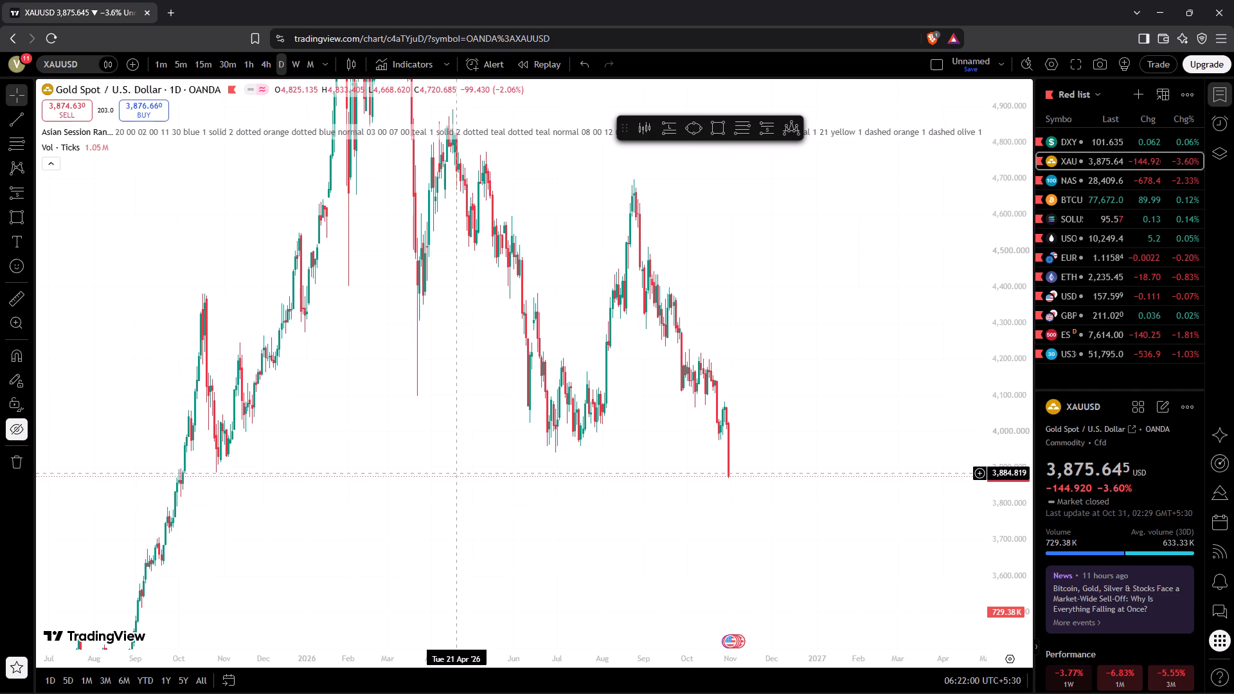
drag(478, 533, 553, 453)
drag(470, 652, 539, 614)
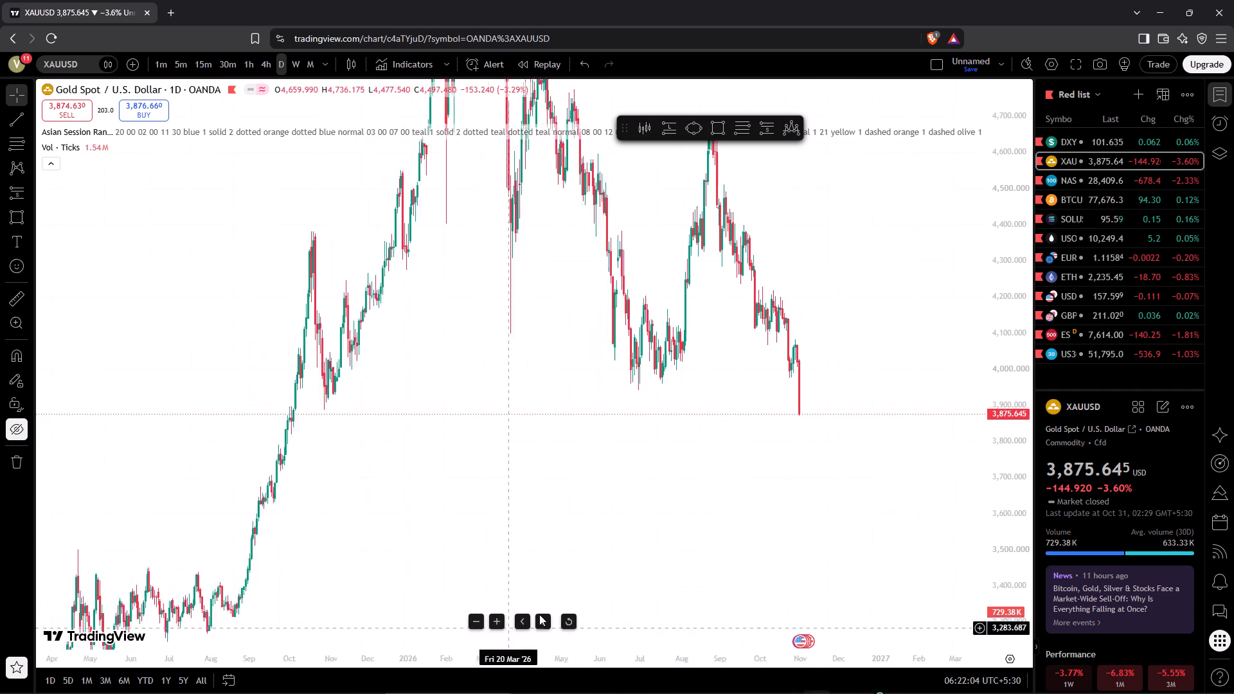
drag(539, 614, 567, 609)
drag(463, 662, 409, 665)
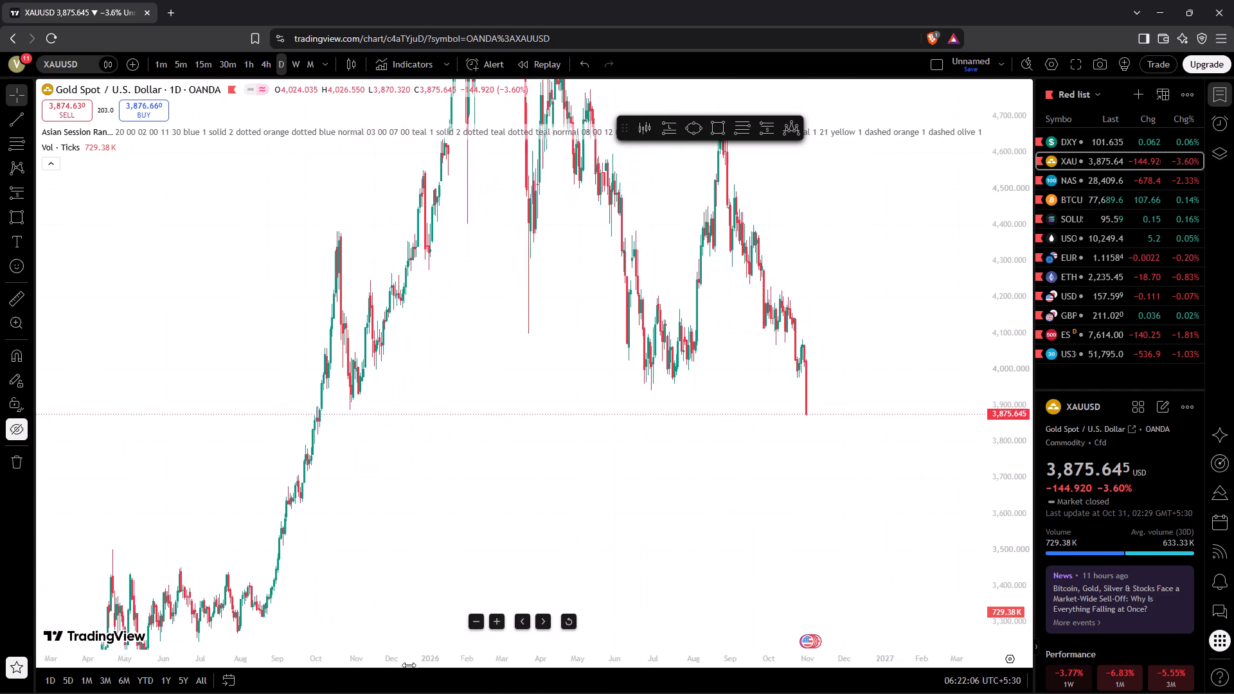
drag(409, 665, 406, 664)
drag(386, 550, 508, 436)
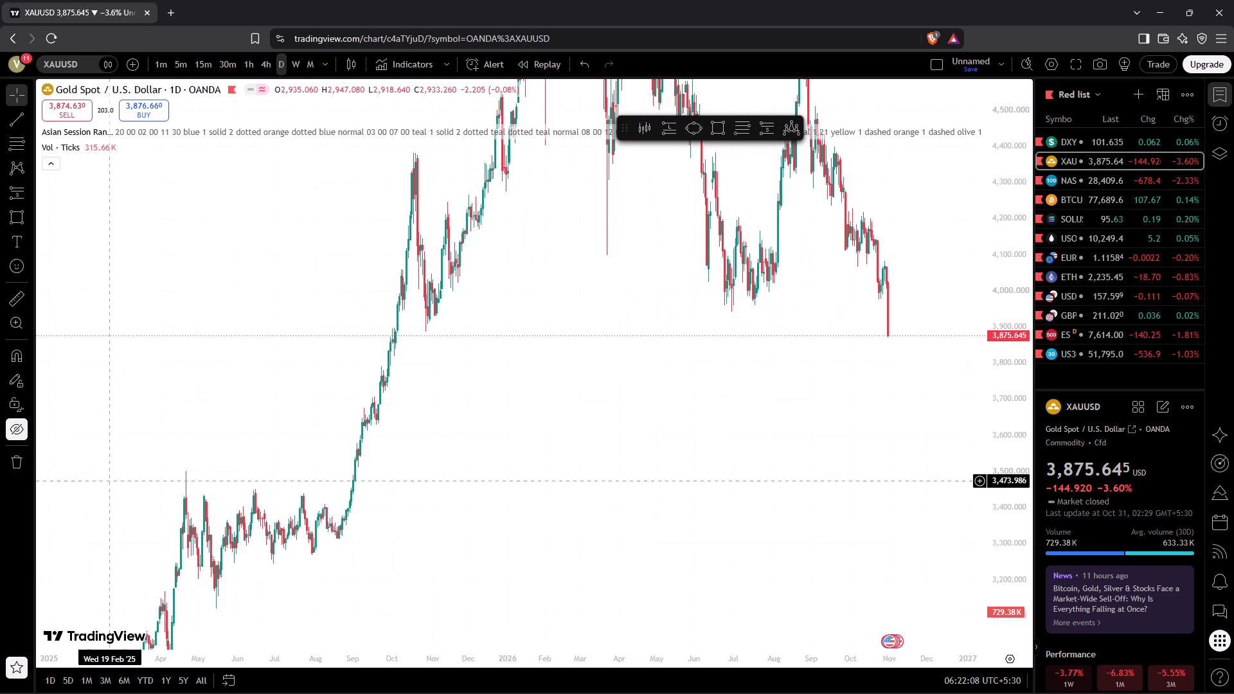
click(6, 429)
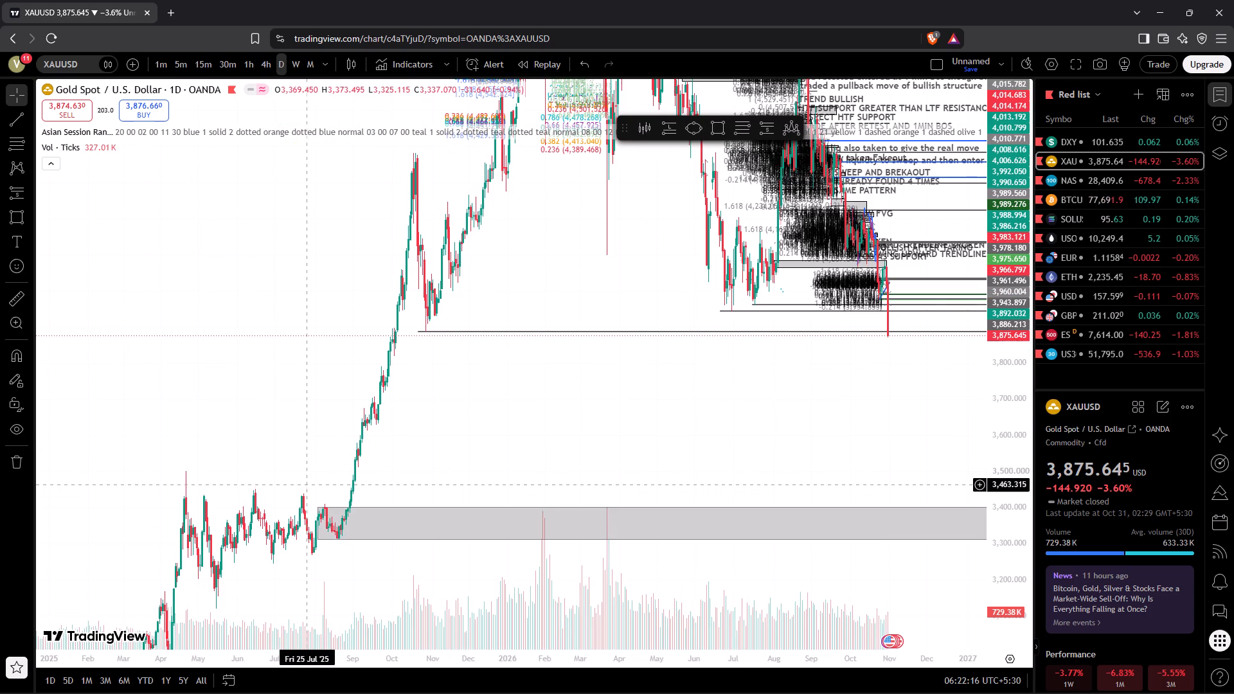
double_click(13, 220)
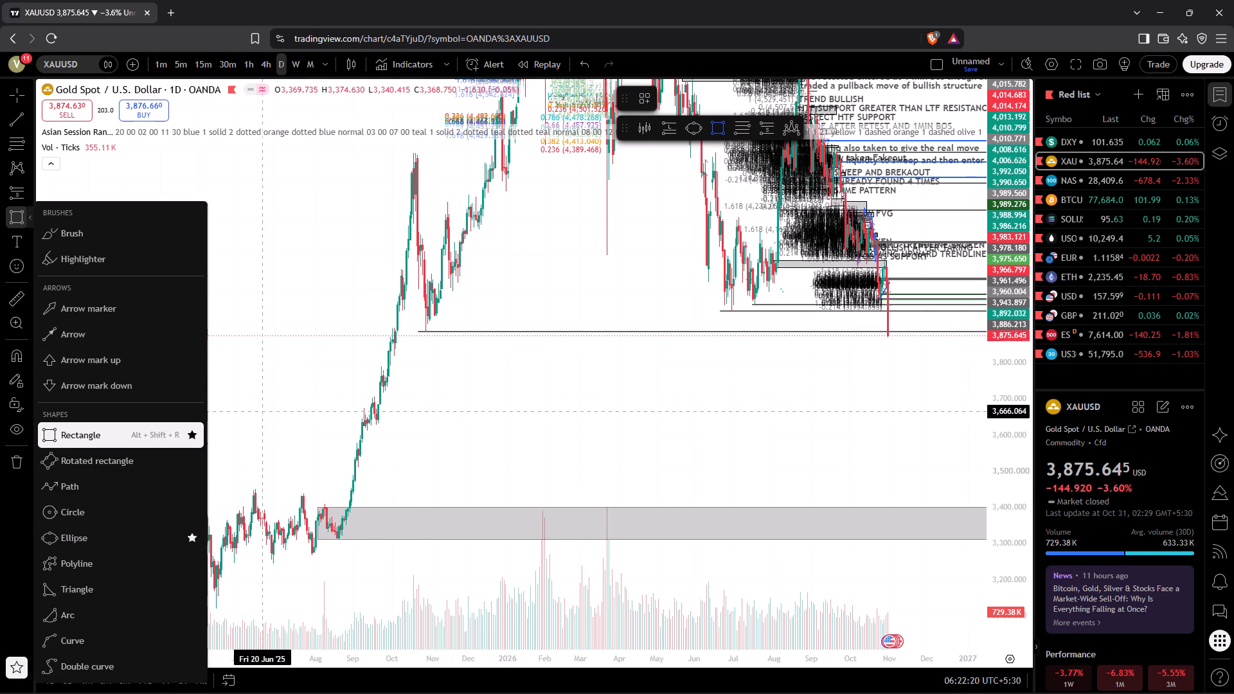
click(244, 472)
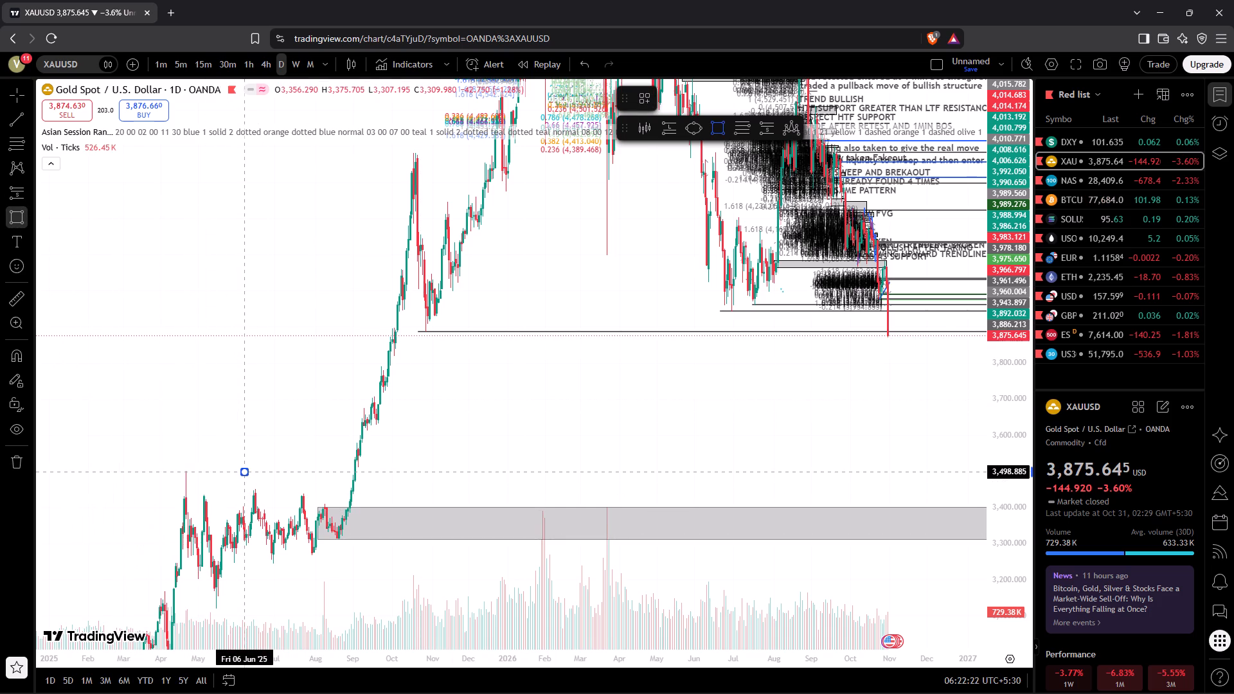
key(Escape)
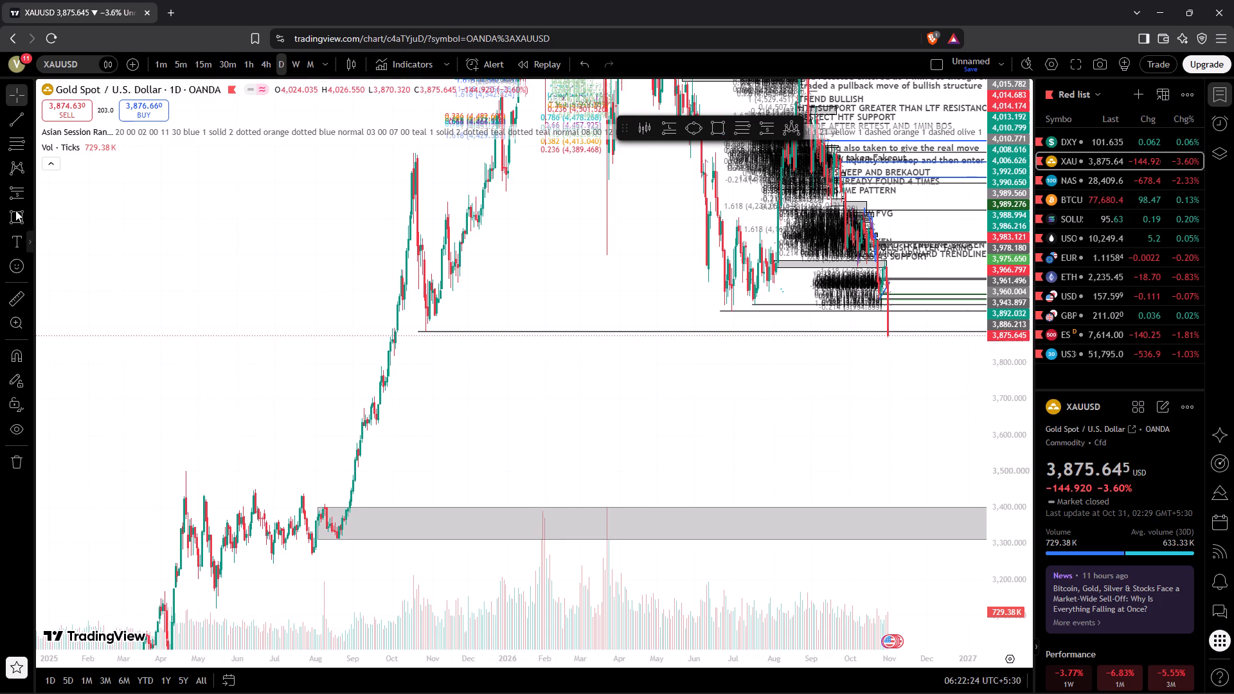
Draw a rectangle above the existing grey zone, from about 3,451 at 9 April 2025 to about 3,401 at 7 January 2027.
click(15, 211)
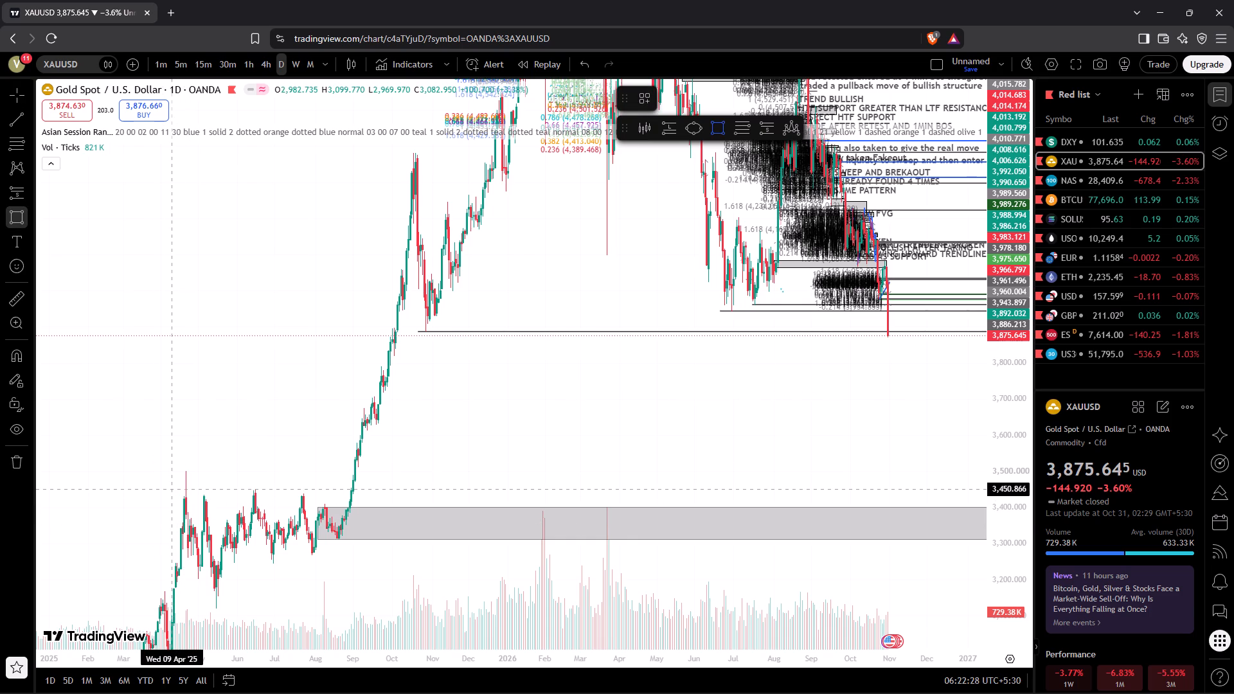
drag(172, 489, 596, 504)
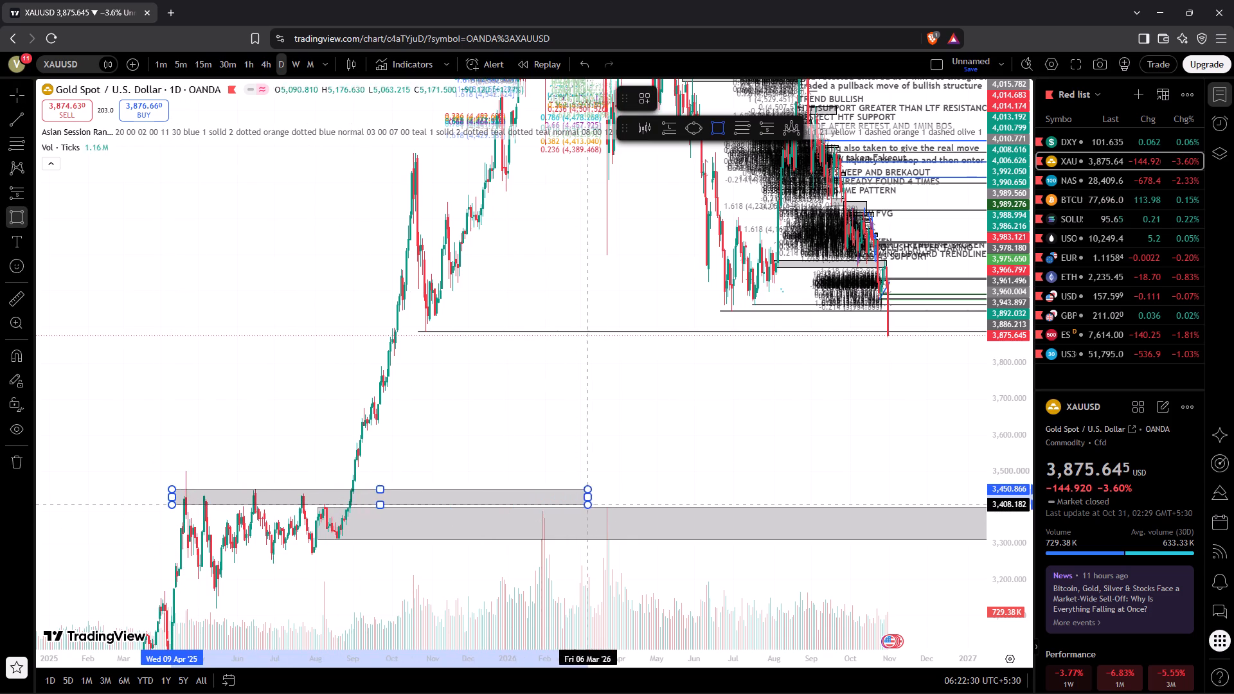
drag(596, 504, 858, 506)
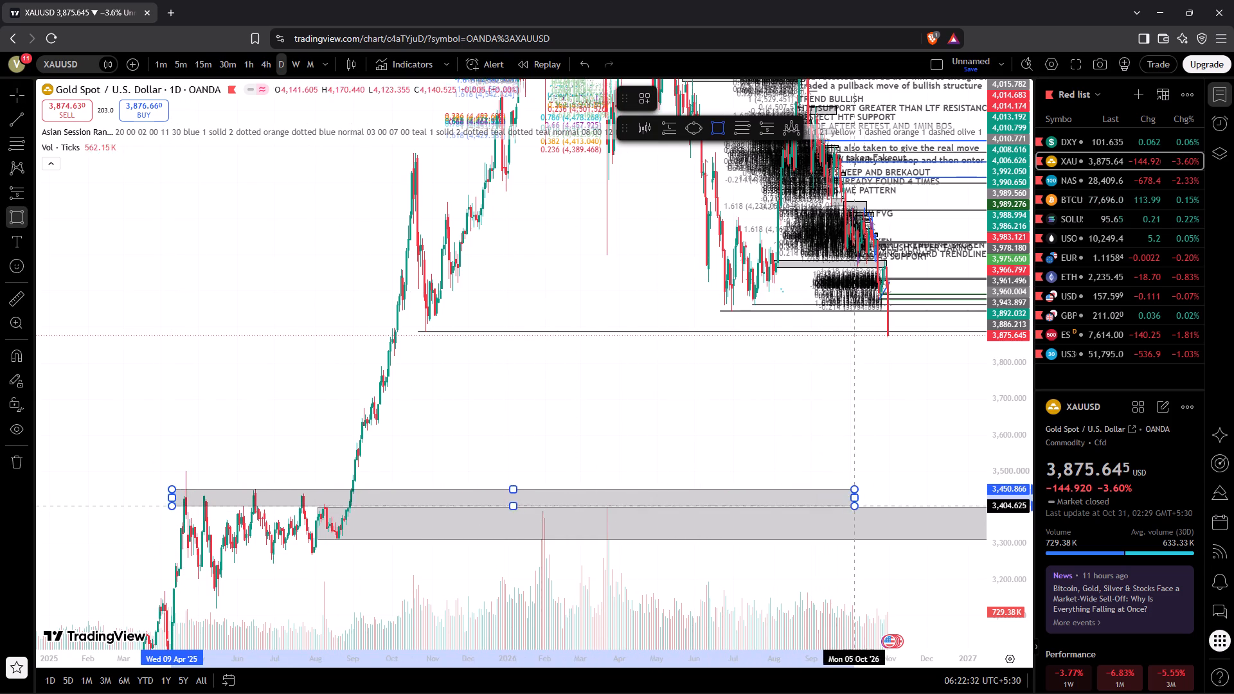
drag(858, 506, 964, 505)
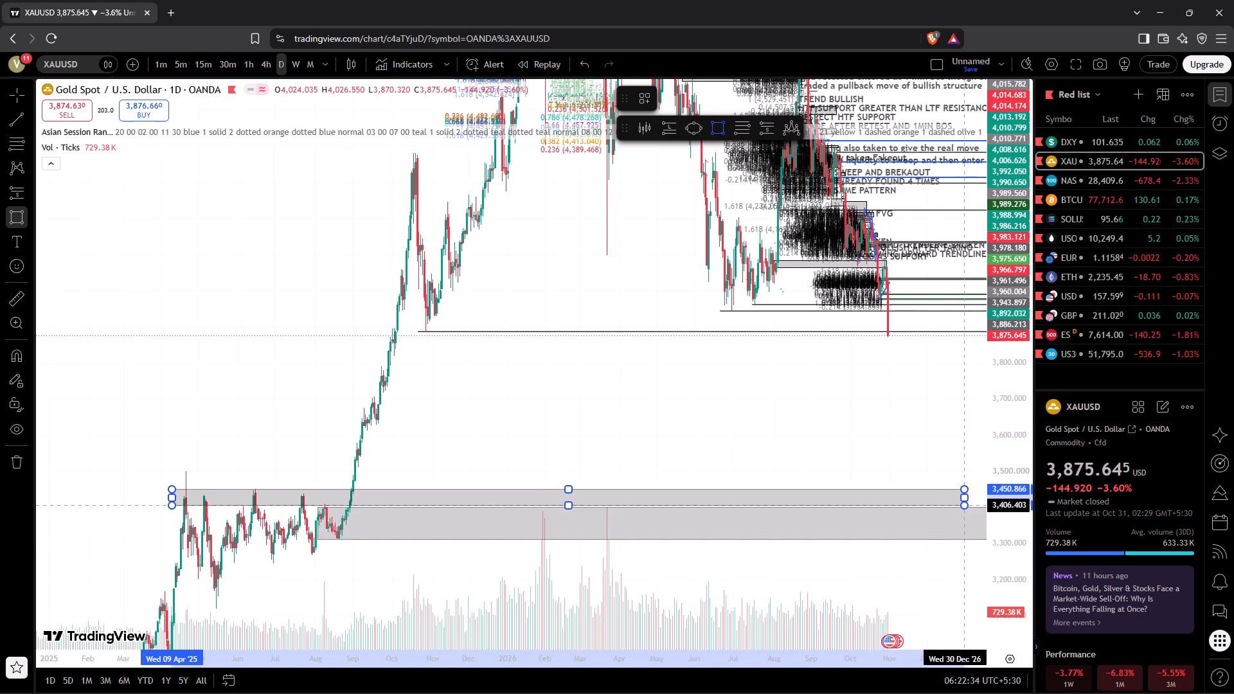
drag(964, 505, 974, 507)
click(974, 507)
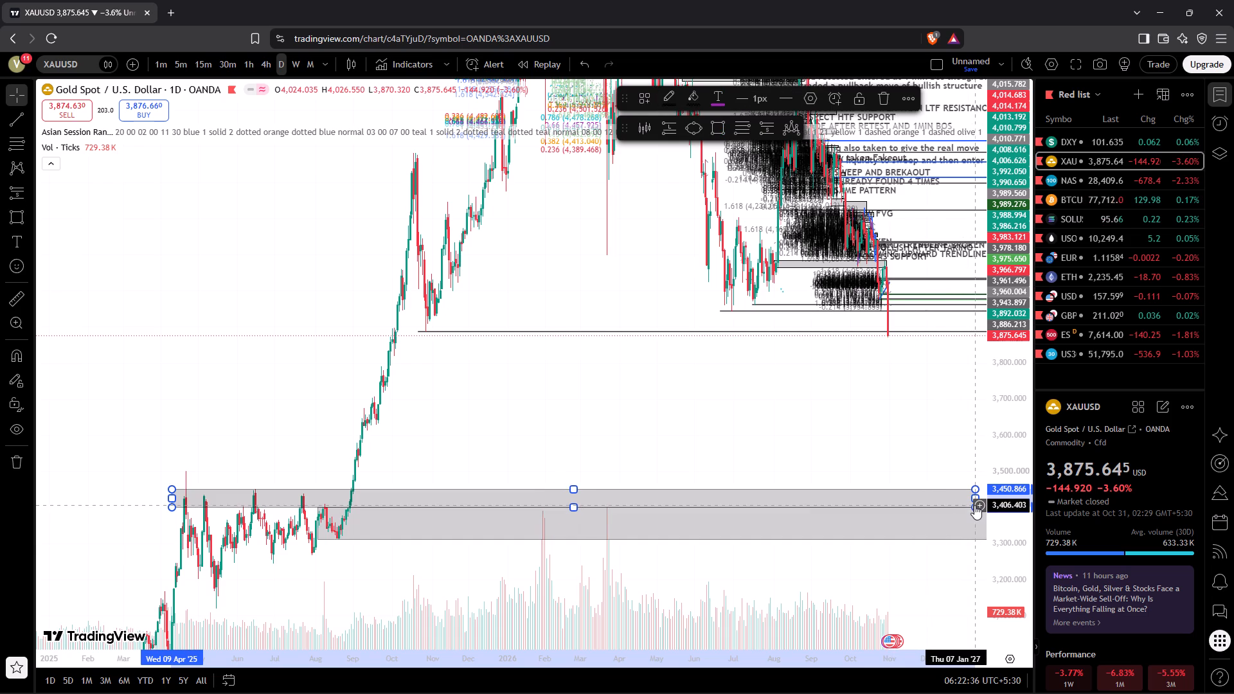
Raise the new rectangle's lower edge to about 3,410 and extend its end to about the end of March 2027.
drag(929, 465, 852, 447)
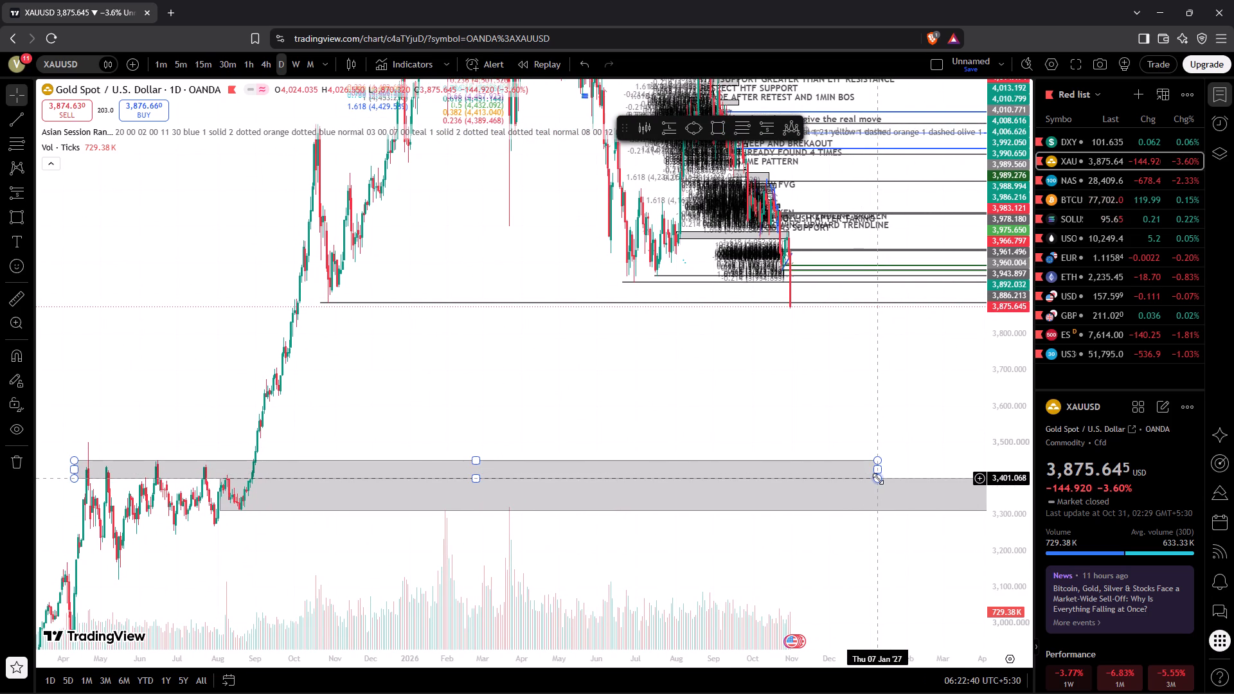
drag(878, 479, 924, 474)
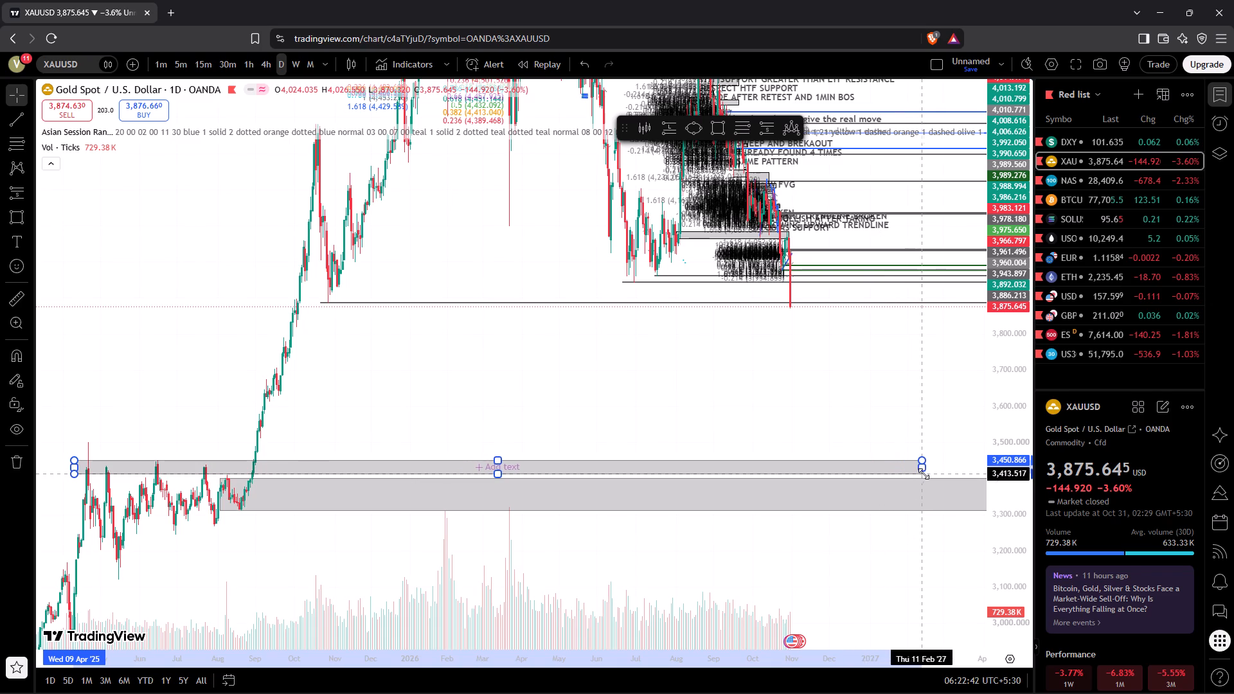
drag(924, 474, 1012, 474)
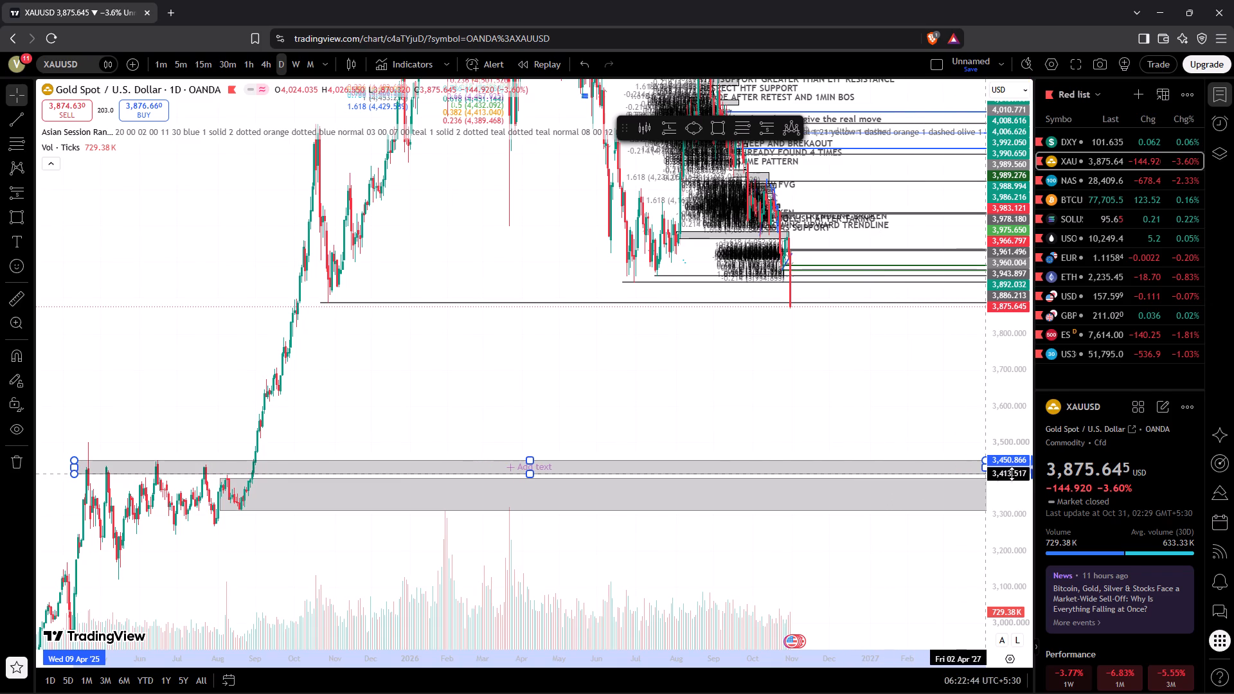
drag(1012, 474, 982, 475)
click(872, 396)
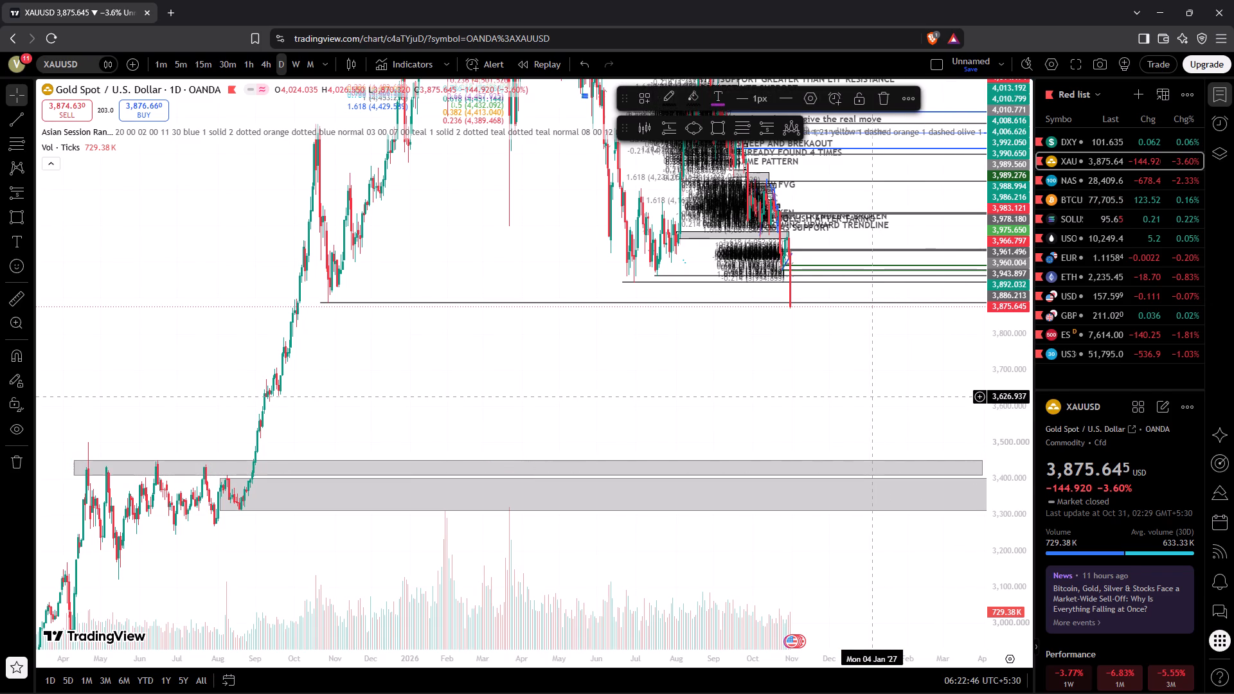
click(872, 396)
Extend the upper rectangle's end date to about September 2027 and check it alongside the lower grey zone.
drag(872, 396, 611, 362)
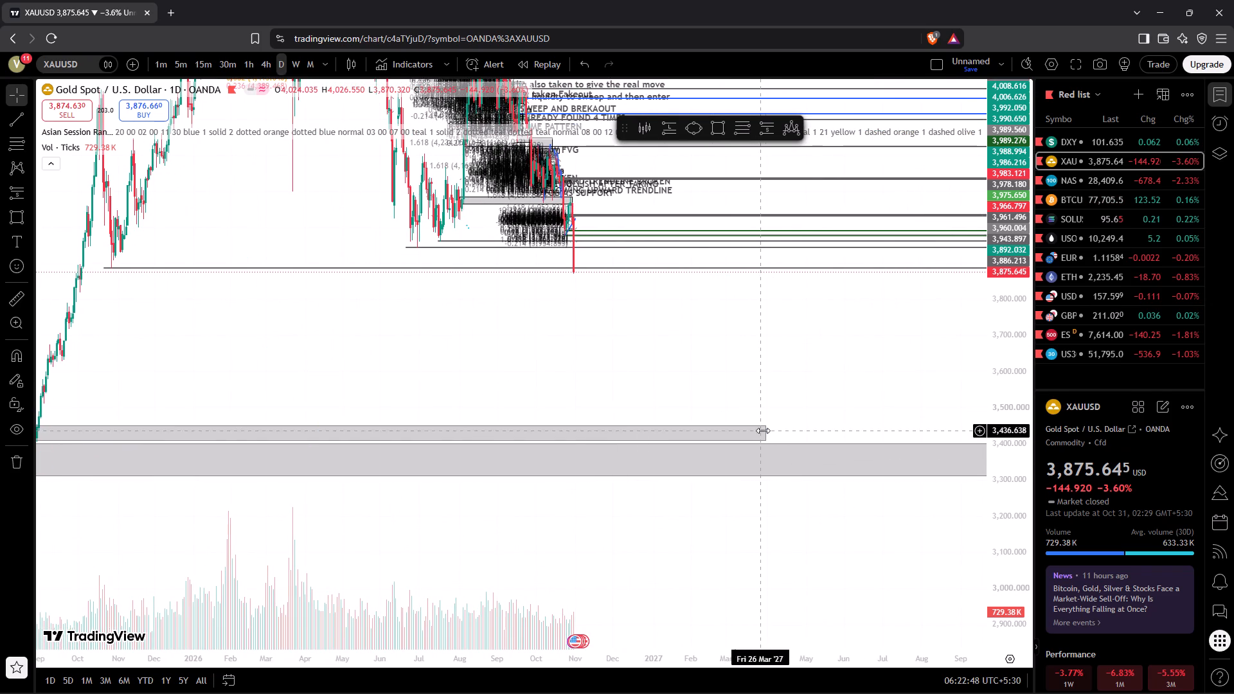
drag(769, 432, 960, 434)
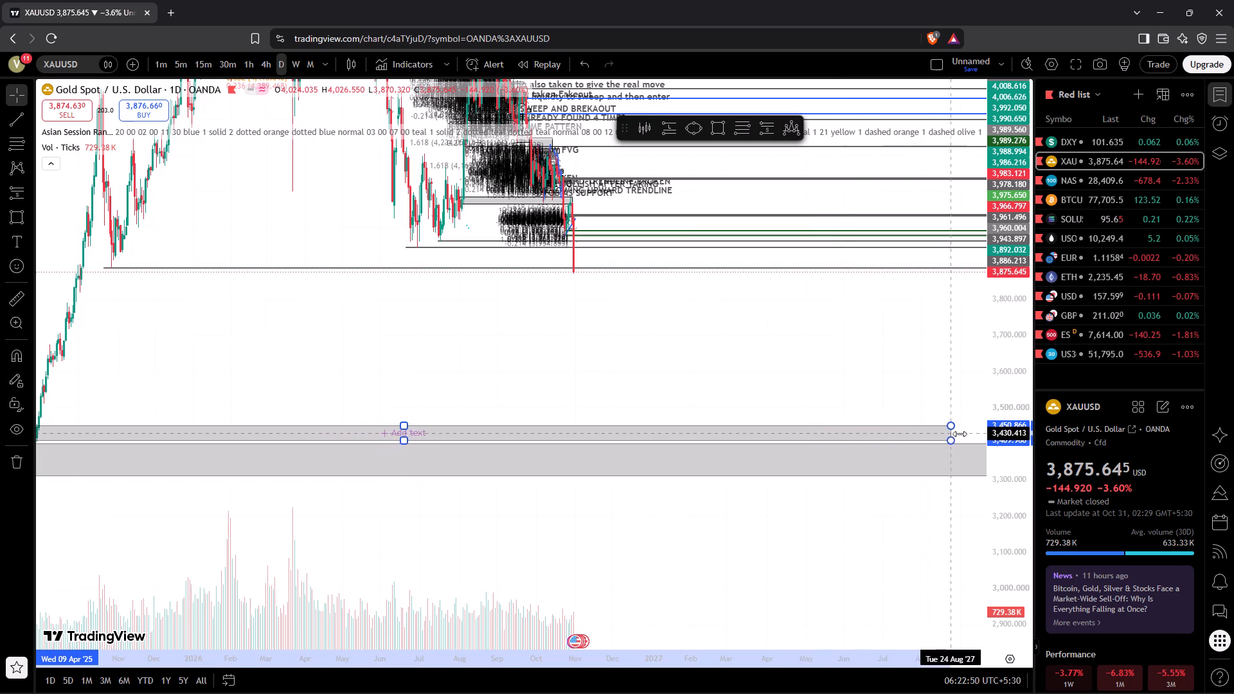
drag(960, 434, 972, 432)
drag(866, 371, 913, 404)
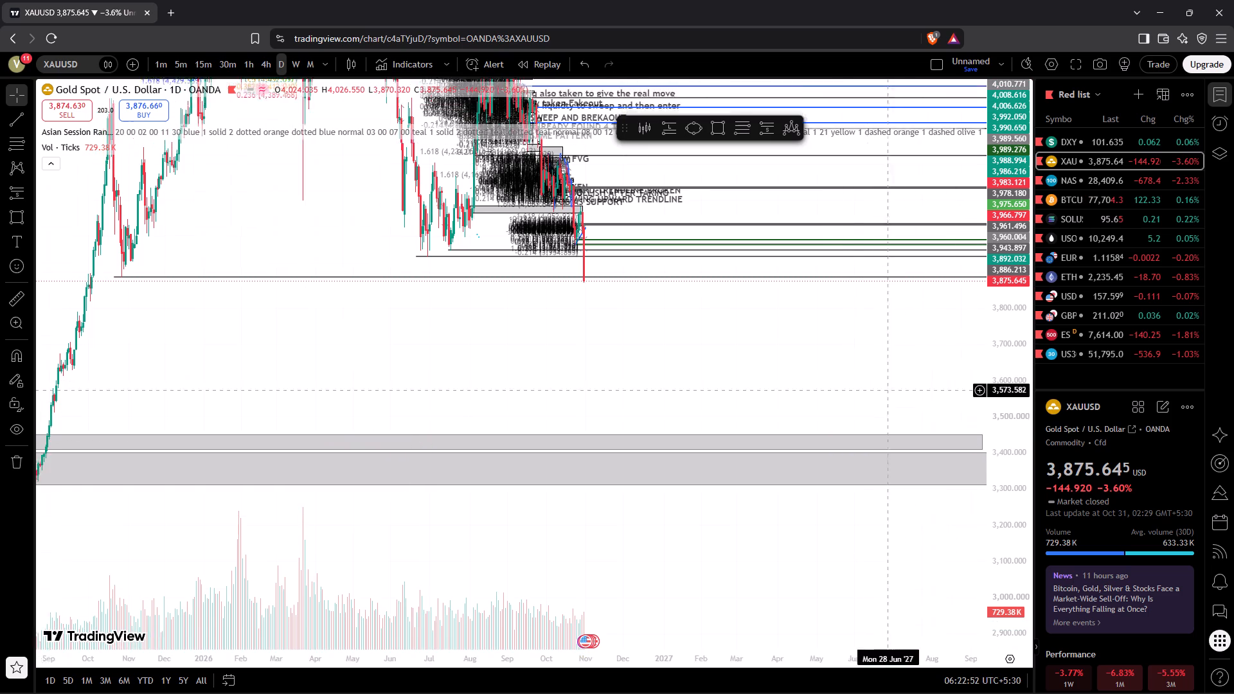
drag(913, 404, 967, 416)
drag(595, 400, 167, 425)
drag(335, 474, 393, 459)
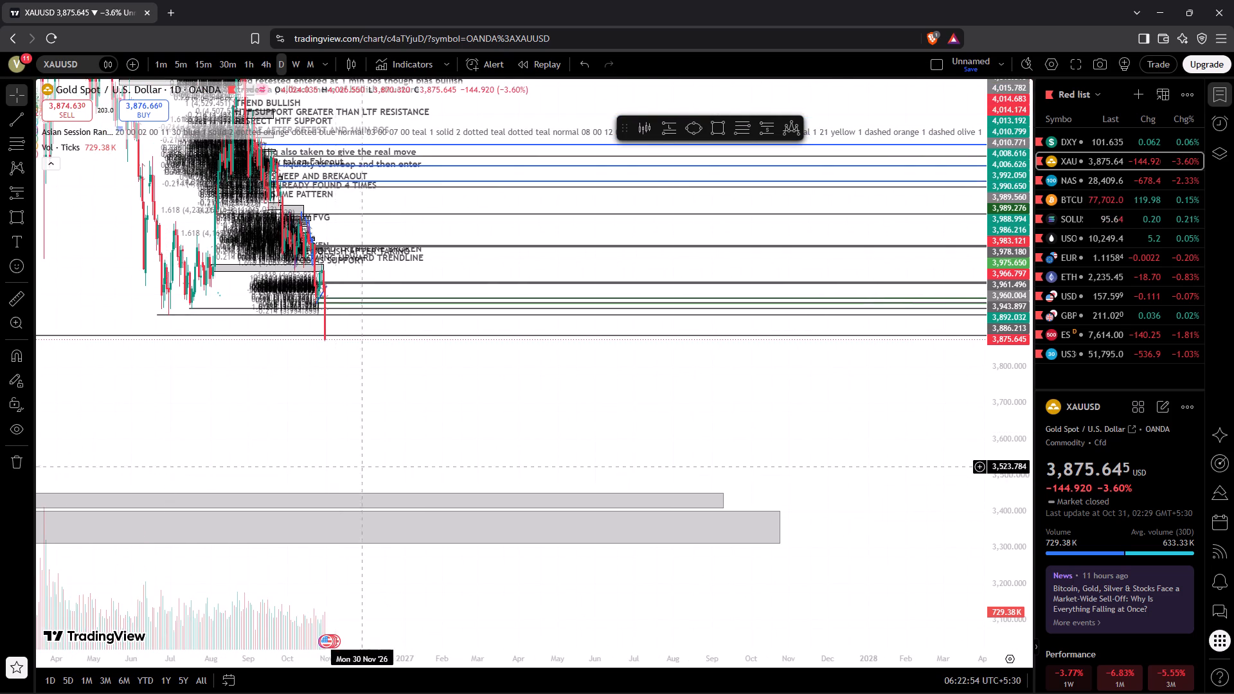
drag(393, 459, 935, 430)
drag(565, 383, 604, 386)
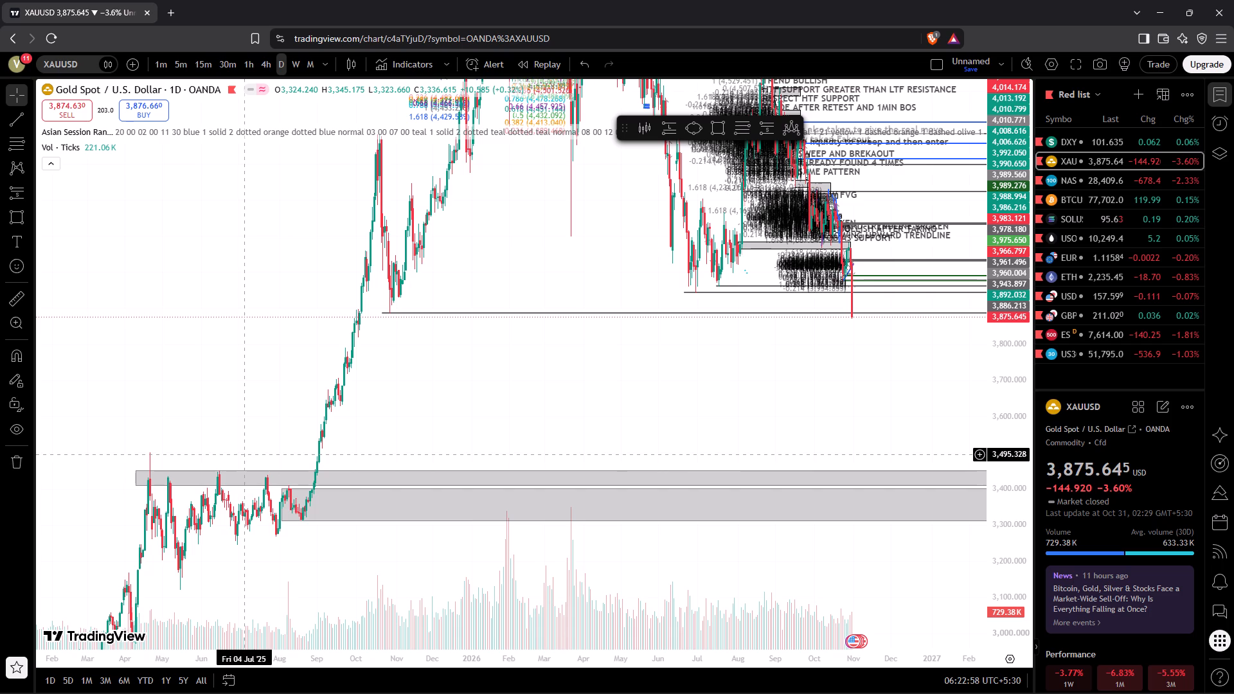
With magnet snapping on, draw a horizontal ray at about 3,502 starting 14 April 2025, above the grey zones.
click(16, 358)
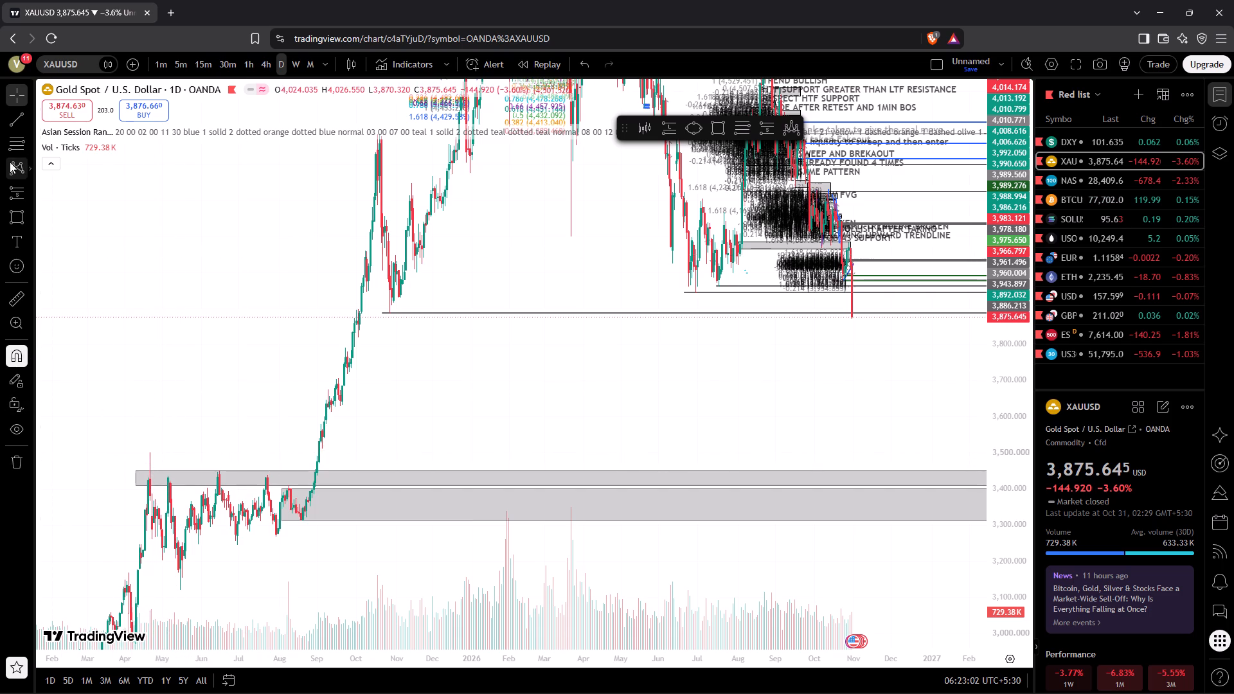
click(28, 127)
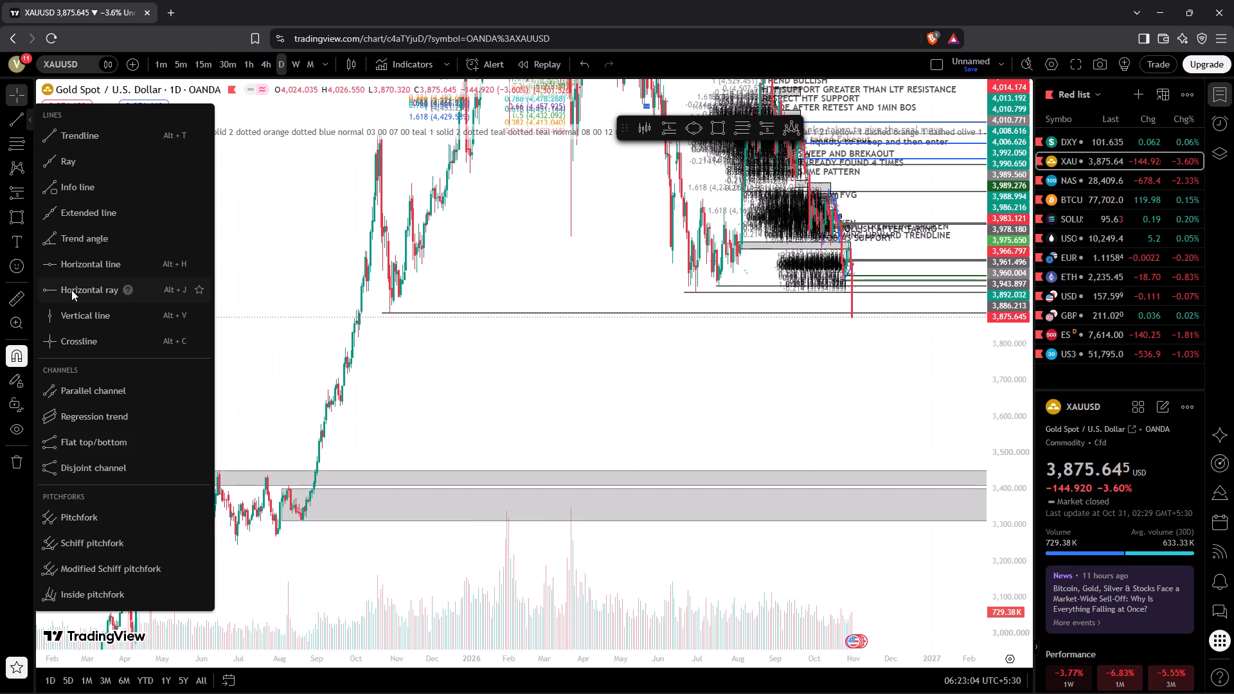
click(71, 290)
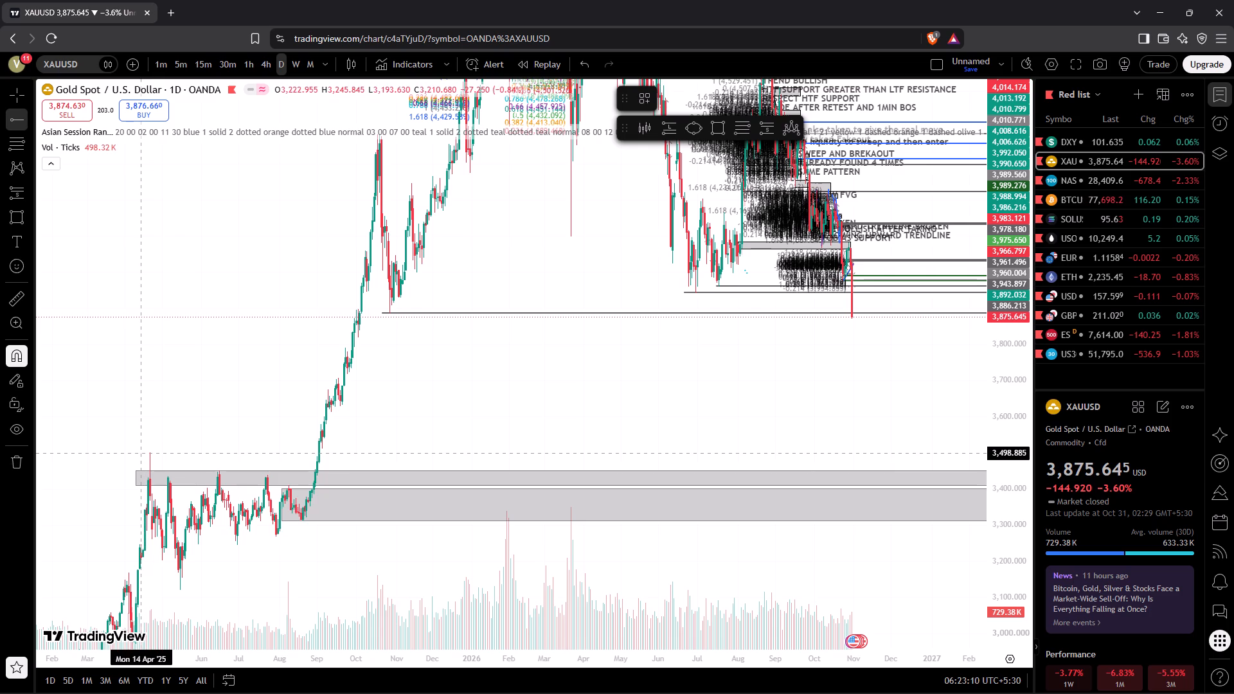
click(141, 452)
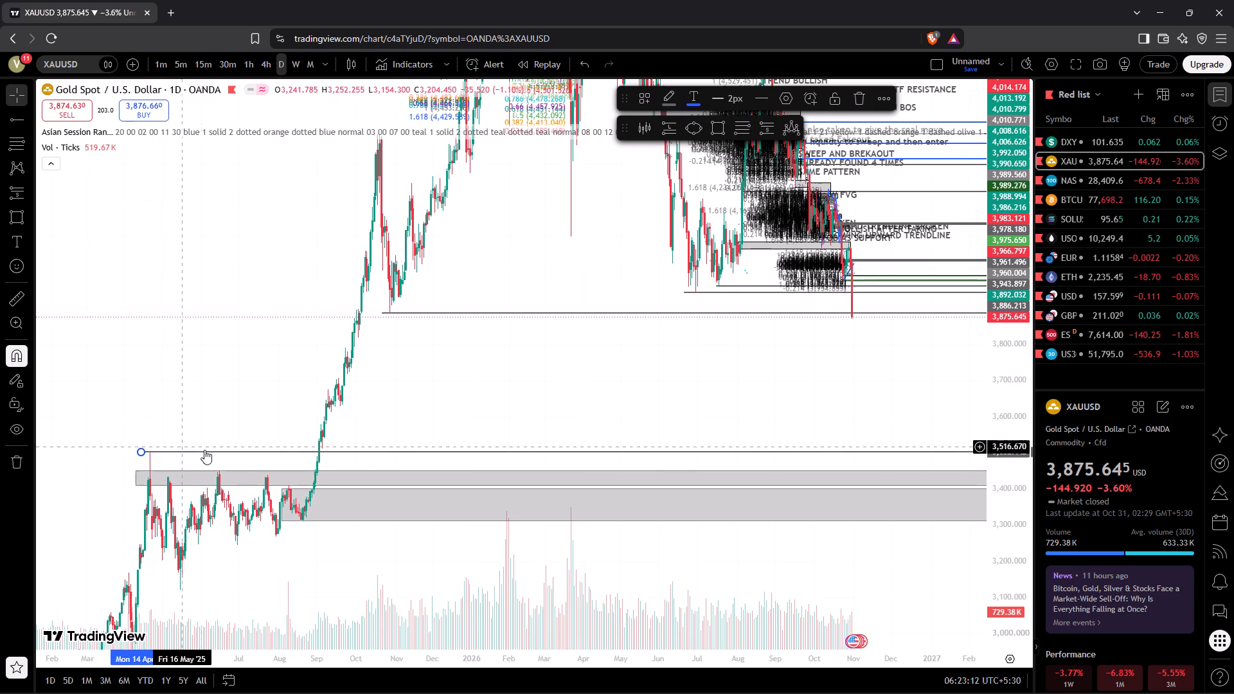
click(234, 422)
click(234, 422)
Lower the horizontal ray to about 3,500 at the April 2025 high, with its start at about 8 April 2025.
drag(234, 422, 355, 422)
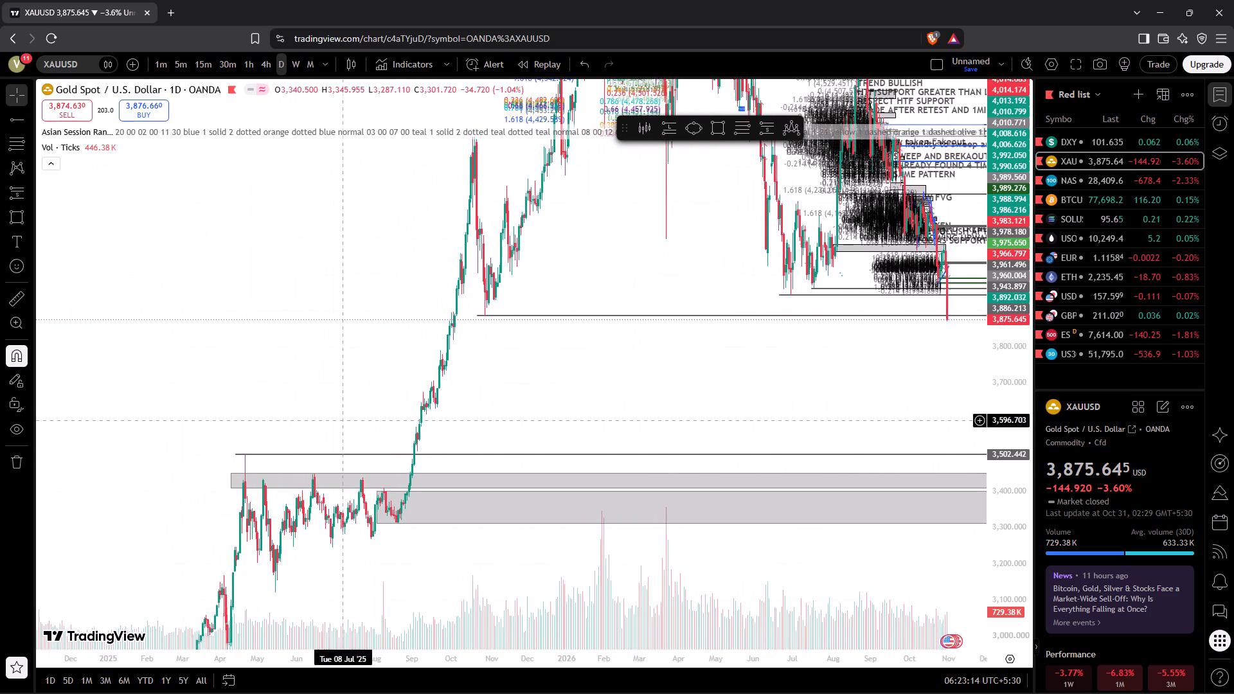
drag(355, 422, 365, 425)
drag(998, 542, 906, 130)
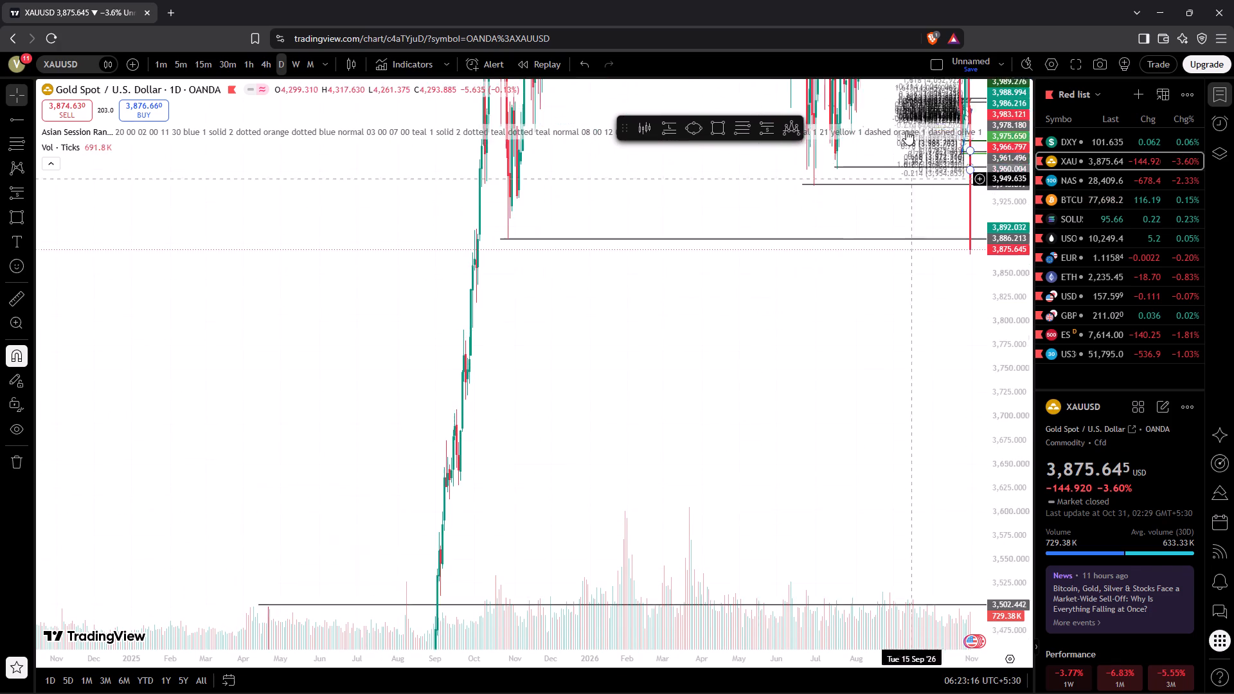
drag(906, 130, 905, 126)
drag(325, 443, 377, 209)
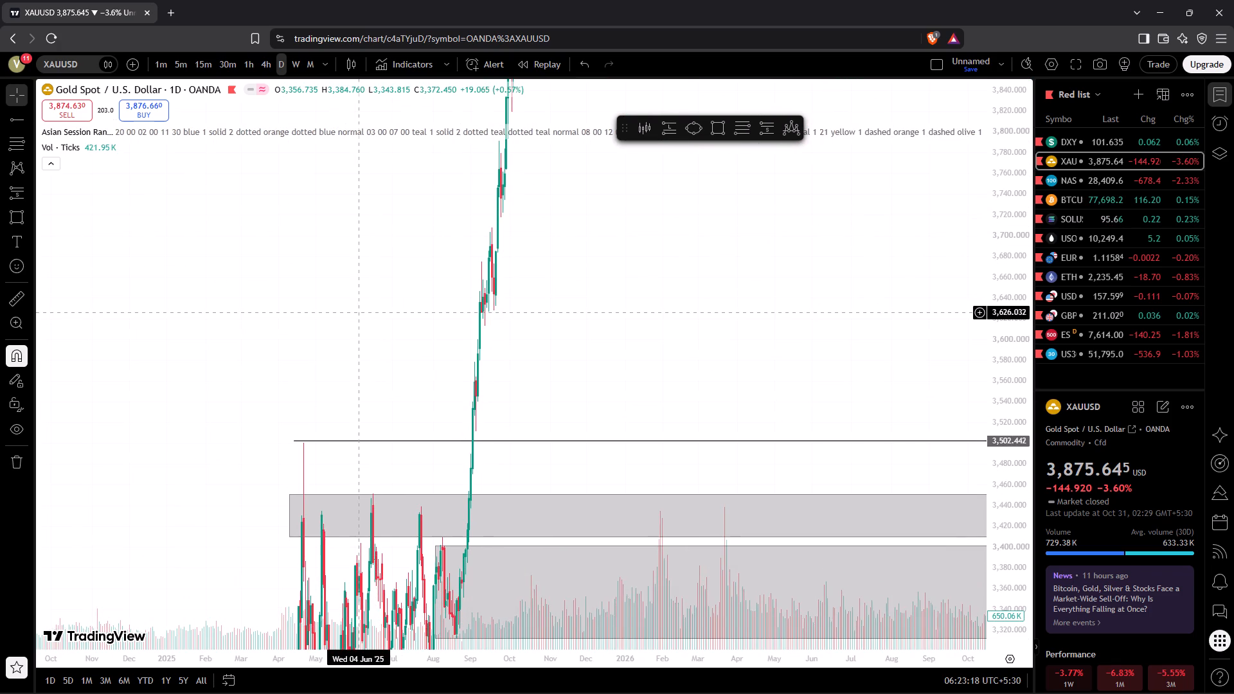
drag(359, 313, 391, 295)
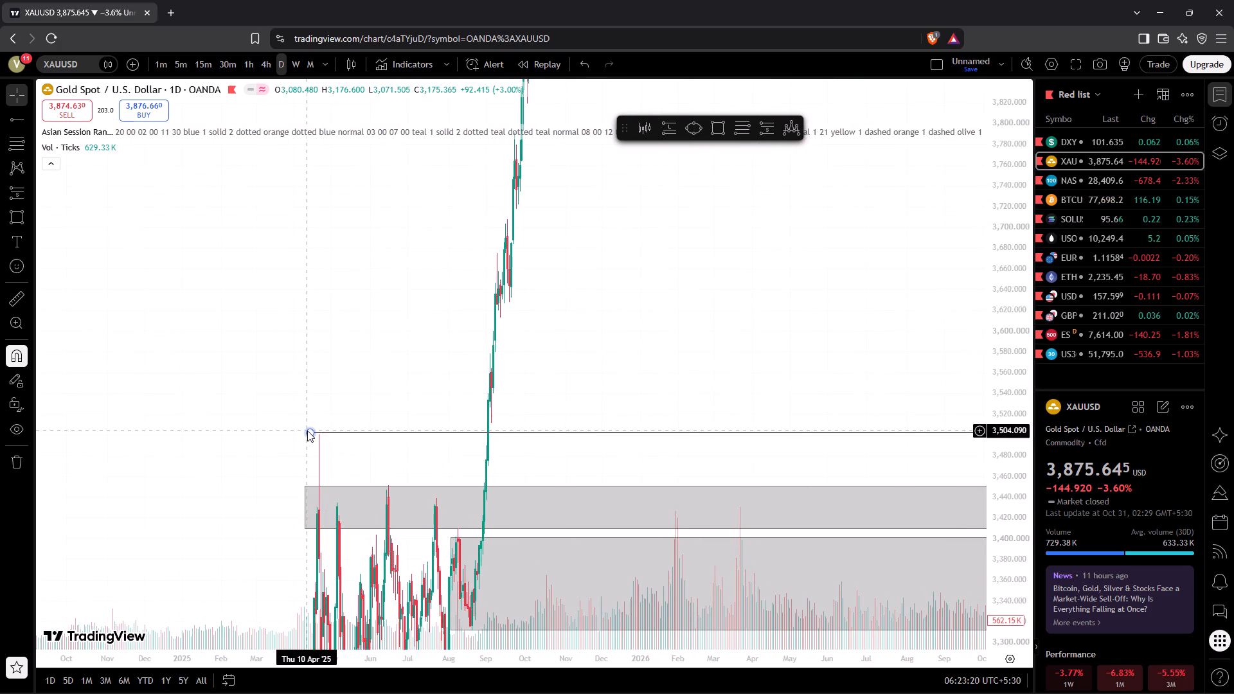
click(307, 431)
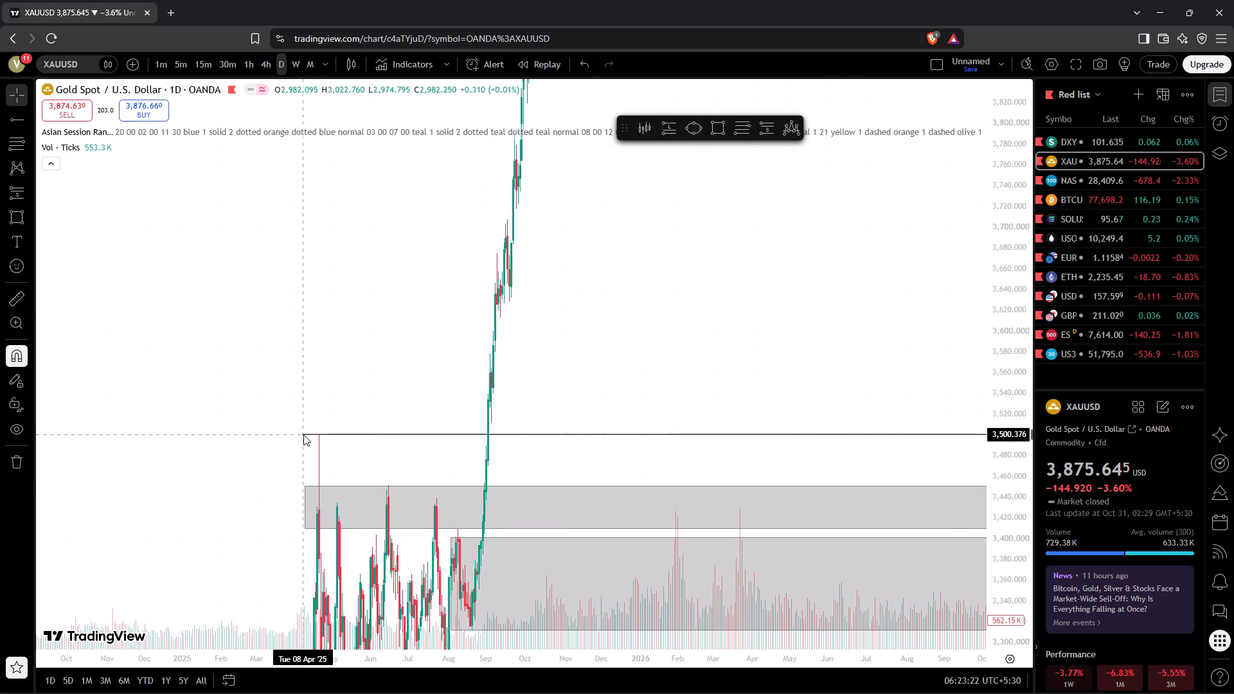
click(331, 373)
Examine the 3,500 ray and both grey zones on the daily chart and against the full monthly price history.
drag(331, 373, 337, 374)
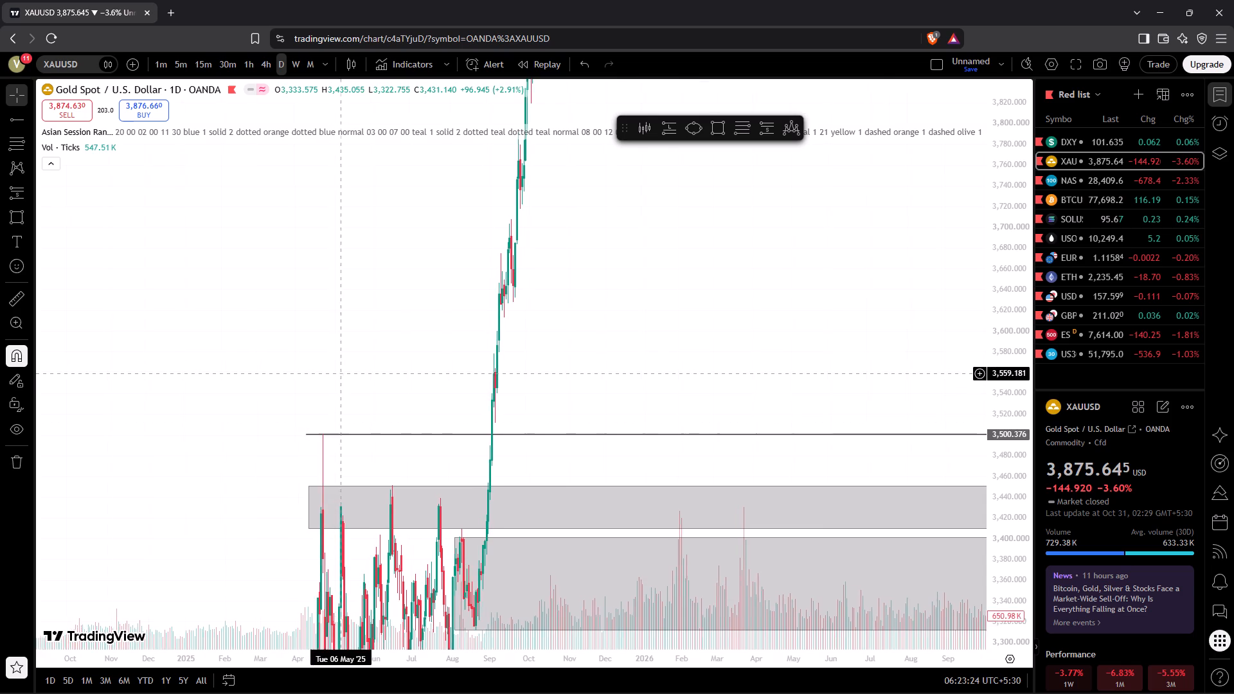
drag(337, 374, 202, 377)
drag(1013, 304, 1021, 535)
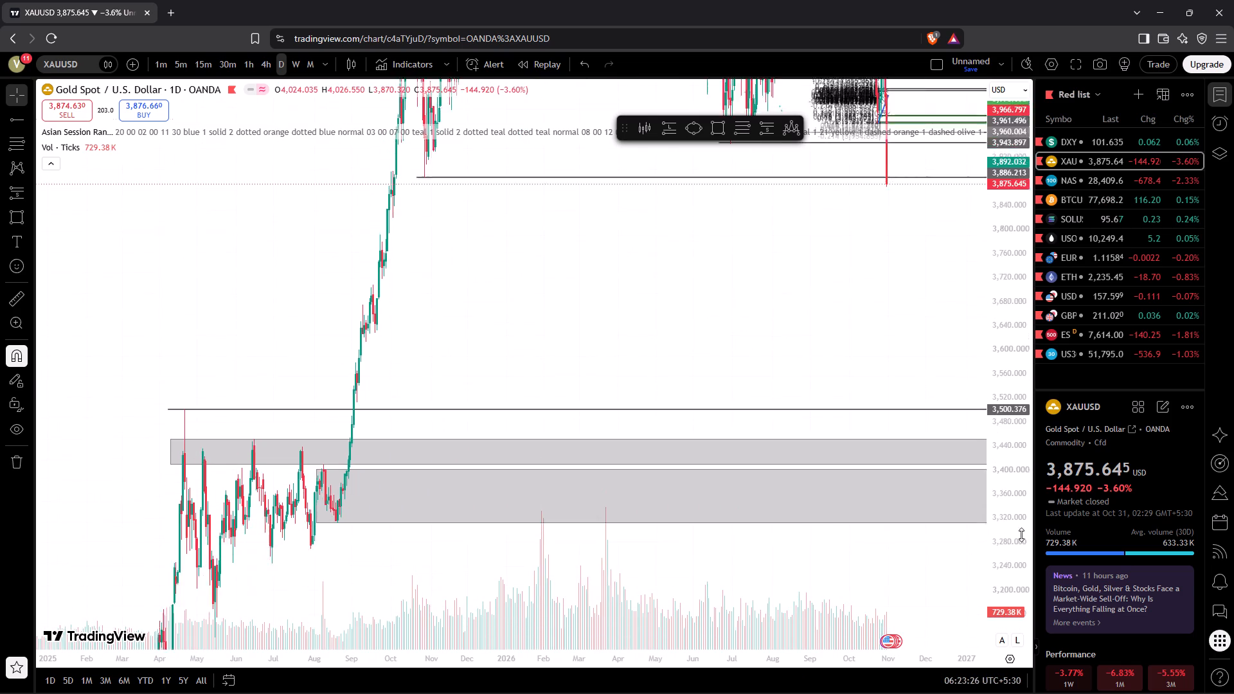
drag(1021, 535, 1028, 580)
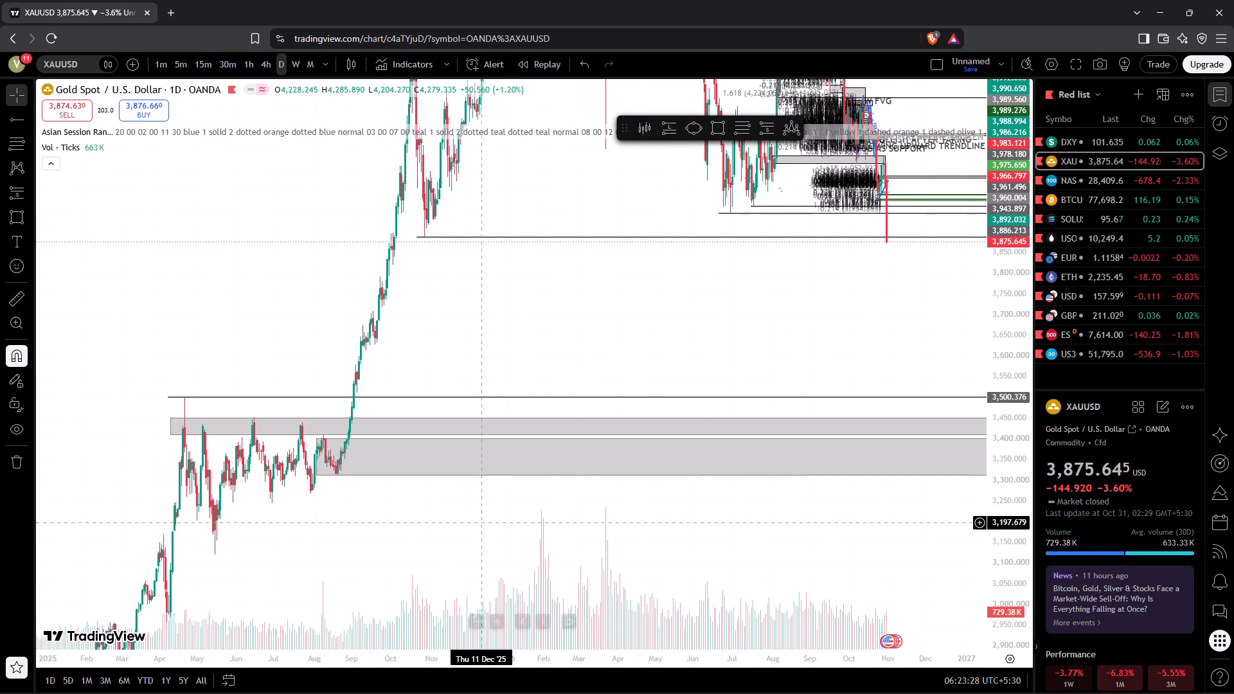
drag(479, 522, 406, 529)
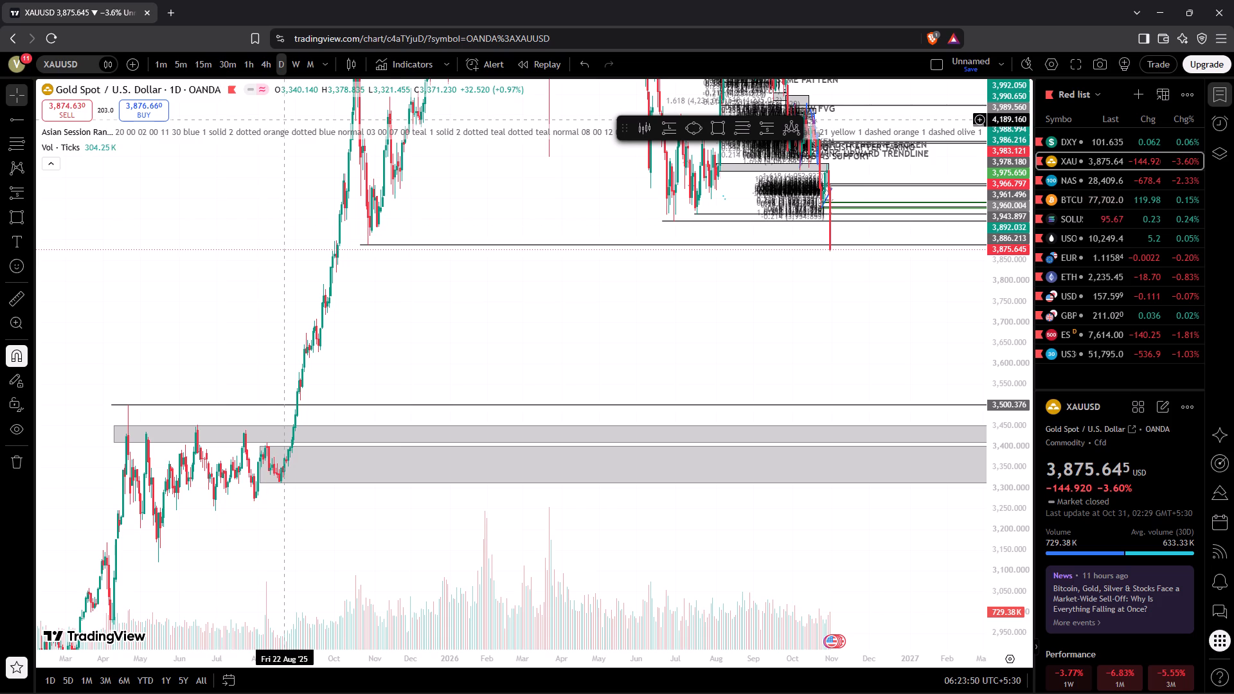
click(294, 62)
click(305, 65)
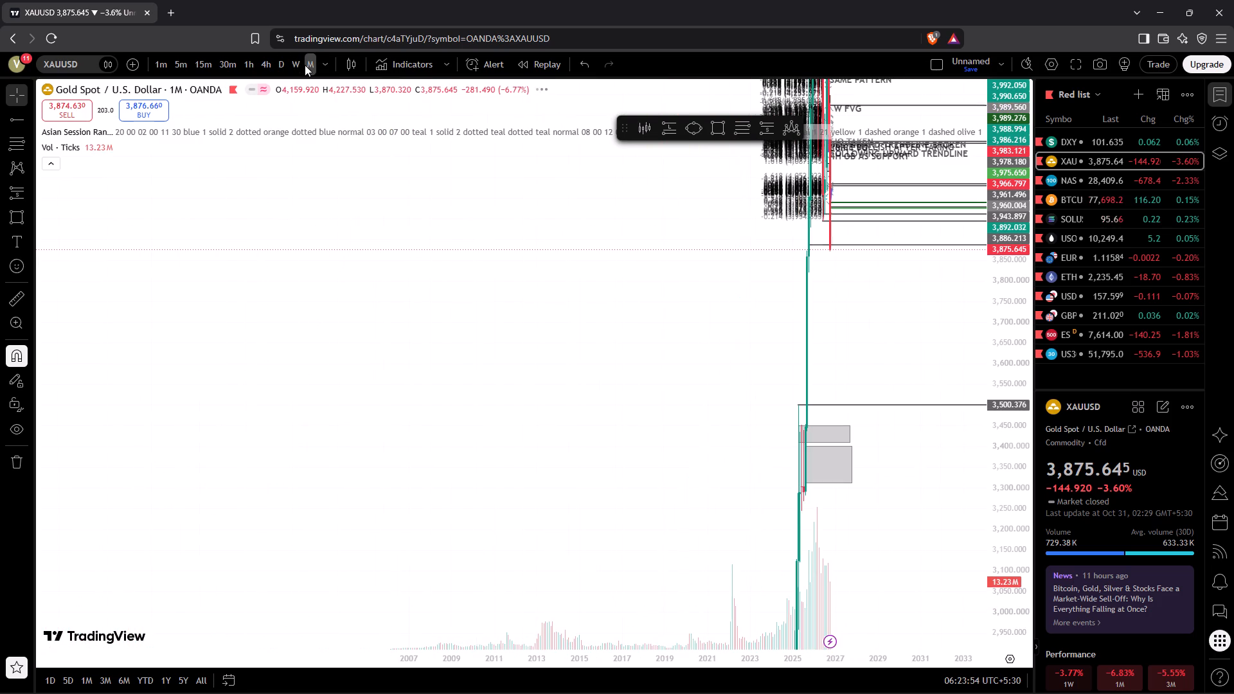
drag(1014, 431, 1017, 490)
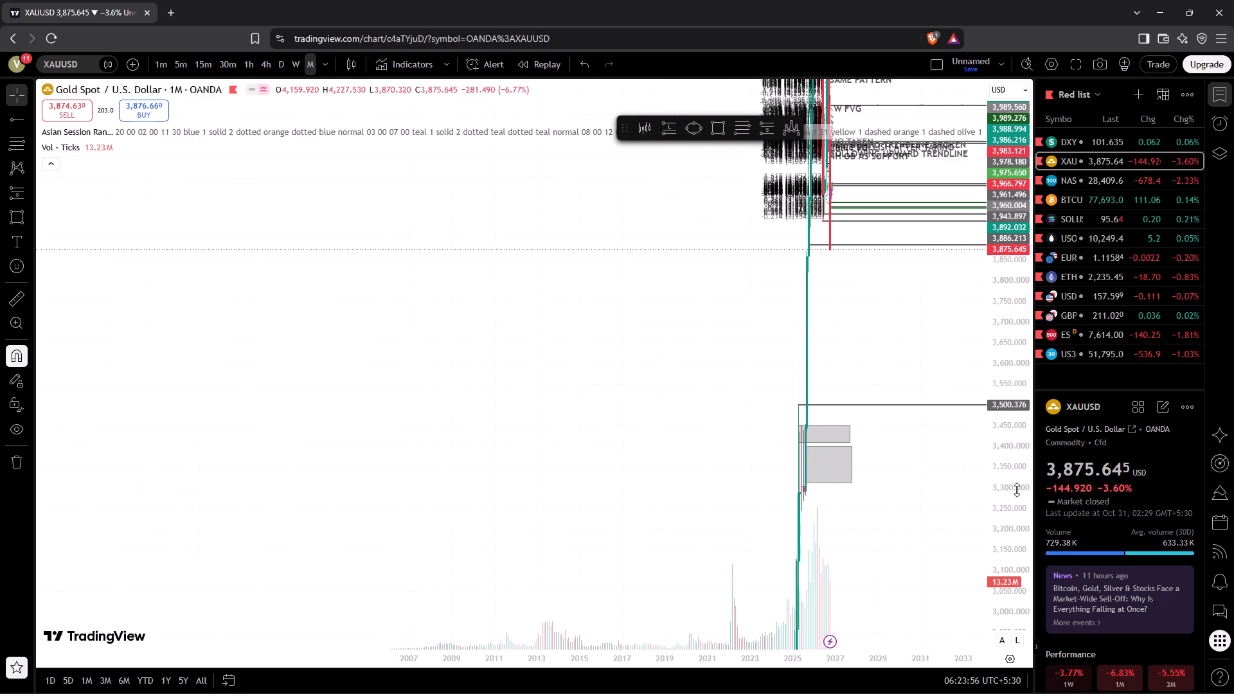
drag(1017, 490, 1066, 693)
drag(1015, 431, 1021, 693)
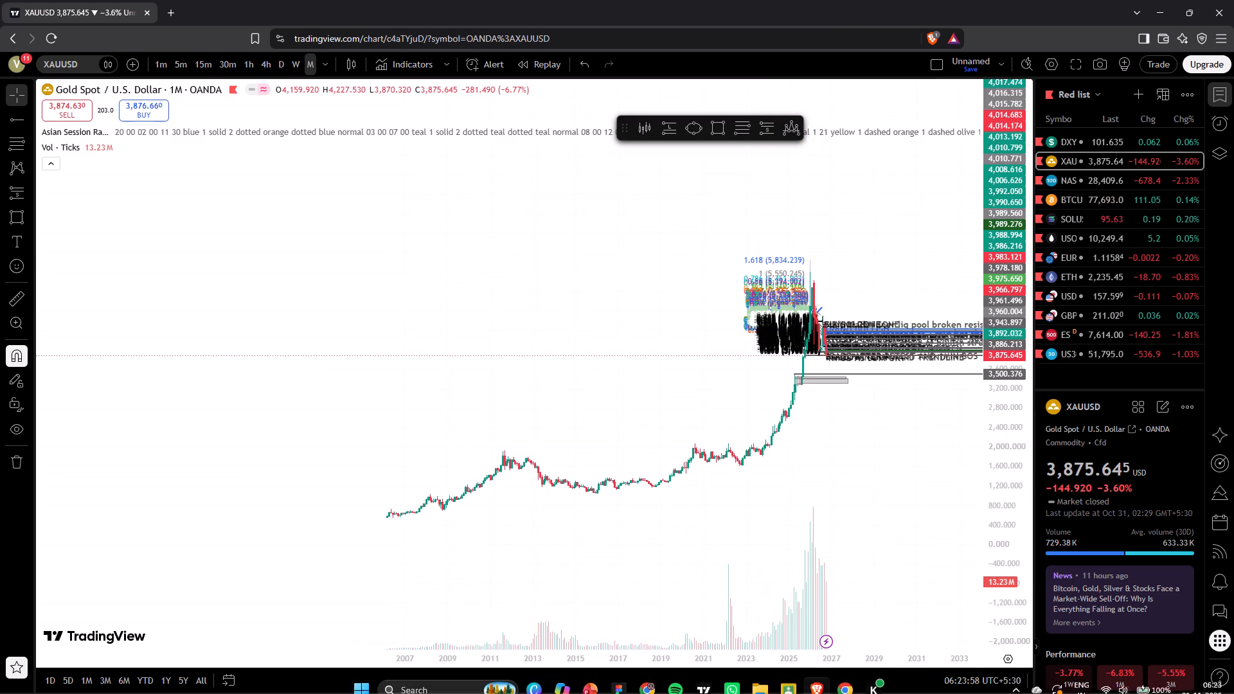
Examine the long-term XAUUSD rally on the weekly chart, from its early history through the grey zones.
click(297, 61)
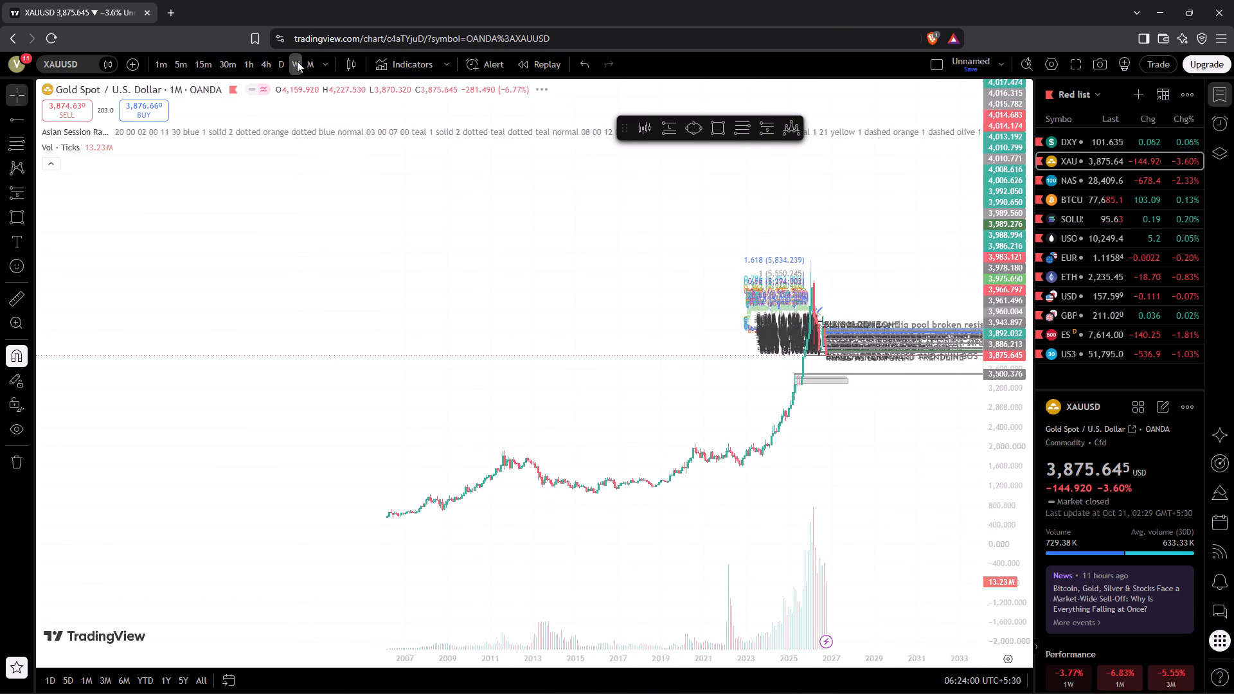
drag(506, 332, 419, 353)
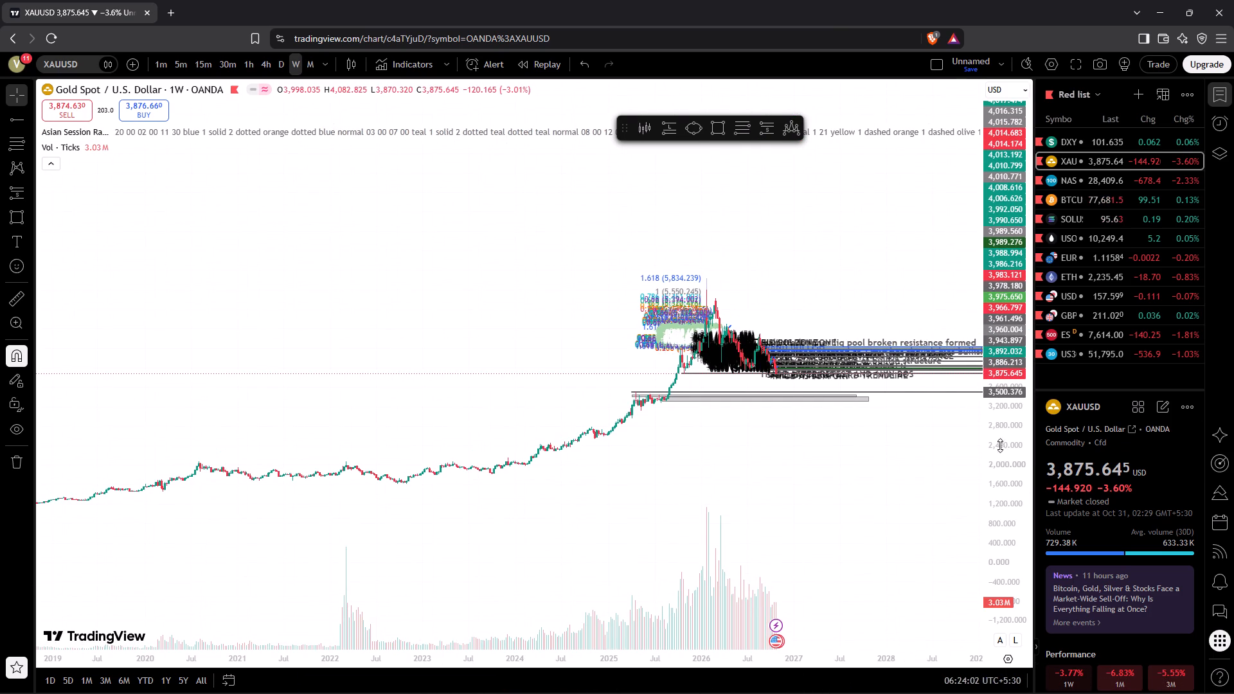
drag(1000, 451, 963, 130)
drag(993, 436, 972, 303)
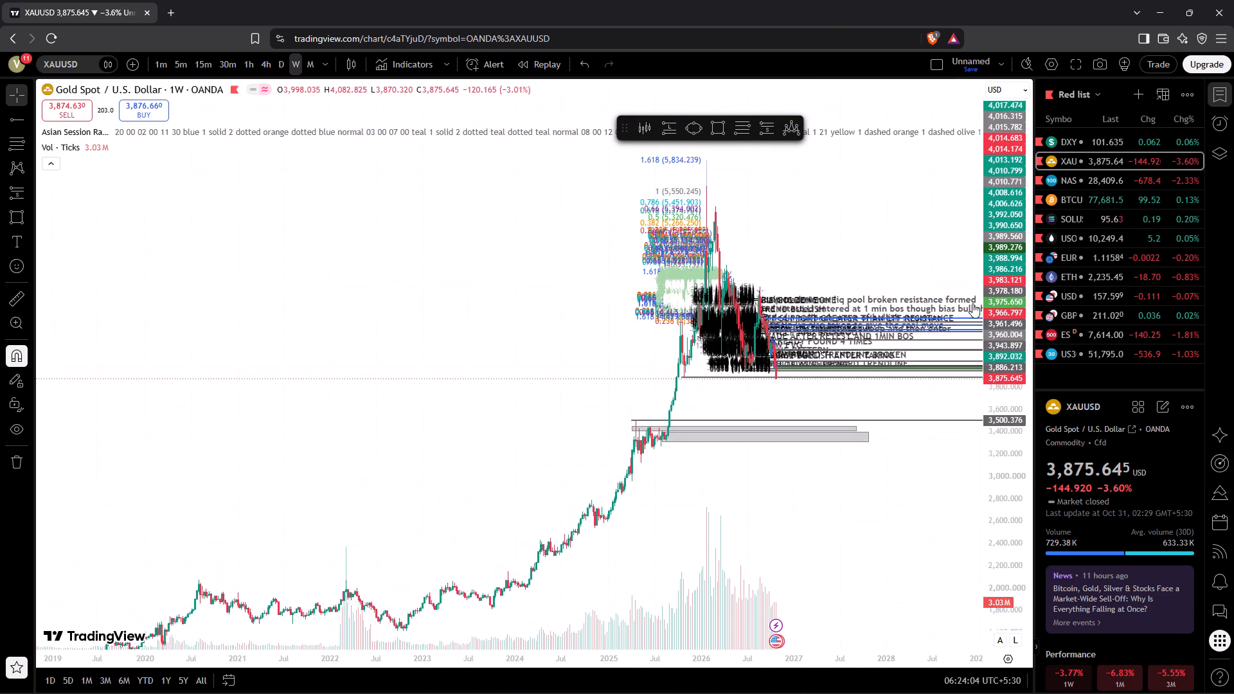
drag(972, 303, 971, 296)
drag(667, 655, 900, 628)
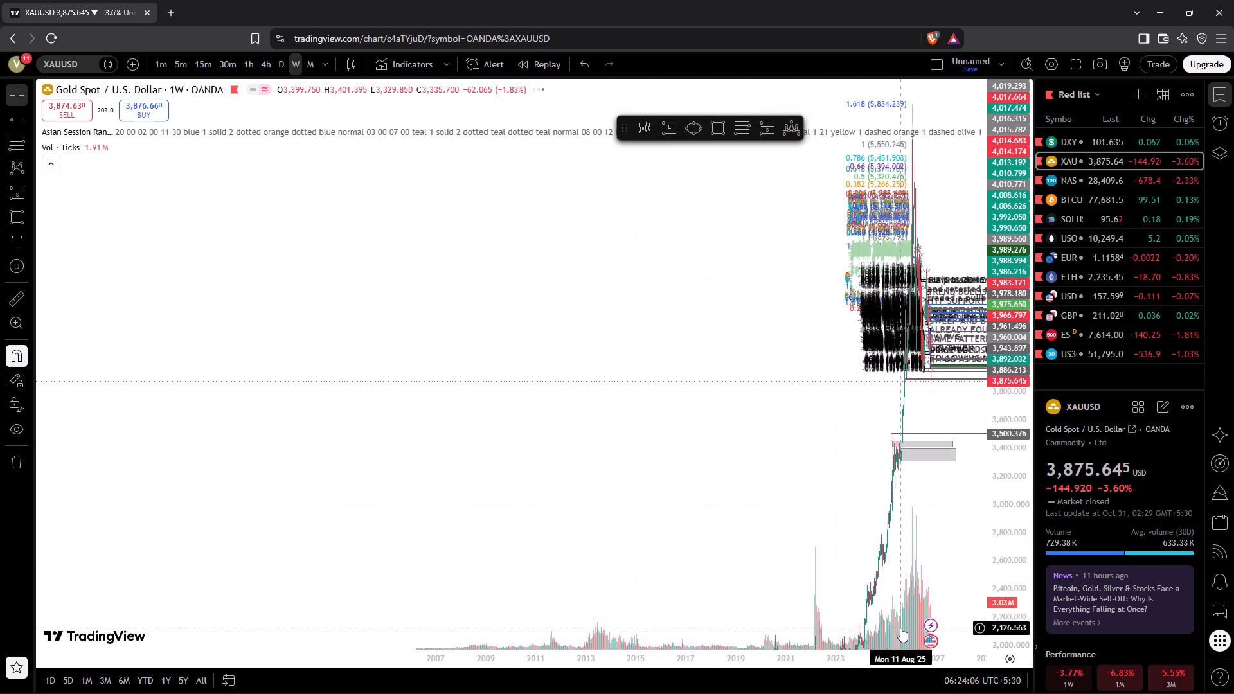
drag(817, 462, 526, 382)
drag(474, 373, 254, 265)
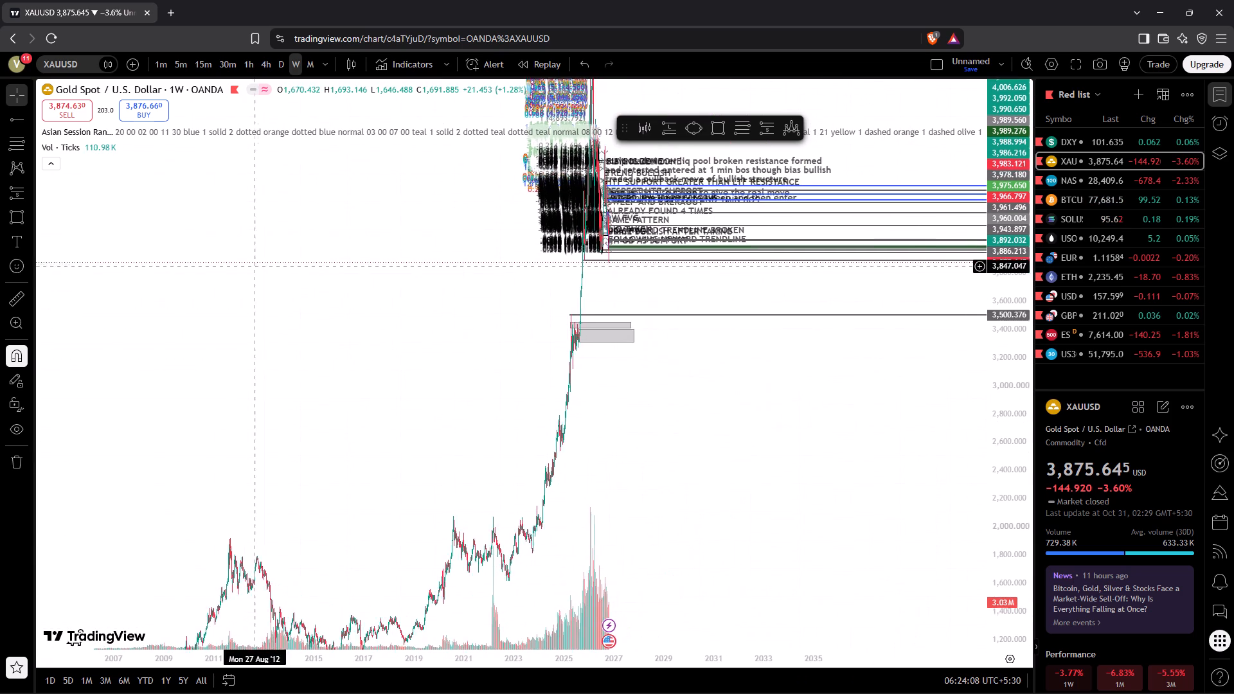
drag(1026, 409, 1030, 539)
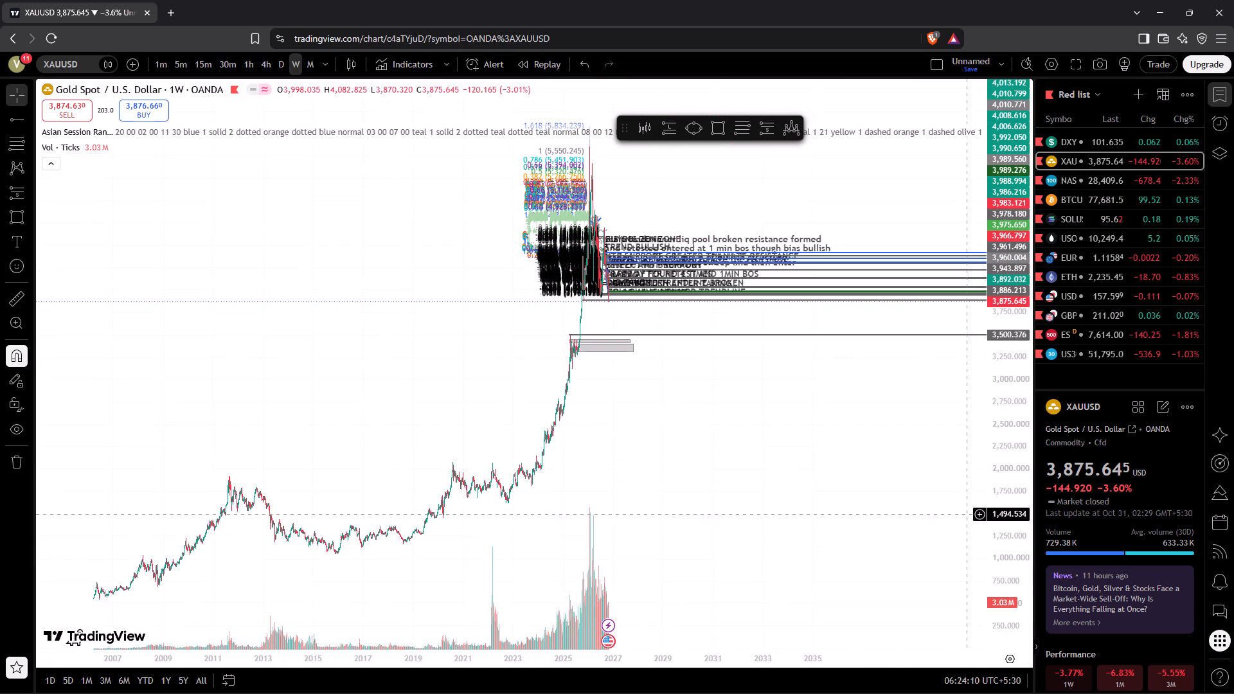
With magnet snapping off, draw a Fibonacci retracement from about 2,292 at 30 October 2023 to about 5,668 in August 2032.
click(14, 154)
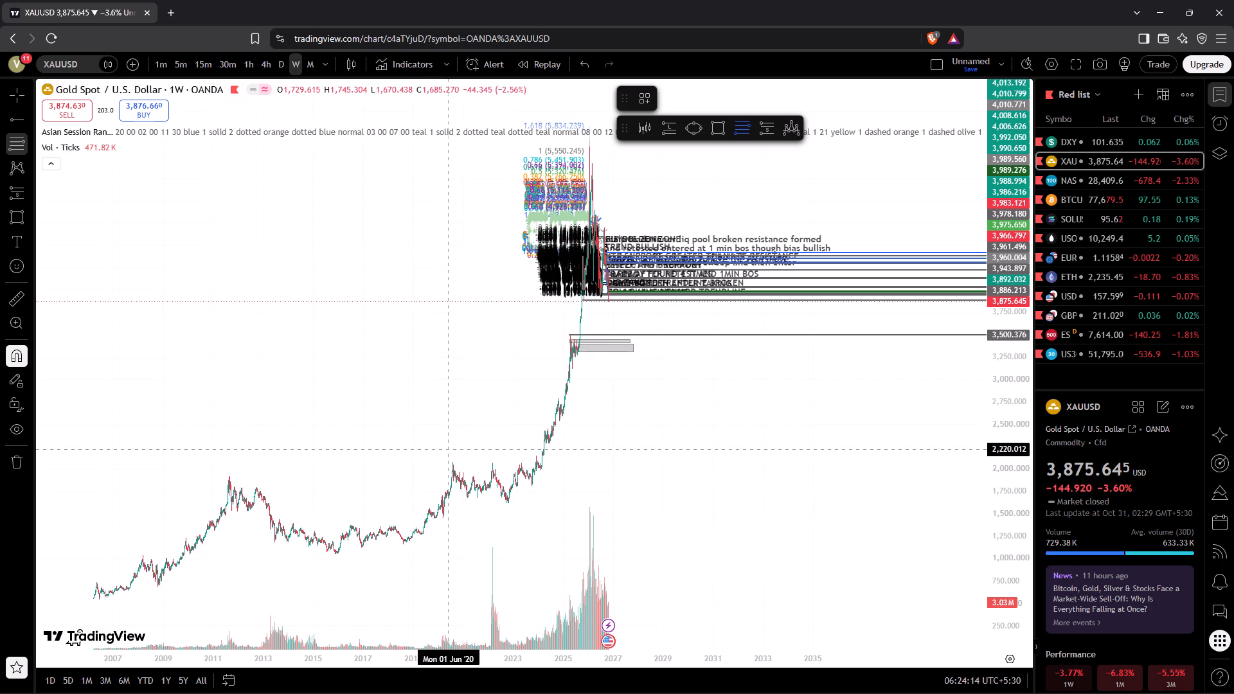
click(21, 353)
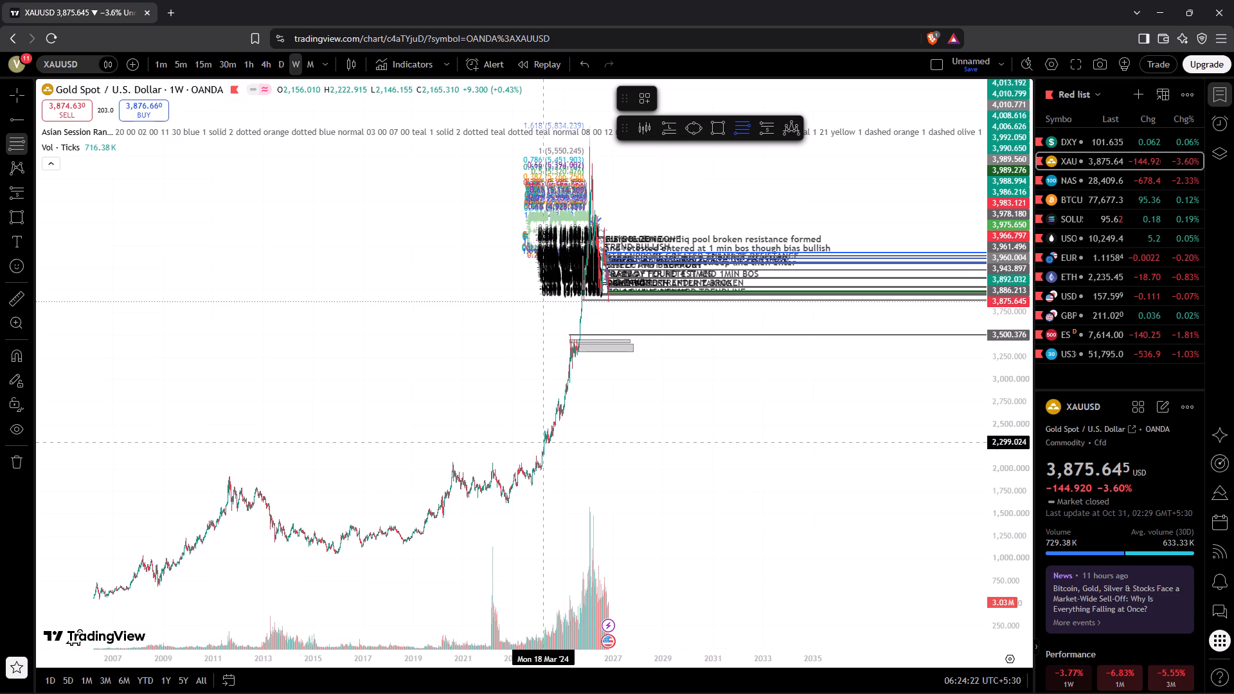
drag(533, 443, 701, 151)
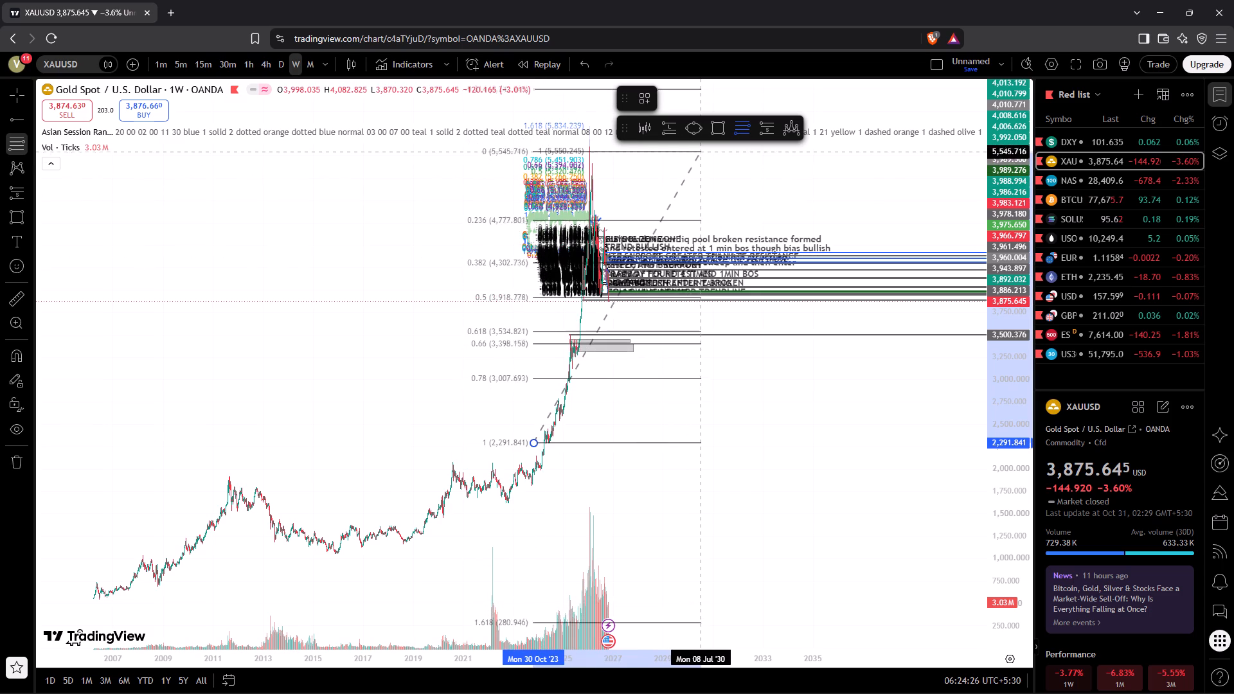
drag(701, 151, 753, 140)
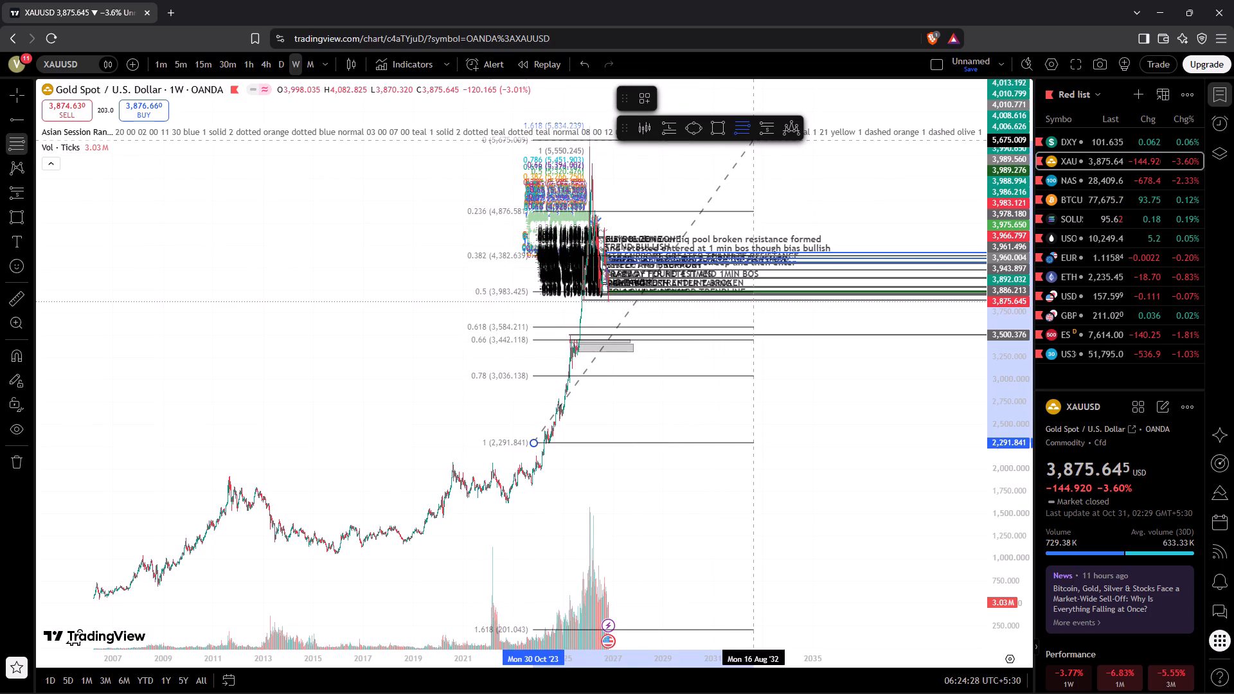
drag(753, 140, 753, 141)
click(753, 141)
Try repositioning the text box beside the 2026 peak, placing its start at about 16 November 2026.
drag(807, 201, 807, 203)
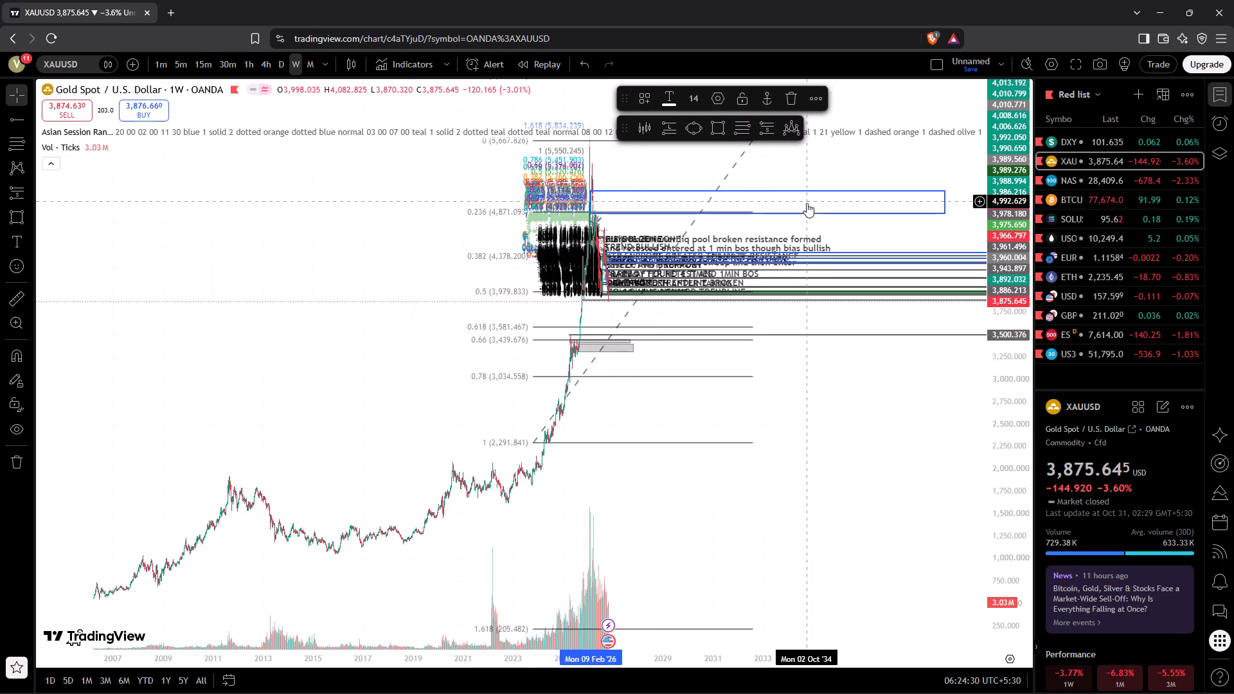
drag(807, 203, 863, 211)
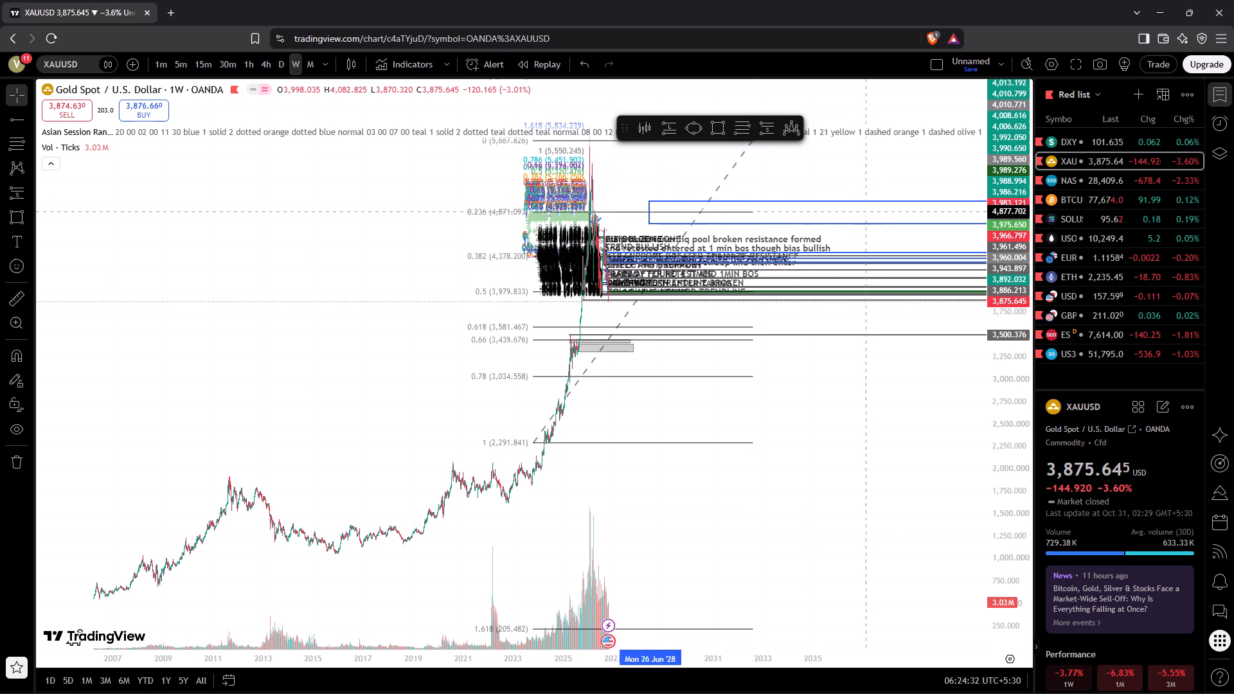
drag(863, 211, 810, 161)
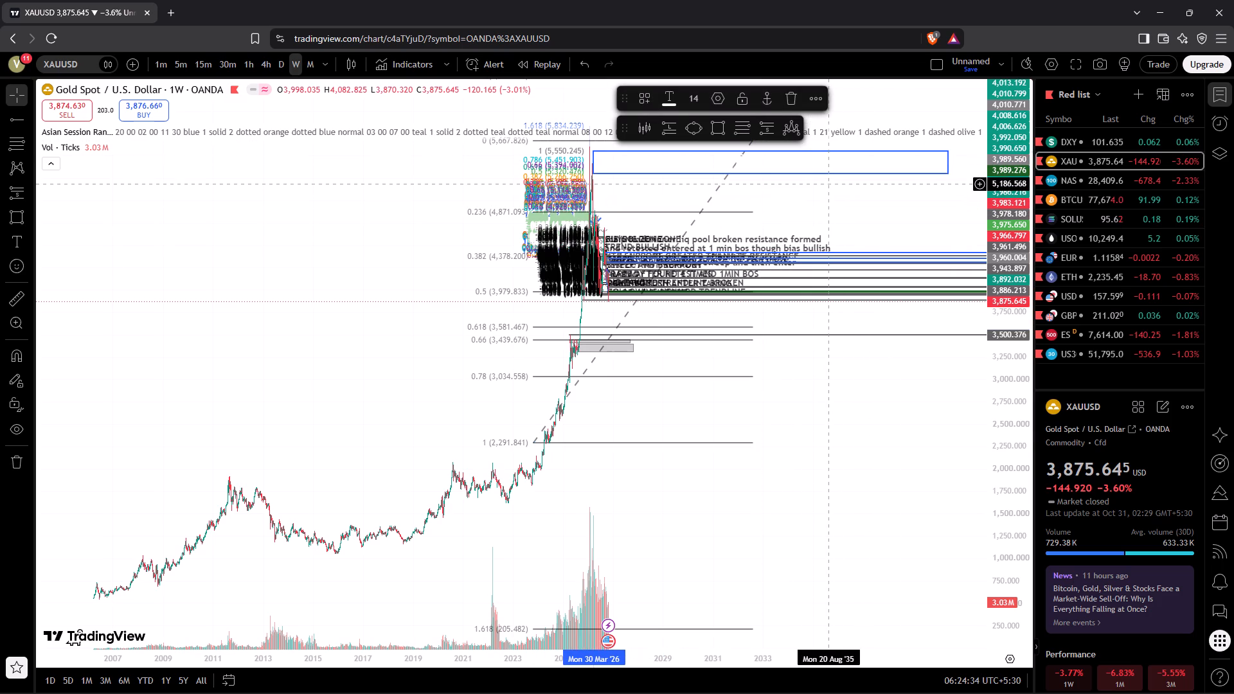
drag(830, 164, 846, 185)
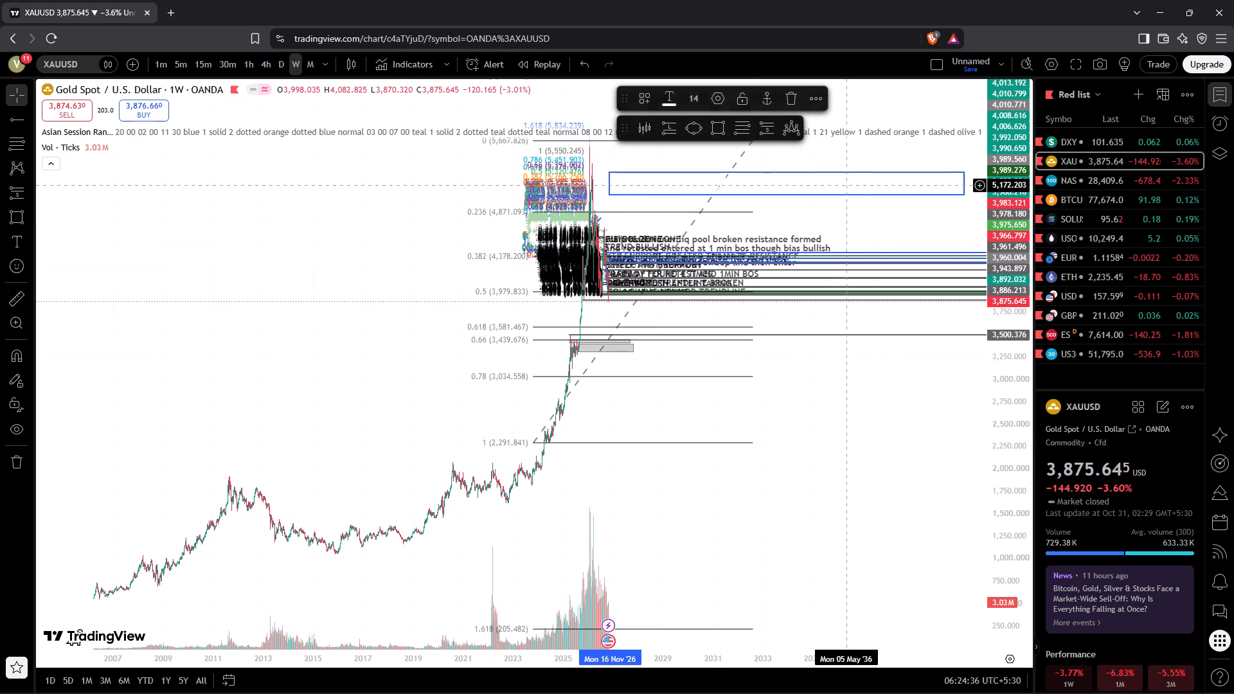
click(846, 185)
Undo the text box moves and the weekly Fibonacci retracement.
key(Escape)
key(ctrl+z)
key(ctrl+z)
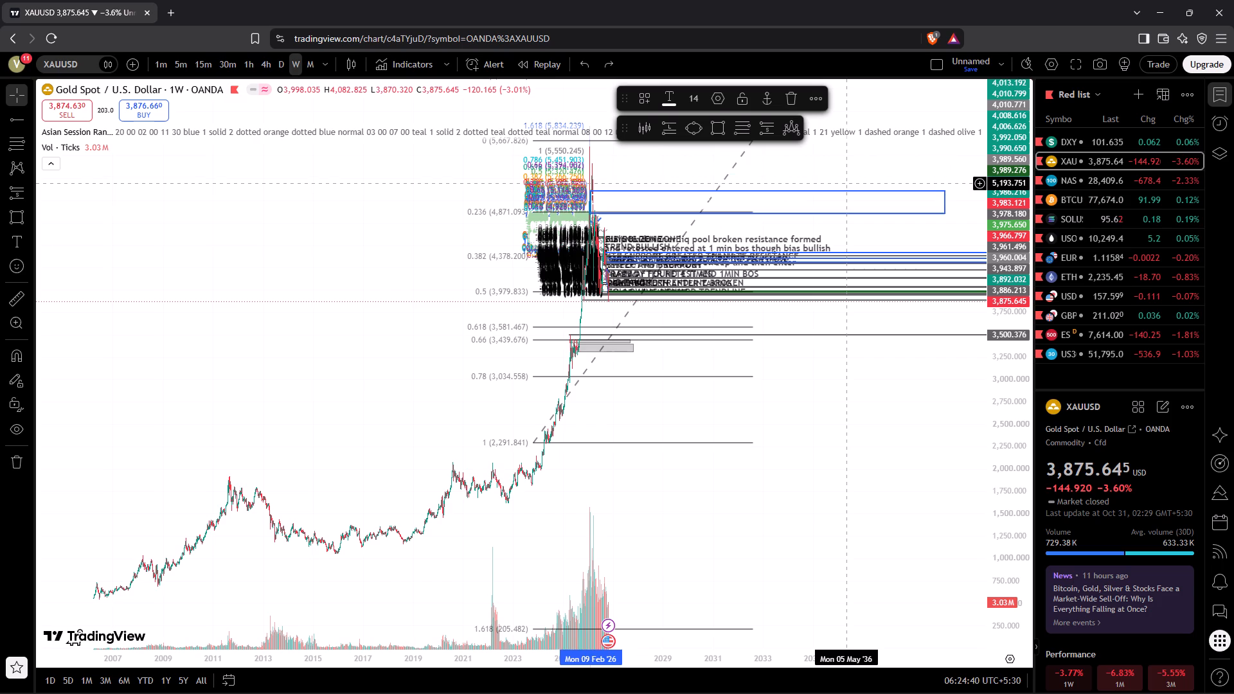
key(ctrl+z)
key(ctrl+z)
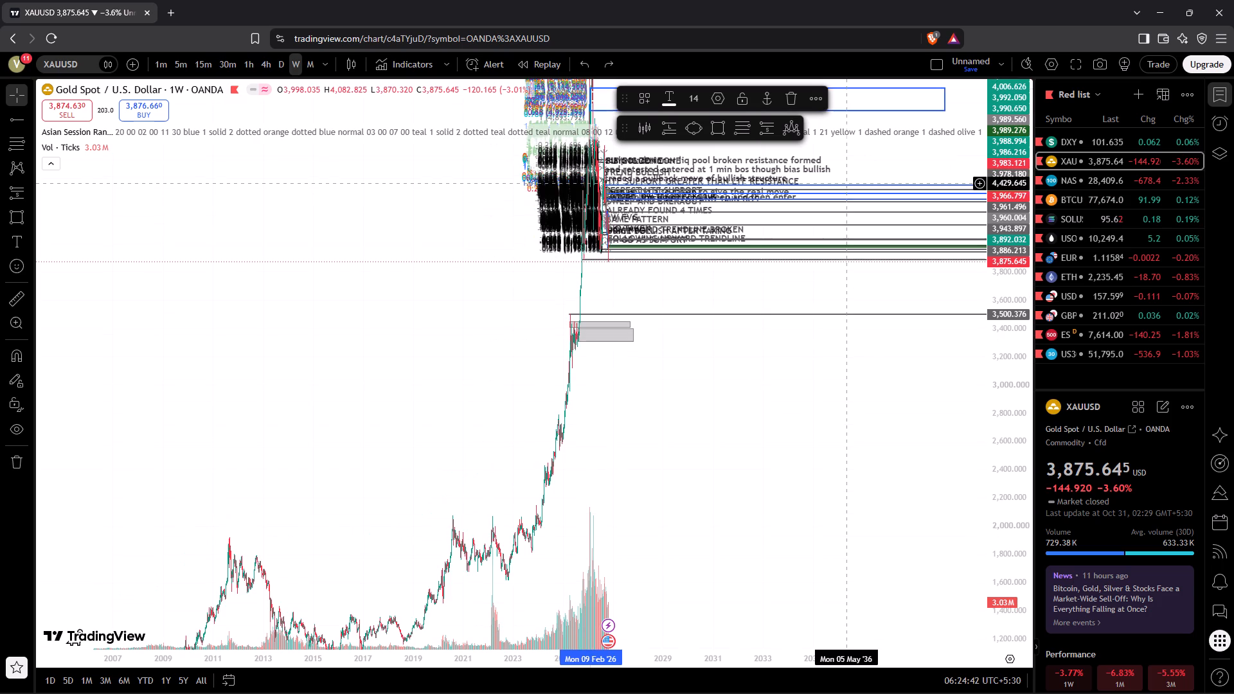
Examine the weekly XAUUSD rally and the drawings stacked around the 2026 peak, from the long-term history up to the highs.
drag(798, 425, 716, 587)
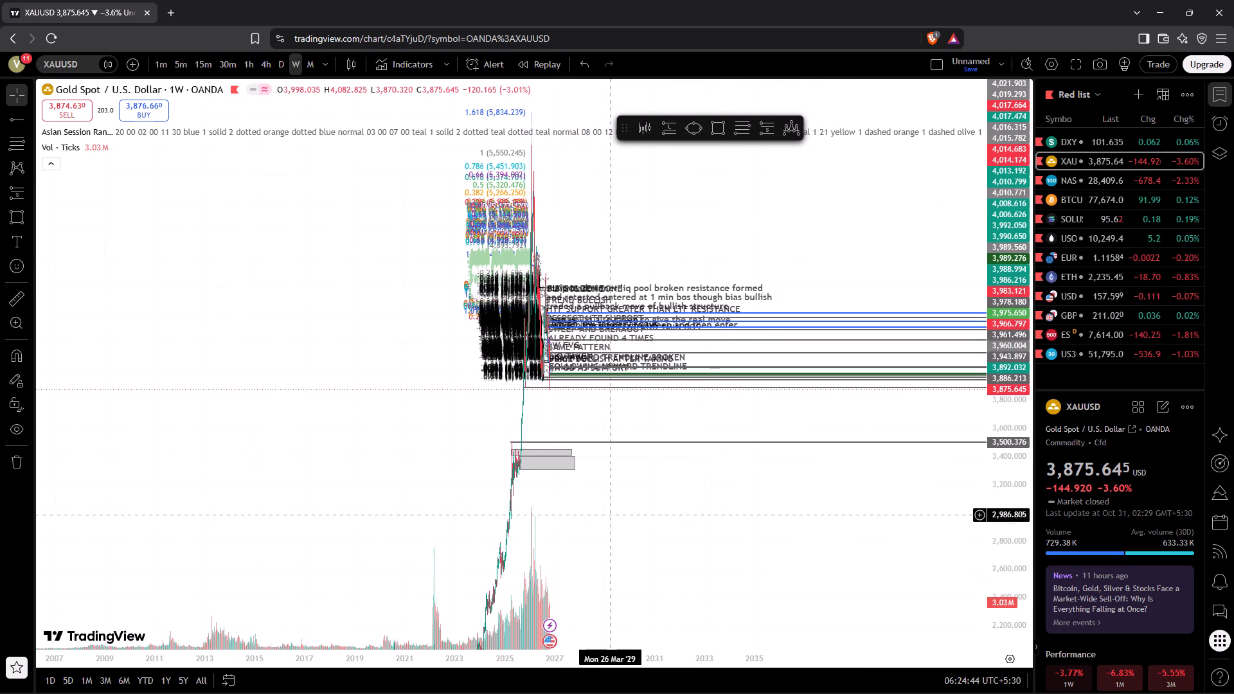
drag(366, 455, 375, 411)
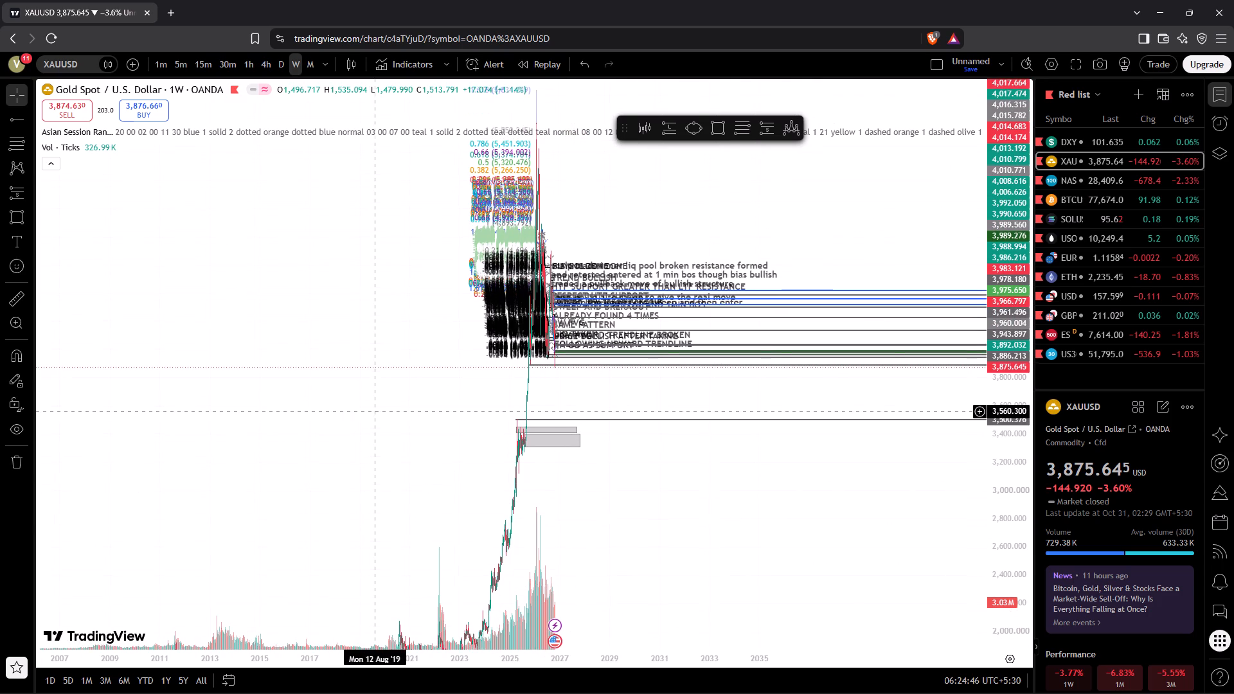
drag(1012, 378, 1027, 690)
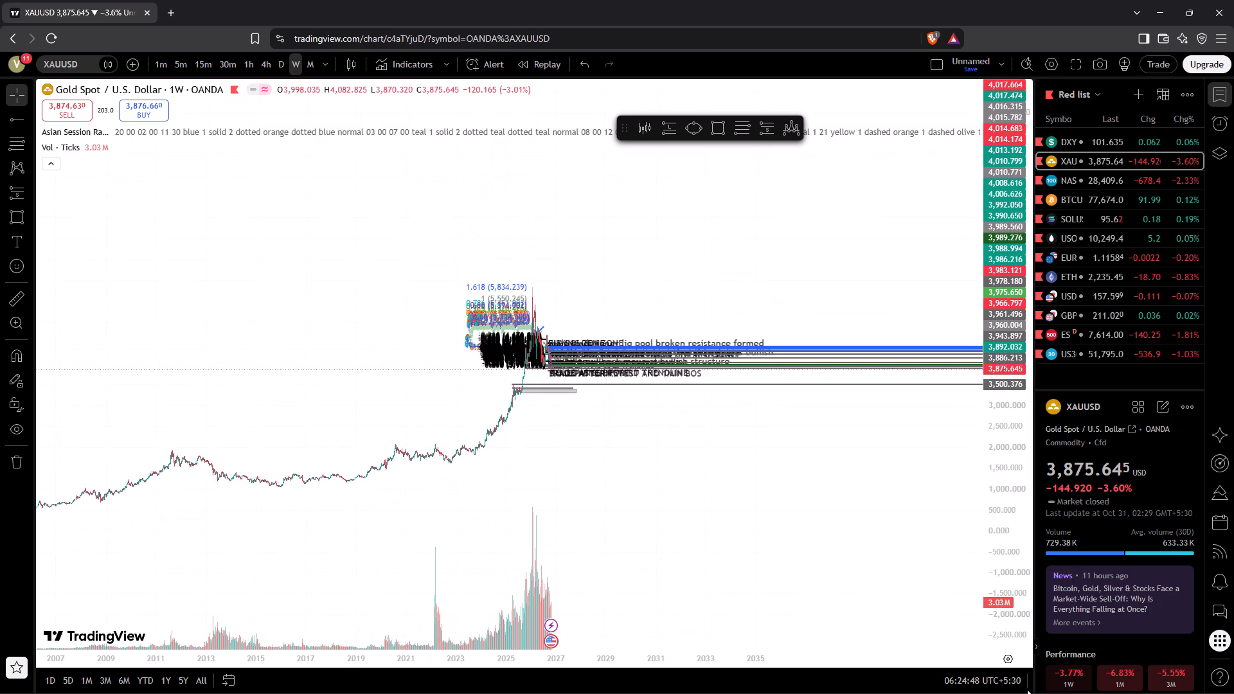
drag(1027, 690, 1027, 669)
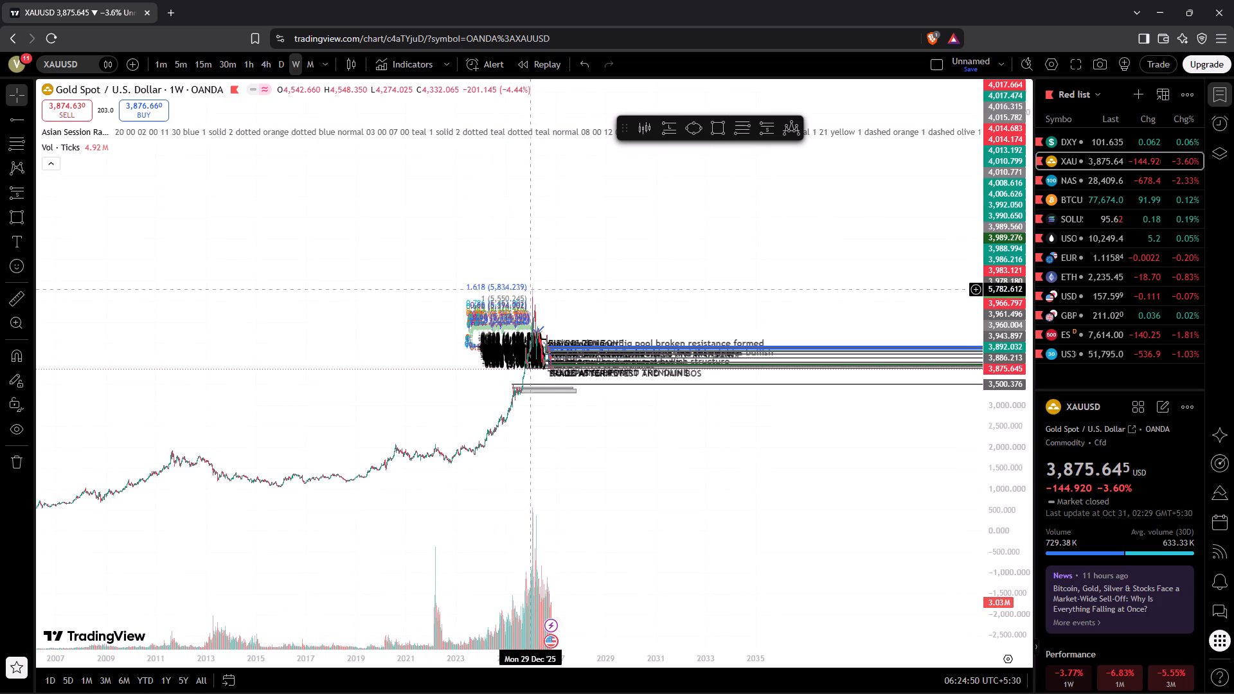
drag(579, 307, 765, 443)
click(733, 425)
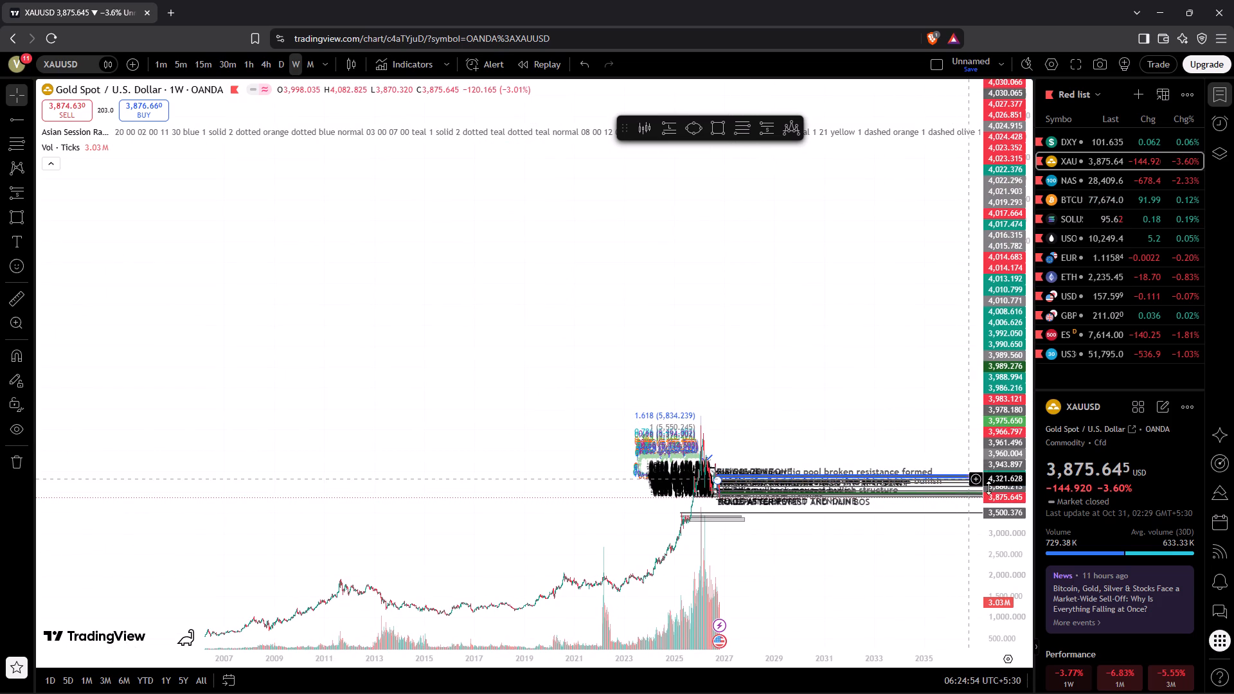
drag(988, 488, 942, 138)
drag(851, 467, 742, 251)
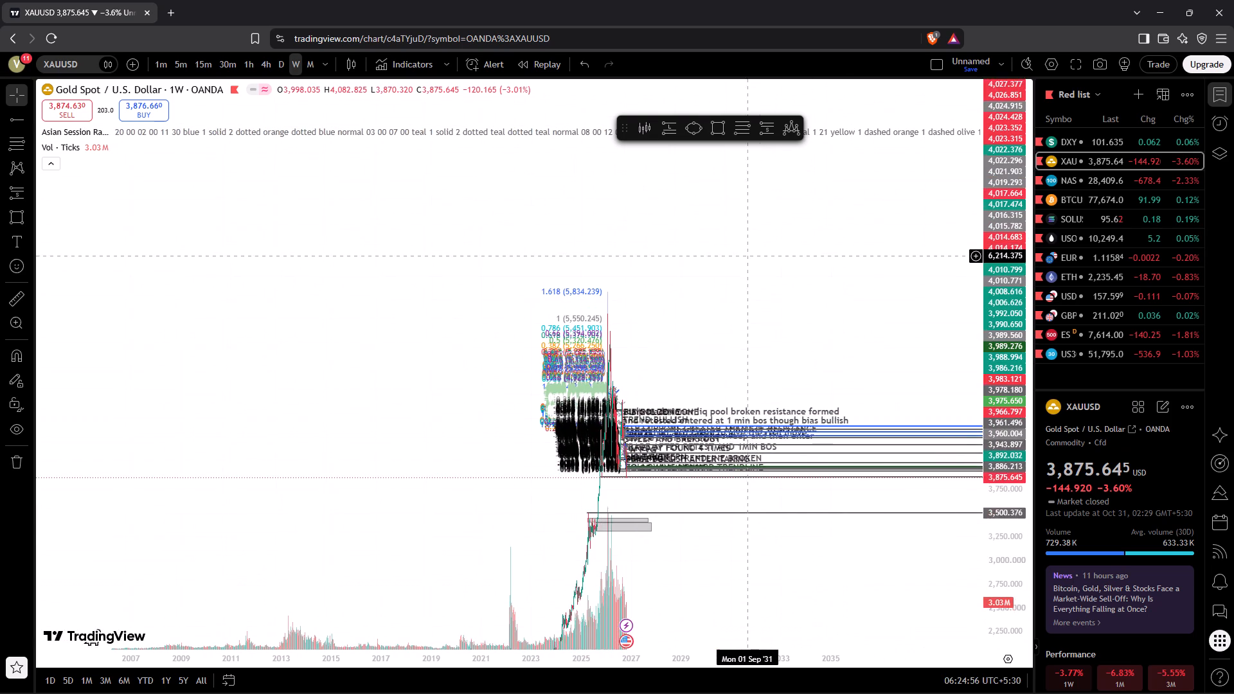
drag(812, 289, 717, 139)
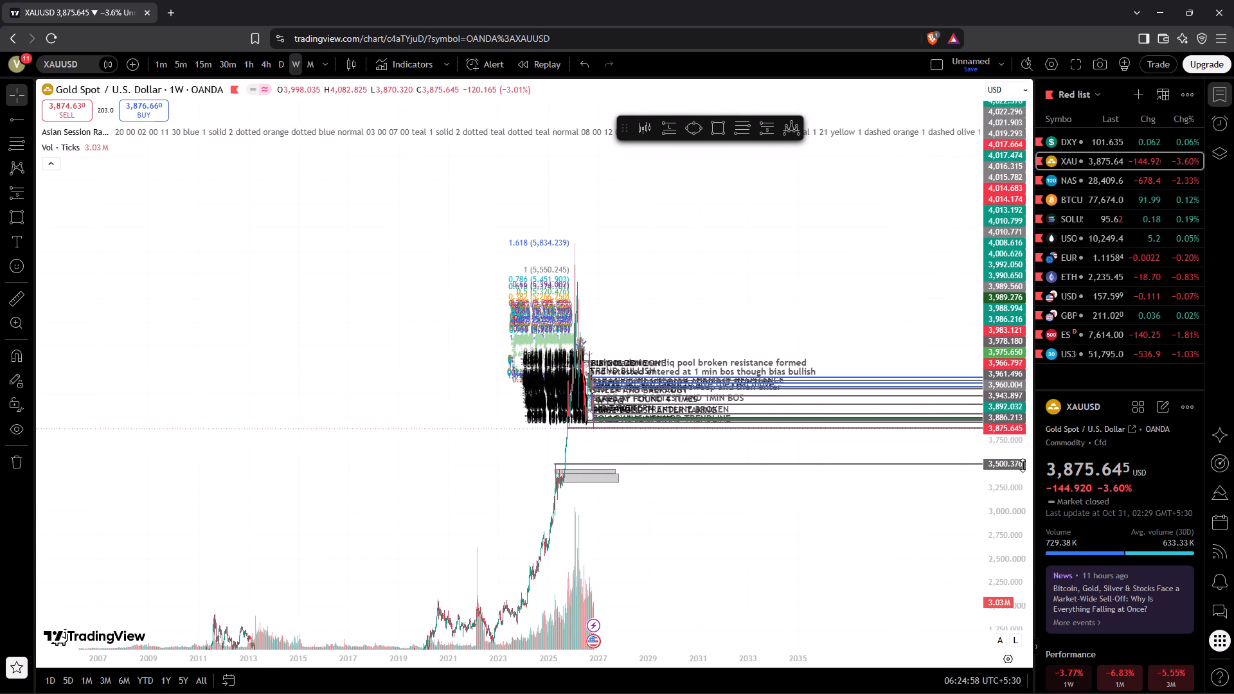
drag(1023, 465, 951, 98)
click(843, 263)
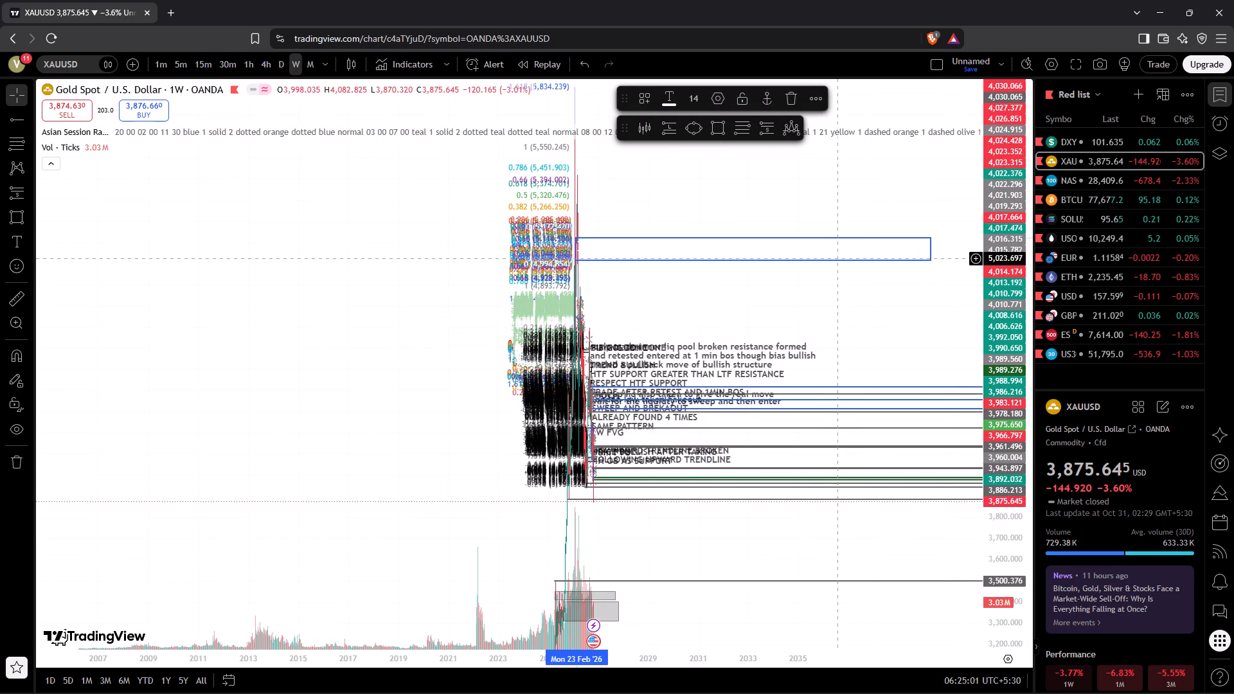
click(878, 346)
drag(878, 346, 775, 428)
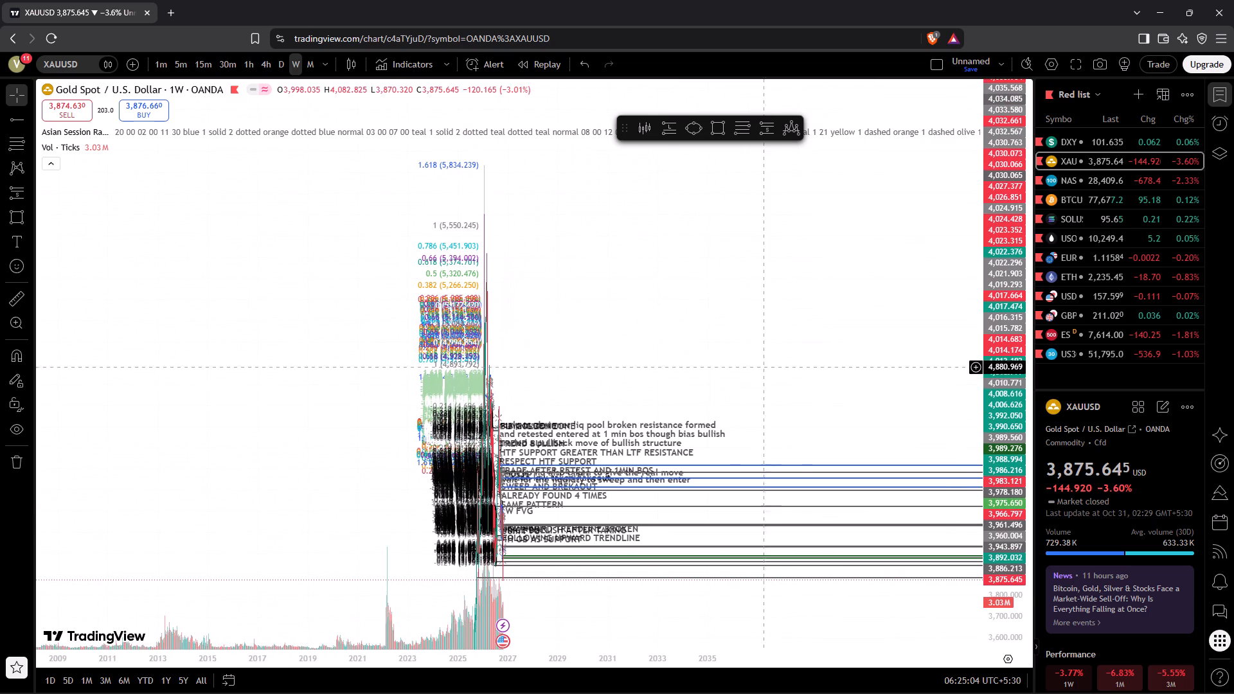
click(747, 343)
drag(1011, 456, 925, 173)
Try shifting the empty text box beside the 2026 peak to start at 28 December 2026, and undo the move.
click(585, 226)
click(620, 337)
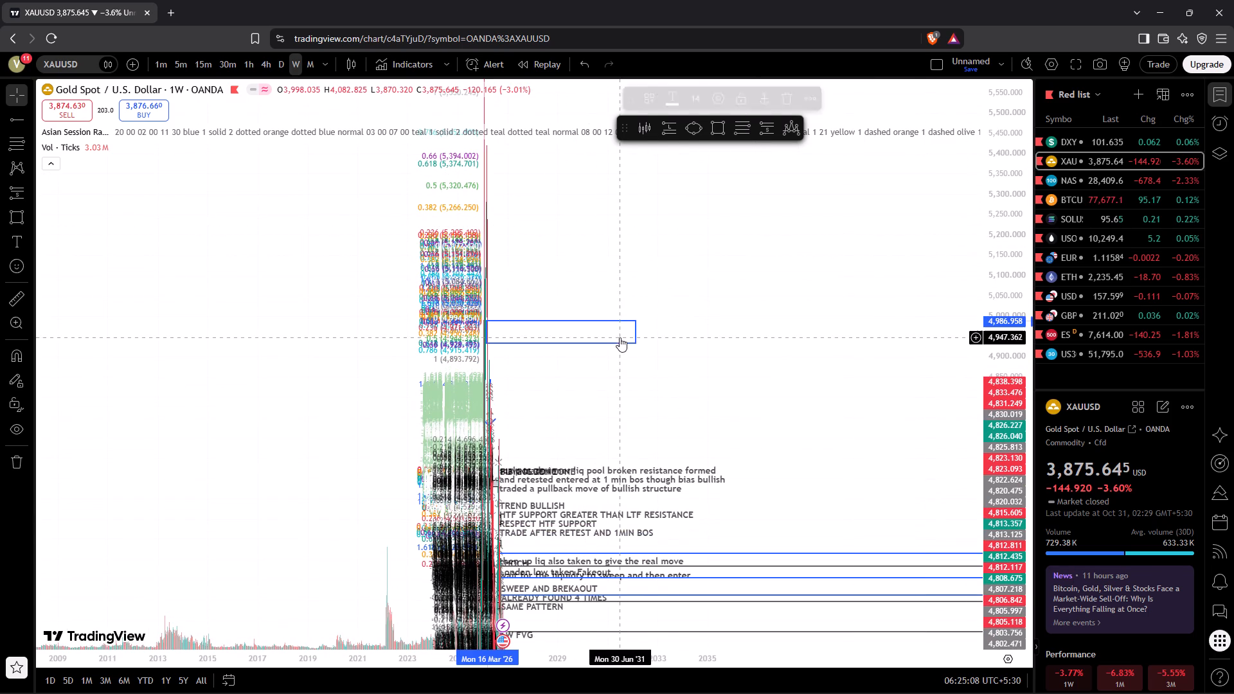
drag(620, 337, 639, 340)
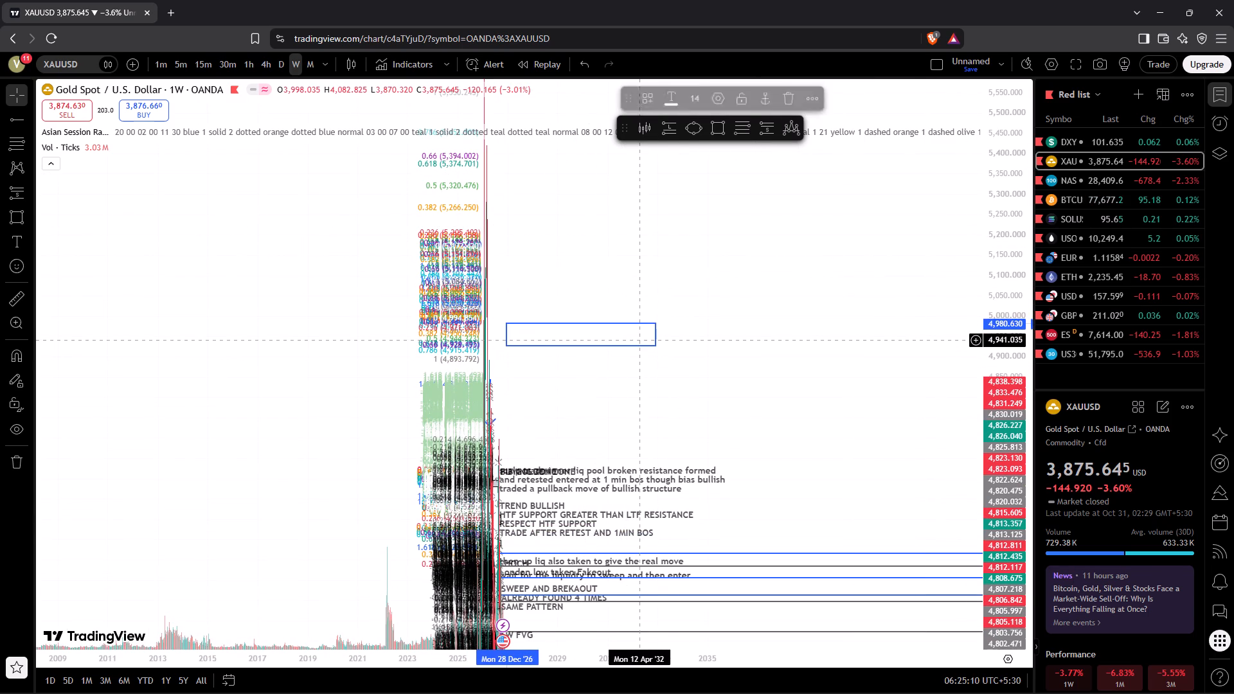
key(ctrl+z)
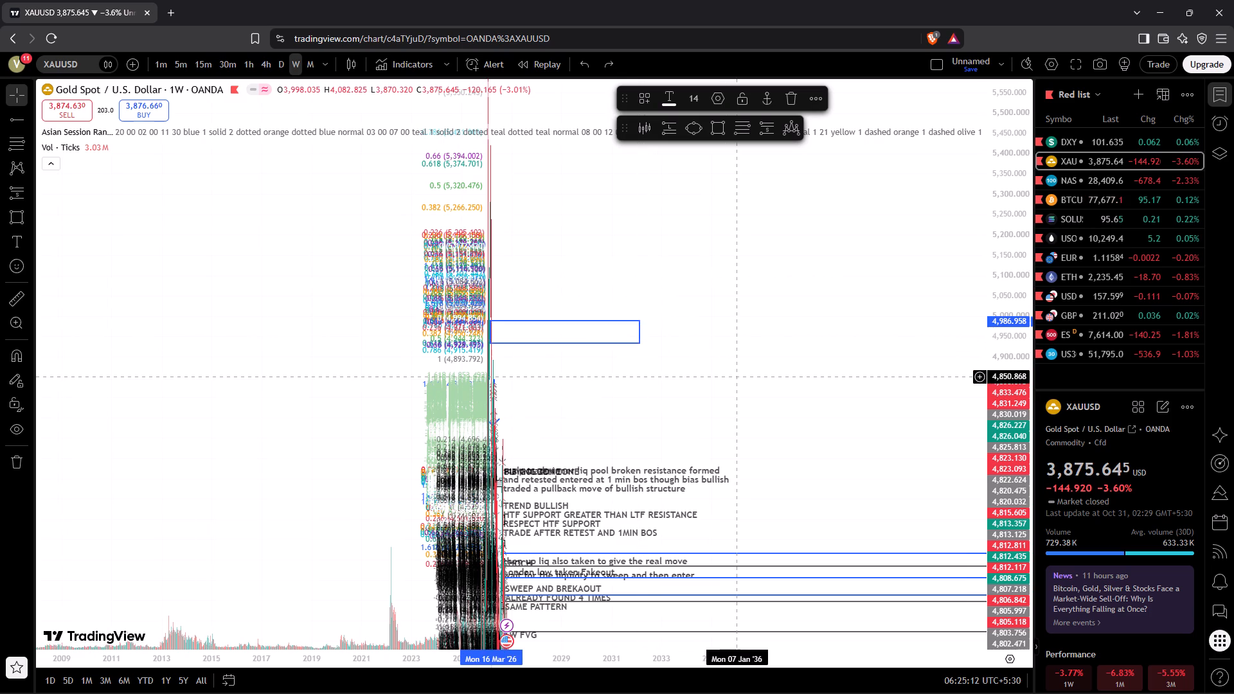
Delete the four overlapping empty text boxes beside the 2026 price peak on the weekly chart.
click(737, 377)
drag(1019, 387, 1041, 619)
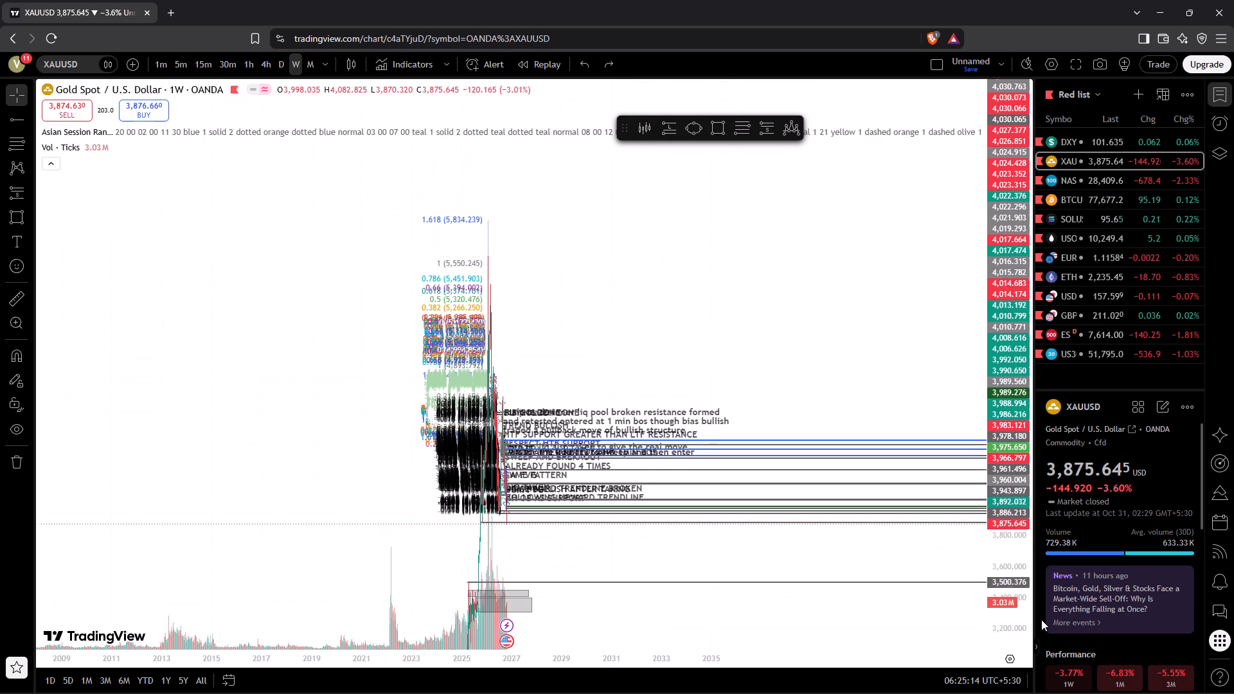
drag(785, 380, 833, 438)
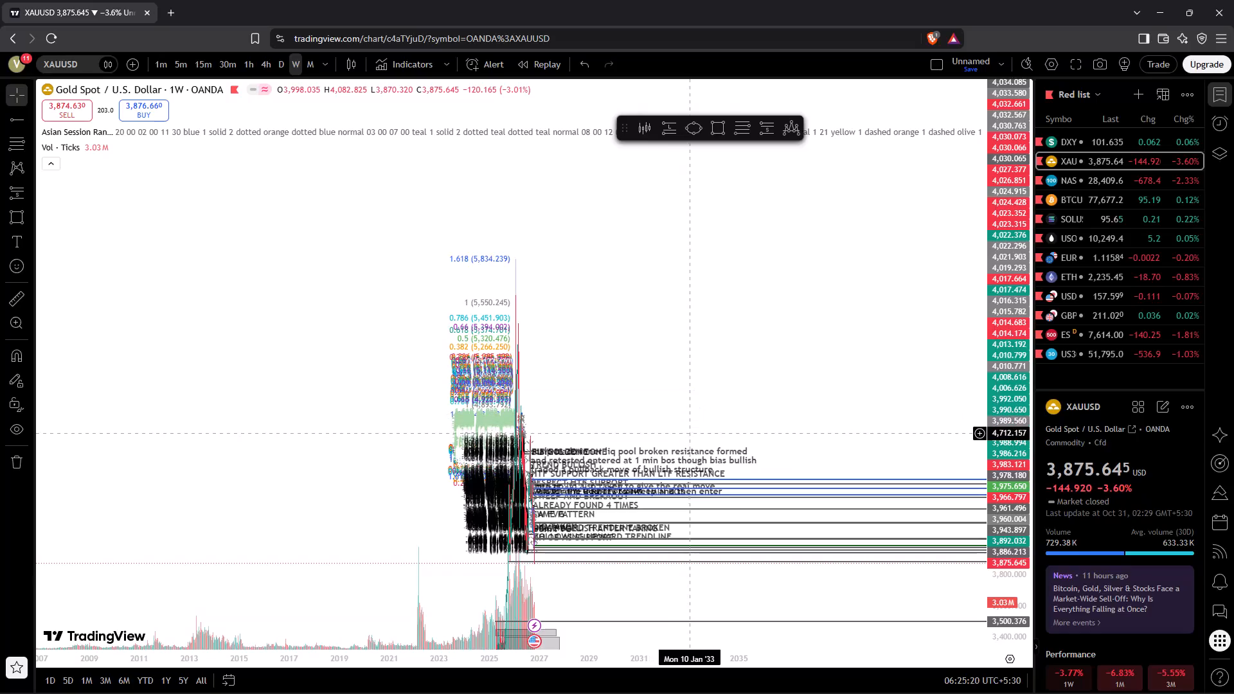
click(692, 415)
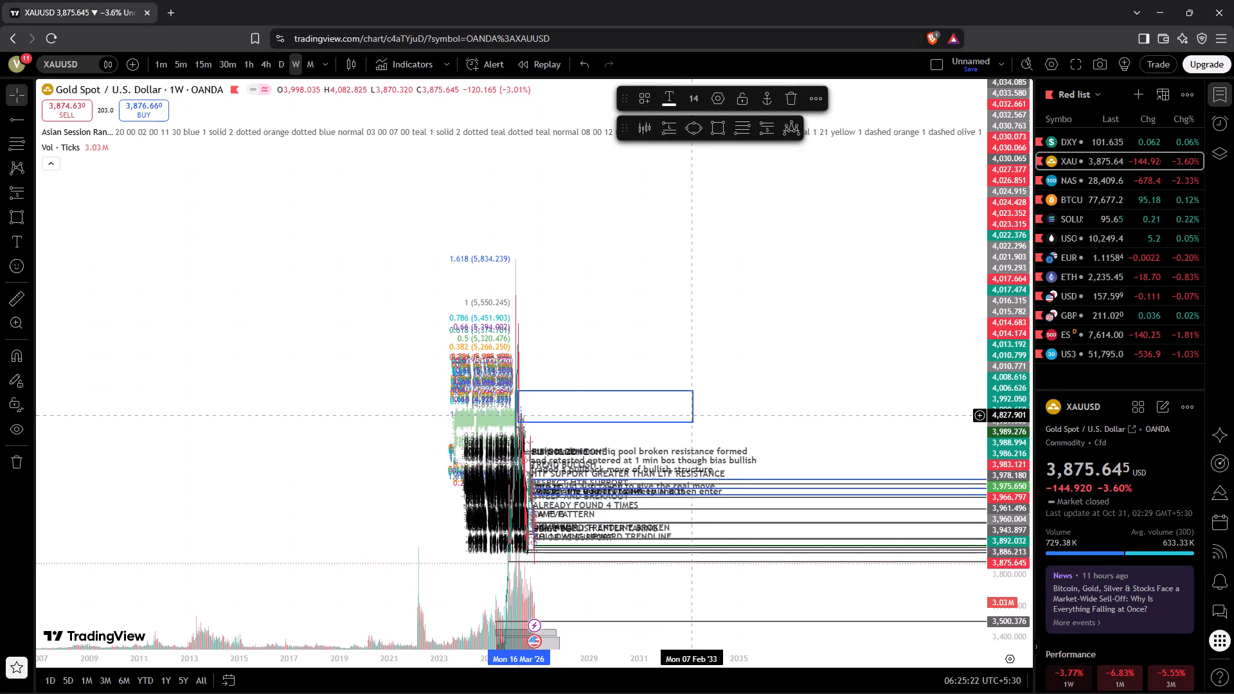
click(790, 93)
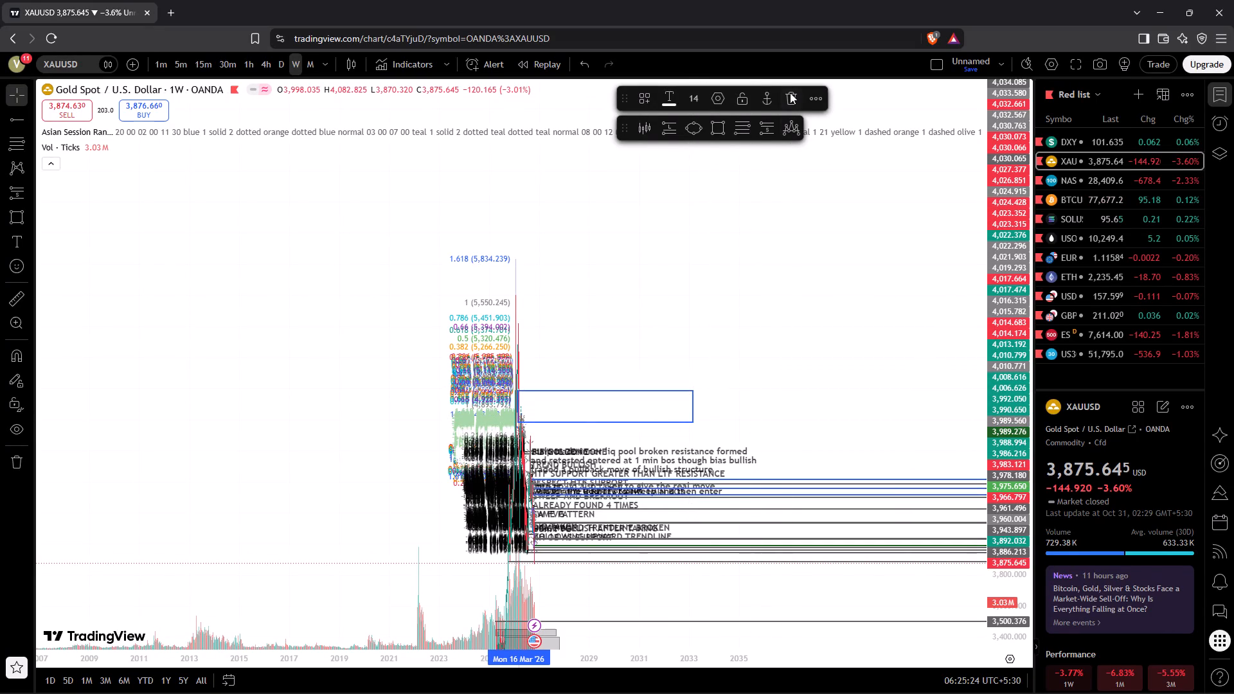
click(619, 409)
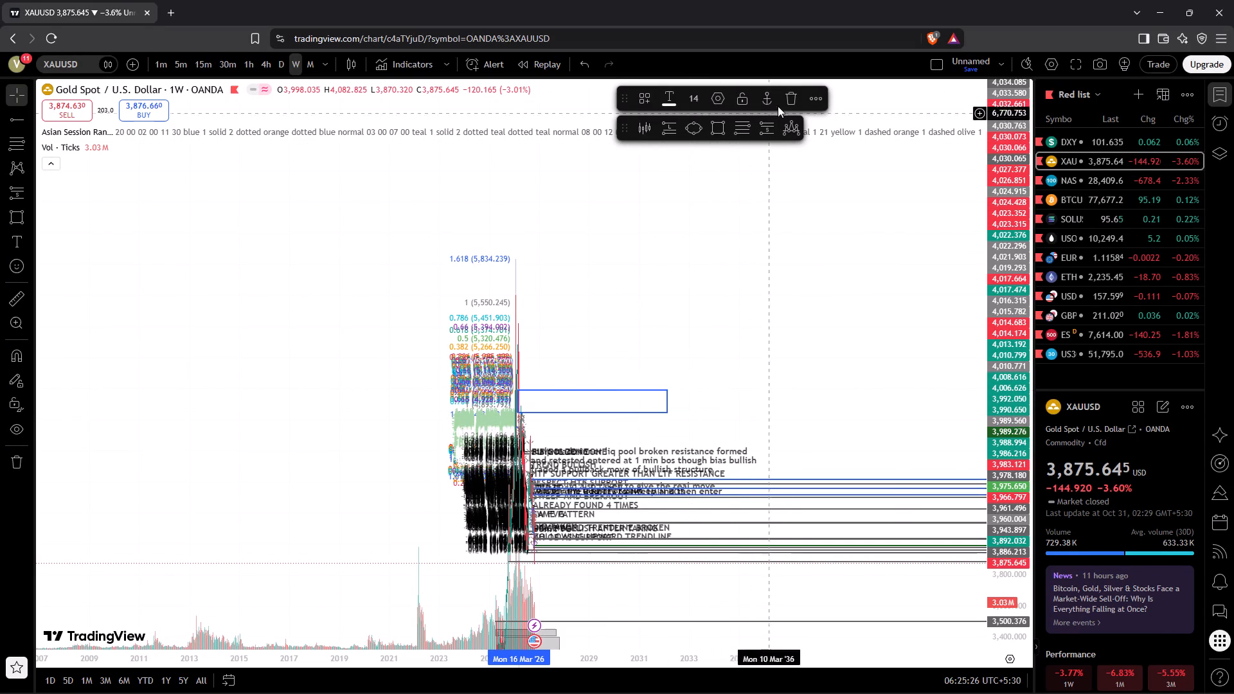
click(789, 106)
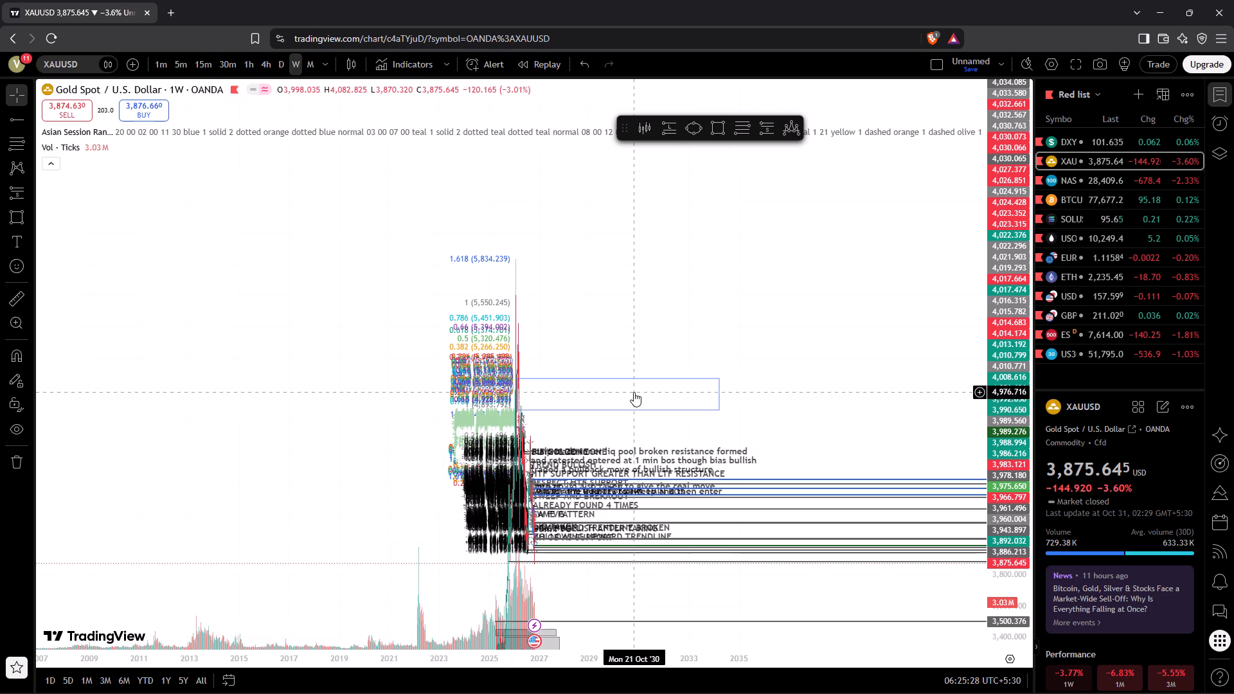
click(634, 392)
click(788, 98)
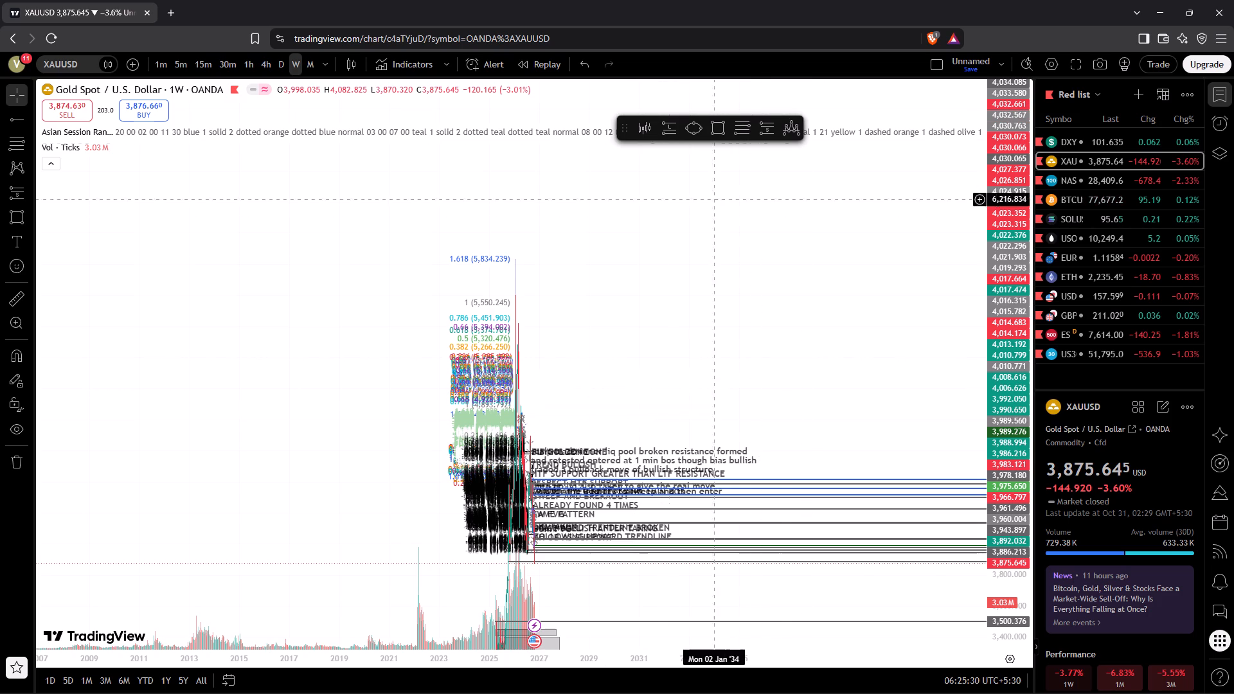
click(584, 396)
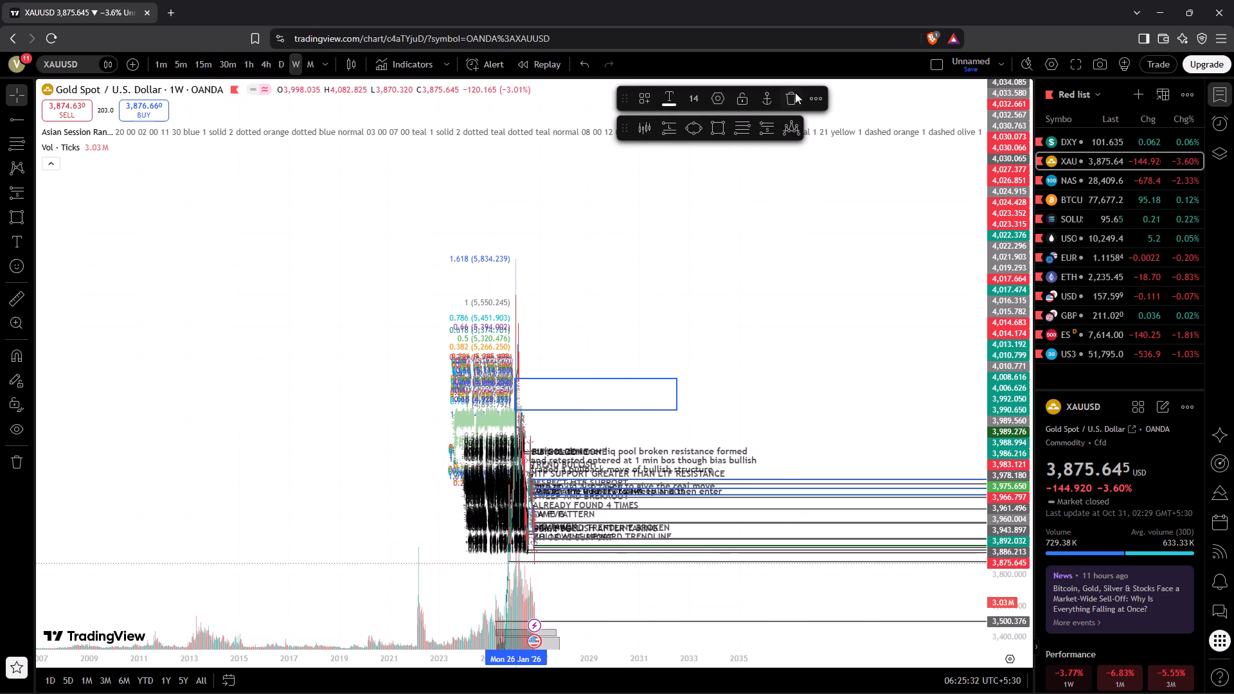
click(797, 95)
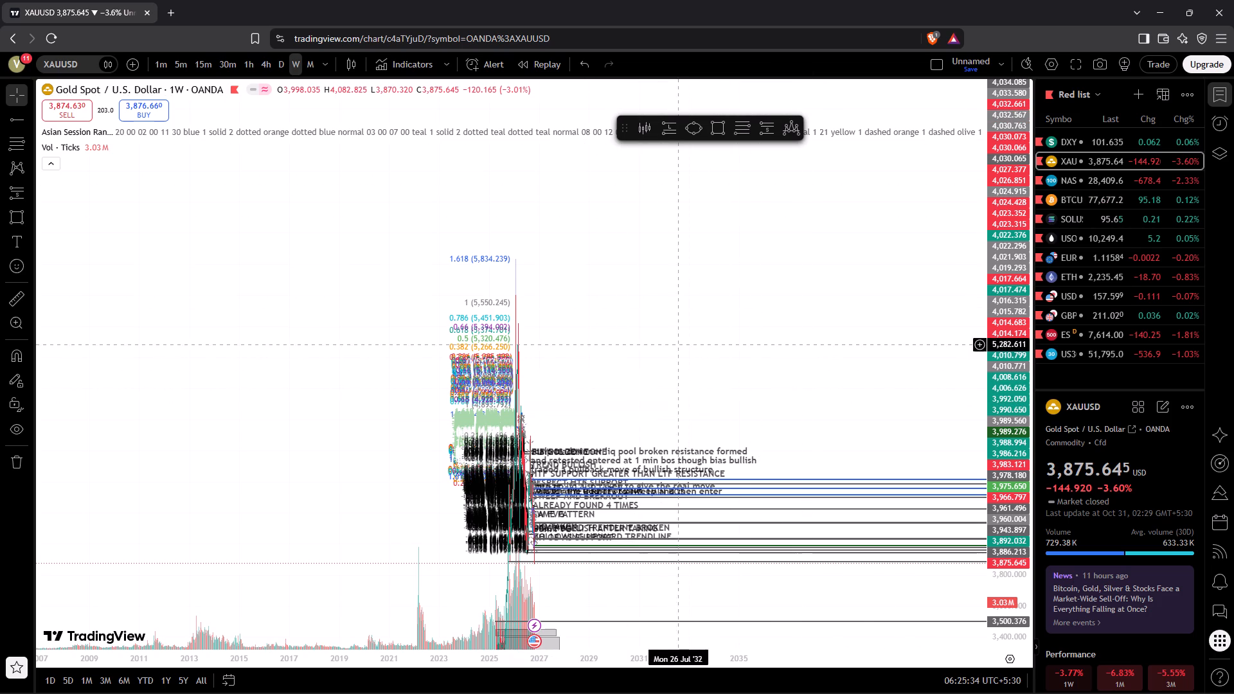
Delete the Fibonacci drawing at the 2026 peak that carries the 1 (5,550.245) and 1.618 (5,834.239) levels.
drag(677, 363, 653, 469)
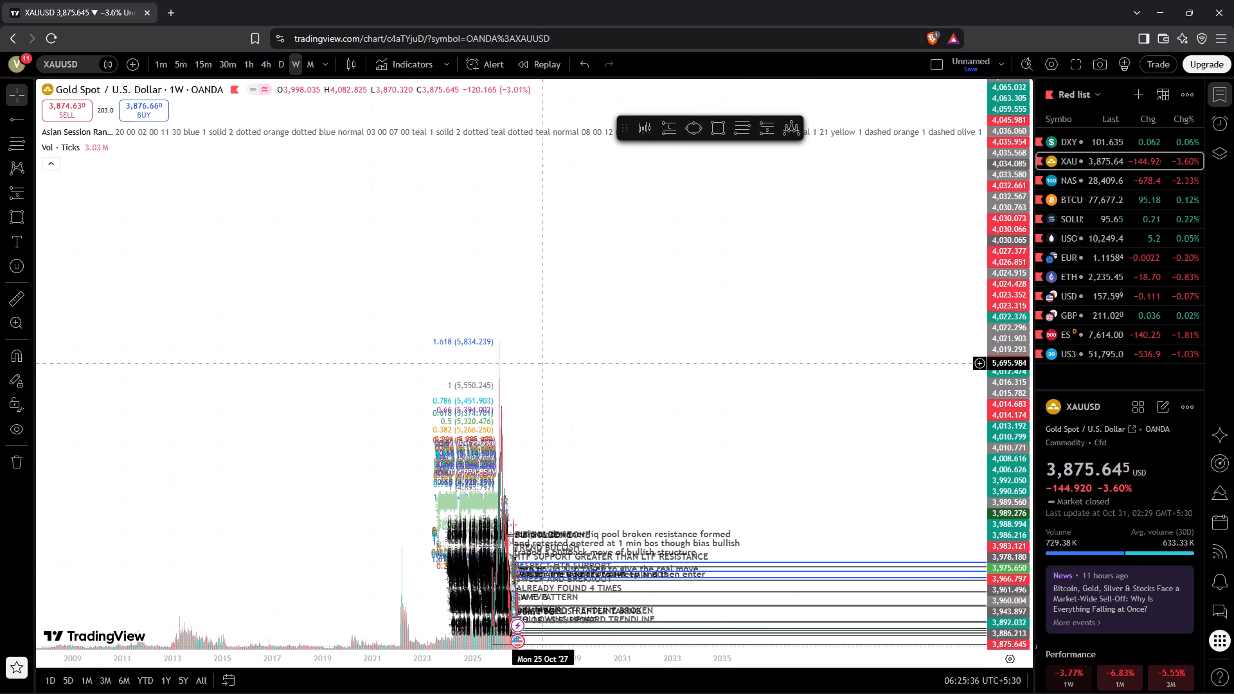
drag(542, 657, 0, 683)
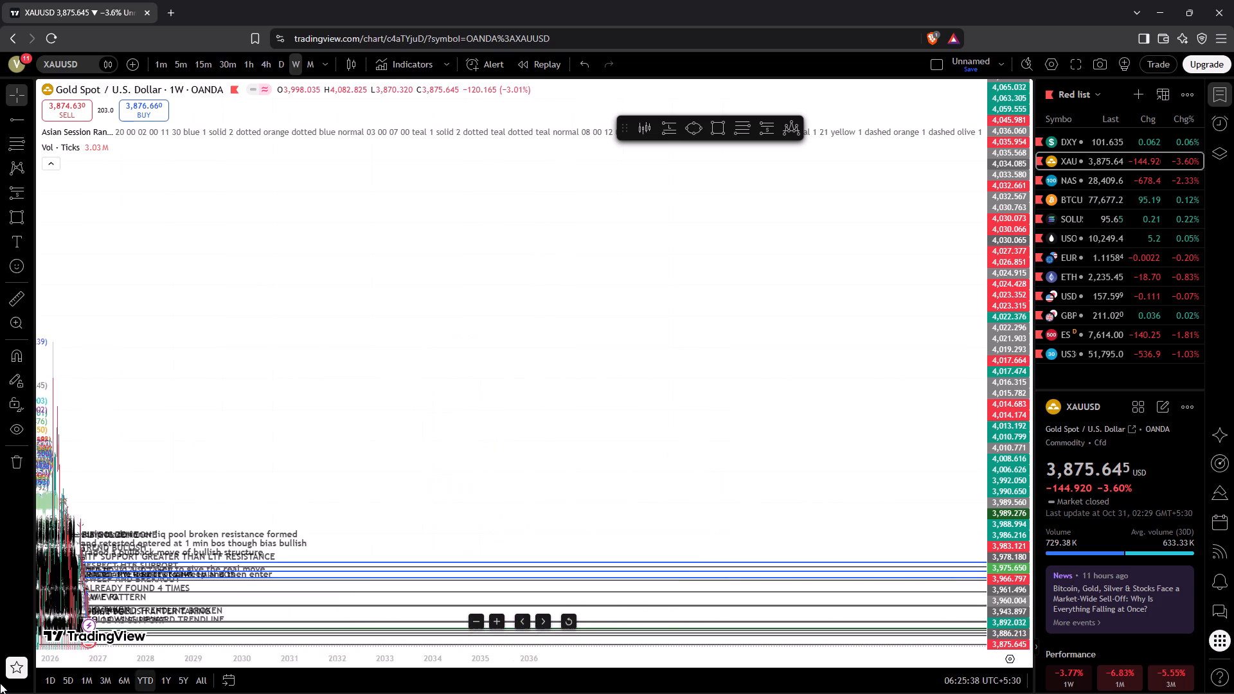
drag(0, 683, 0, 682)
drag(131, 344, 619, 336)
drag(590, 357, 648, 350)
click(487, 350)
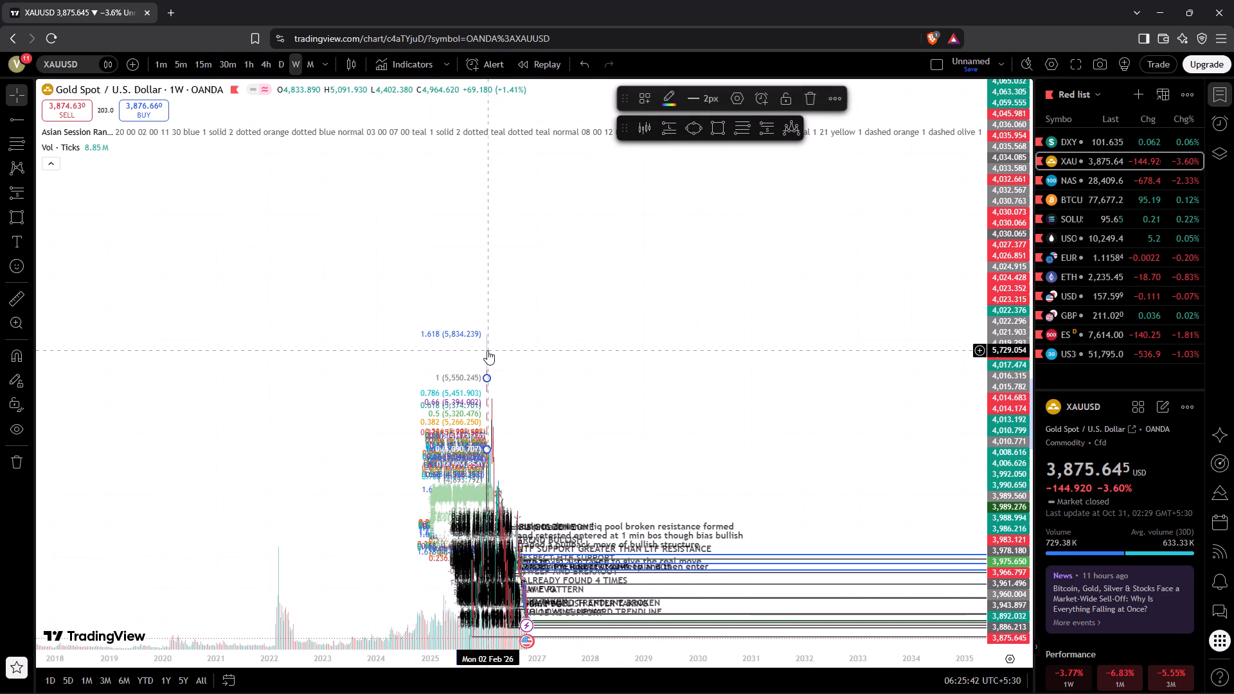
click(804, 94)
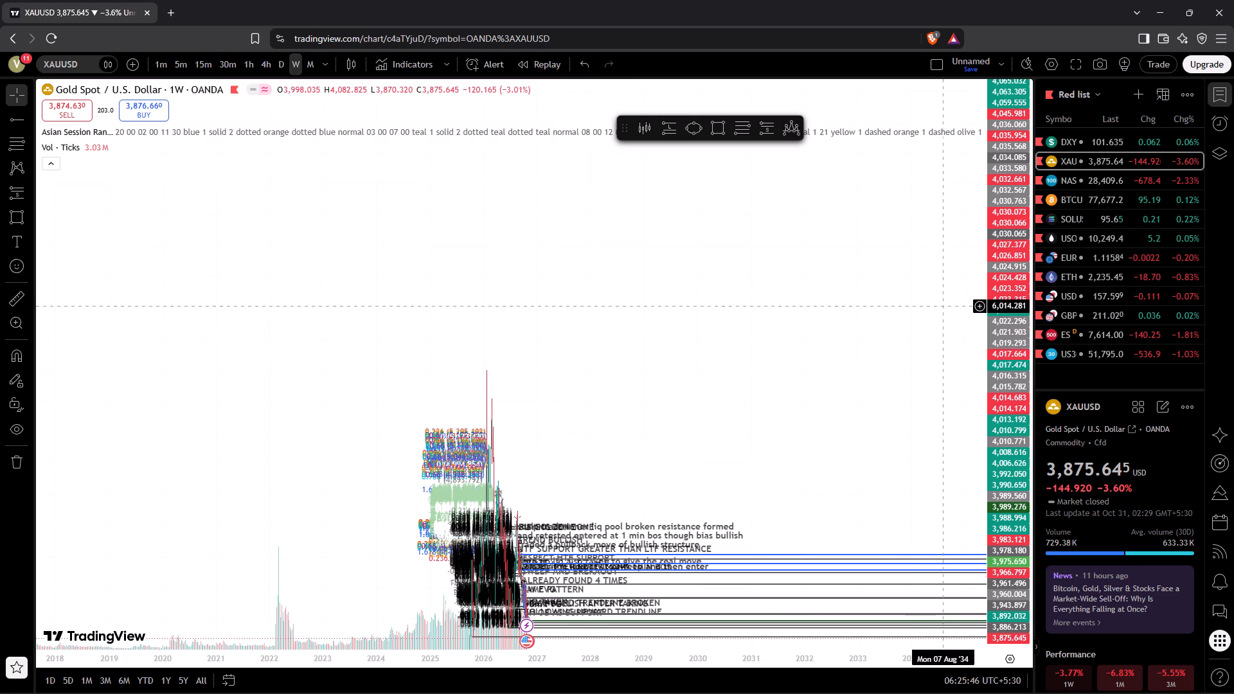
Draw a Fibonacci retracement over the weekly rally from about 2,297 at 26 June 2023 to about 5,616 in January 2031.
drag(1019, 305, 1033, 556)
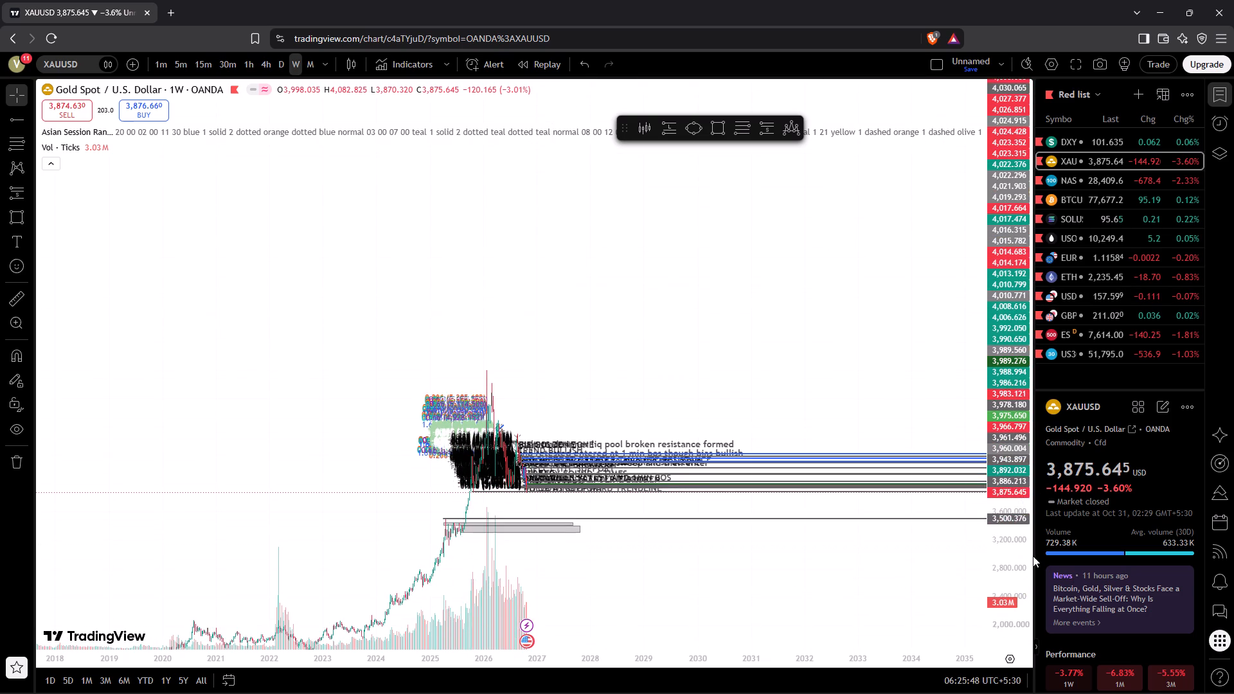
drag(650, 609, 656, 436)
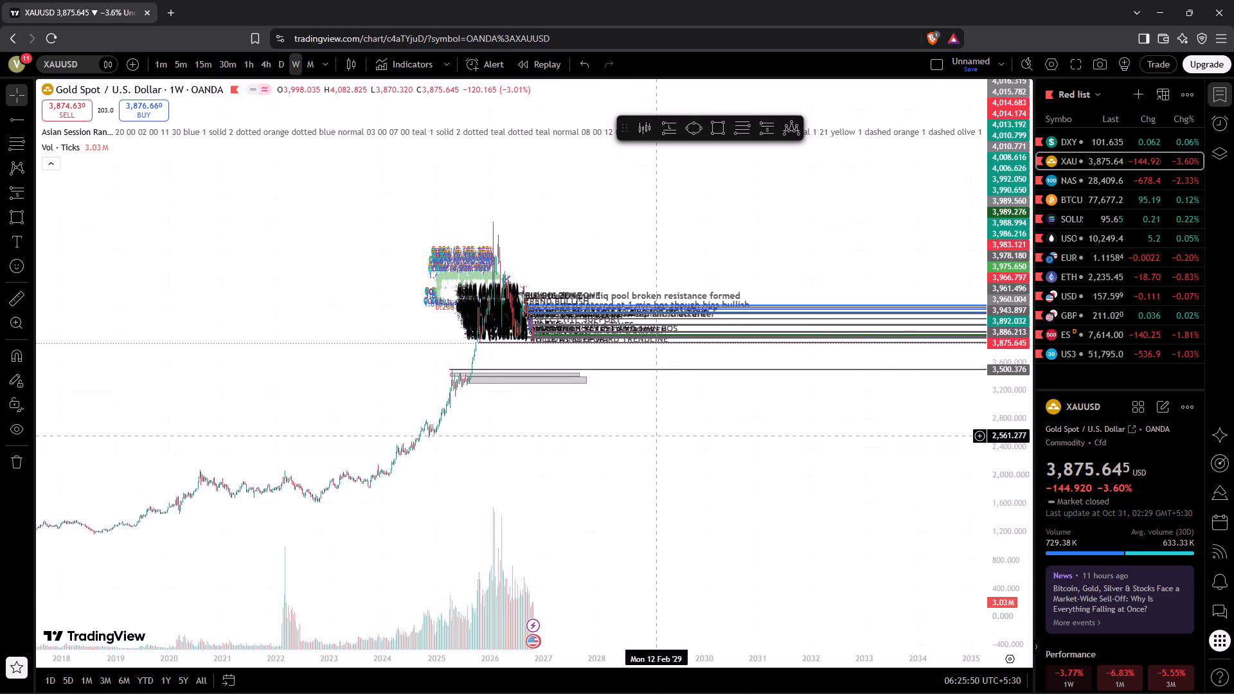
drag(503, 653, 905, 593)
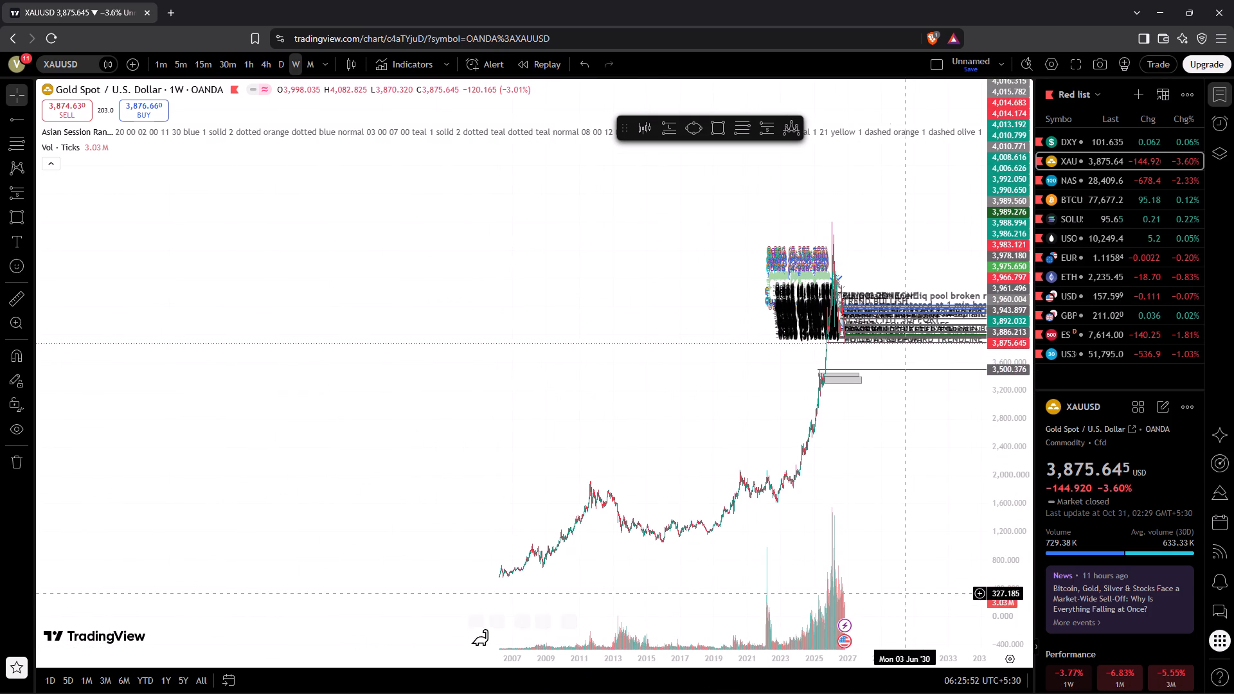
drag(873, 517, 648, 499)
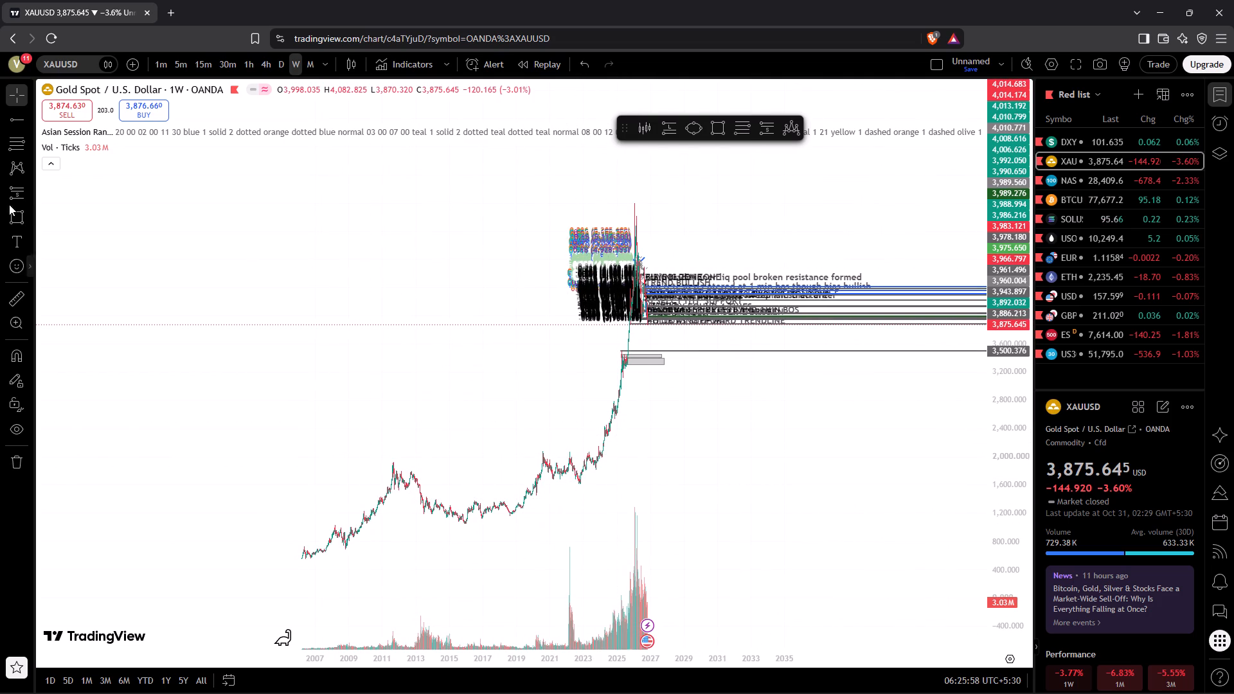
click(2, 144)
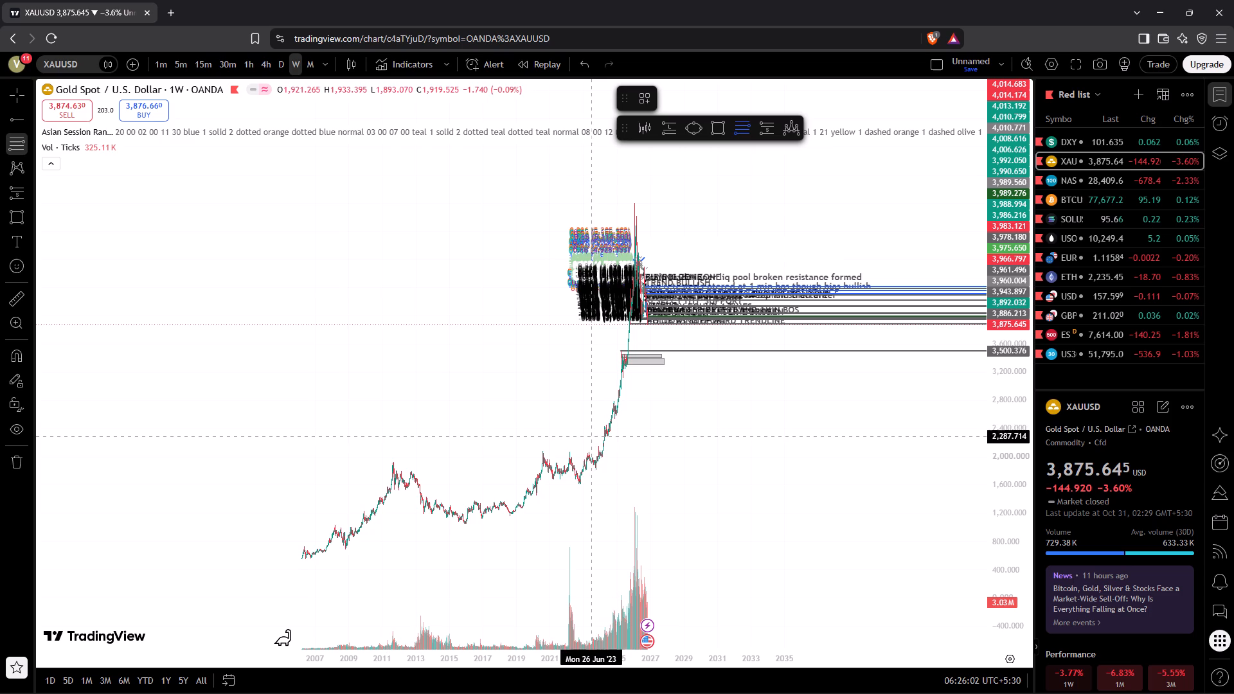
drag(591, 436, 715, 211)
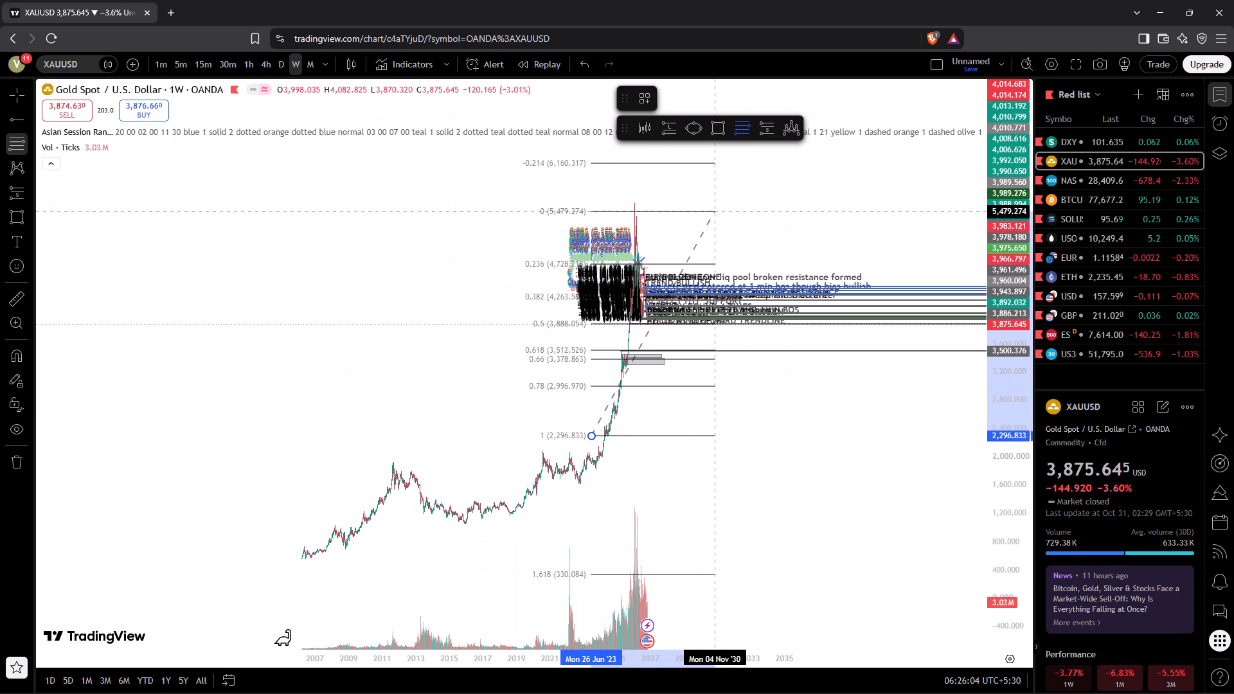
drag(715, 211, 717, 202)
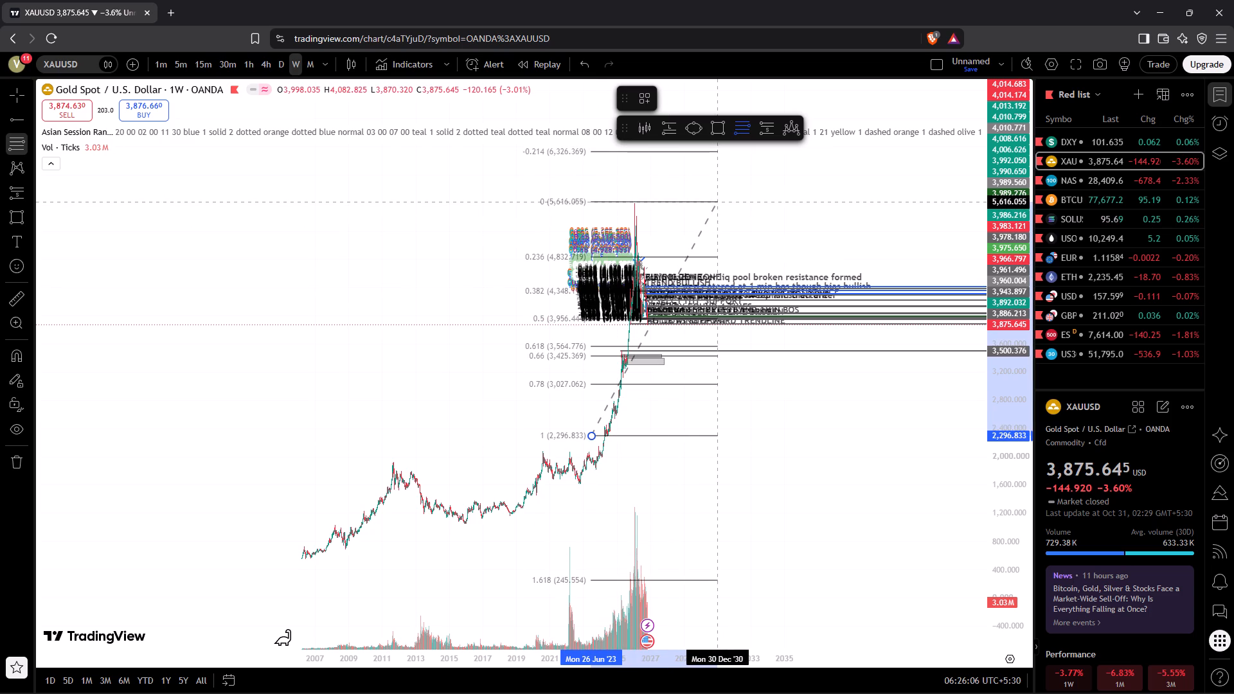
drag(717, 202, 718, 202)
click(718, 202)
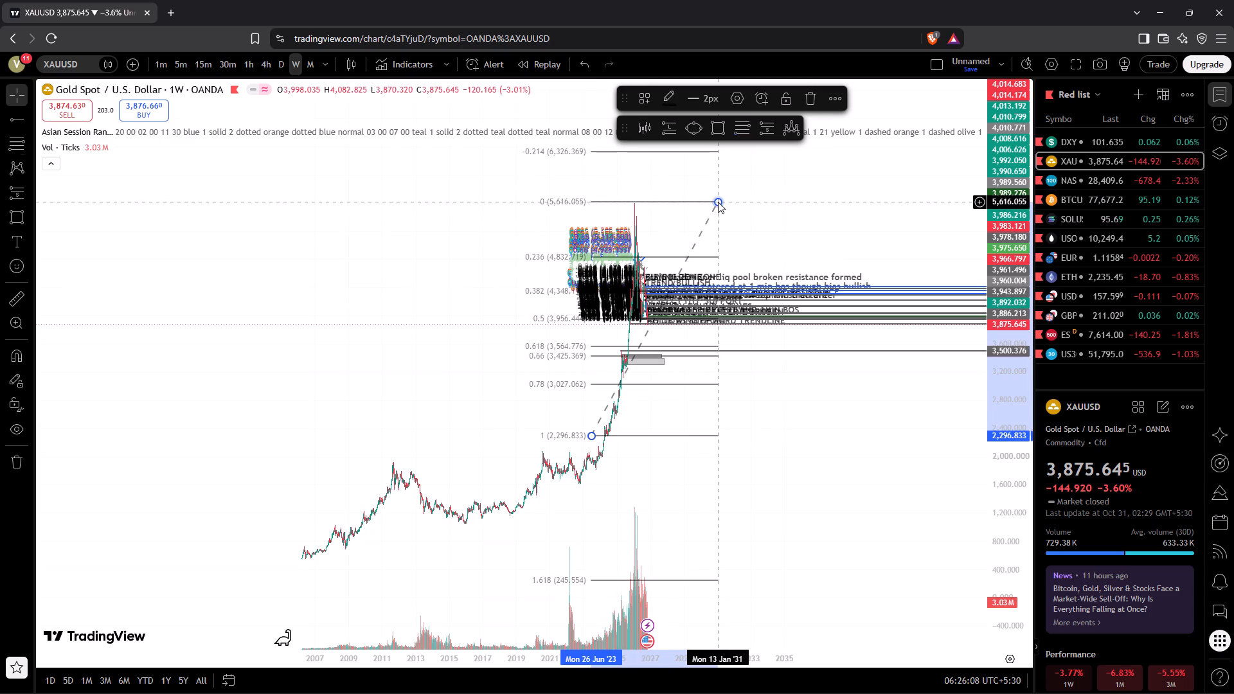
Adjust the retracement's ends to about 5,607 at 7 April 2031 and about 2,133 at 15 May 2023.
click(719, 199)
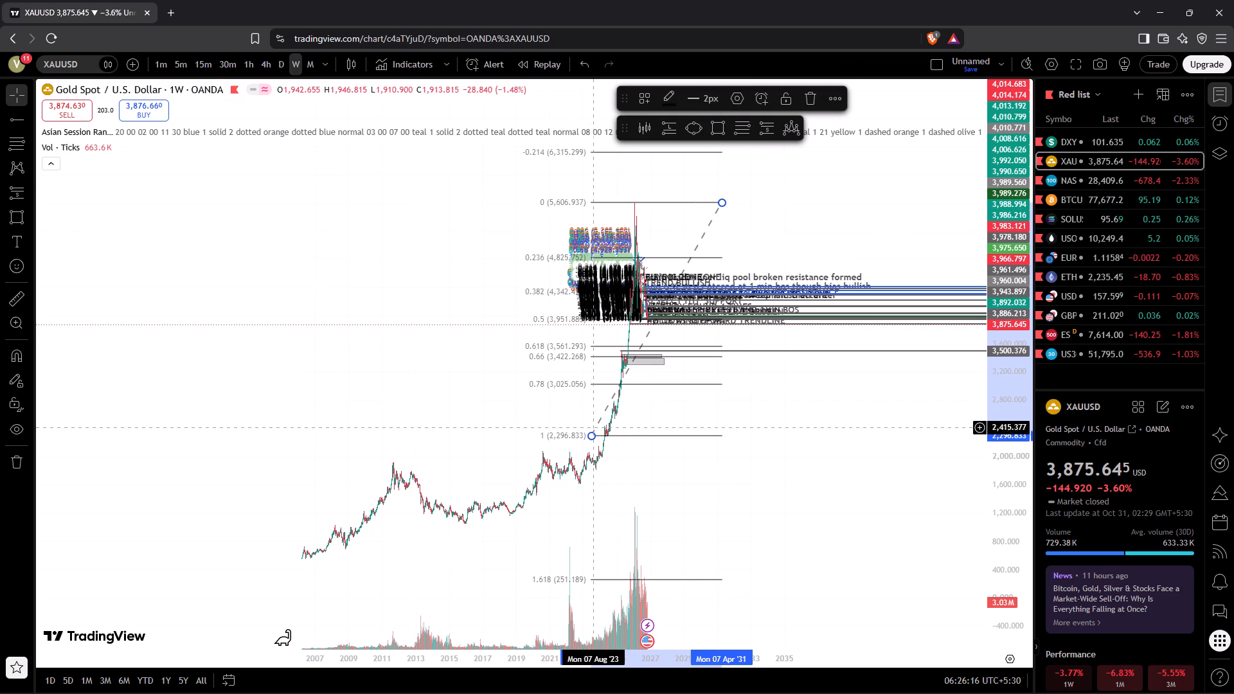
drag(593, 434, 589, 447)
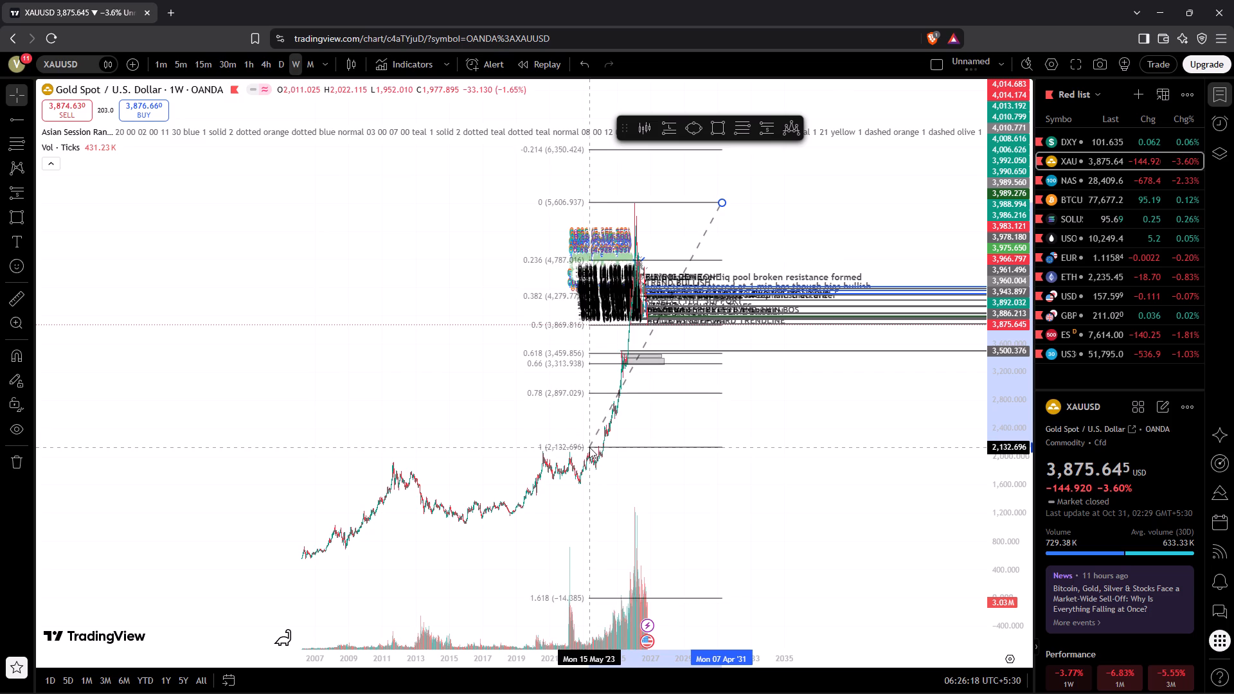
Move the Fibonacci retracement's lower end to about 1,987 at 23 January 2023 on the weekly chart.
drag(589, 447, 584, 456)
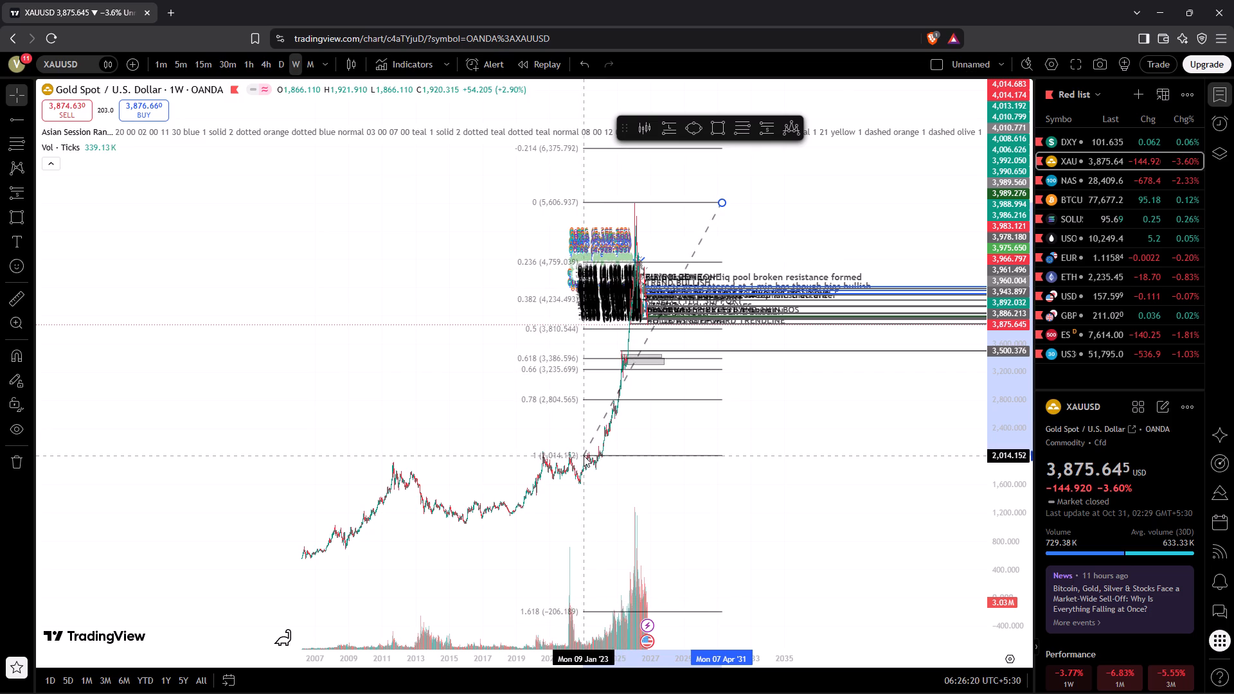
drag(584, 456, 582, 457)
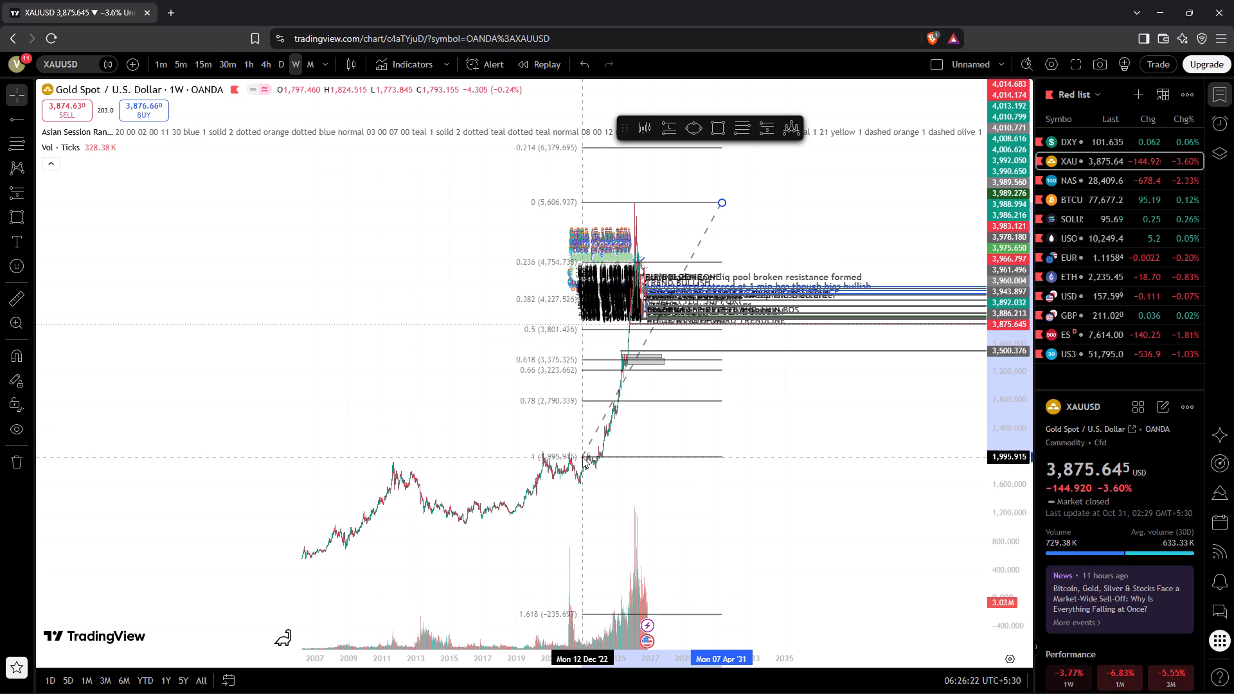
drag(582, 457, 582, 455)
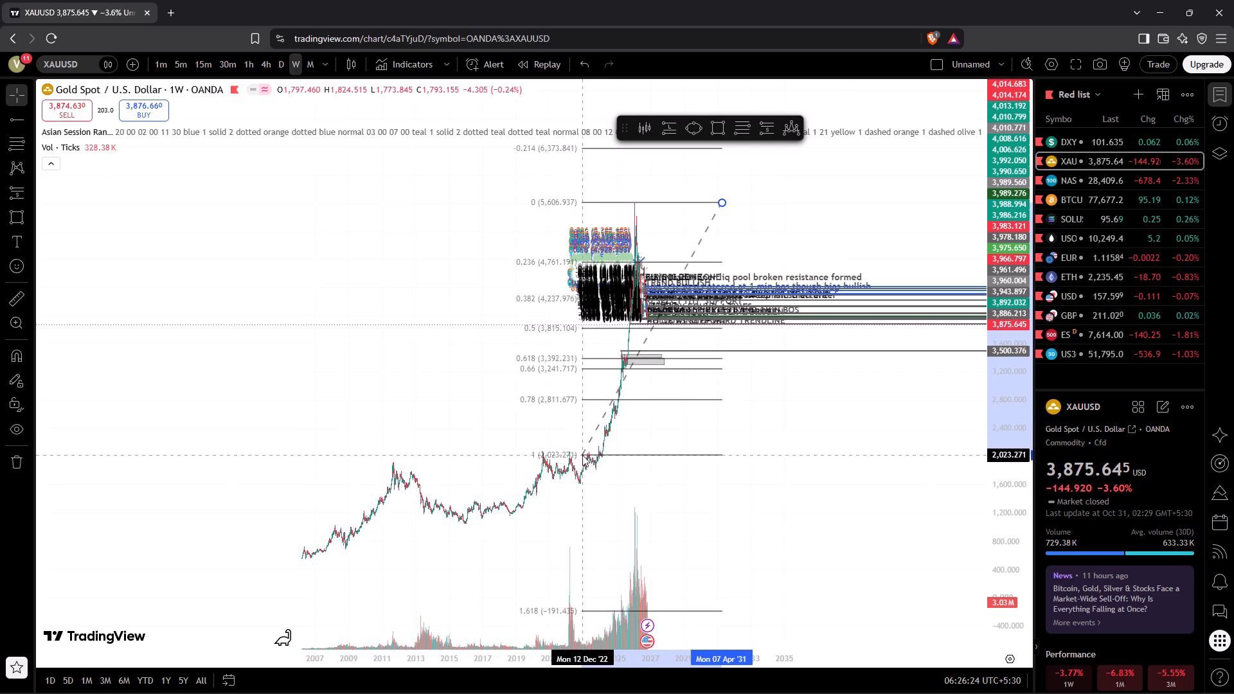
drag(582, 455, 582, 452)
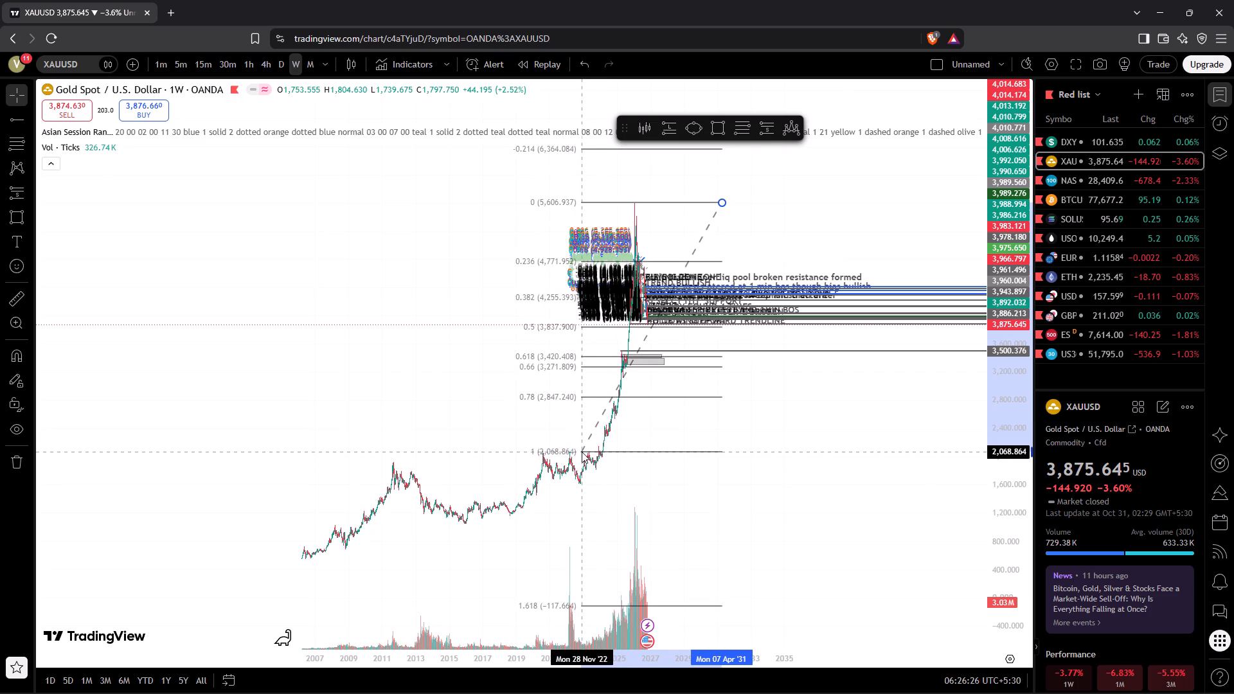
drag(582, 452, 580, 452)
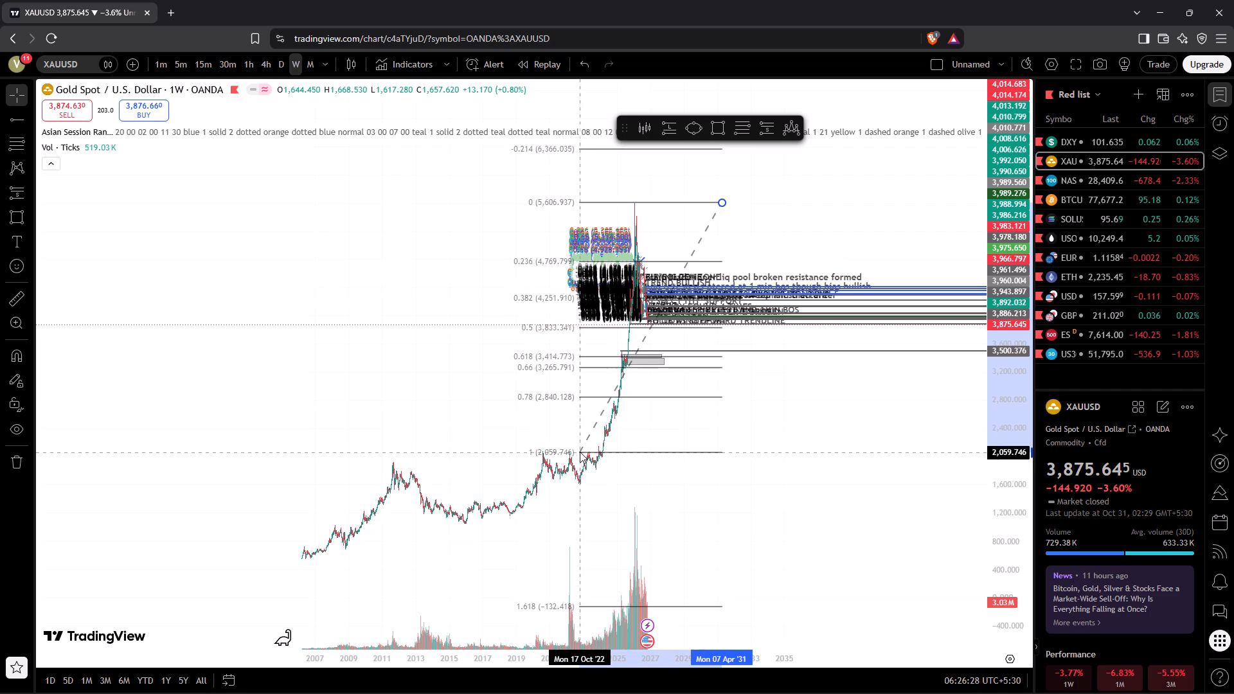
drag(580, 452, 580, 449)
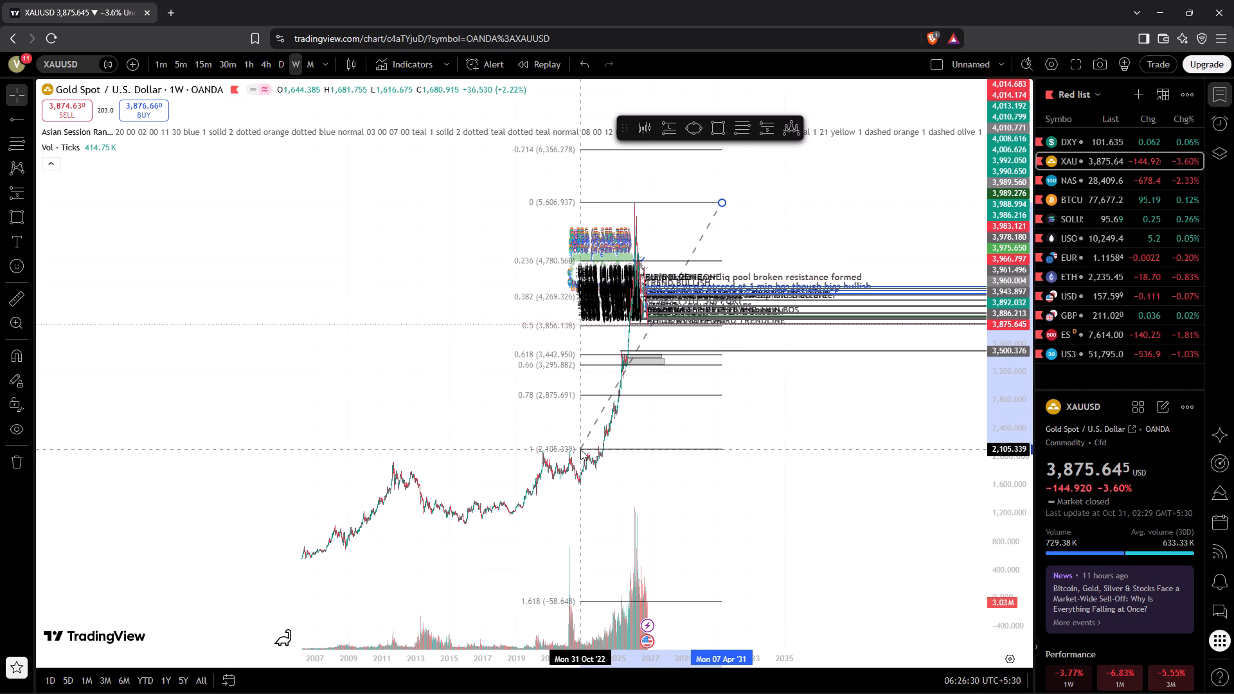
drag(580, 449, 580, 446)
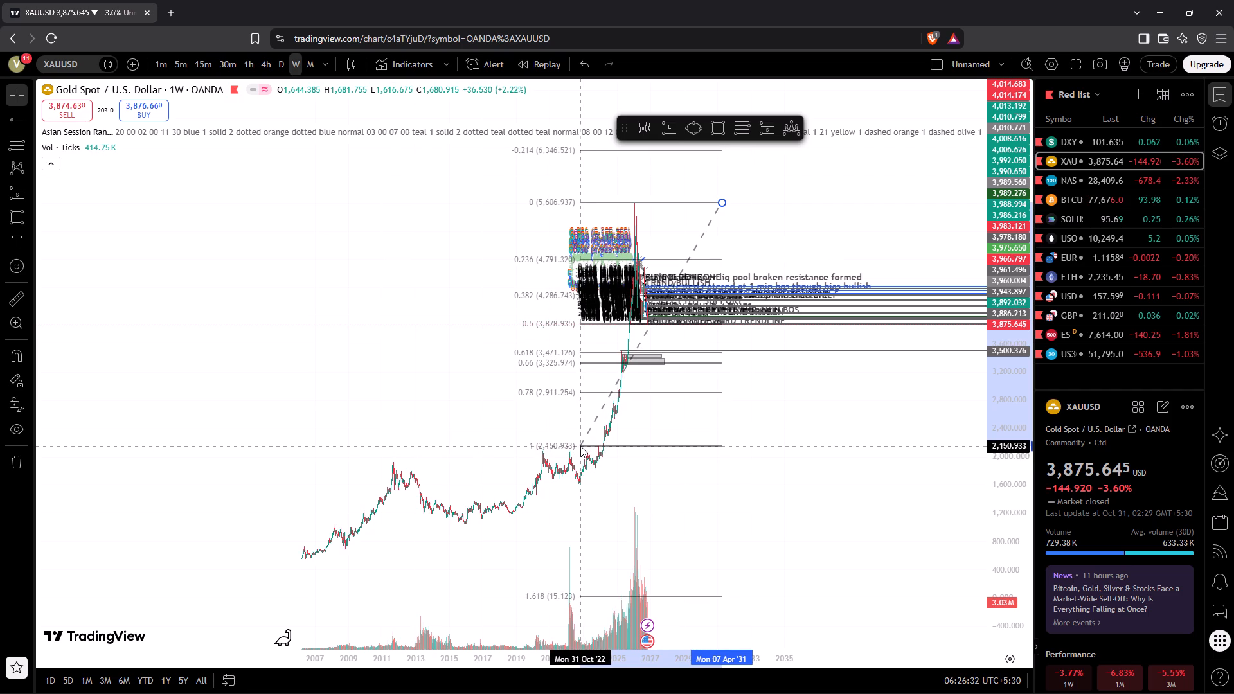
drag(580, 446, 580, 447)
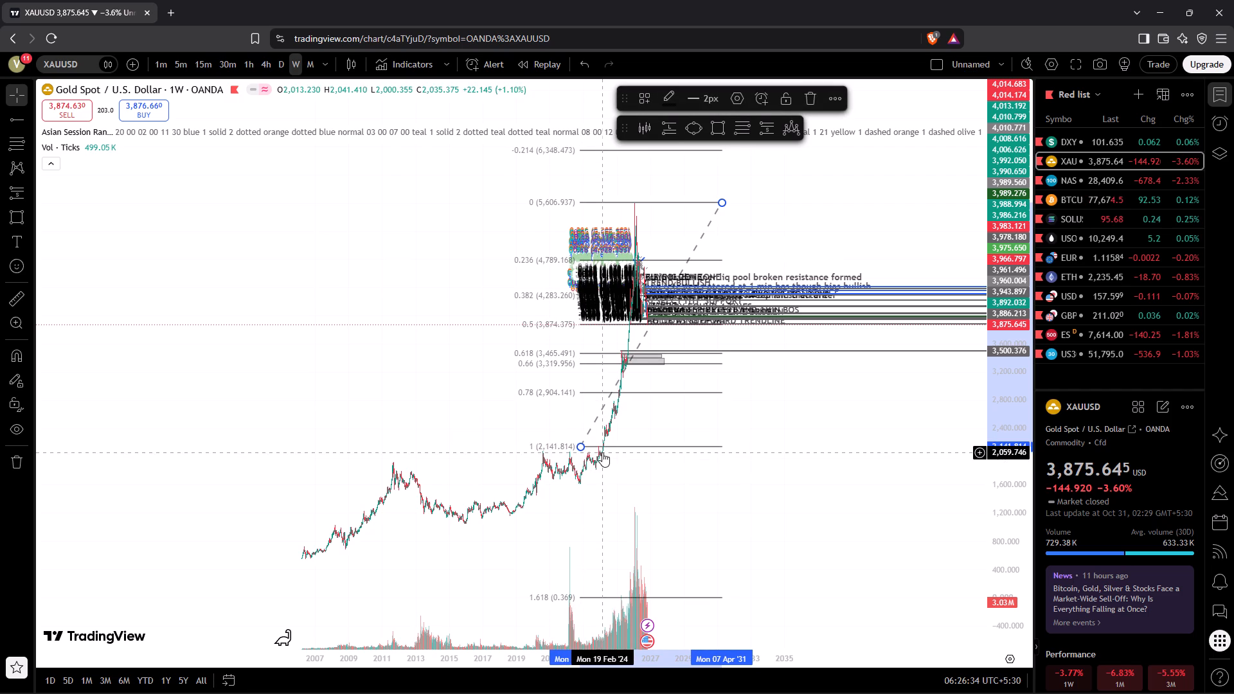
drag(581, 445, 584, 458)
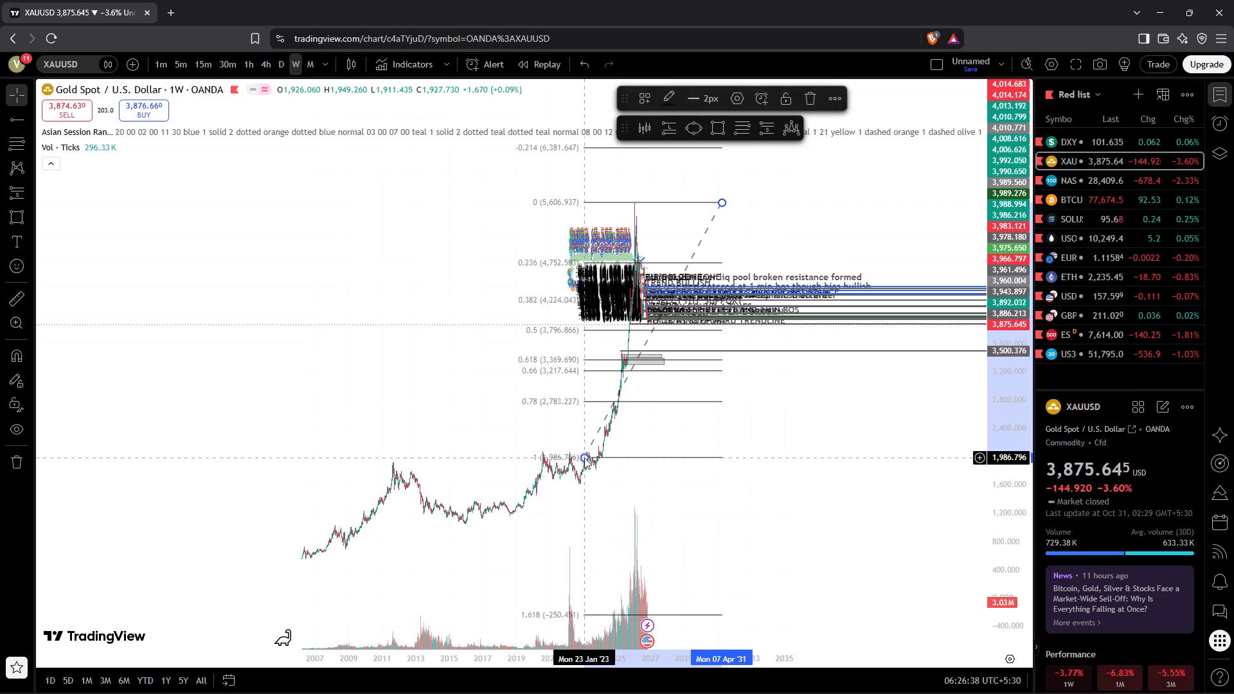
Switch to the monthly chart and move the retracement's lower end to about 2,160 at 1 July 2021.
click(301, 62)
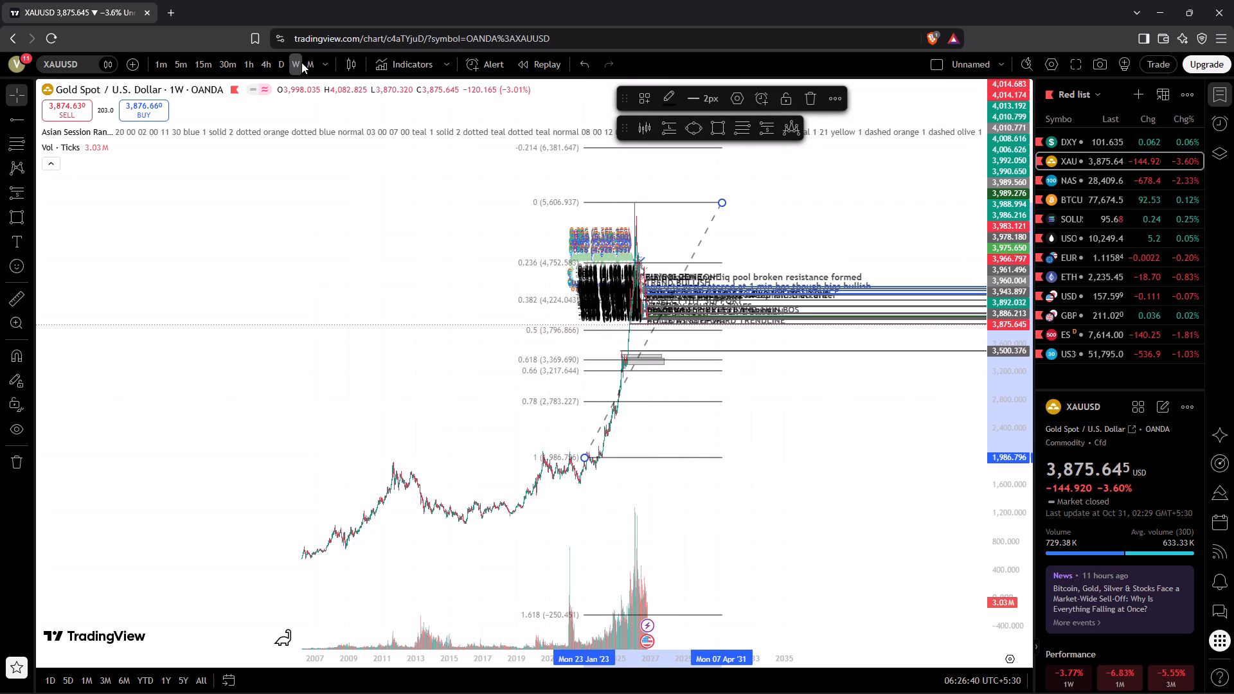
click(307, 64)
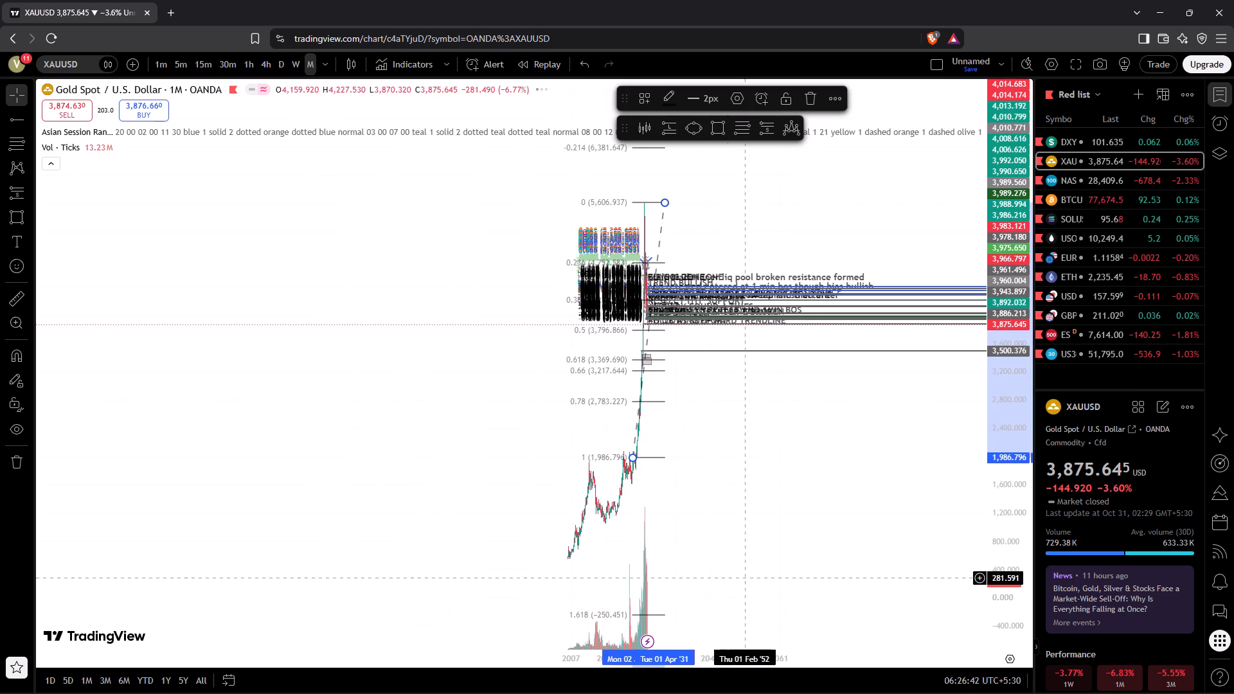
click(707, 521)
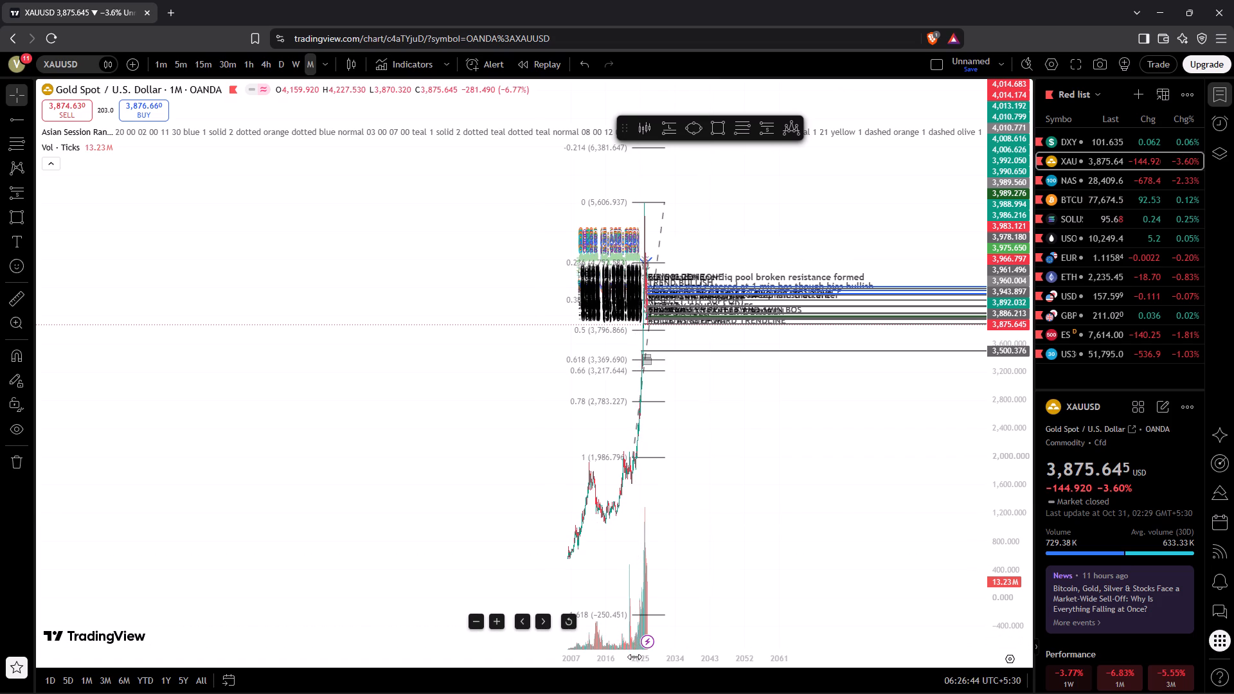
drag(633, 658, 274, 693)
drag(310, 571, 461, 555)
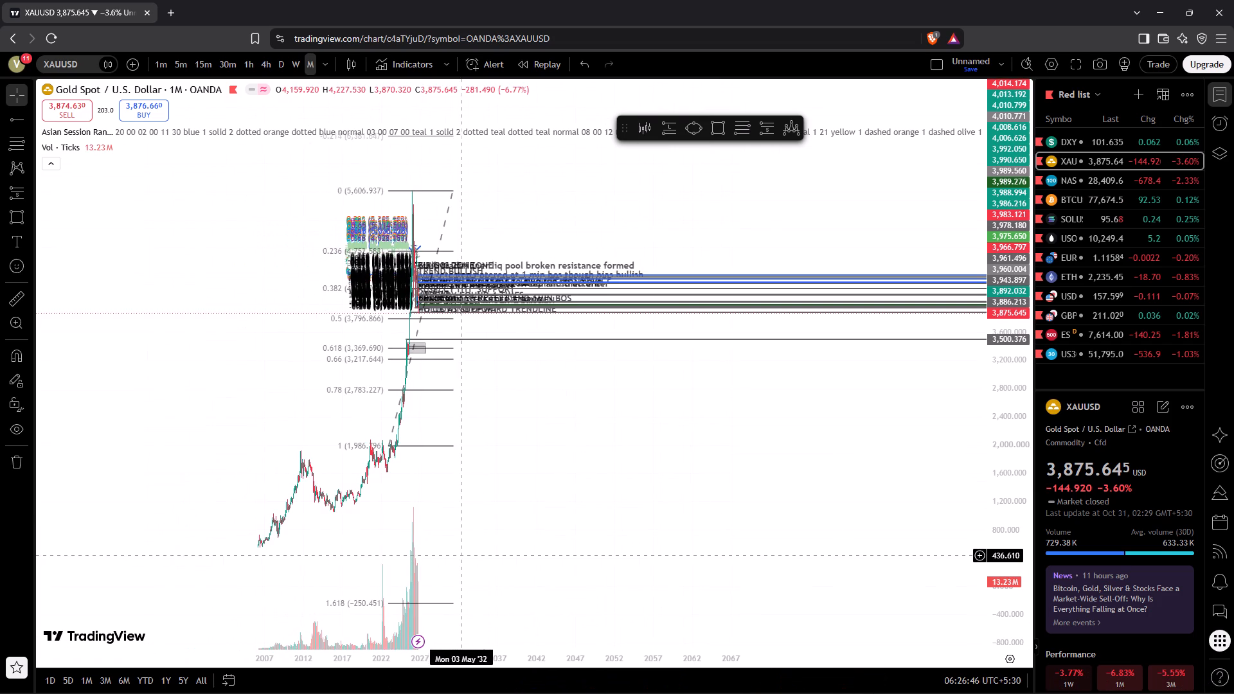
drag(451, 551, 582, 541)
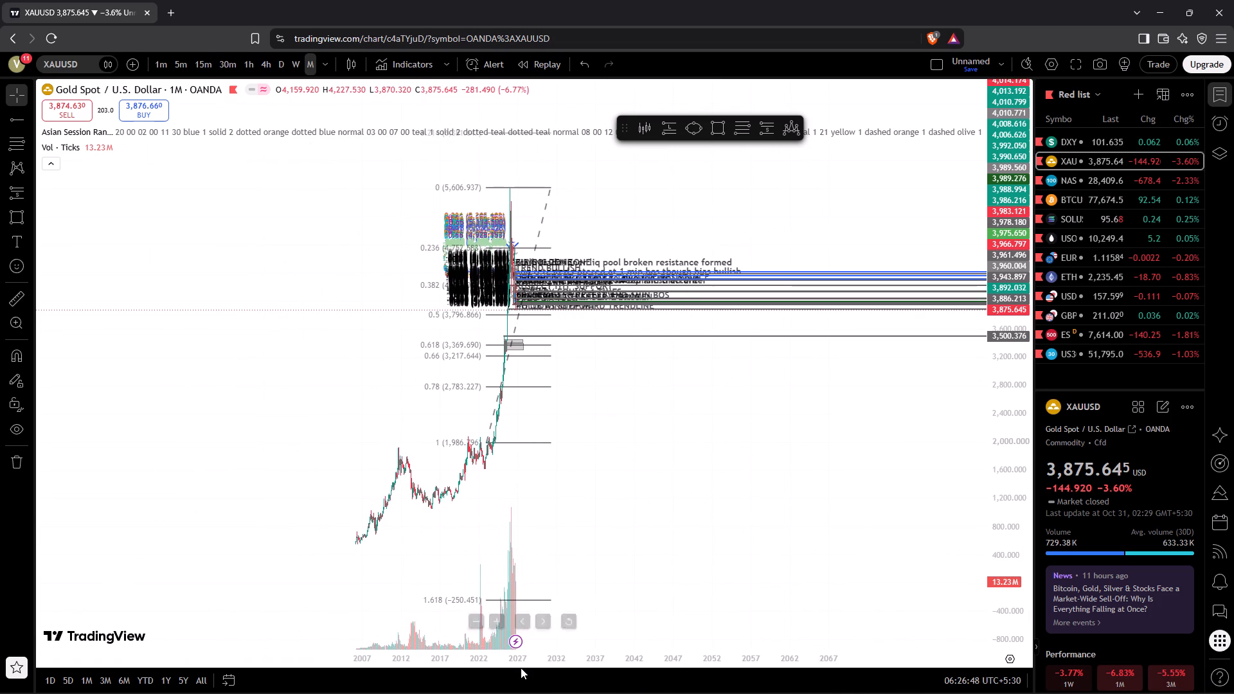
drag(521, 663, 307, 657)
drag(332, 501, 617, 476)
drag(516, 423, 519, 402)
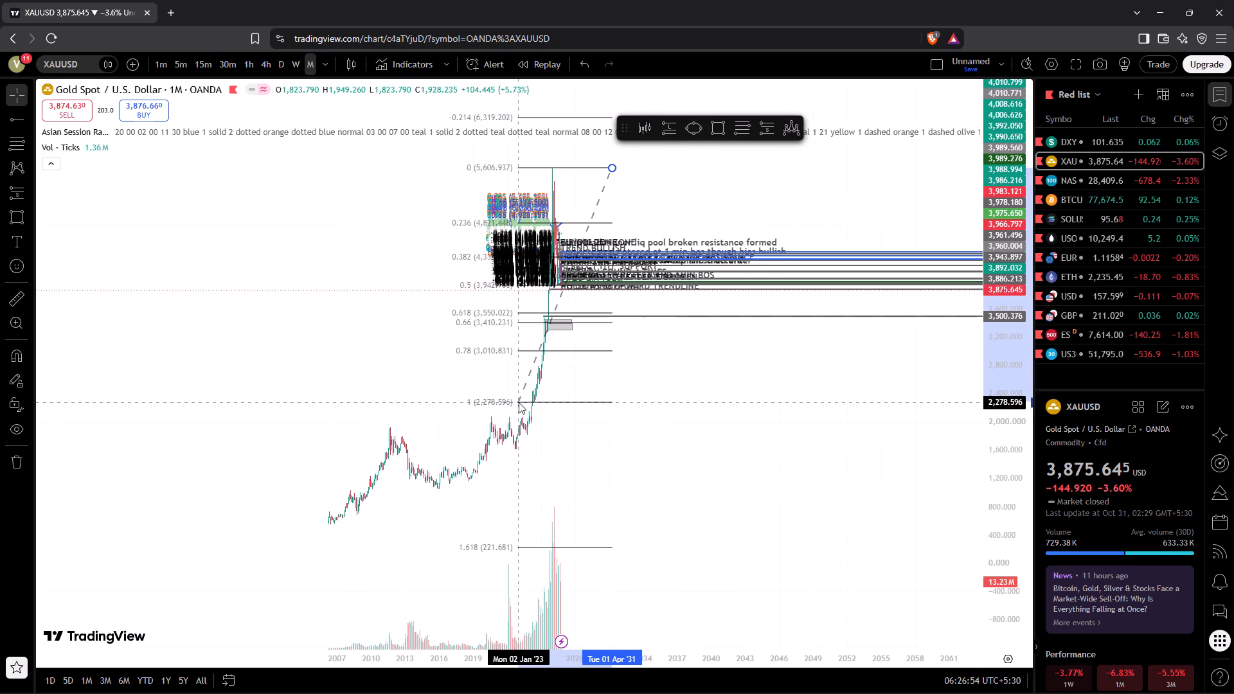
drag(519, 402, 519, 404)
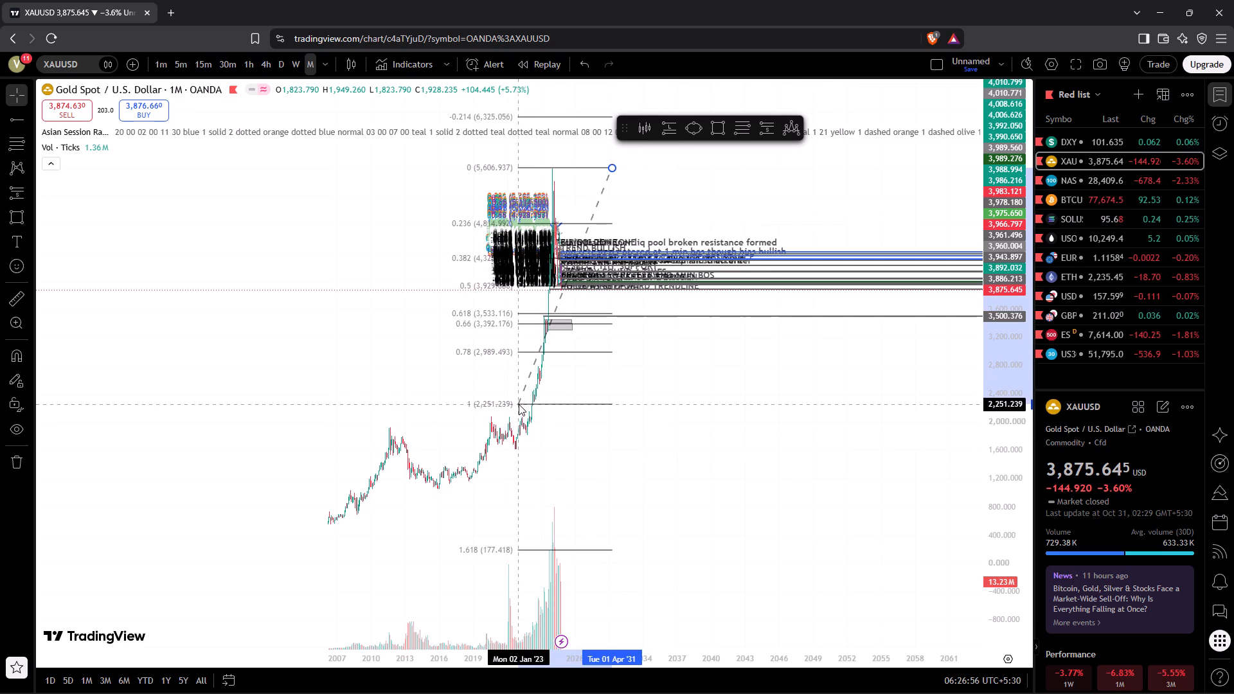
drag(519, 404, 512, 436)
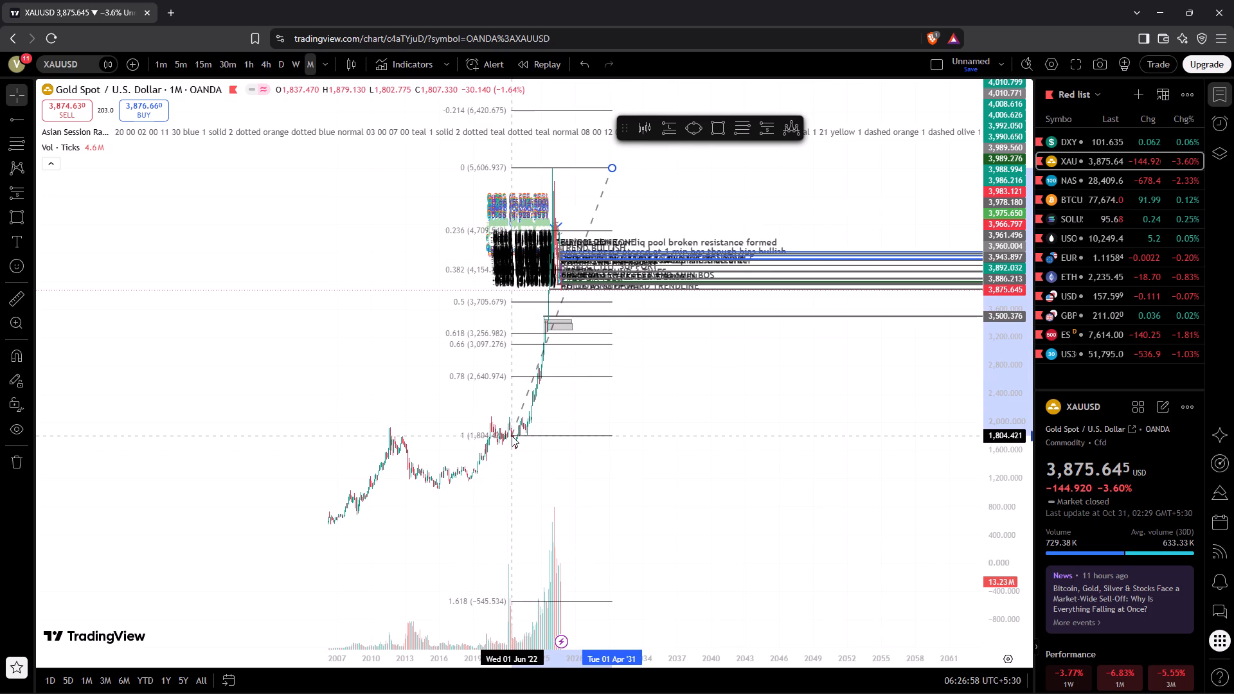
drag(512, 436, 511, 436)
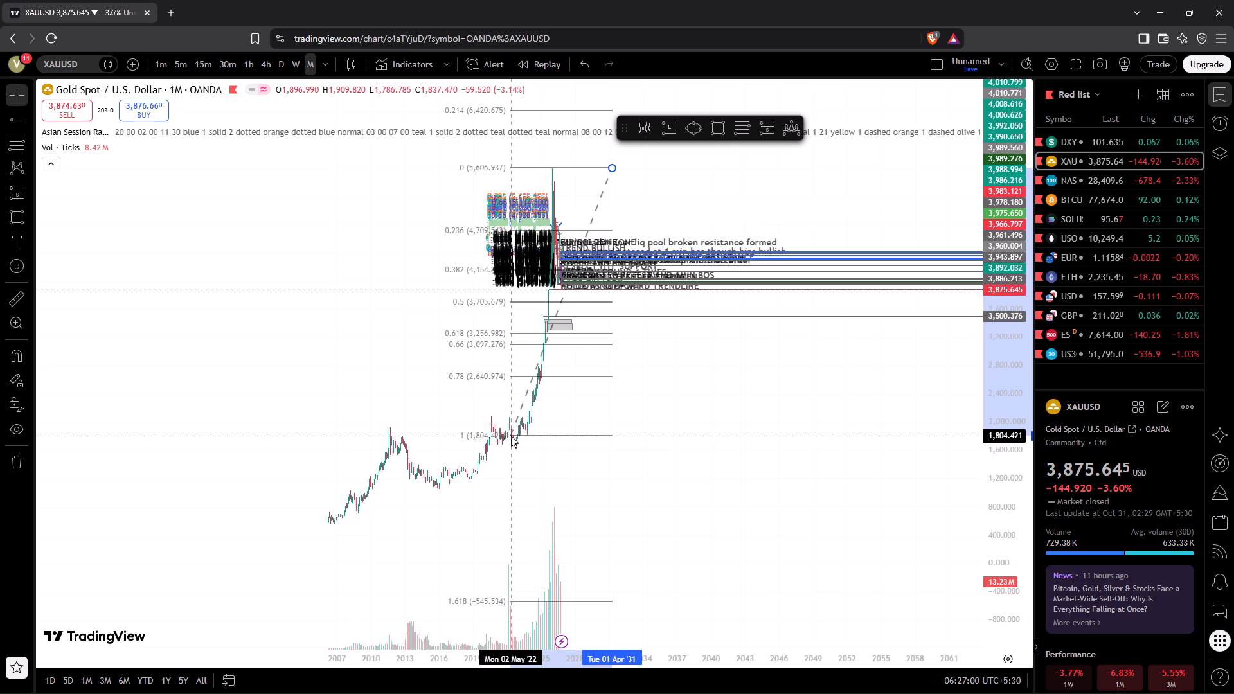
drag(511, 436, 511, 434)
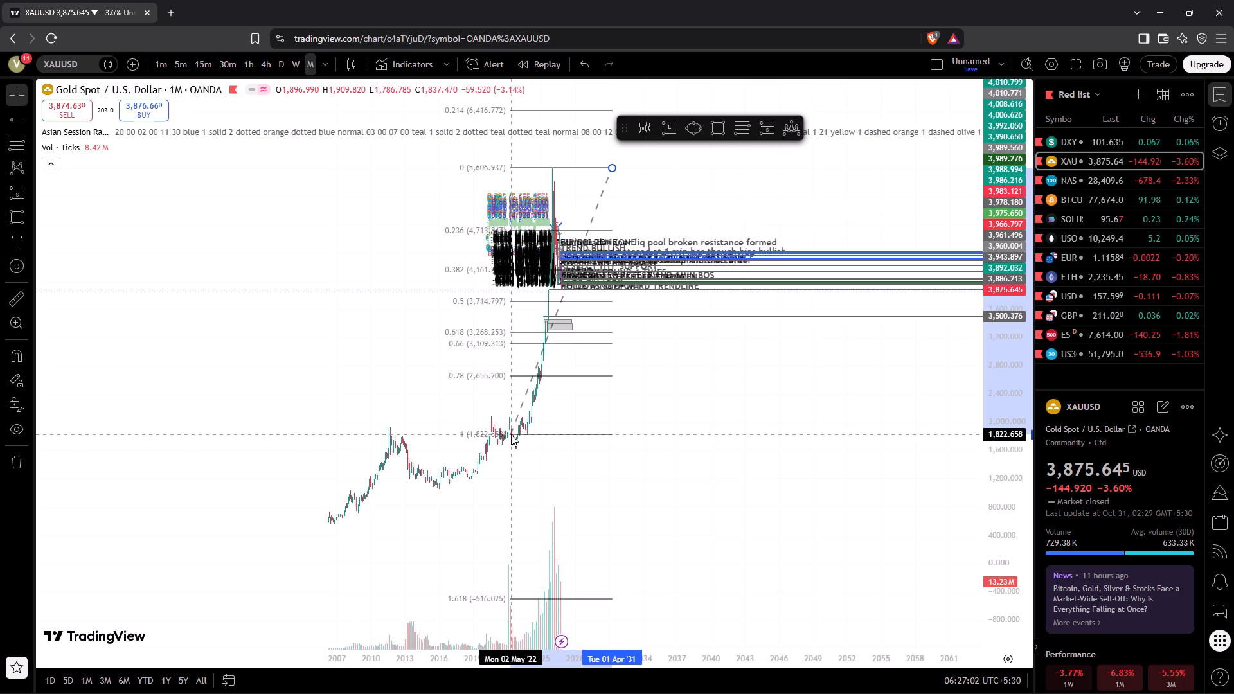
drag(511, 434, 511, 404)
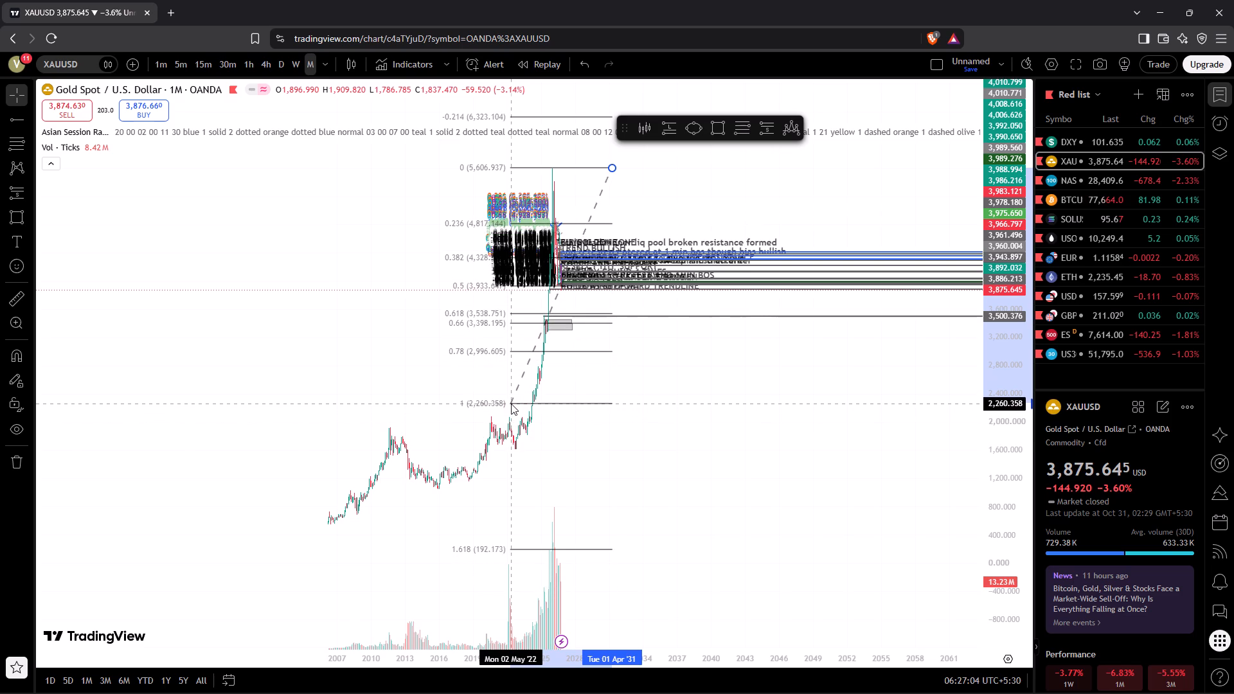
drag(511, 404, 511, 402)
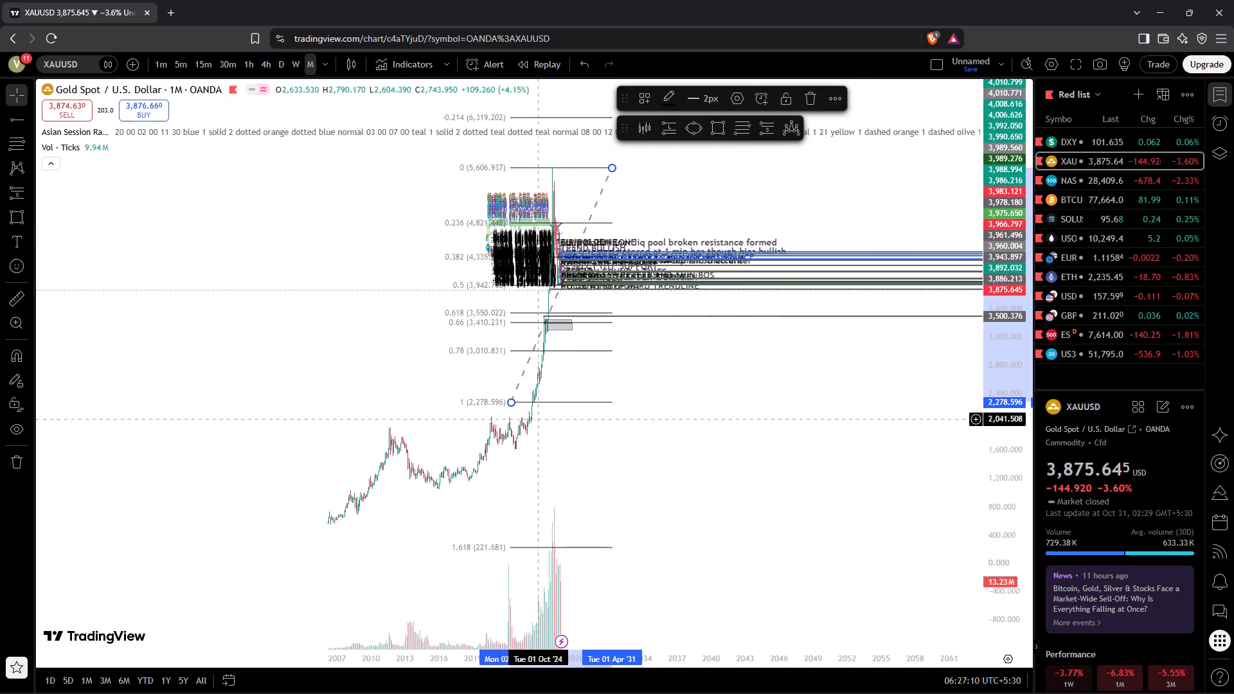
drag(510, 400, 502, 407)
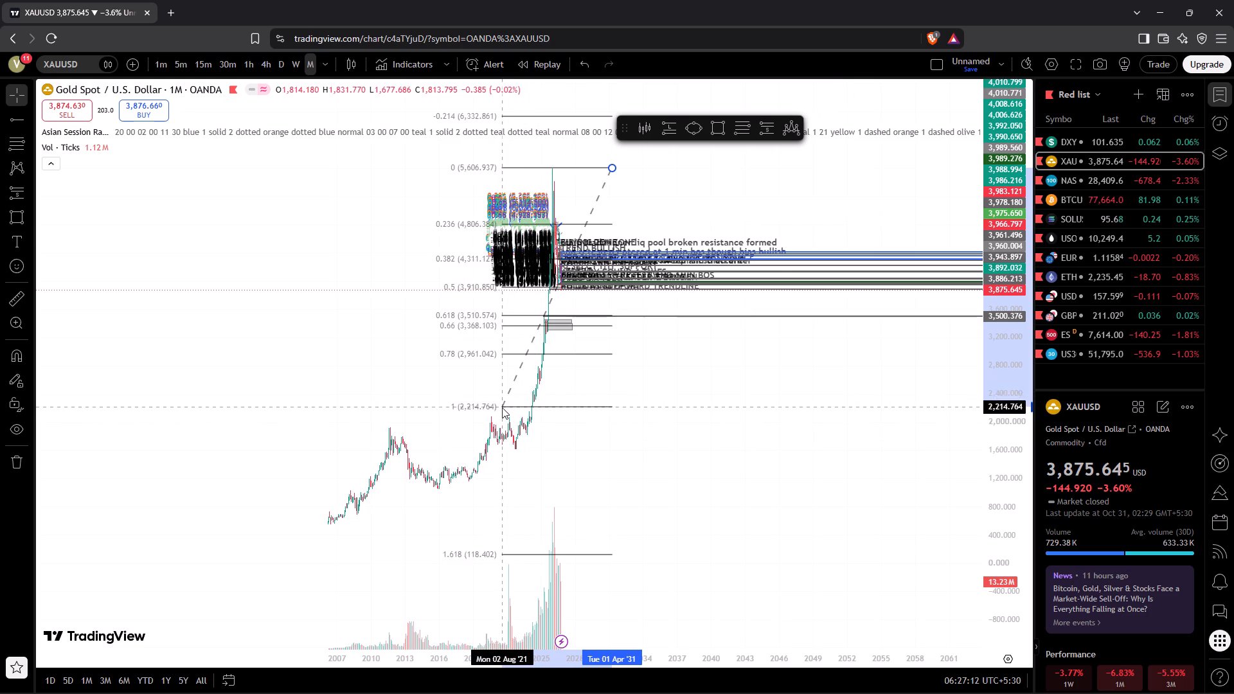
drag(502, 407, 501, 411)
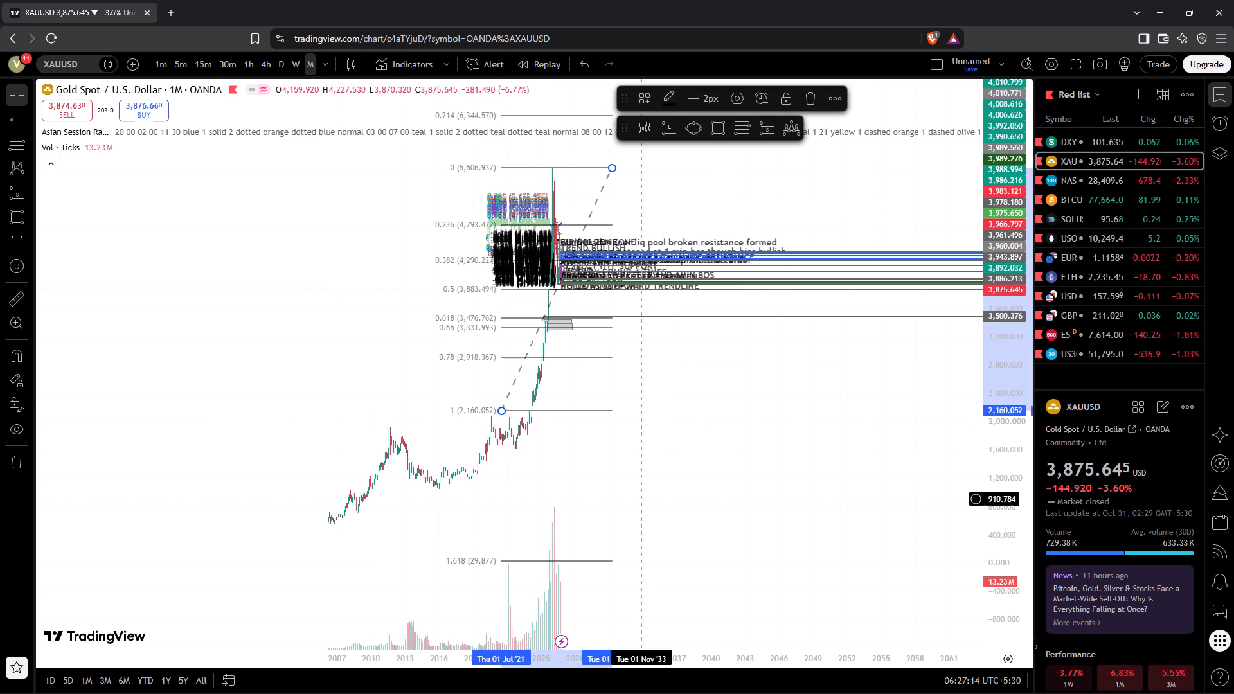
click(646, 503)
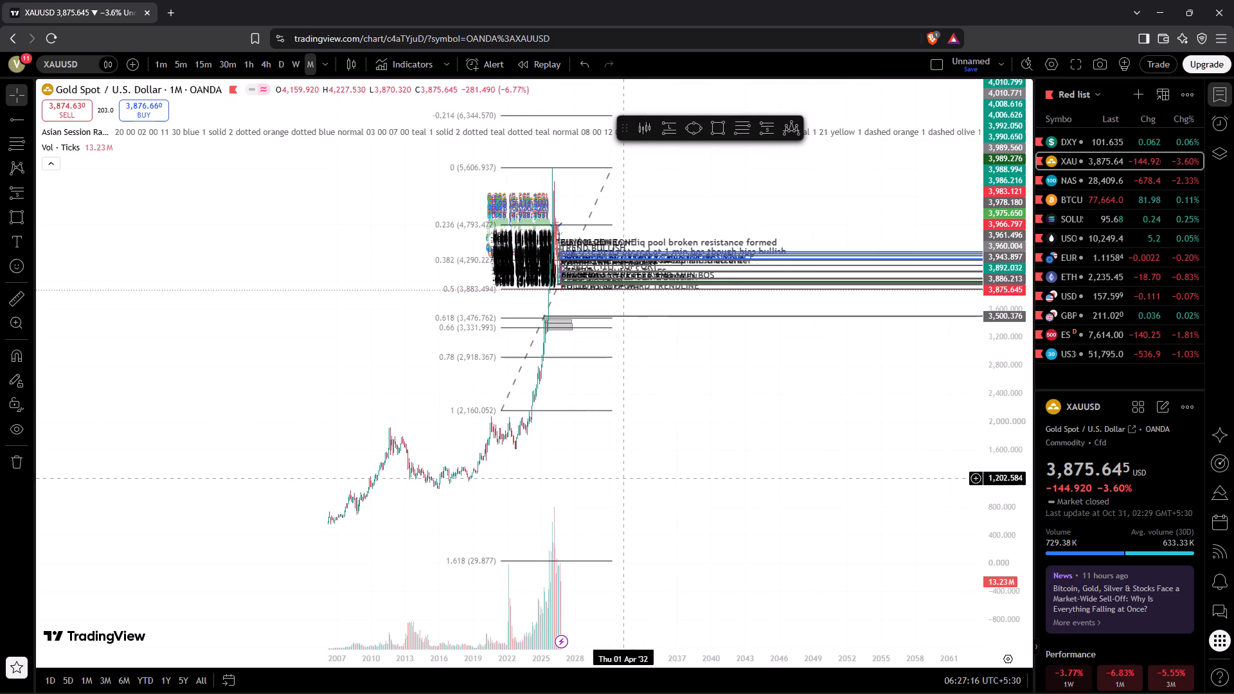
Check how the retracement levels line up with price on the weekly, 15-minute and daily charts.
drag(623, 478, 651, 492)
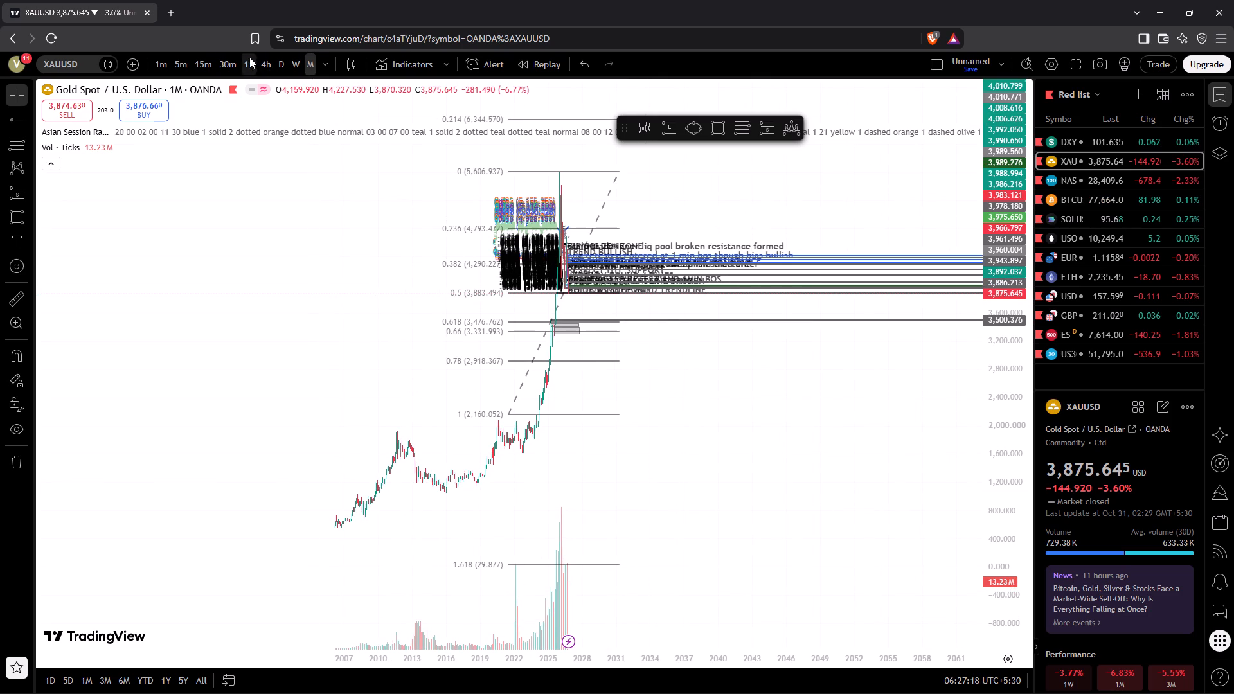
click(297, 66)
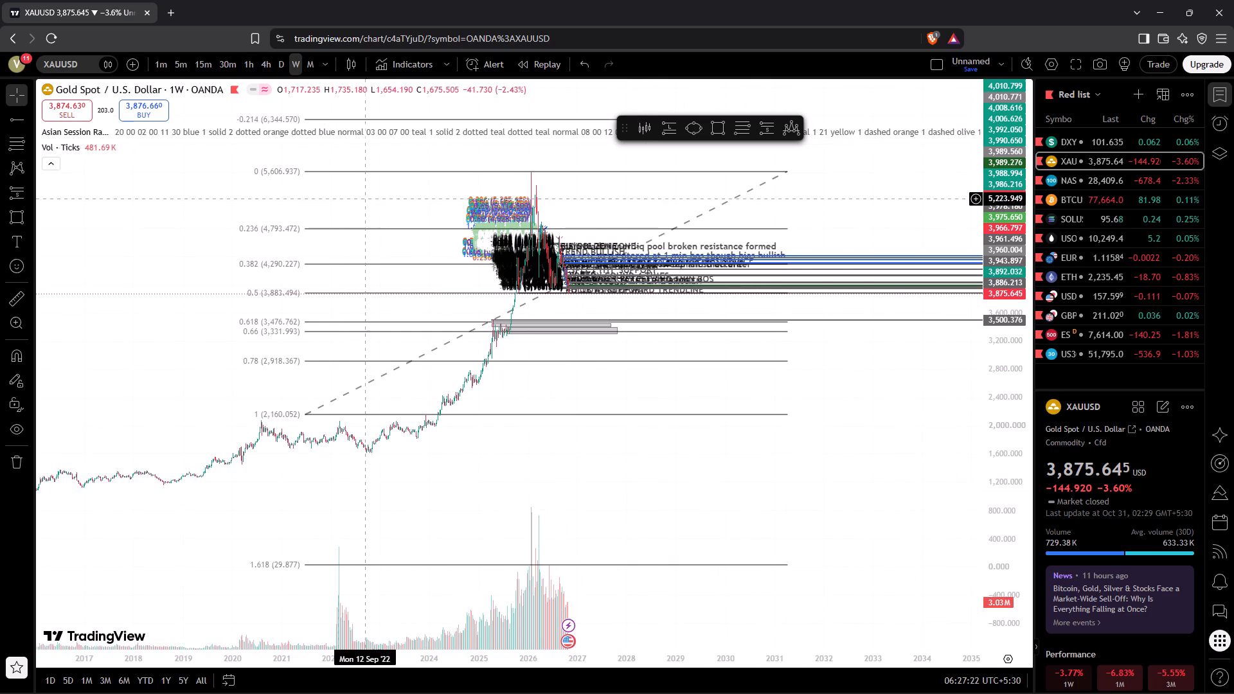
click(209, 62)
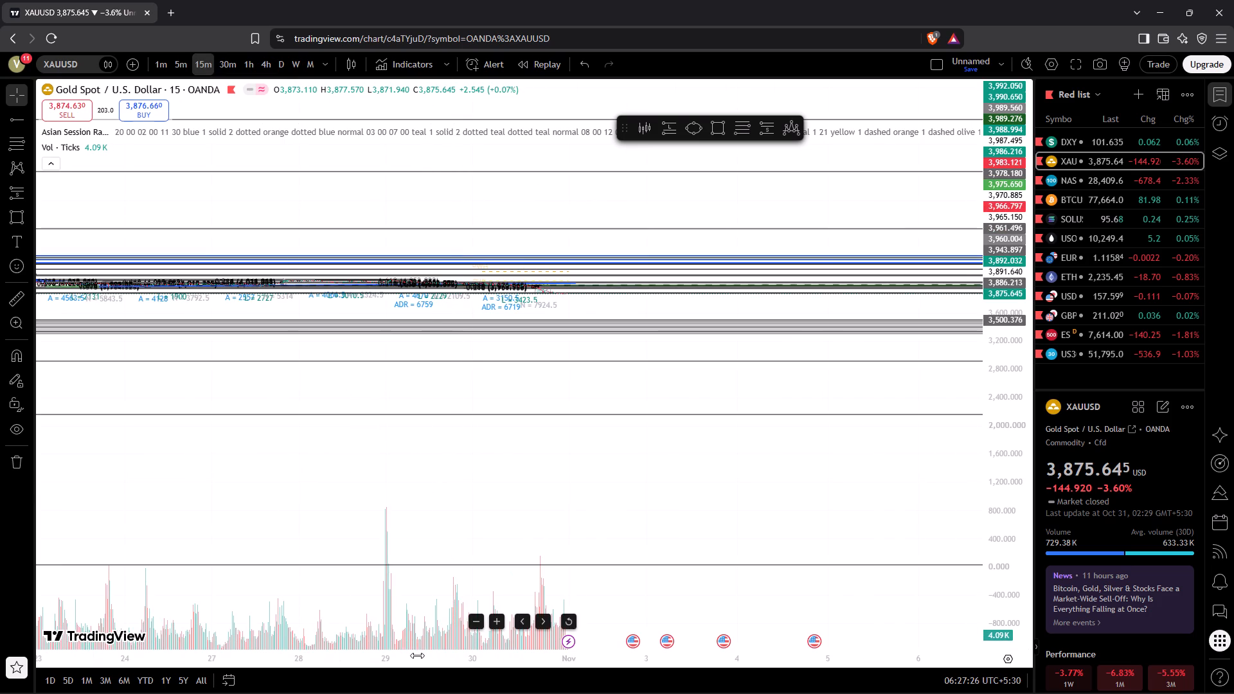
drag(417, 655, 582, 453)
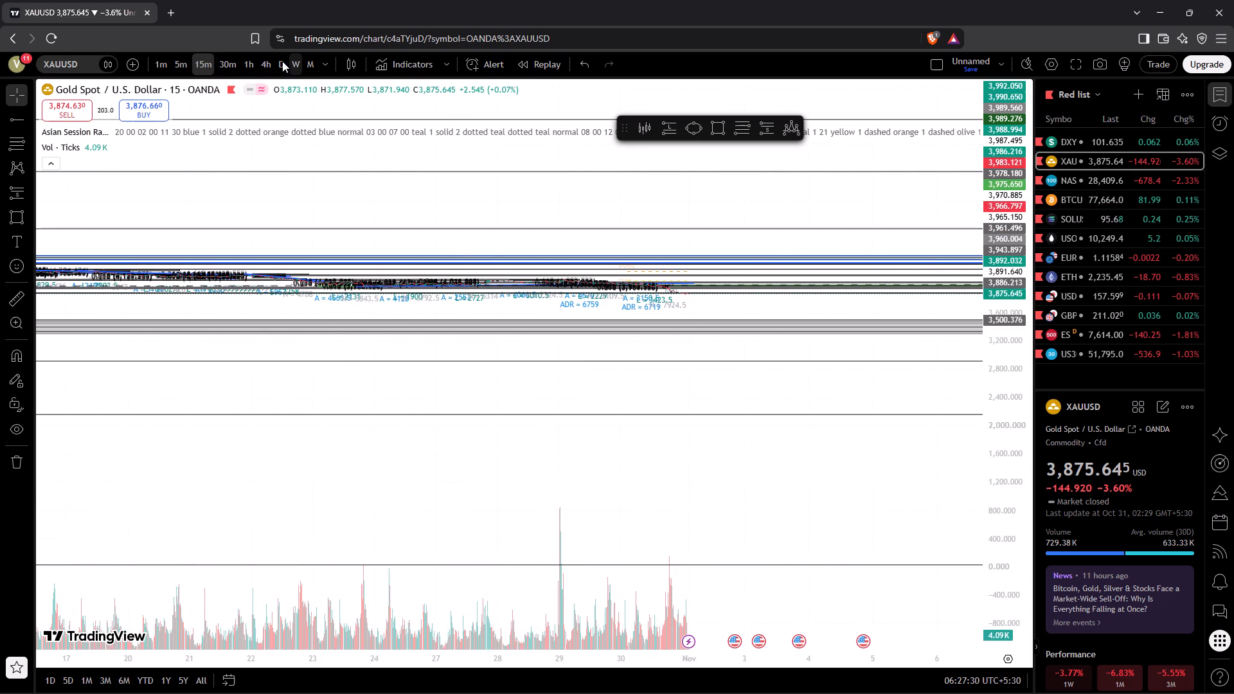
click(281, 62)
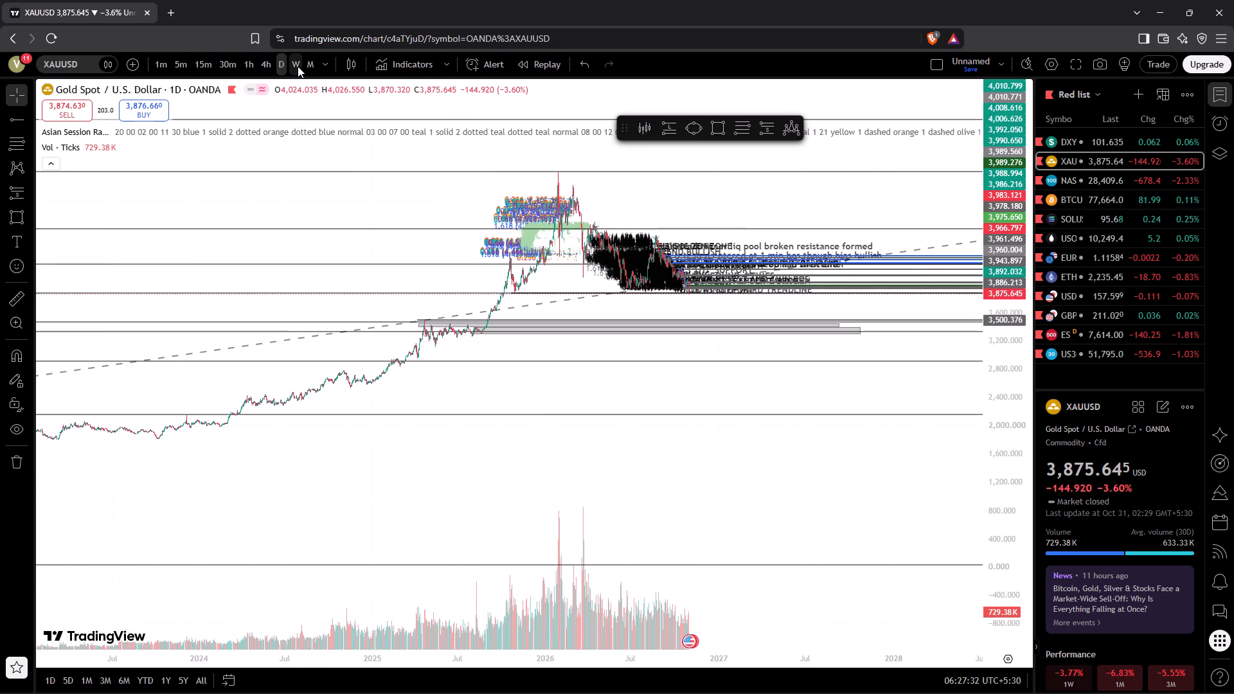
Return to the weekly chart and move the retracement's lower end to about 2,169 at 23 October 2023.
click(297, 66)
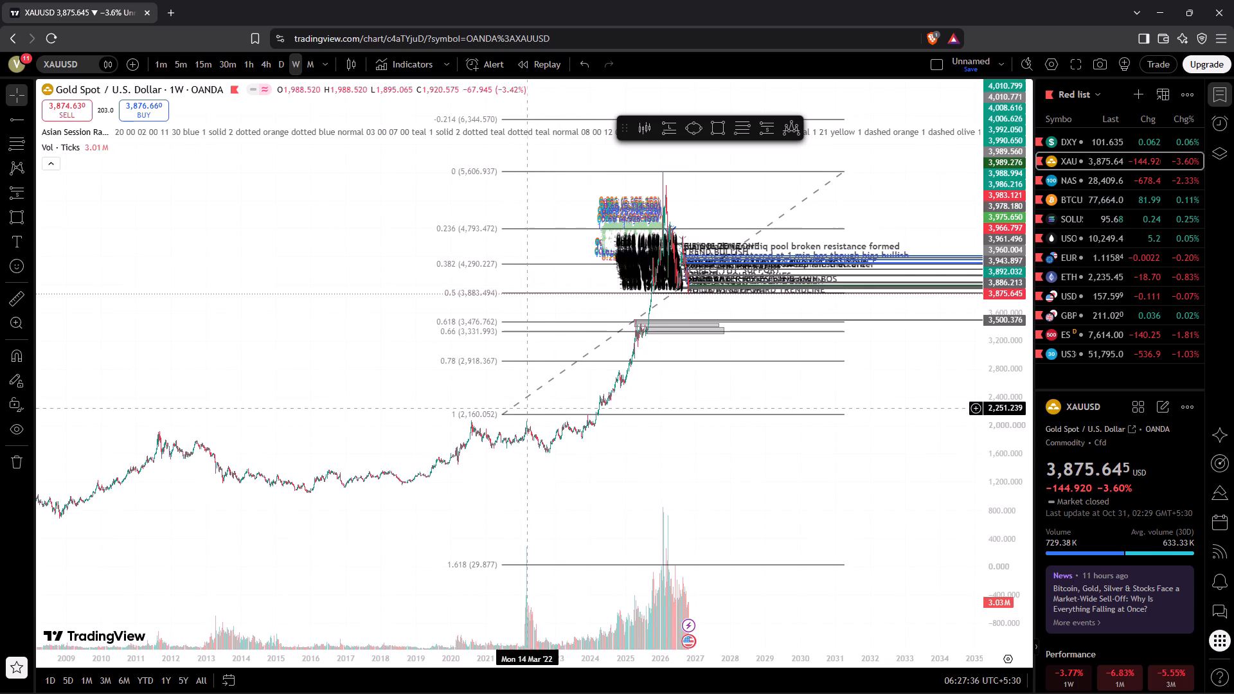
drag(504, 414, 516, 413)
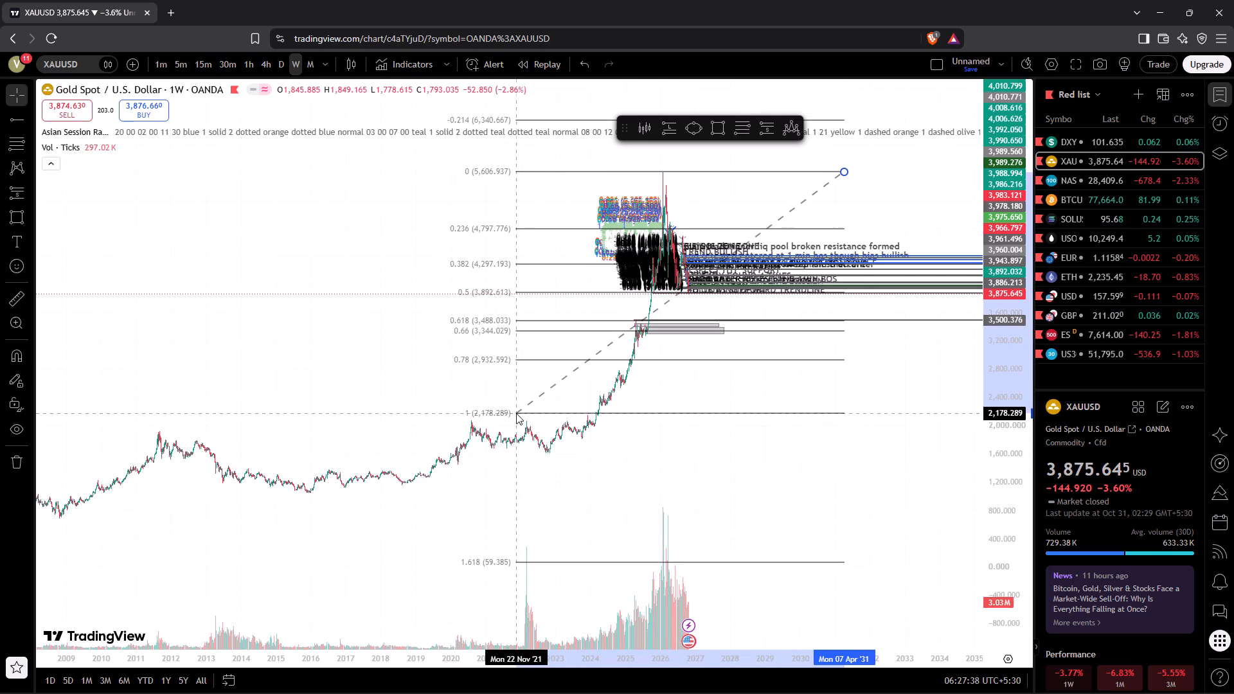
drag(516, 413, 548, 416)
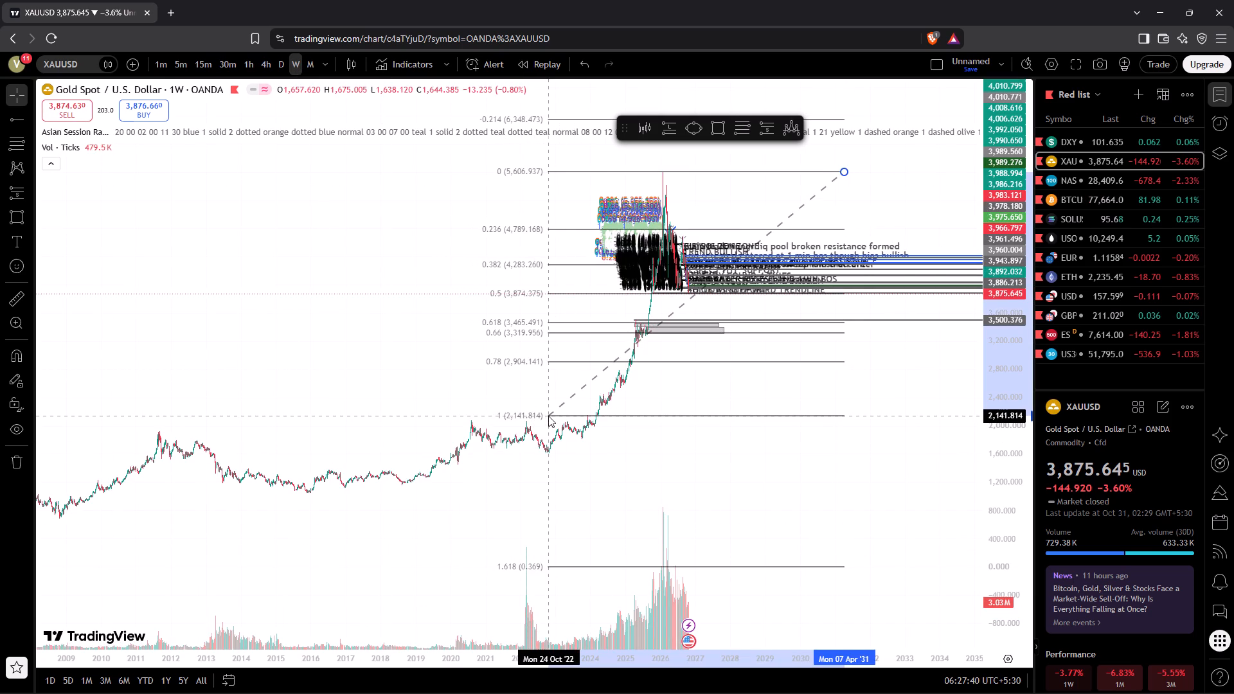
drag(548, 416, 564, 418)
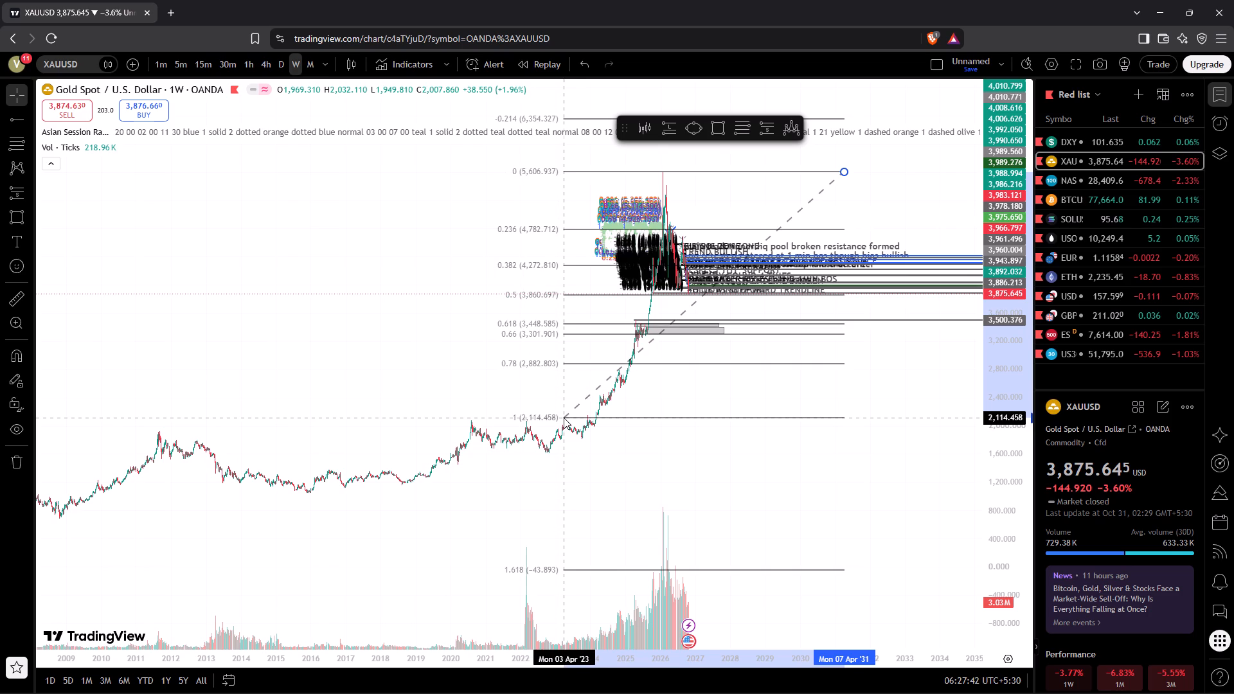
drag(564, 418, 582, 415)
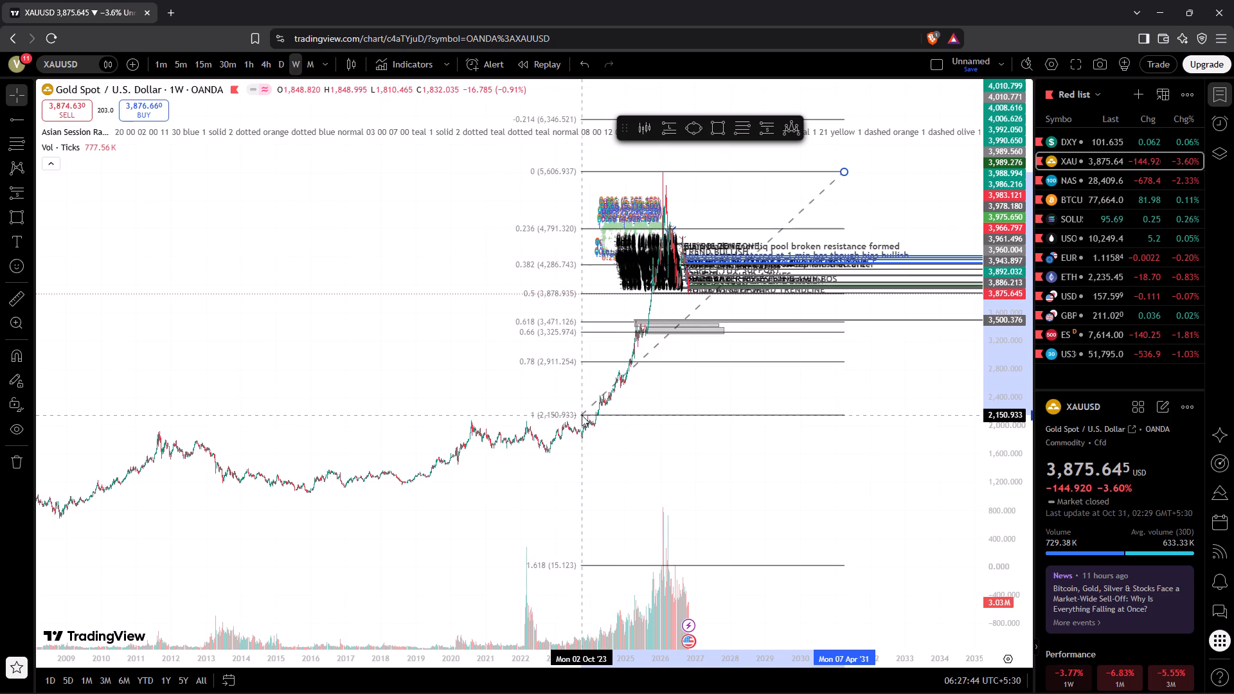
drag(582, 415, 584, 414)
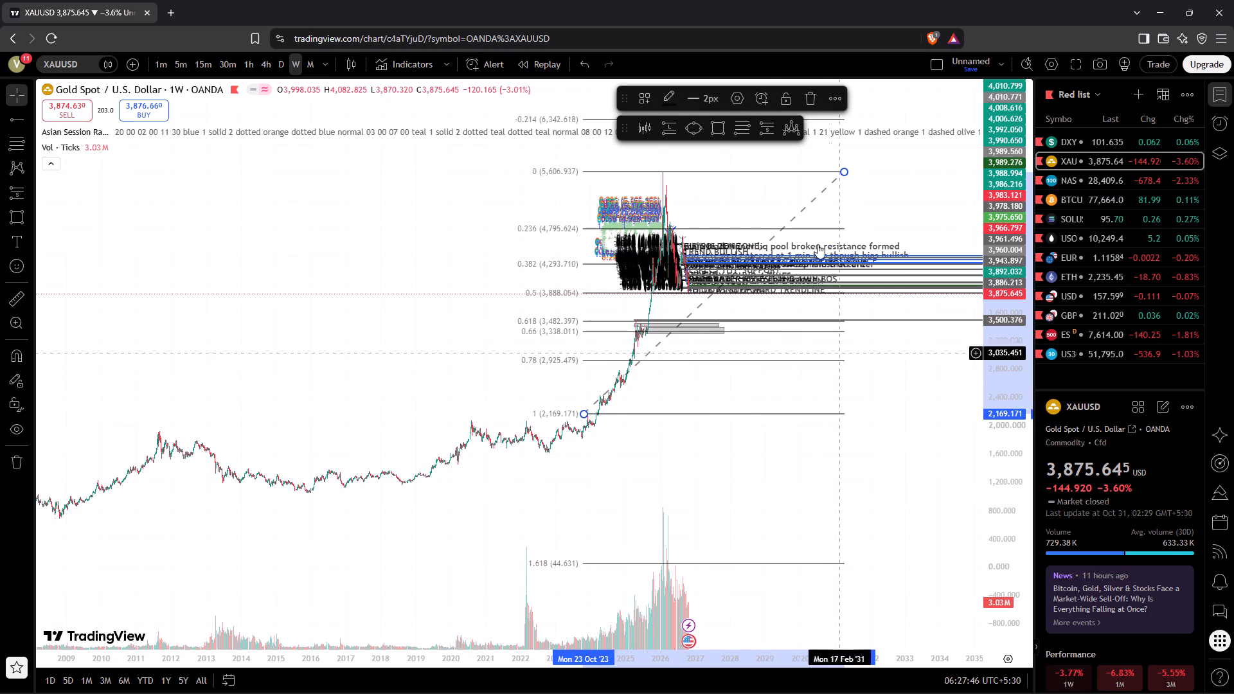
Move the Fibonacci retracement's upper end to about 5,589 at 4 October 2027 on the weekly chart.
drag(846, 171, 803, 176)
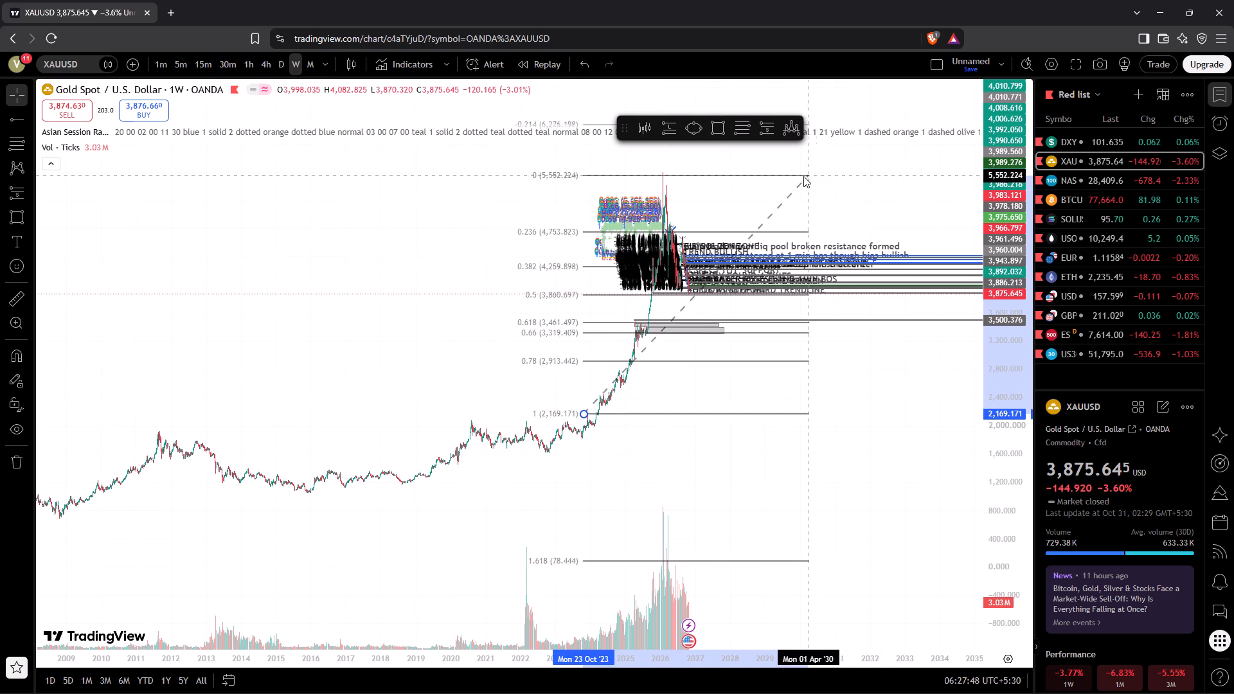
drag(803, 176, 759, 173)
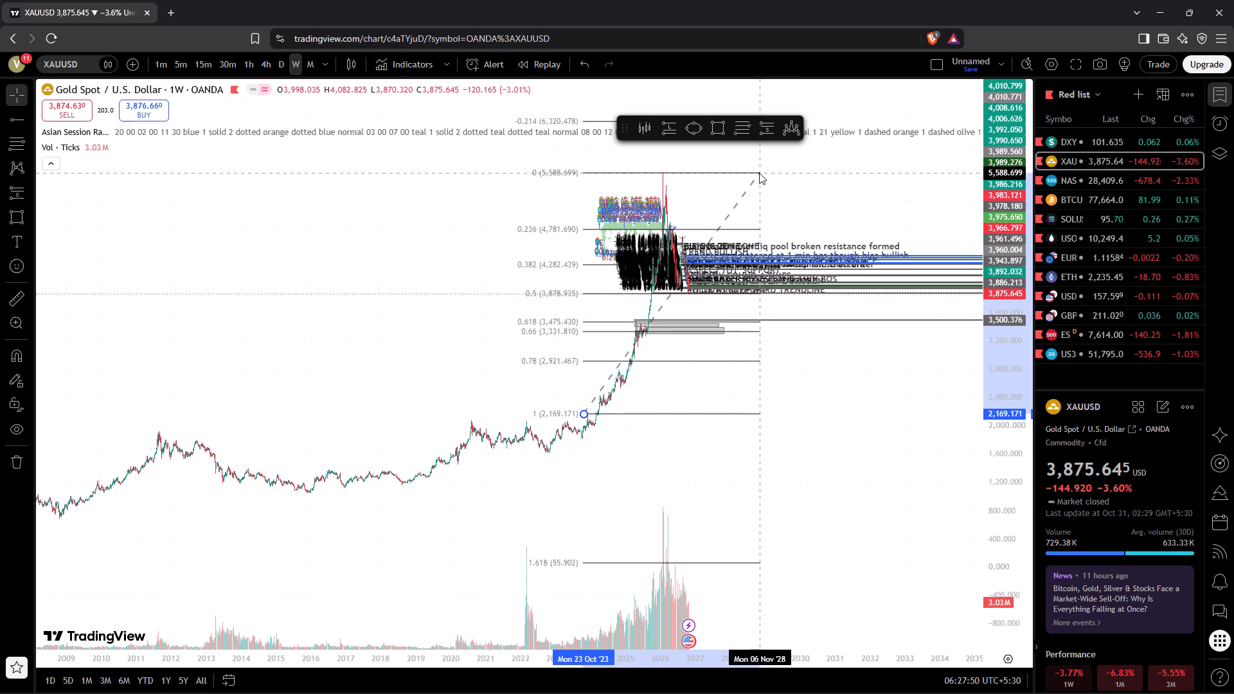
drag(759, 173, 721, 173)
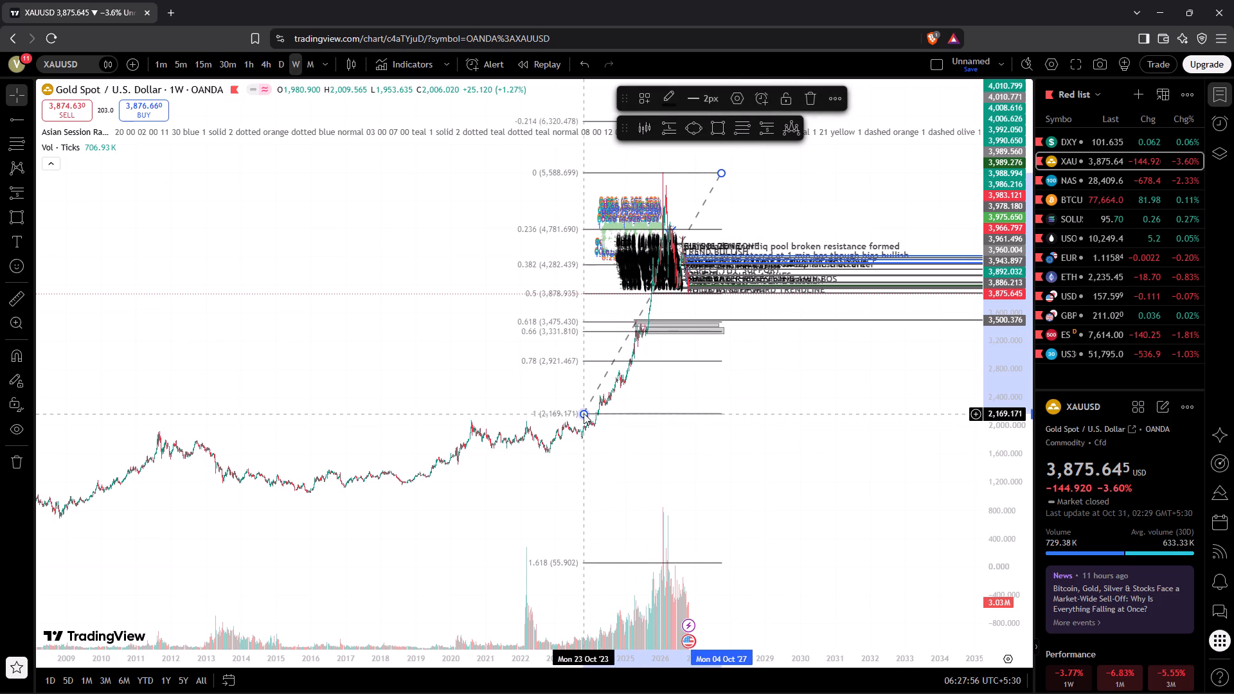
Move the Fibonacci retracement's lower end to about 2,151 at 29 January 2024.
drag(584, 413, 580, 418)
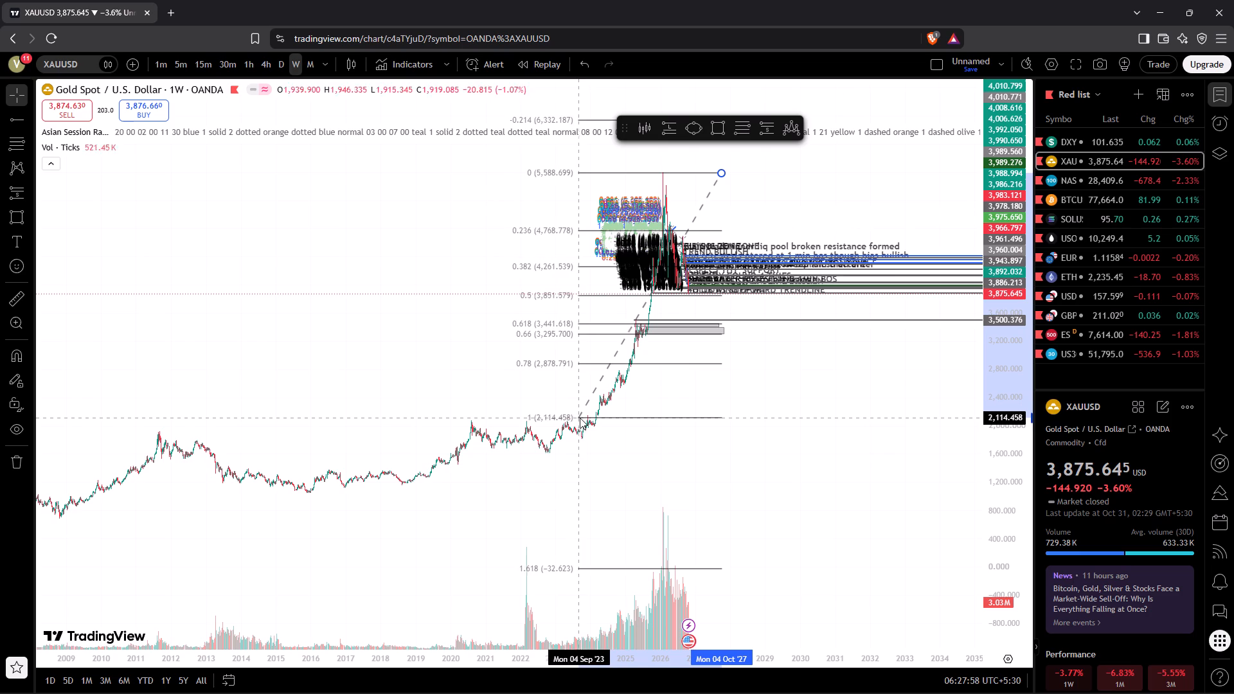
drag(580, 418, 591, 414)
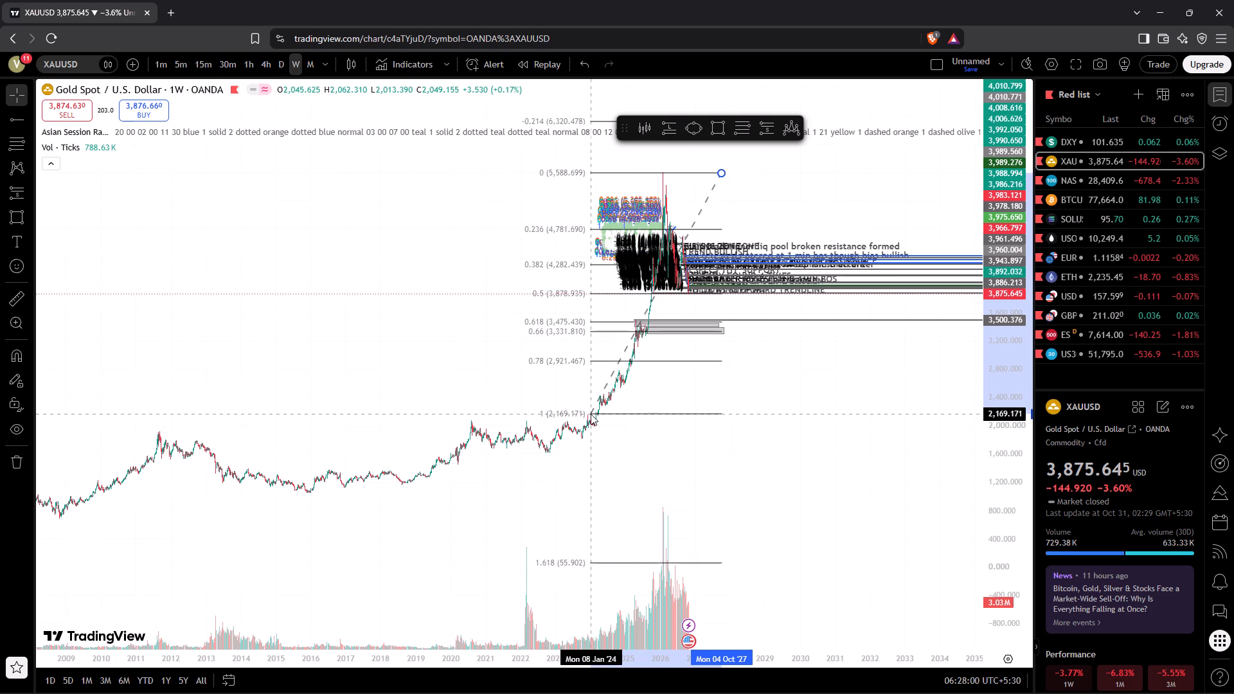
drag(591, 414, 592, 414)
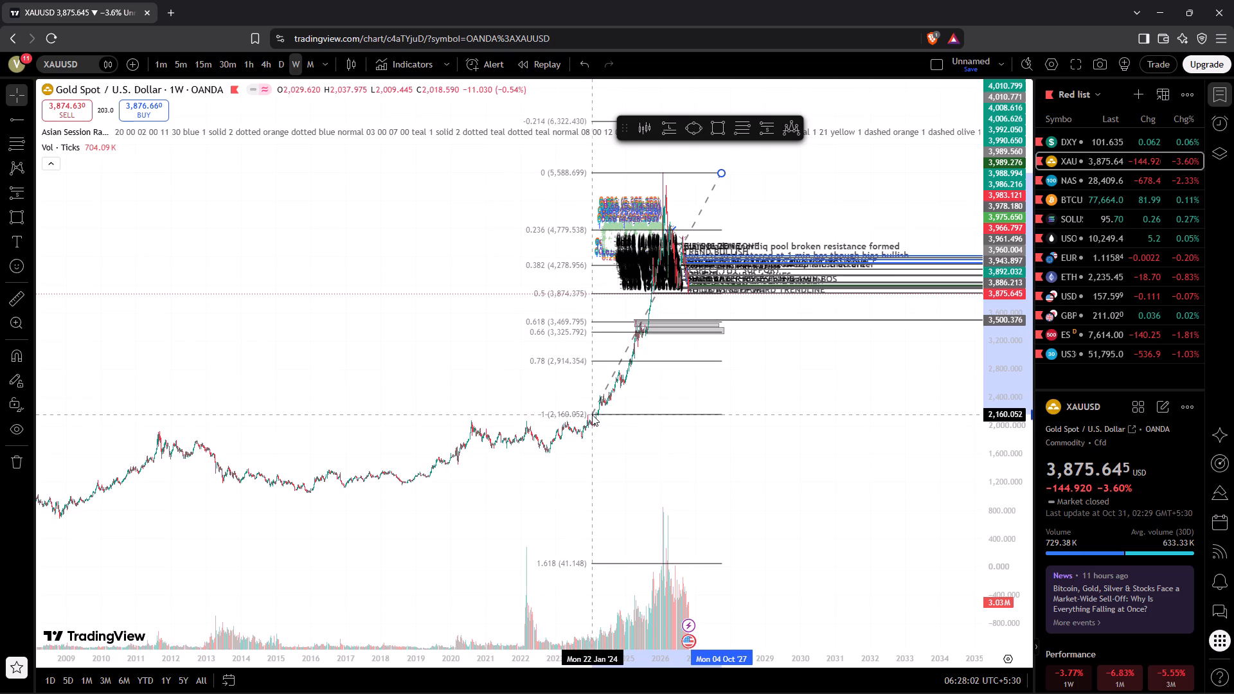
drag(592, 414, 592, 415)
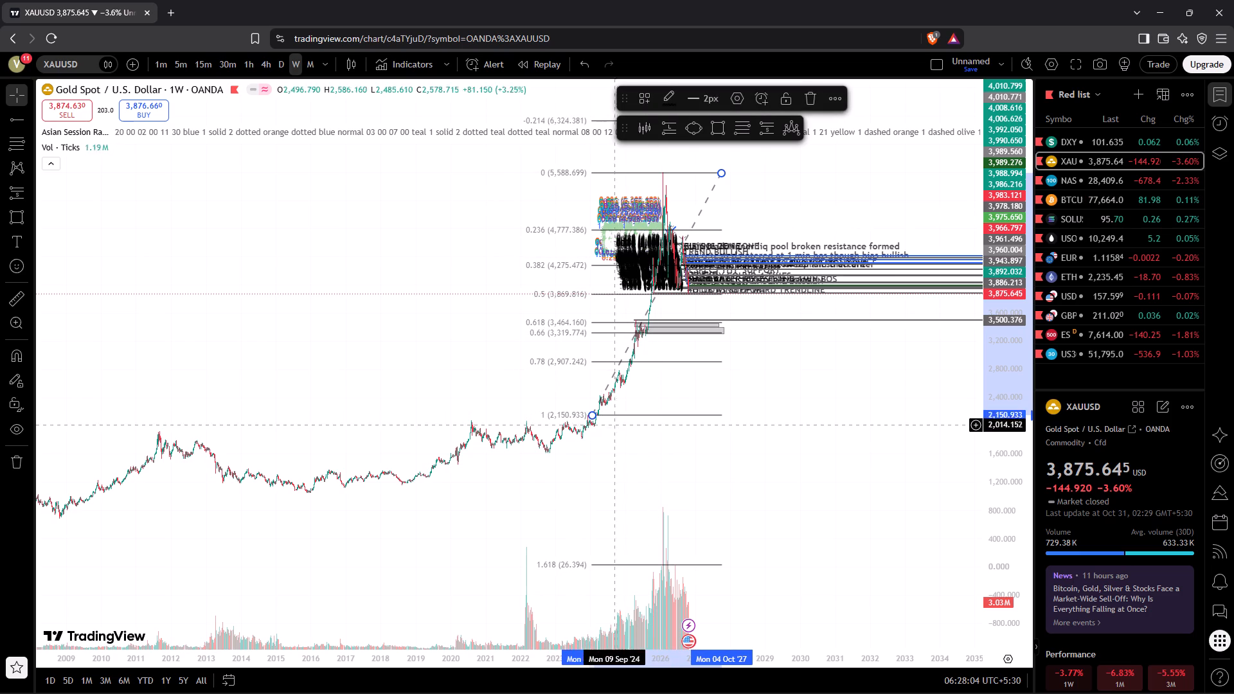
click(592, 416)
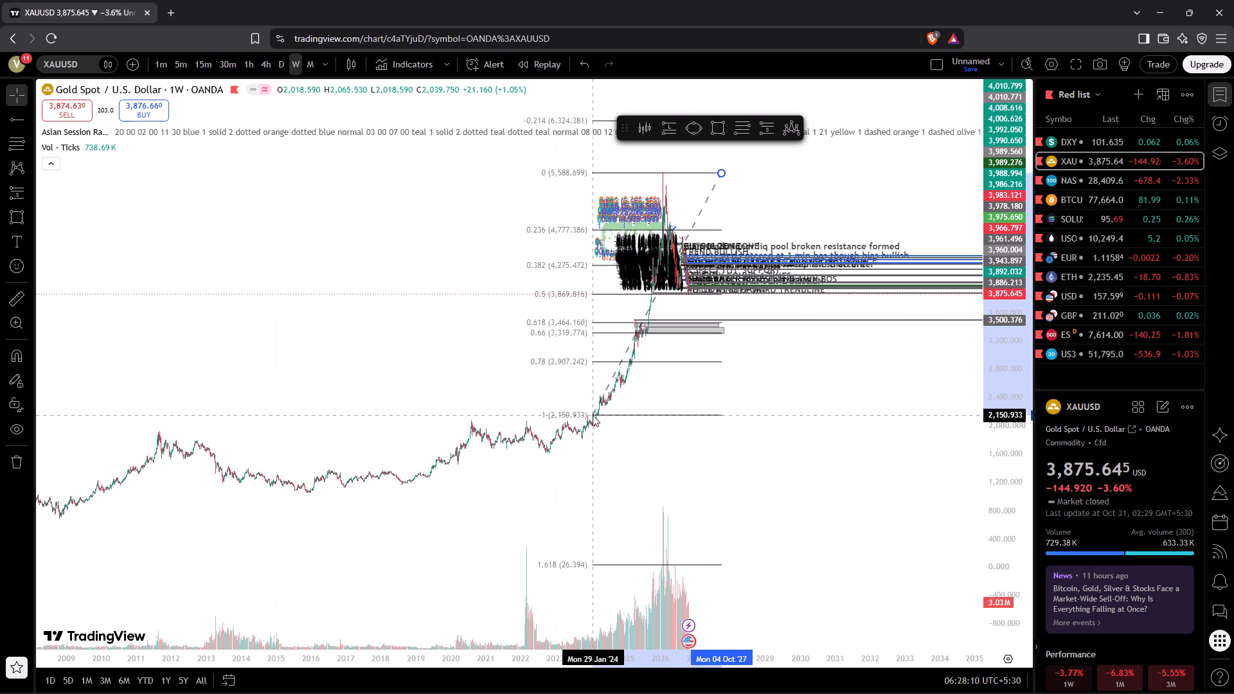
Move the Fibonacci retracement's upper end to about 5,598 at 14 December 2026.
click(827, 473)
drag(827, 473, 827, 507)
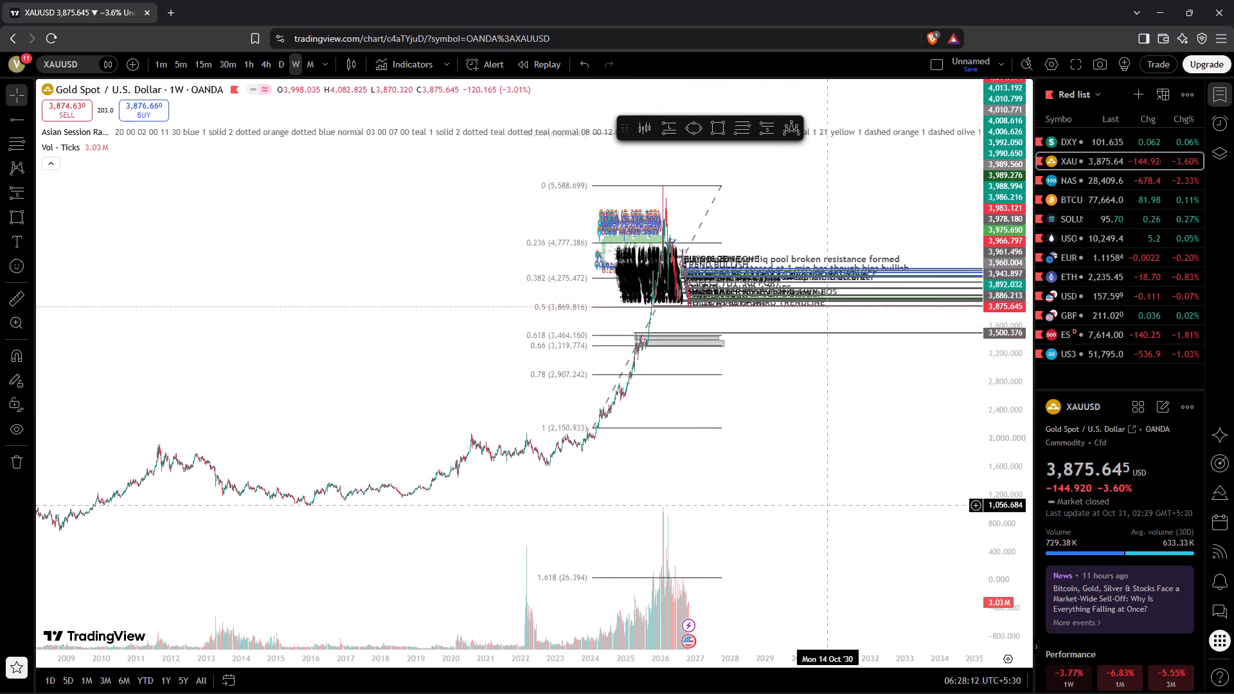
drag(827, 507, 802, 521)
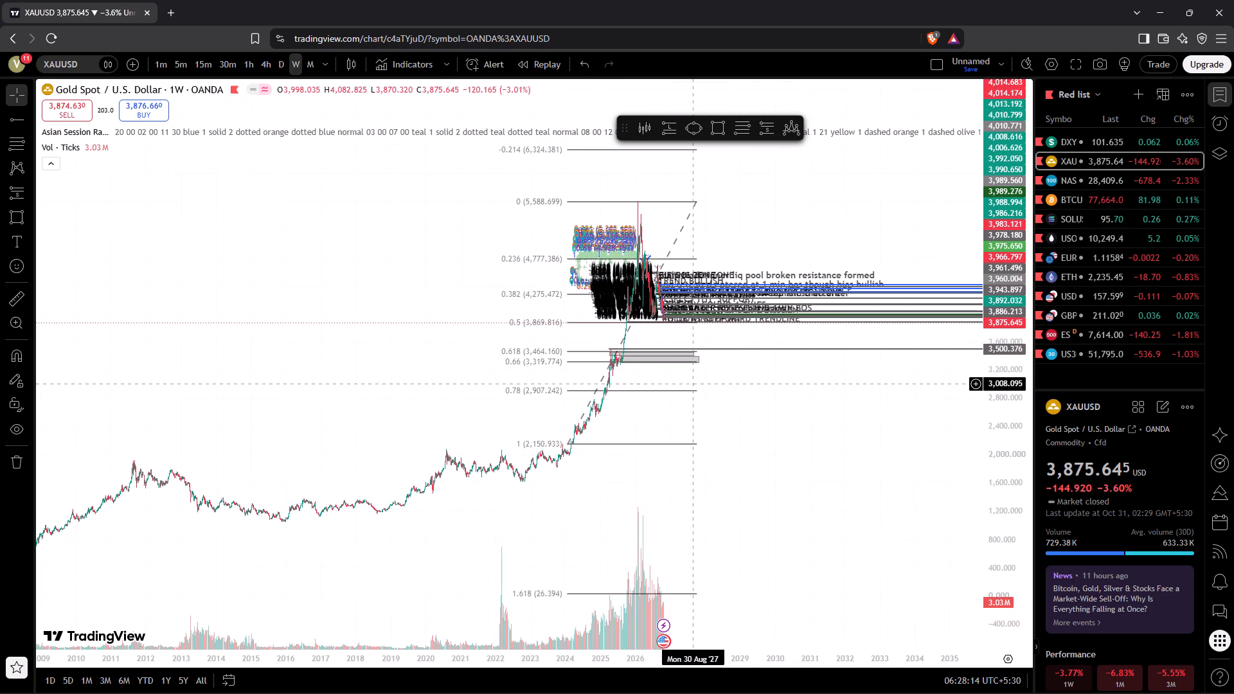
drag(693, 202, 690, 202)
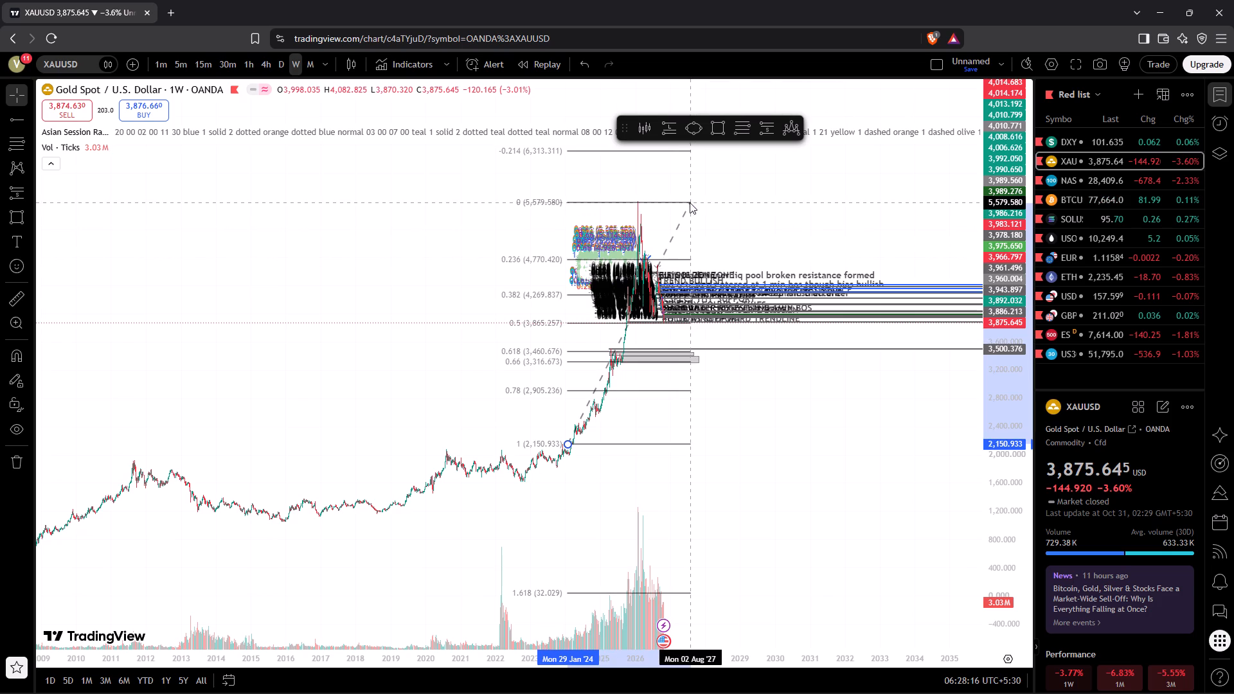
drag(690, 202, 678, 201)
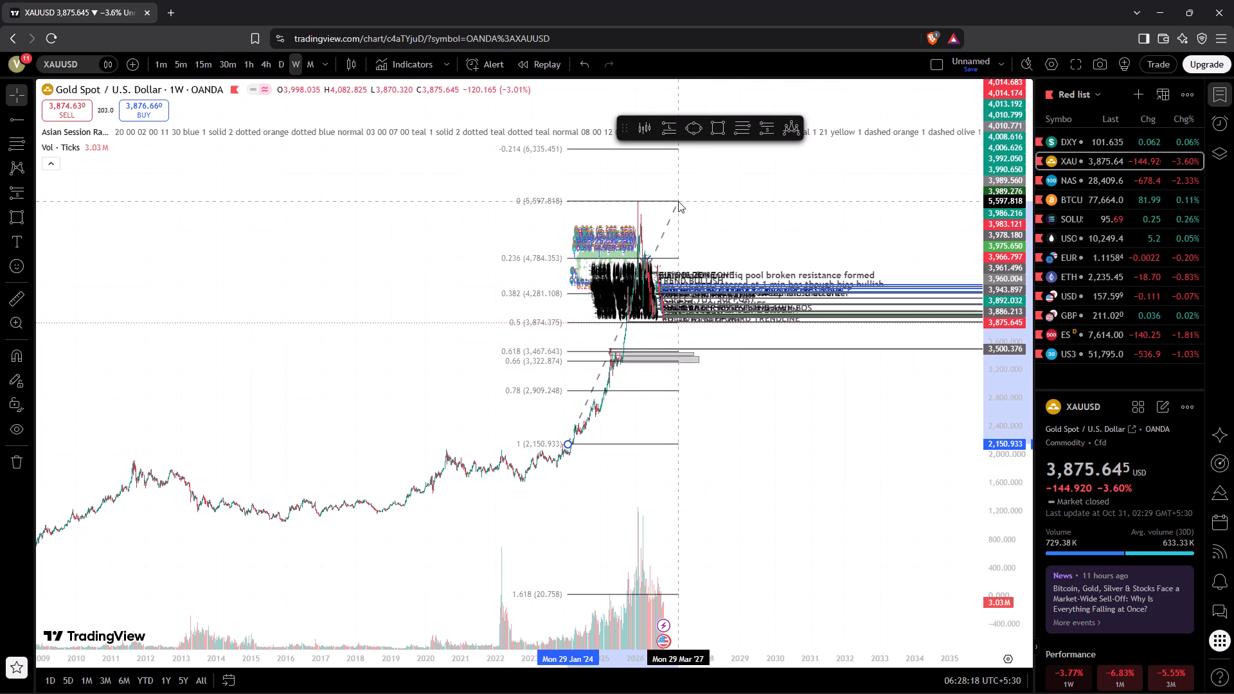
drag(678, 201, 668, 201)
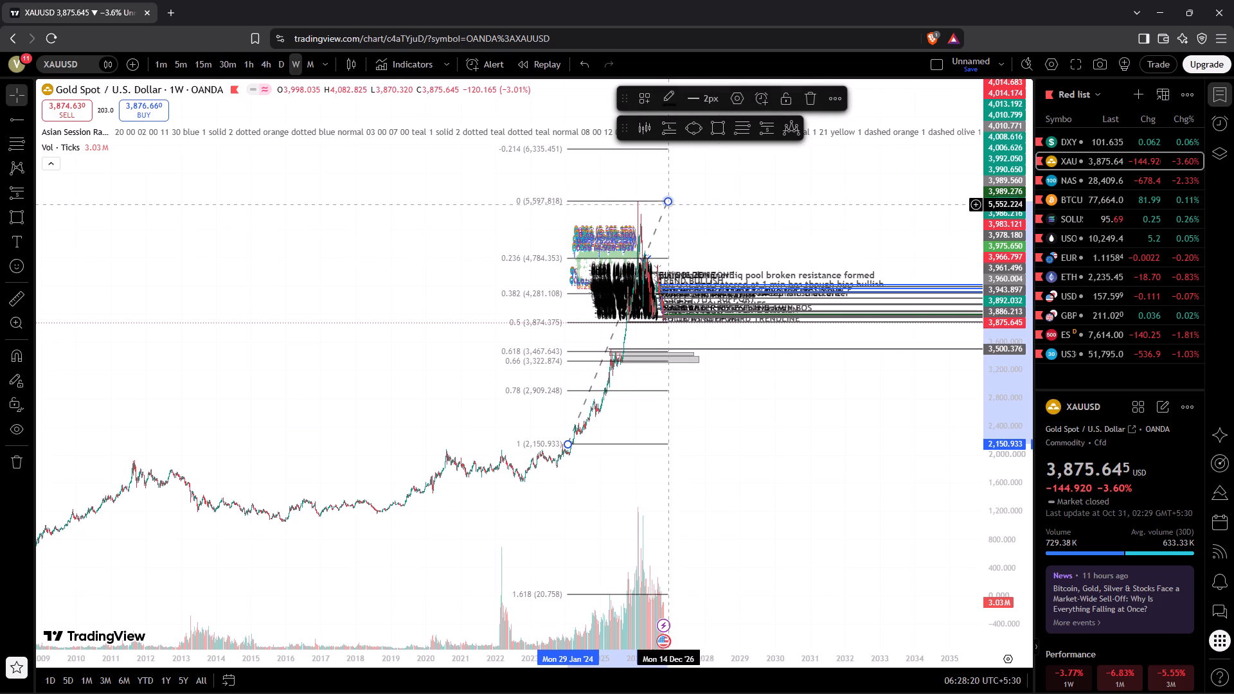
Draw a rectangle zone from about 3,501 down to 3,318, spanning 14 April 2025 to 8 November 2027.
click(15, 218)
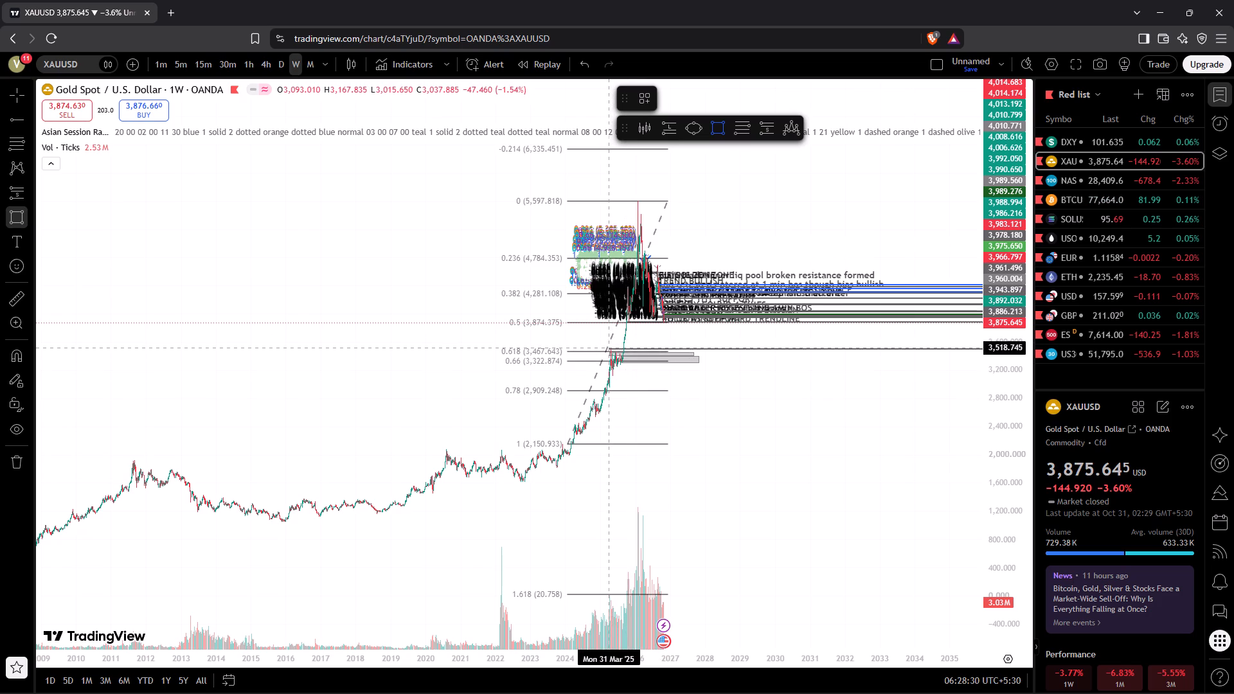
drag(610, 349, 643, 362)
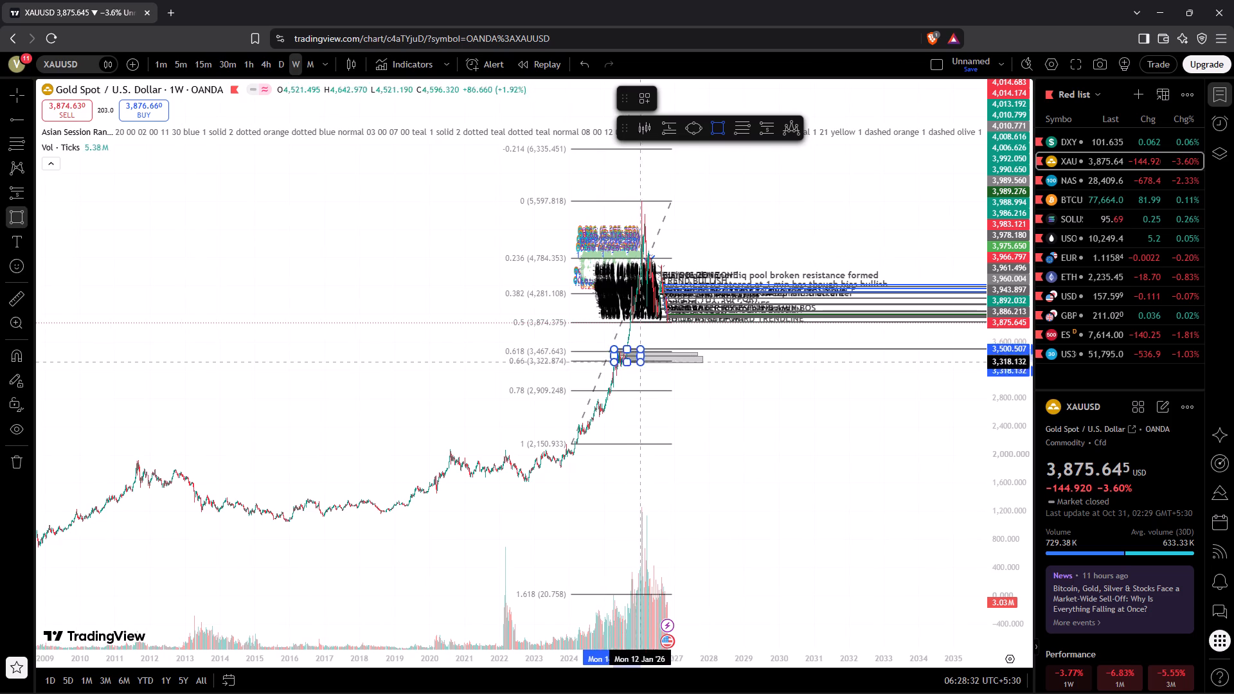
drag(643, 362, 719, 362)
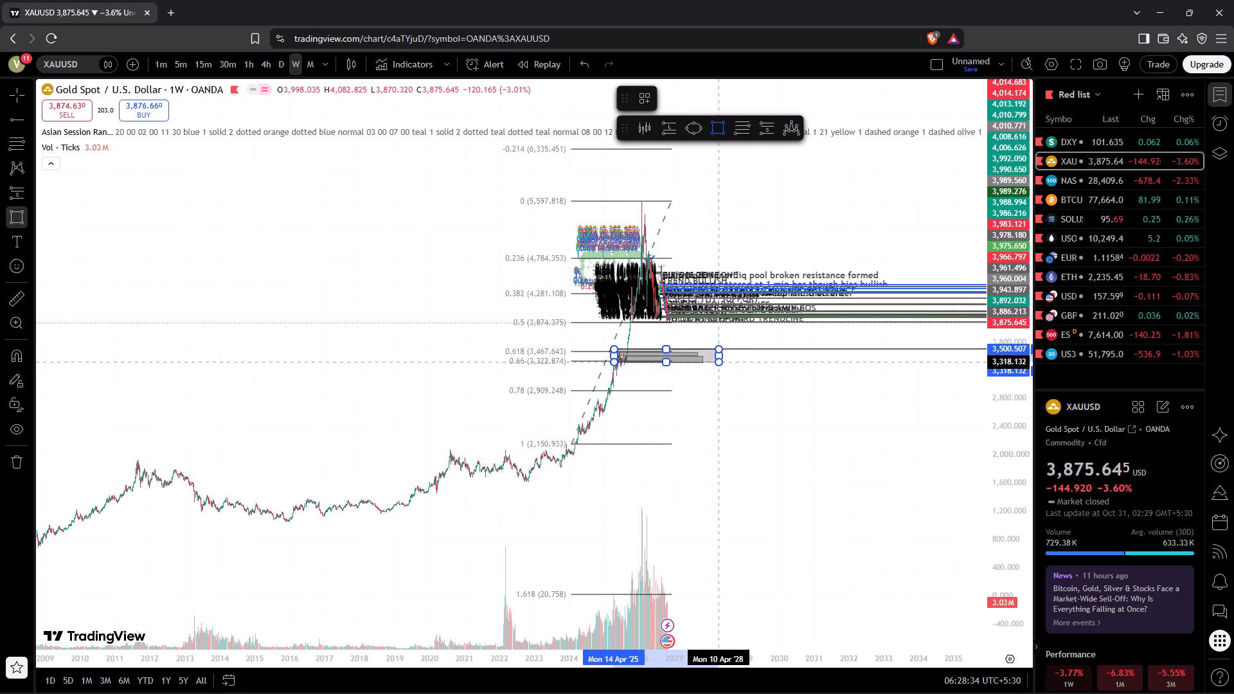
drag(719, 362, 704, 361)
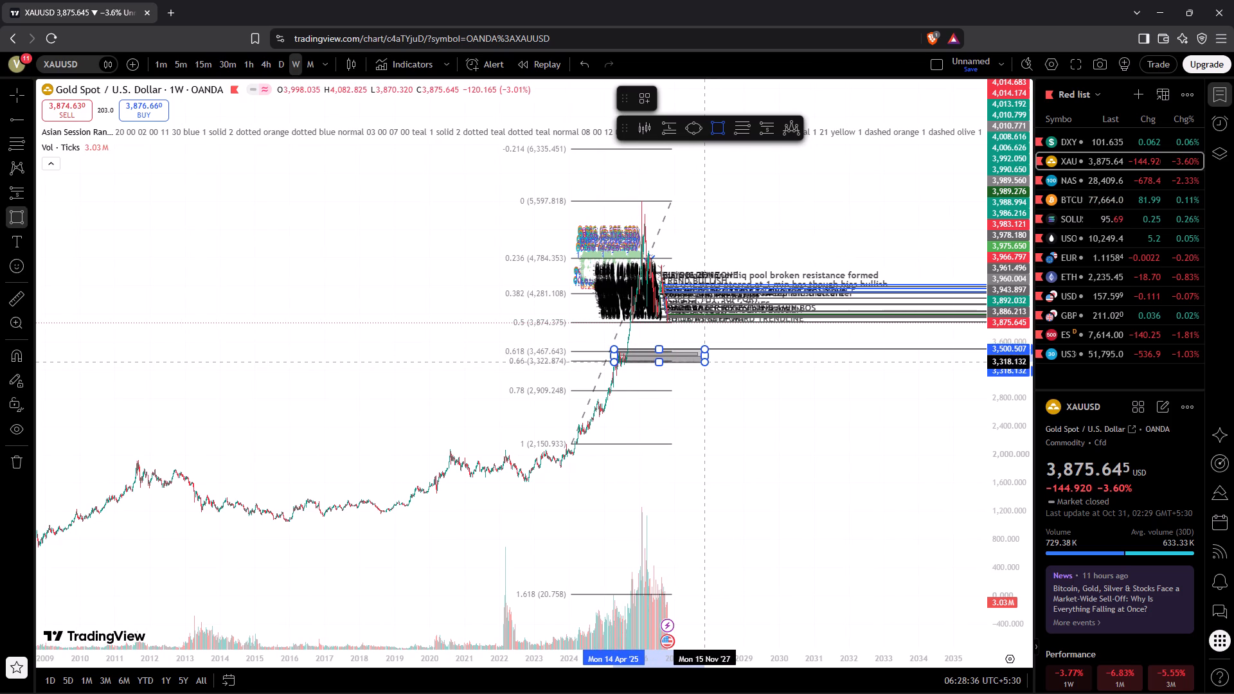
drag(704, 361, 704, 362)
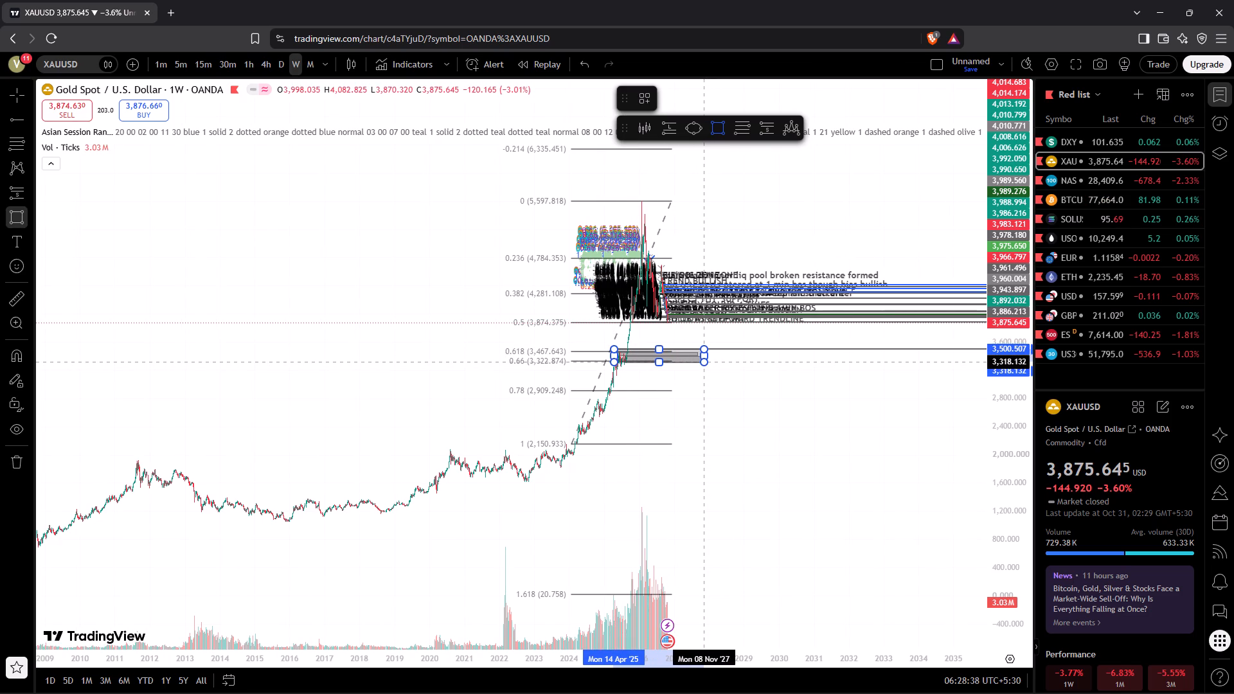
click(704, 362)
click(719, 408)
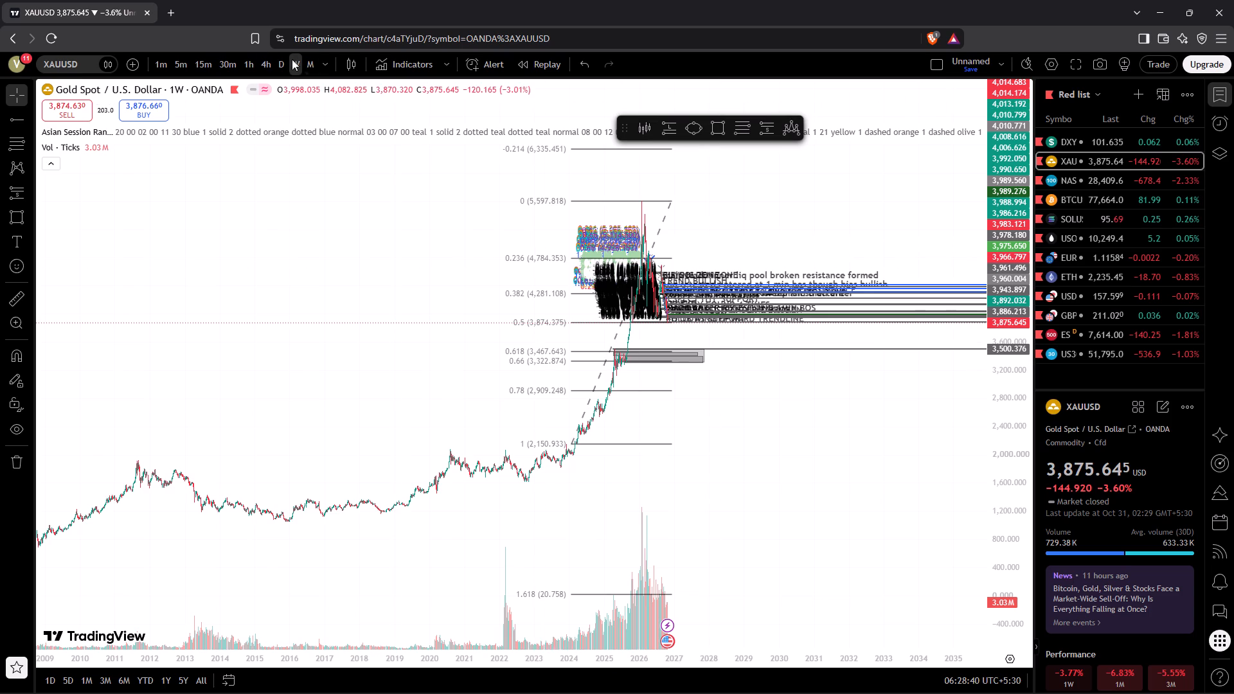
Switch to the 5-minute chart and examine where the marked zones at and below 3,500 sit relative to the current price.
drag(289, 244, 240, 253)
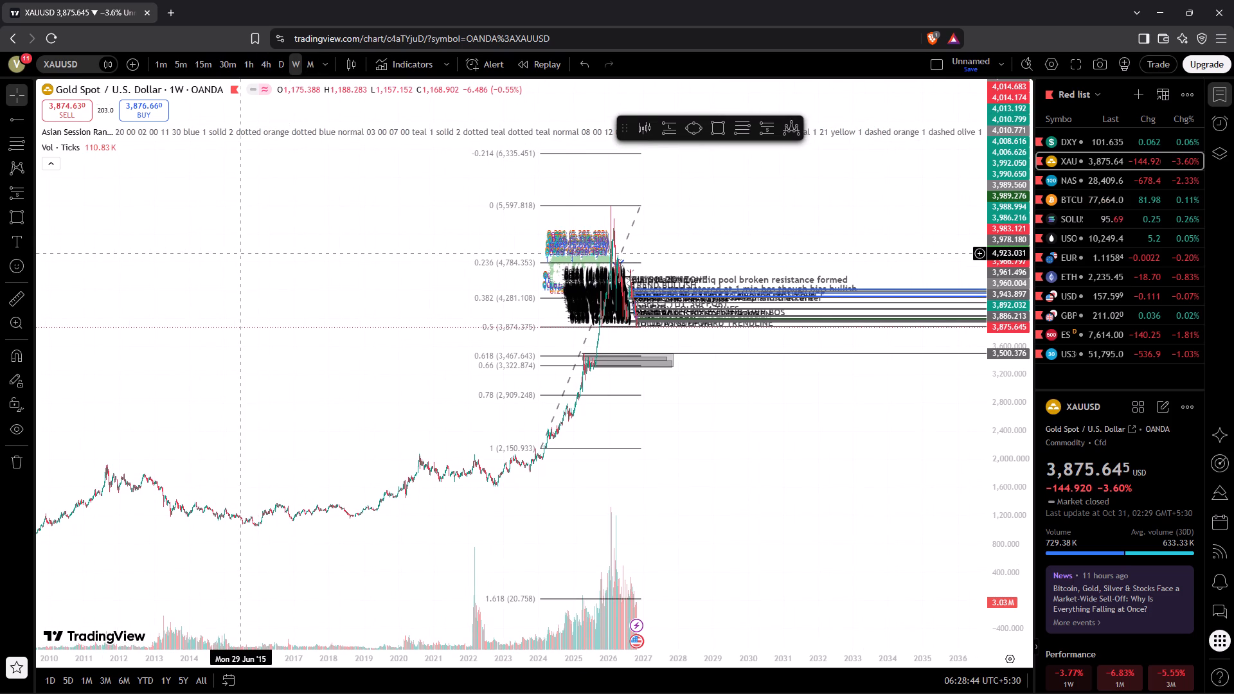
click(180, 62)
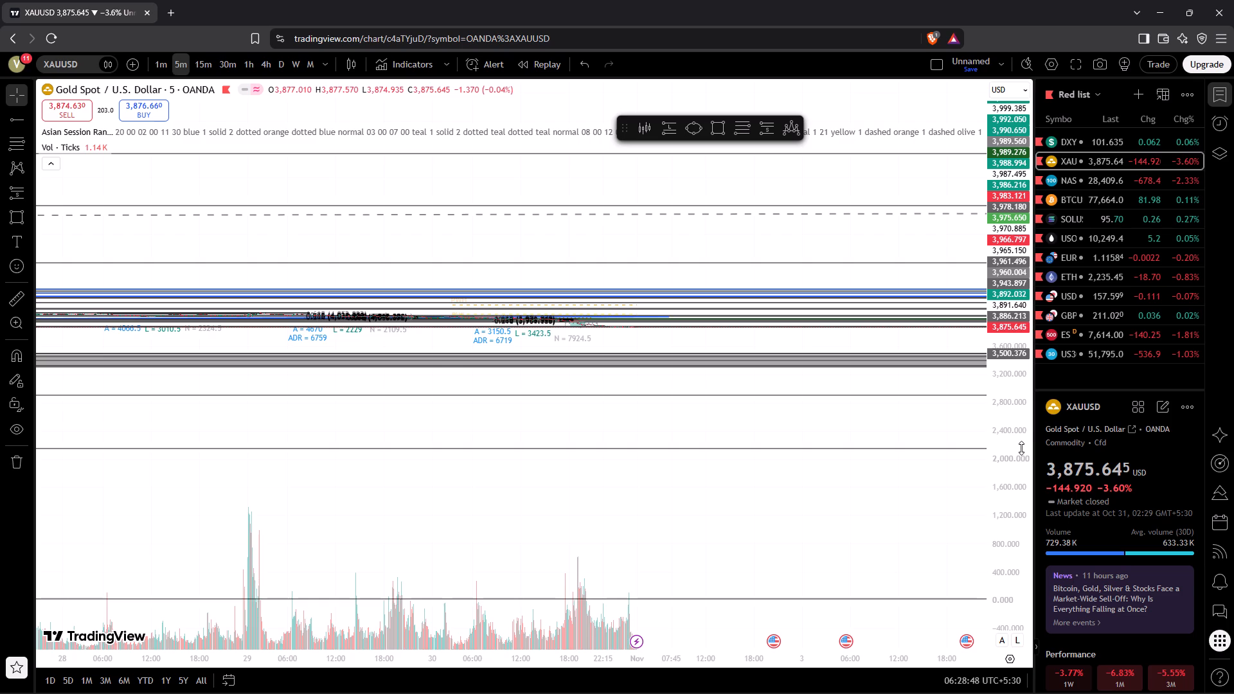
drag(1021, 448, 954, 45)
drag(1023, 431, 949, 0)
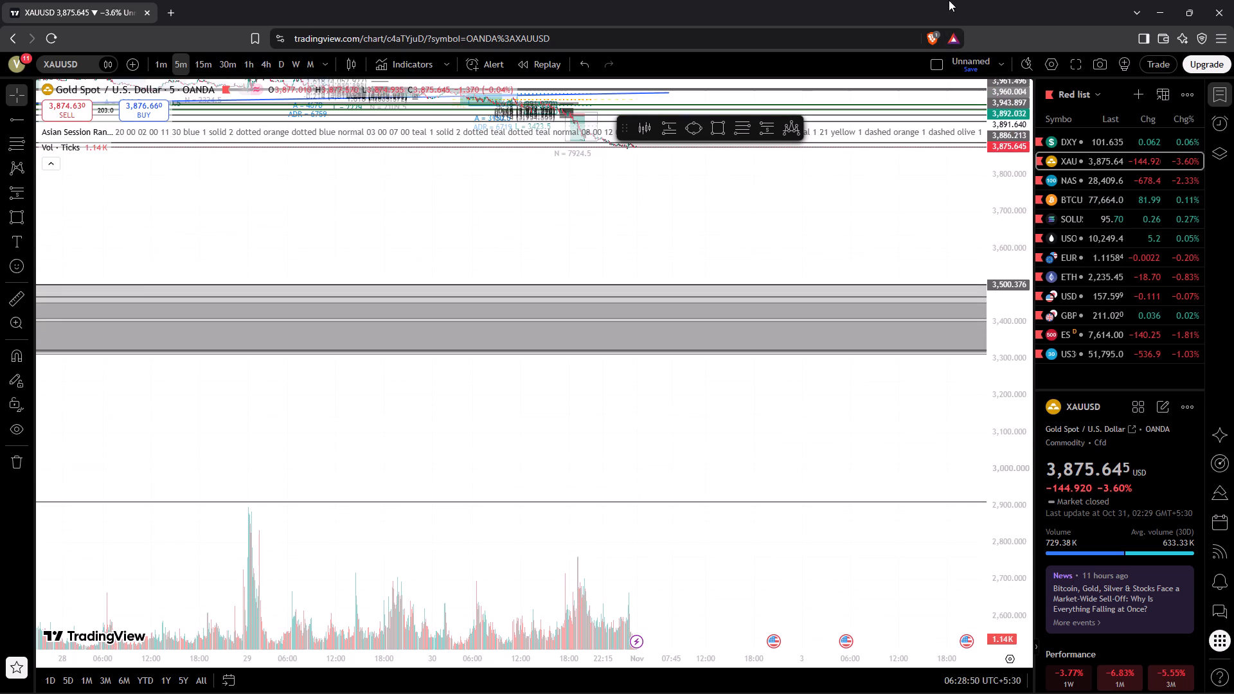
click(447, 666)
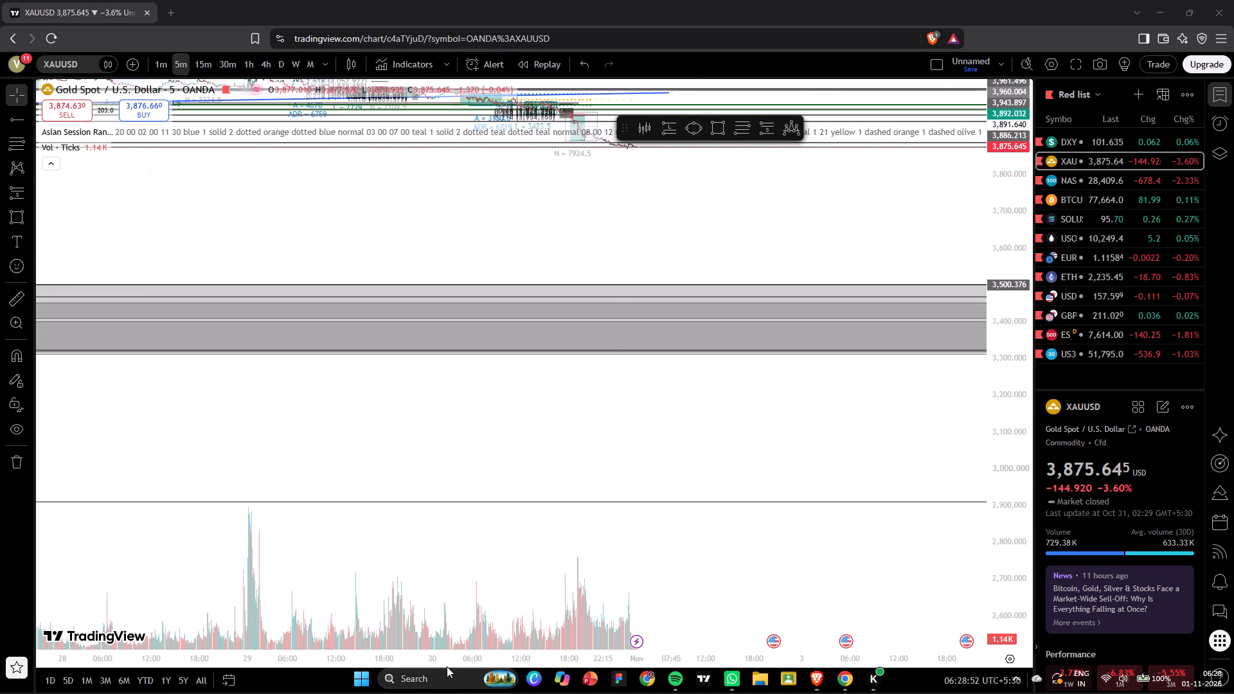
drag(445, 656, 841, 591)
drag(827, 431, 803, 506)
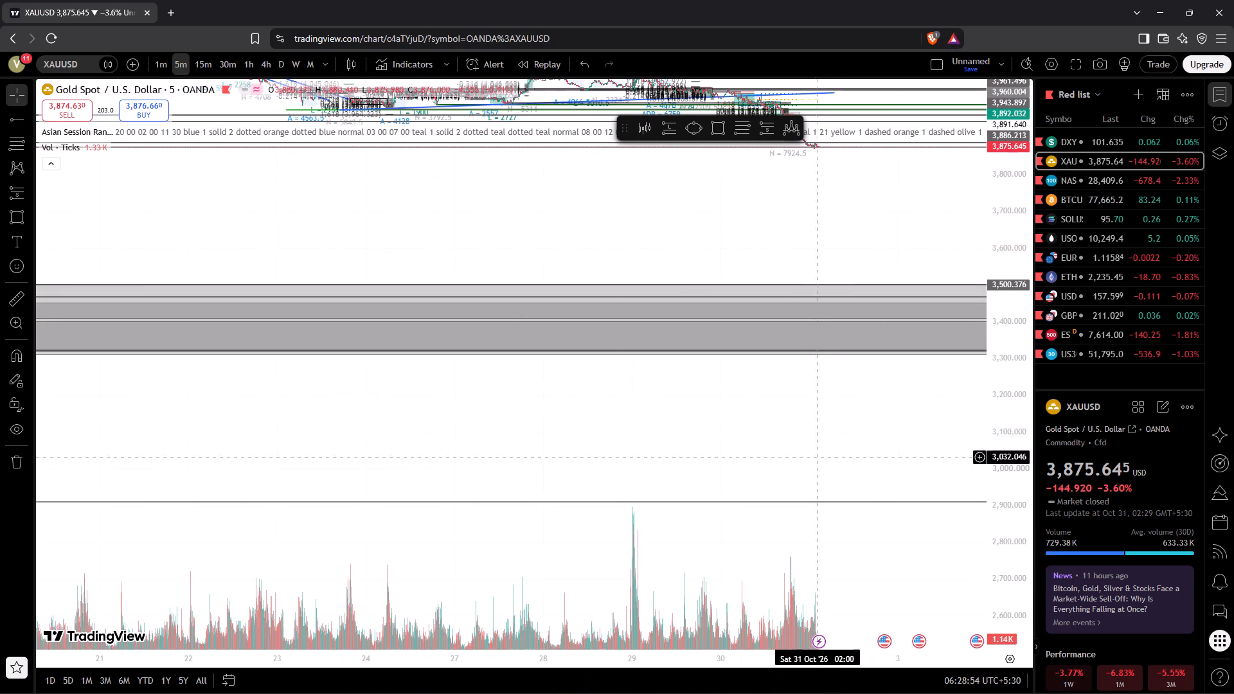
drag(803, 506, 781, 693)
drag(1004, 507, 981, 136)
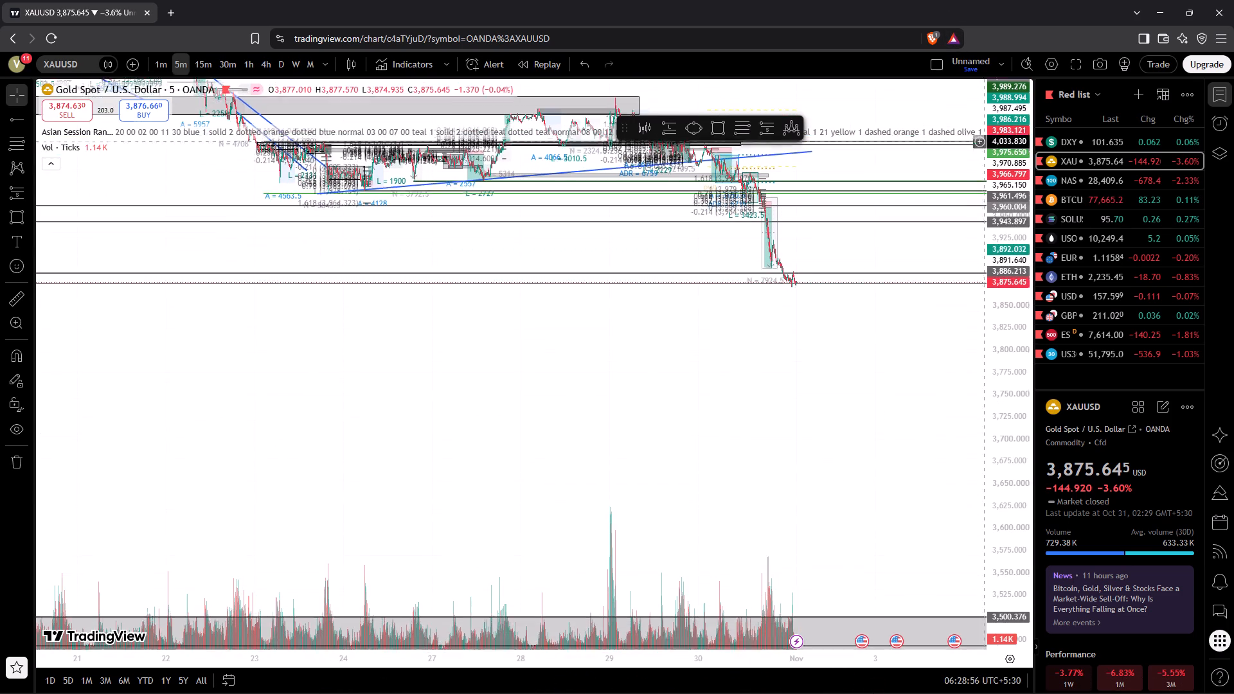
drag(790, 517, 529, 368)
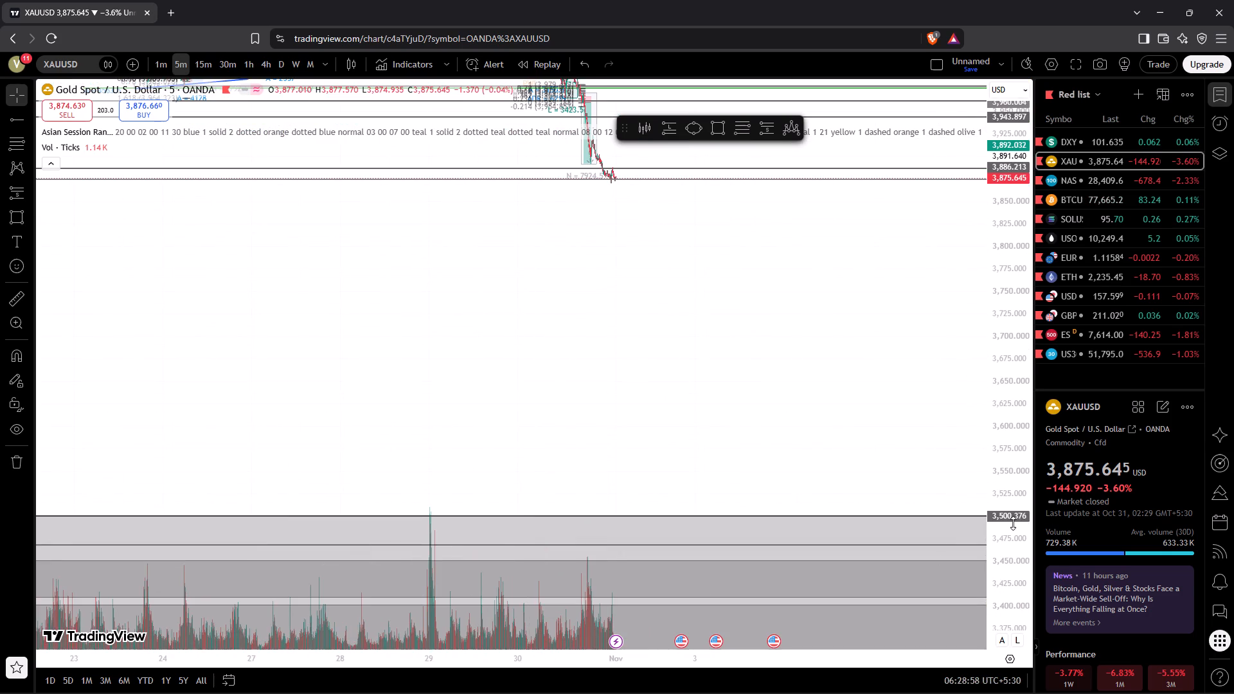
drag(1013, 523, 961, 276)
drag(722, 375, 733, 552)
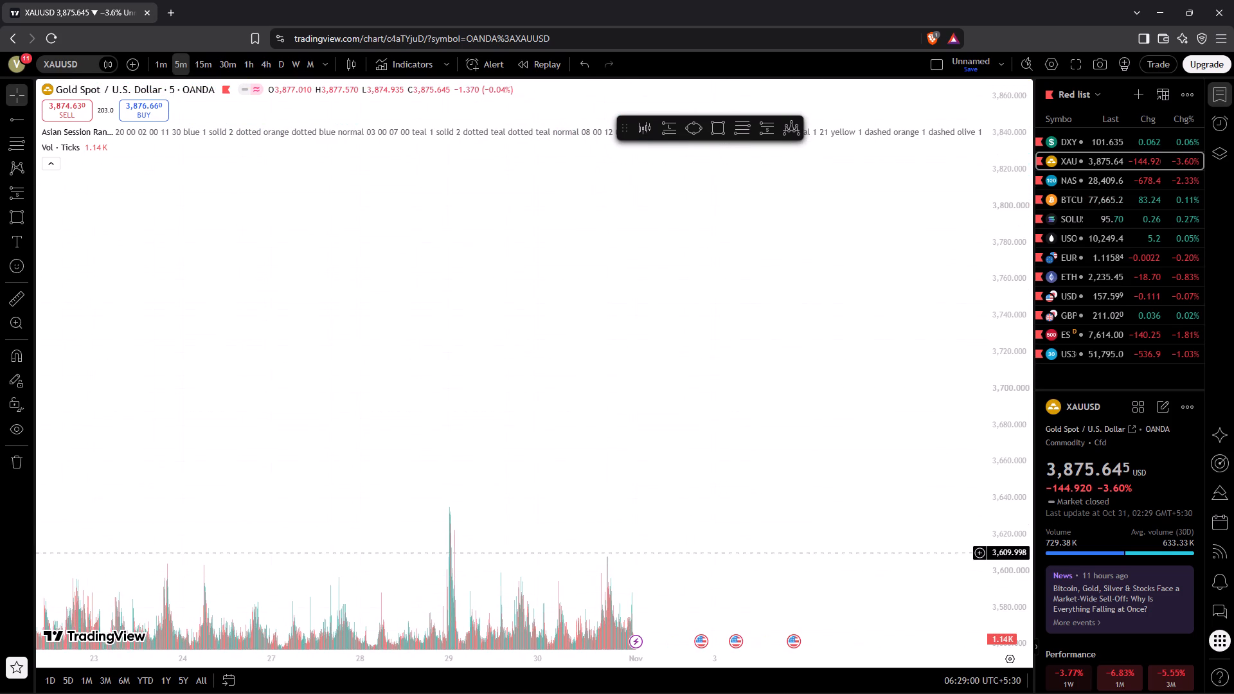
drag(1010, 402, 1033, 693)
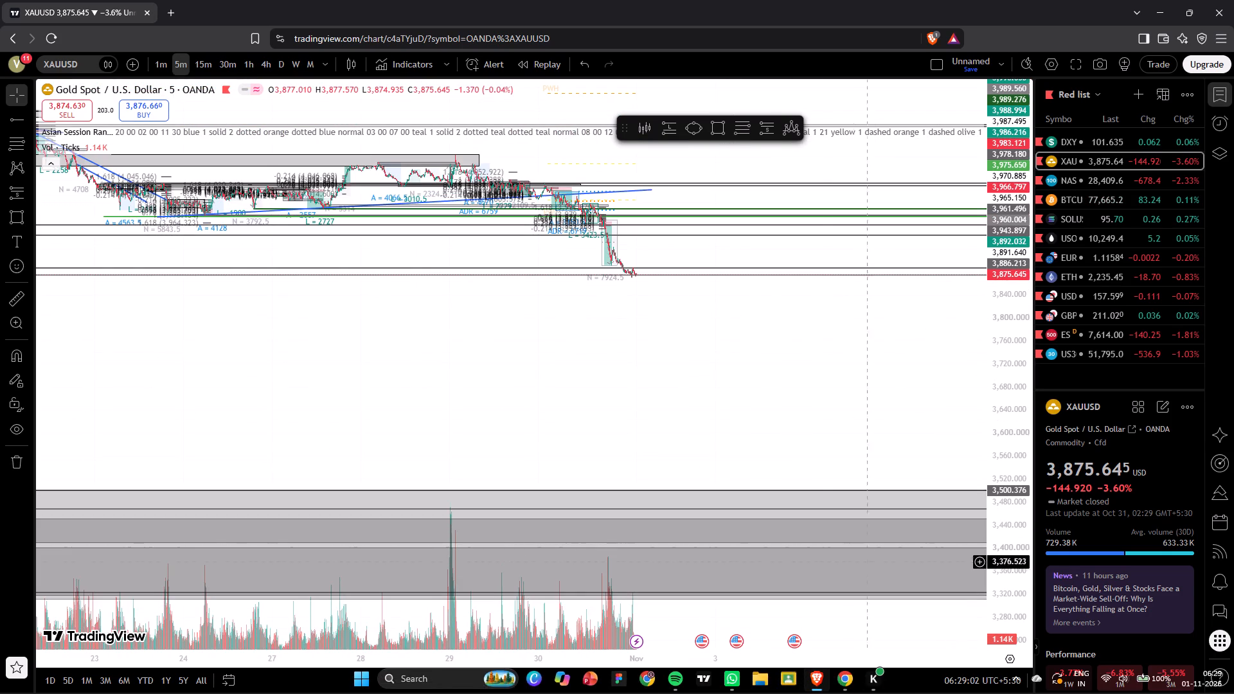
drag(735, 434, 539, 390)
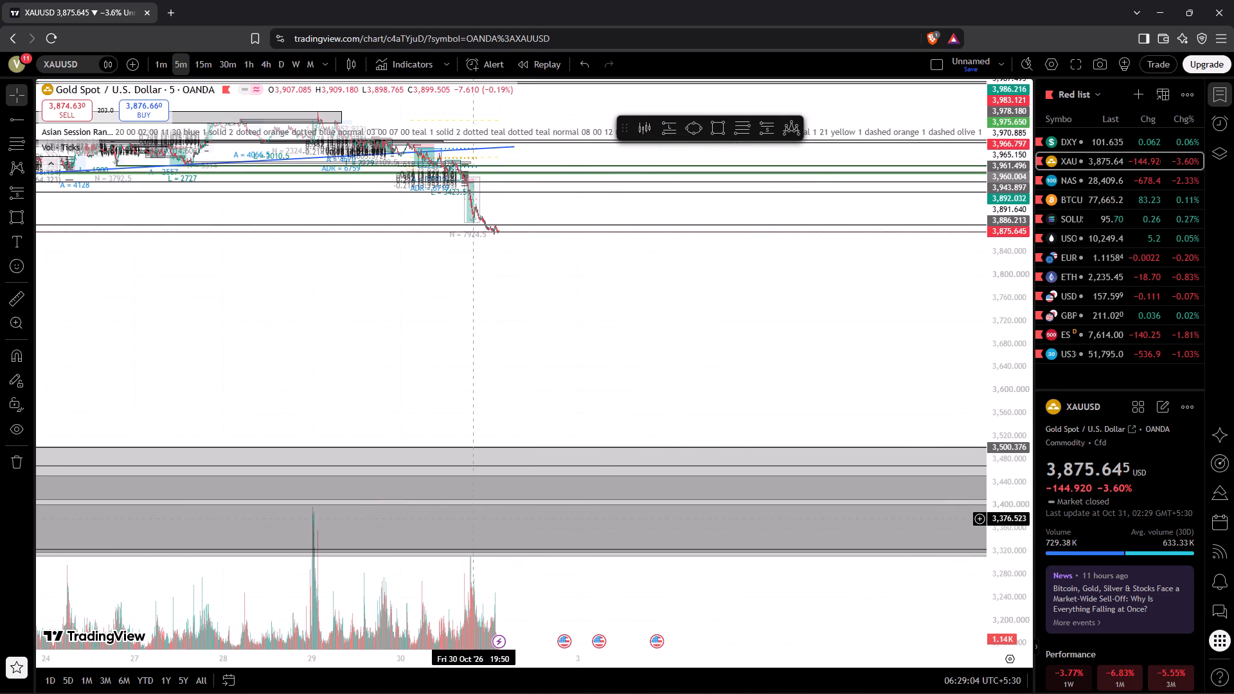
click(473, 519)
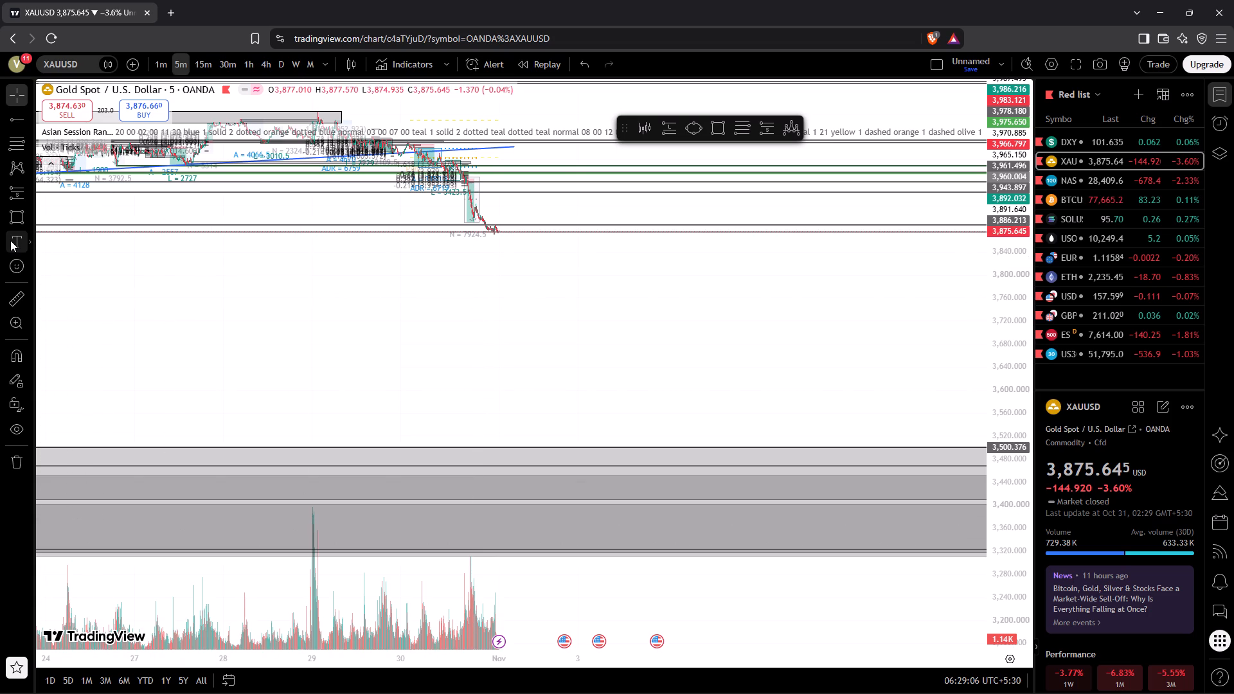
Place a text label in the marked zones at about 3,421, right of the latest candles, reading "MONTHLY FIB ZONE + MONTHLY SUPPORT".
click(10, 240)
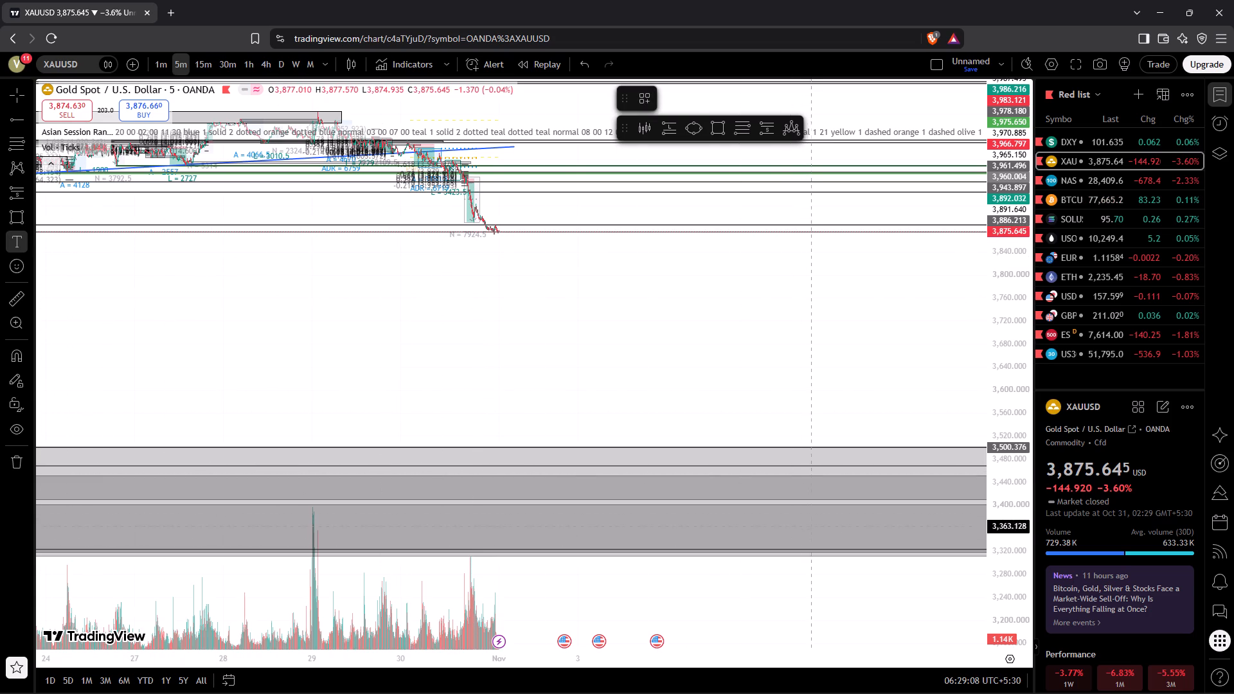
click(792, 493)
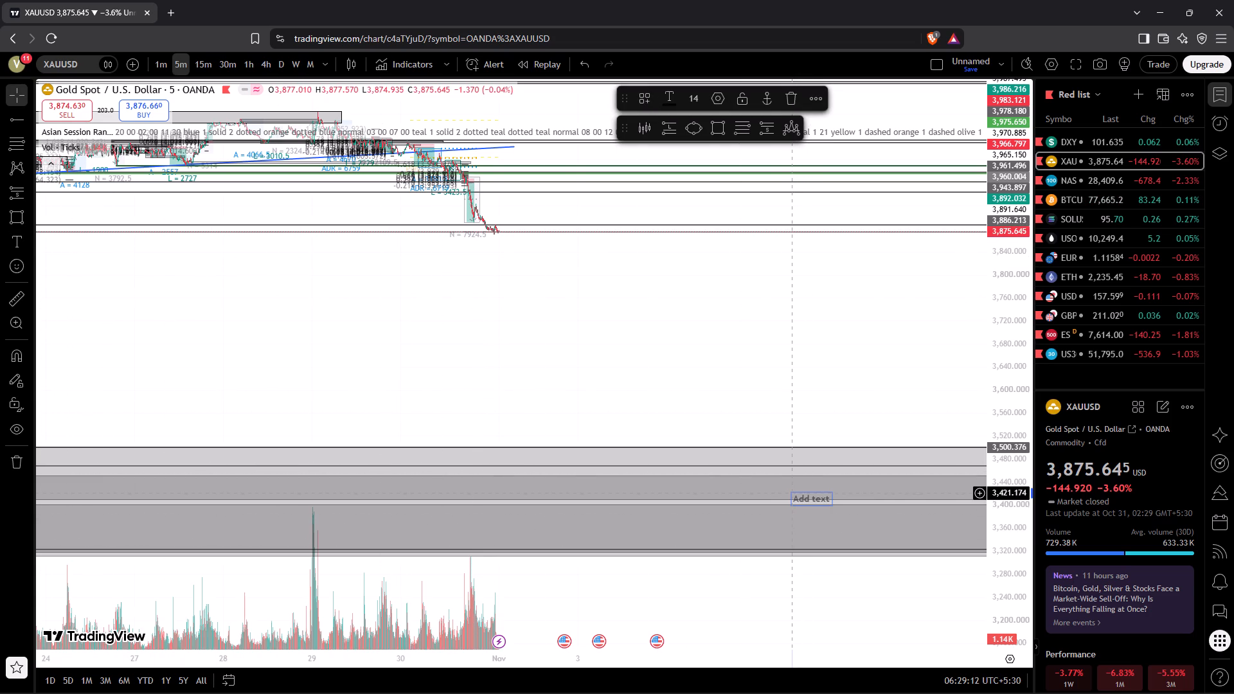
key(f)
key(BackSpace)
key(m)
key(BackSpace)
key(w)
key(BackSpace)
text(MONTHLY)
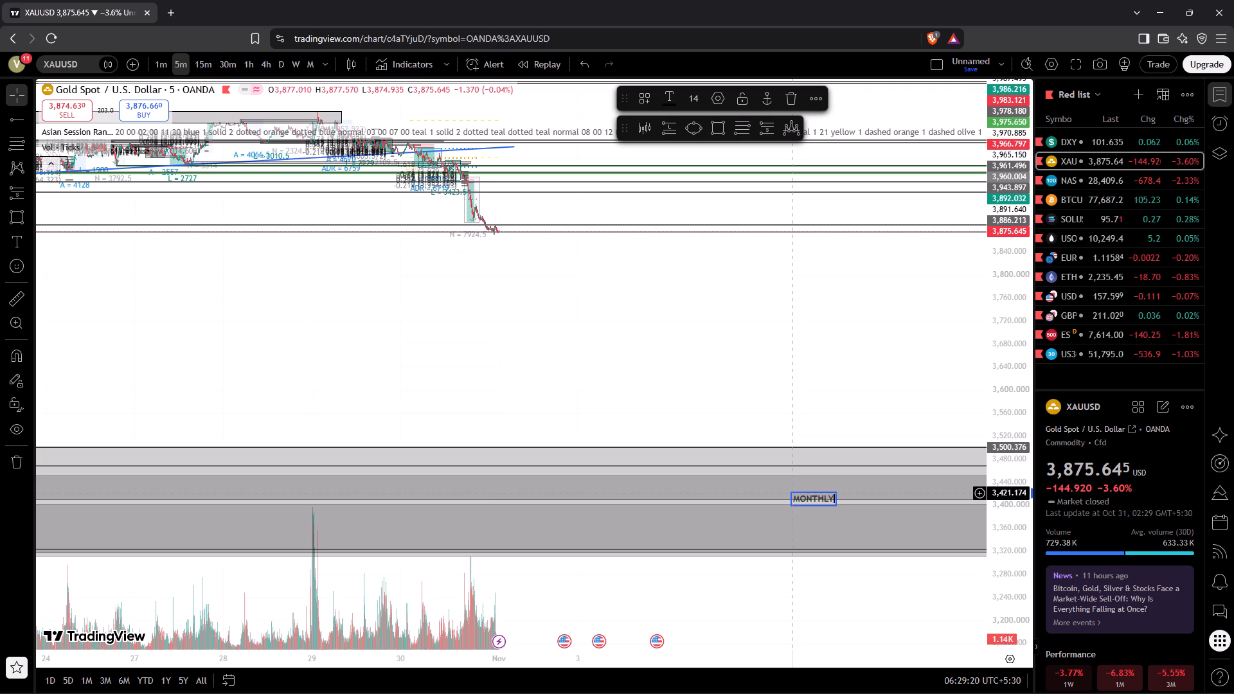
key(space)
text(FIB ZONE)
key(space)
key(shift+plus)
key(space)
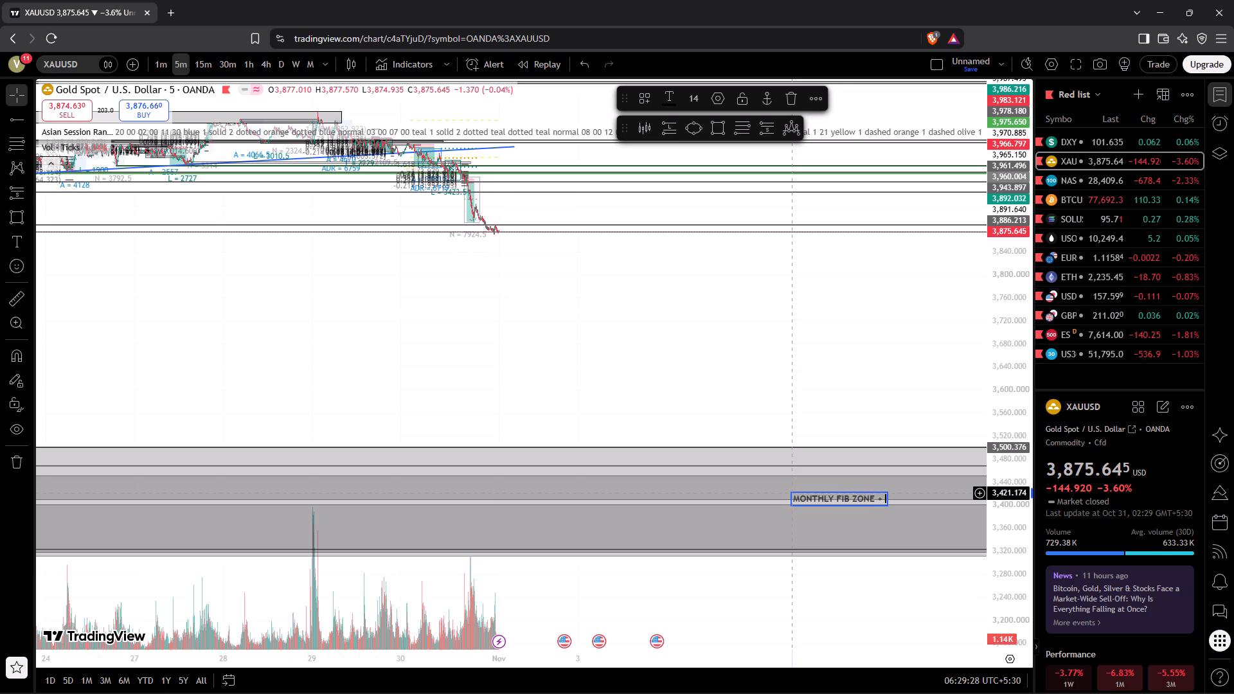
key(m)
text(onthly support)
key(space)
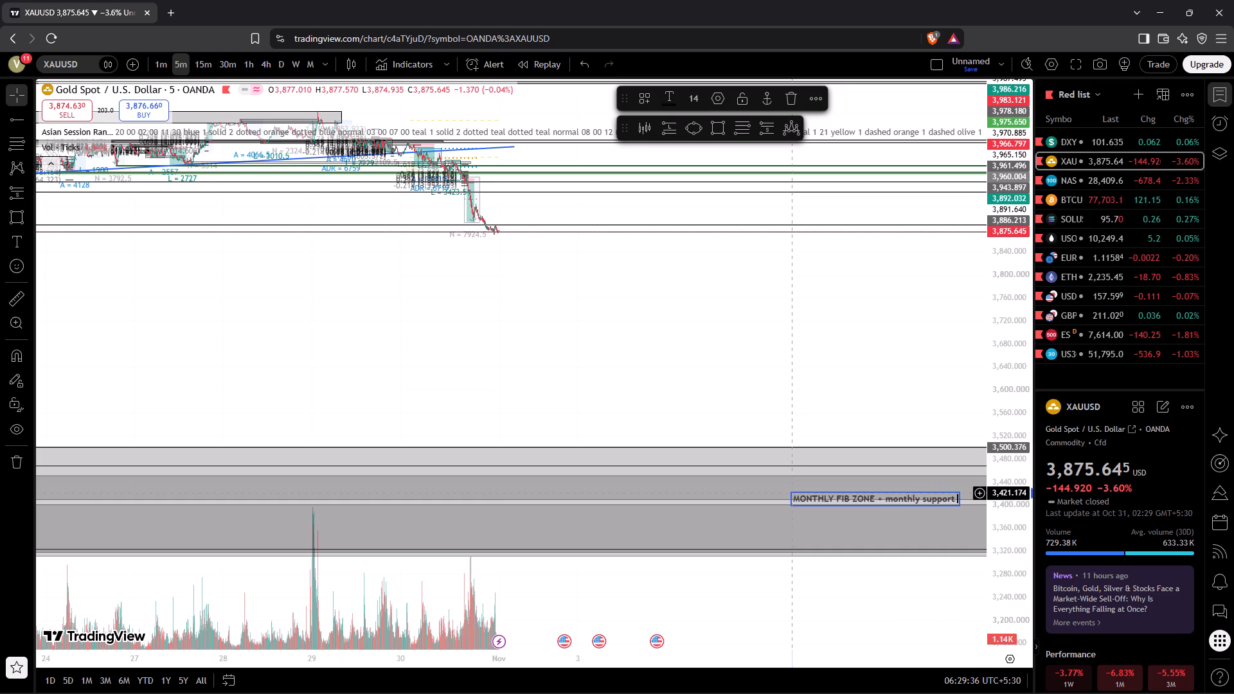
key(BackSpace)
key(BackSpace)
key(BackSpace)
key(BackSpace)
key(BackSpace)
key(BackSpace)
key(BackSpace)
key(BackSpace)
key(BackSpace)
key(BackSpace)
key(BackSpace)
key(BackSpace)
key(BackSpace)
key(BackSpace)
key(BackSpace)
key(BackSpace)
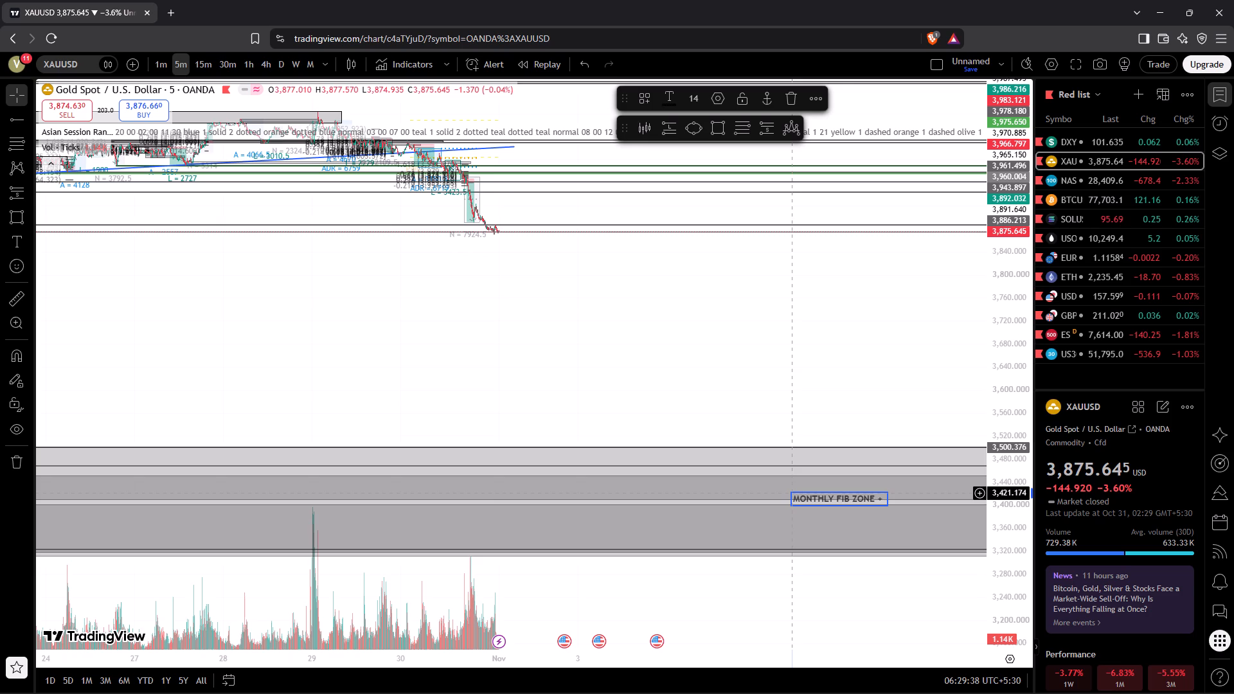
text(MONTHLY SUPPORT)
key(space)
Add a second line to the label reading "MAJOR ZONE OF RALLY FOR GOLD" and finish editing.
key(Return)
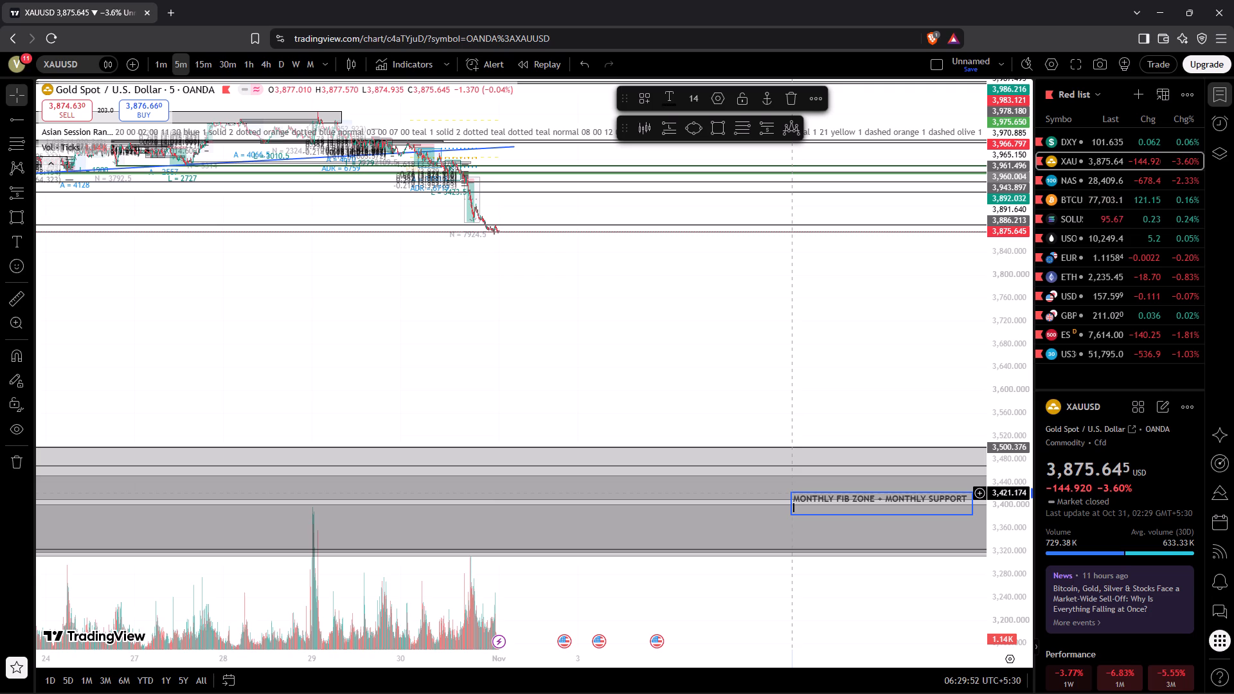
text(MA)
text(JOR ZONE OF RALLY FOR GOLD)
key(space)
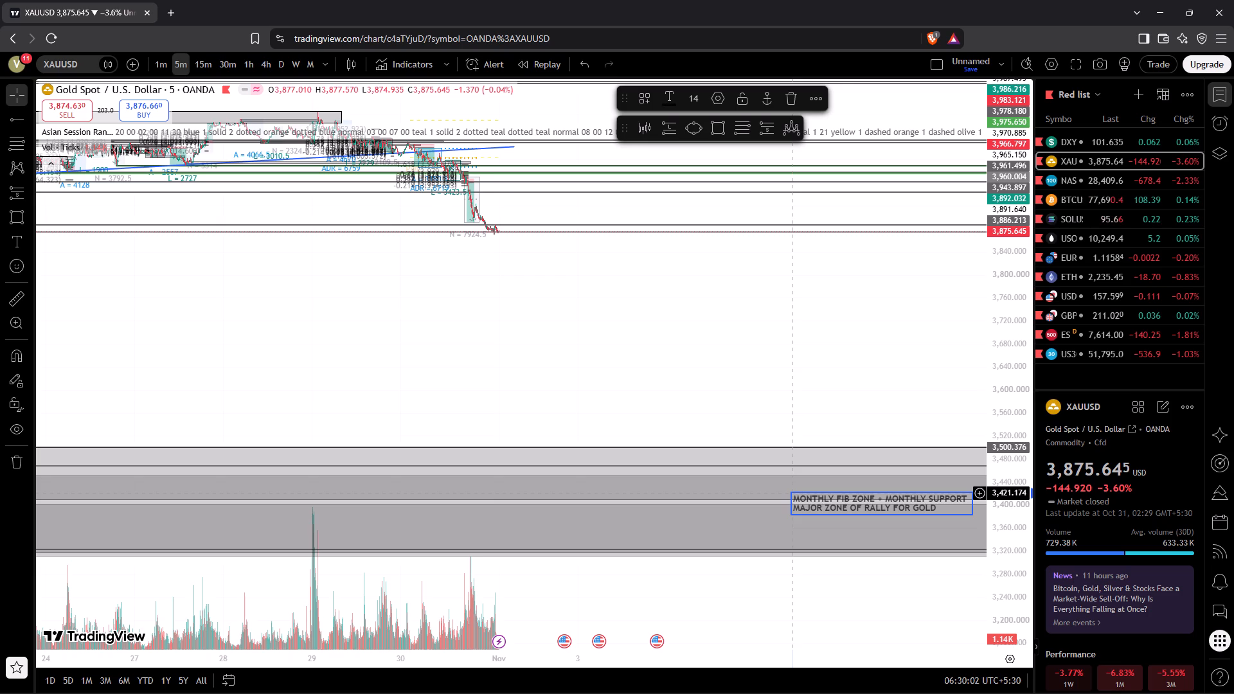
click(791, 437)
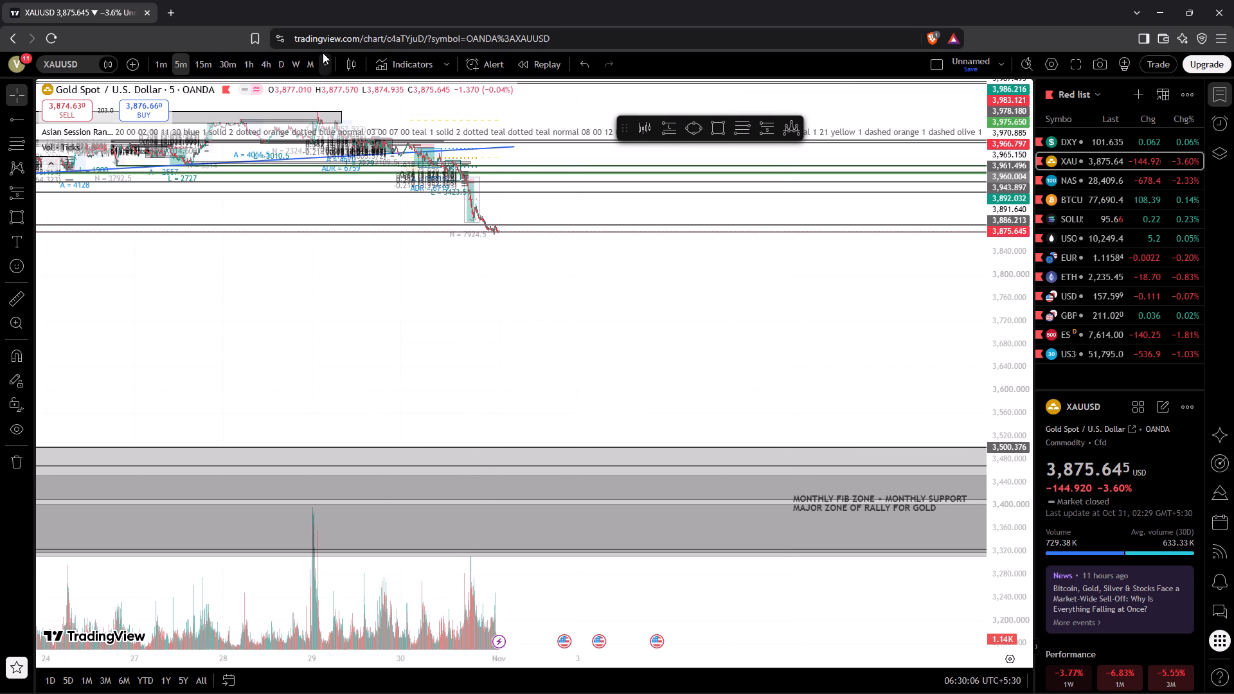
Switch to the weekly chart and bring gold's full price history since 2006 into view.
click(286, 67)
click(295, 67)
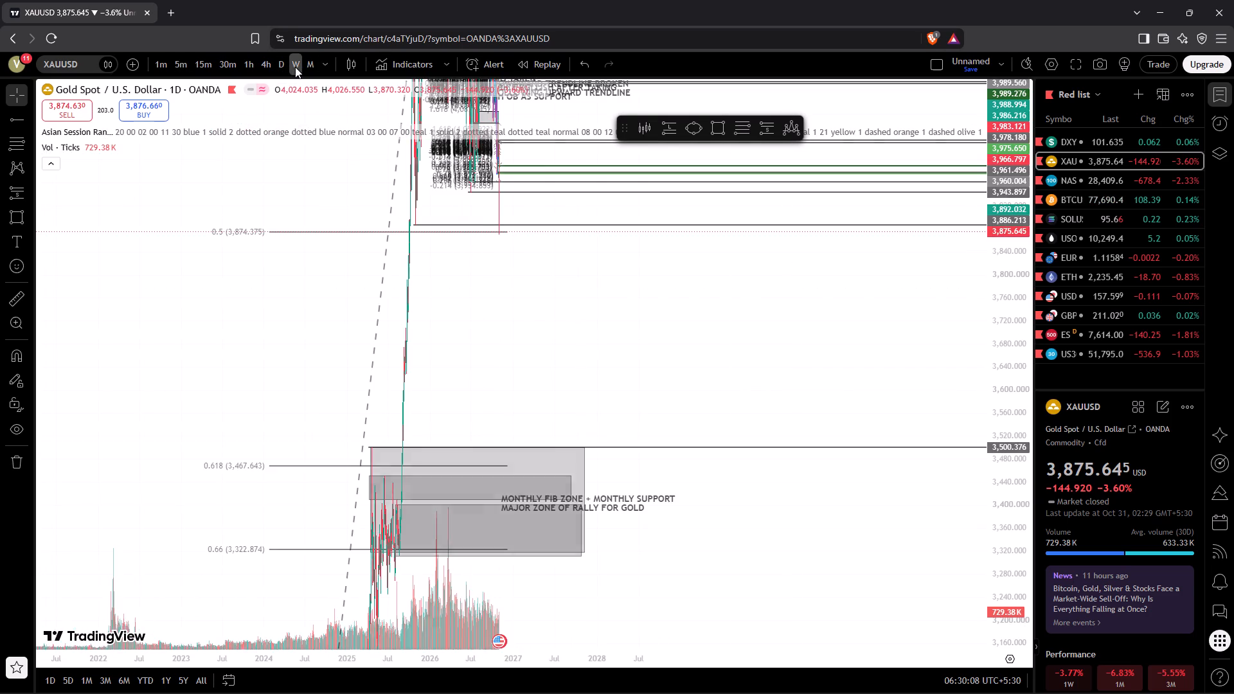
drag(1001, 428, 1071, 693)
drag(1008, 391, 1037, 693)
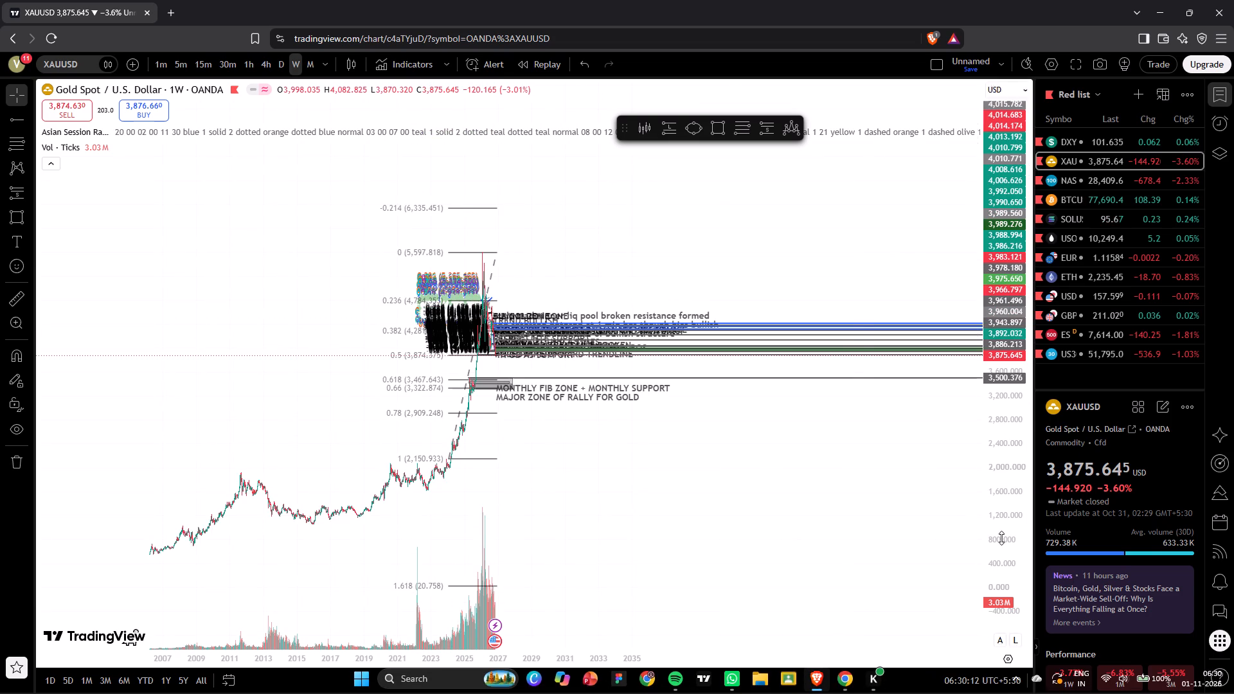
drag(714, 618, 919, 561)
drag(785, 518, 804, 517)
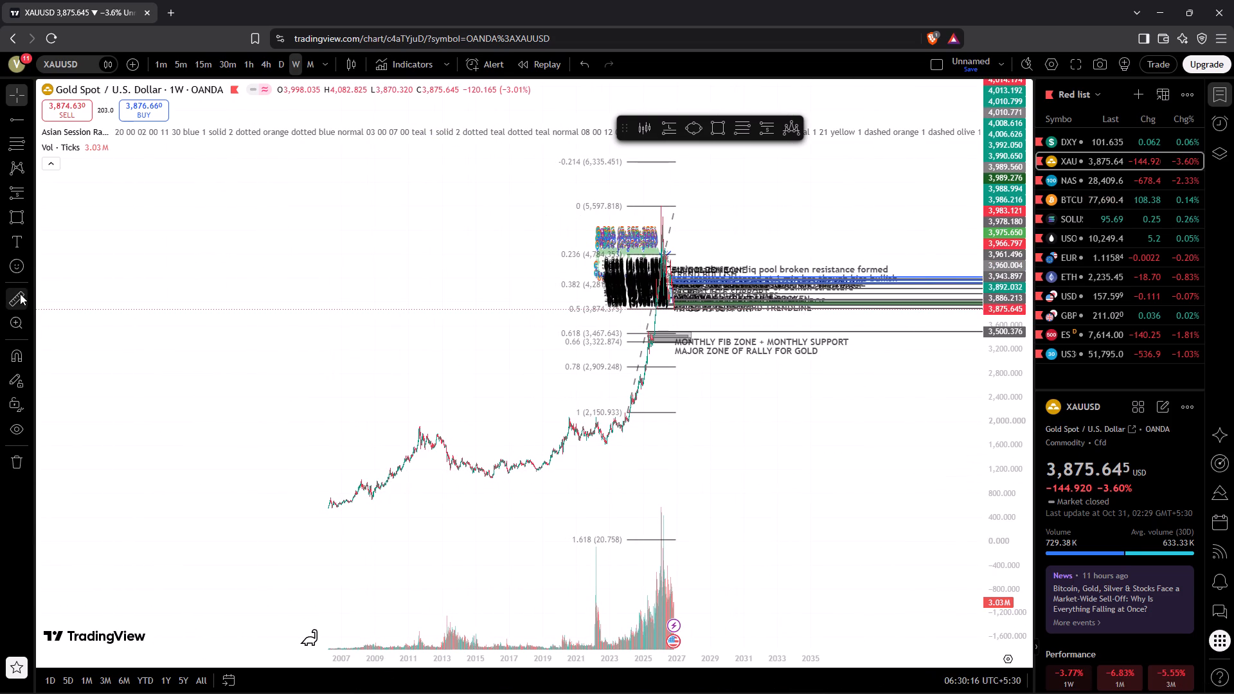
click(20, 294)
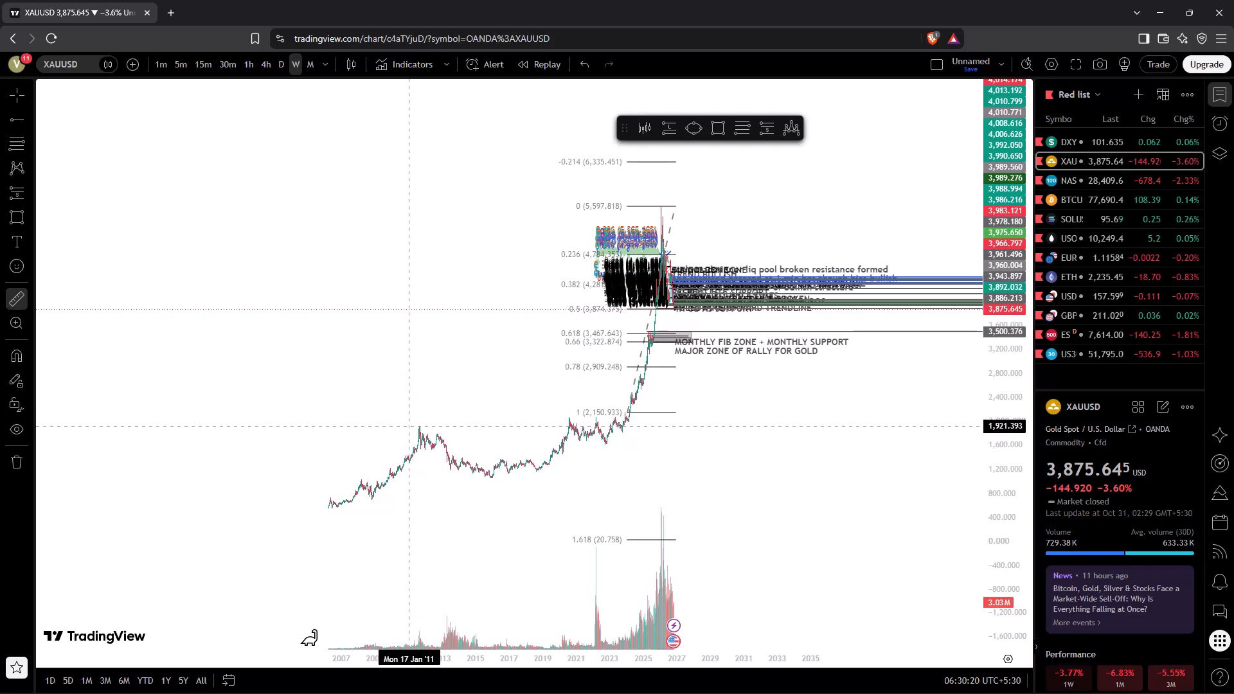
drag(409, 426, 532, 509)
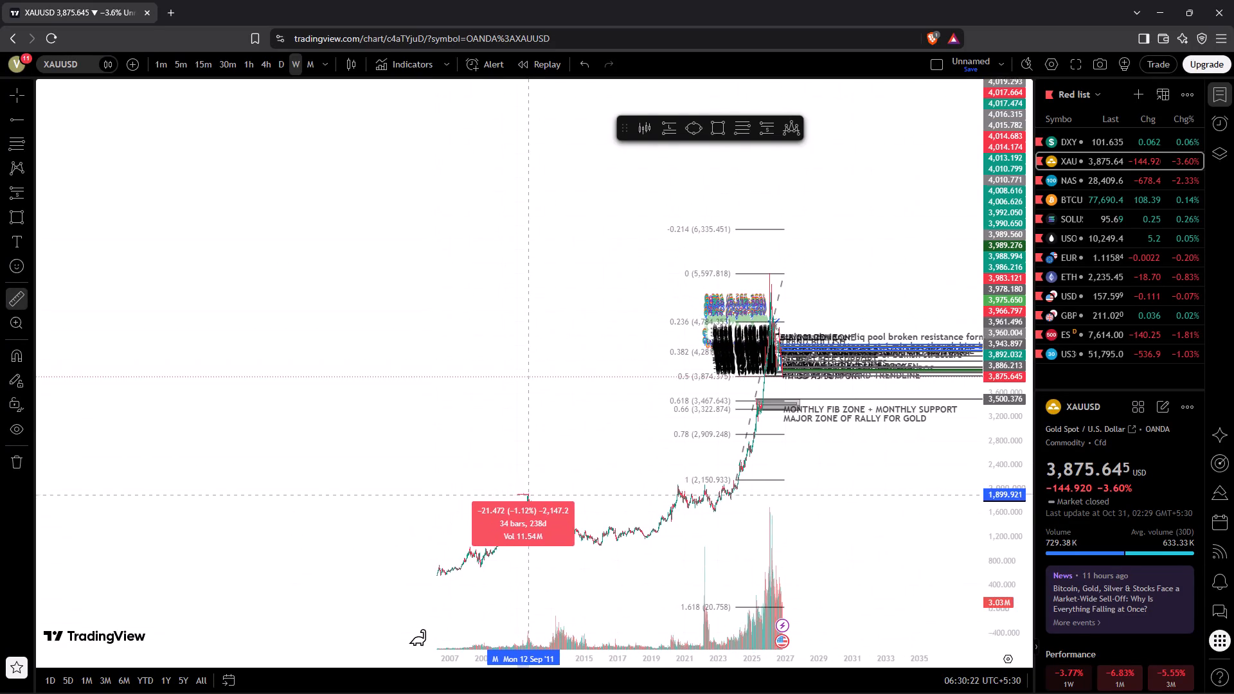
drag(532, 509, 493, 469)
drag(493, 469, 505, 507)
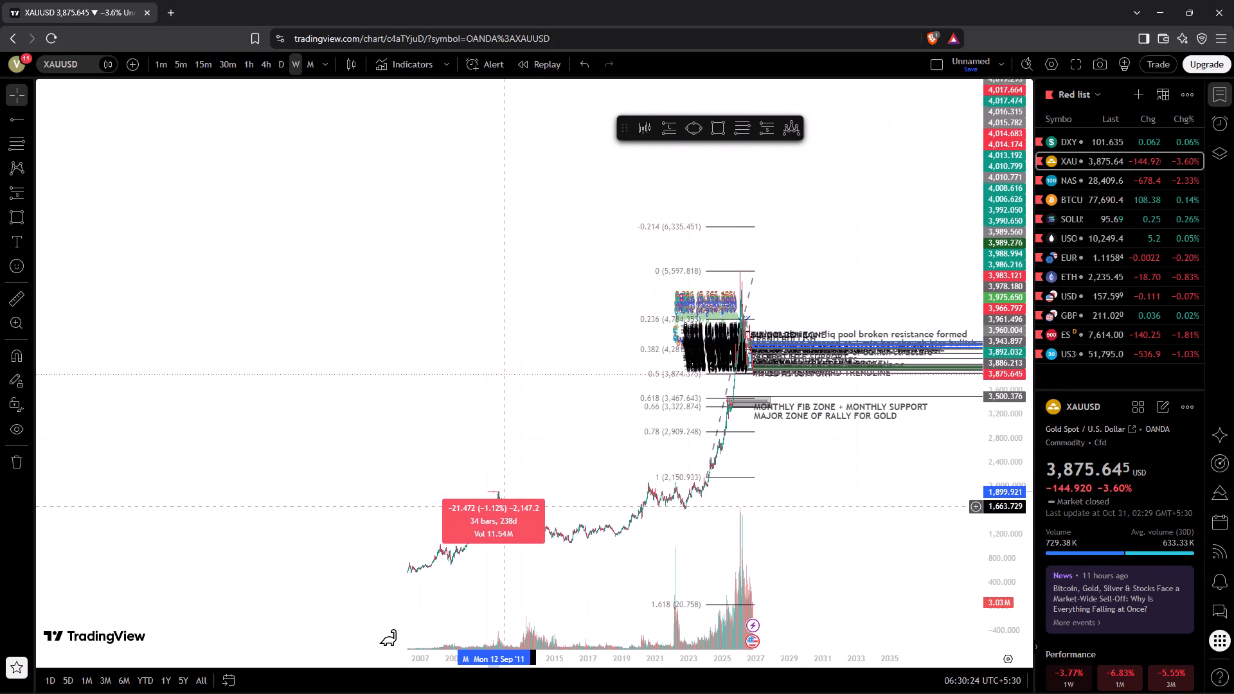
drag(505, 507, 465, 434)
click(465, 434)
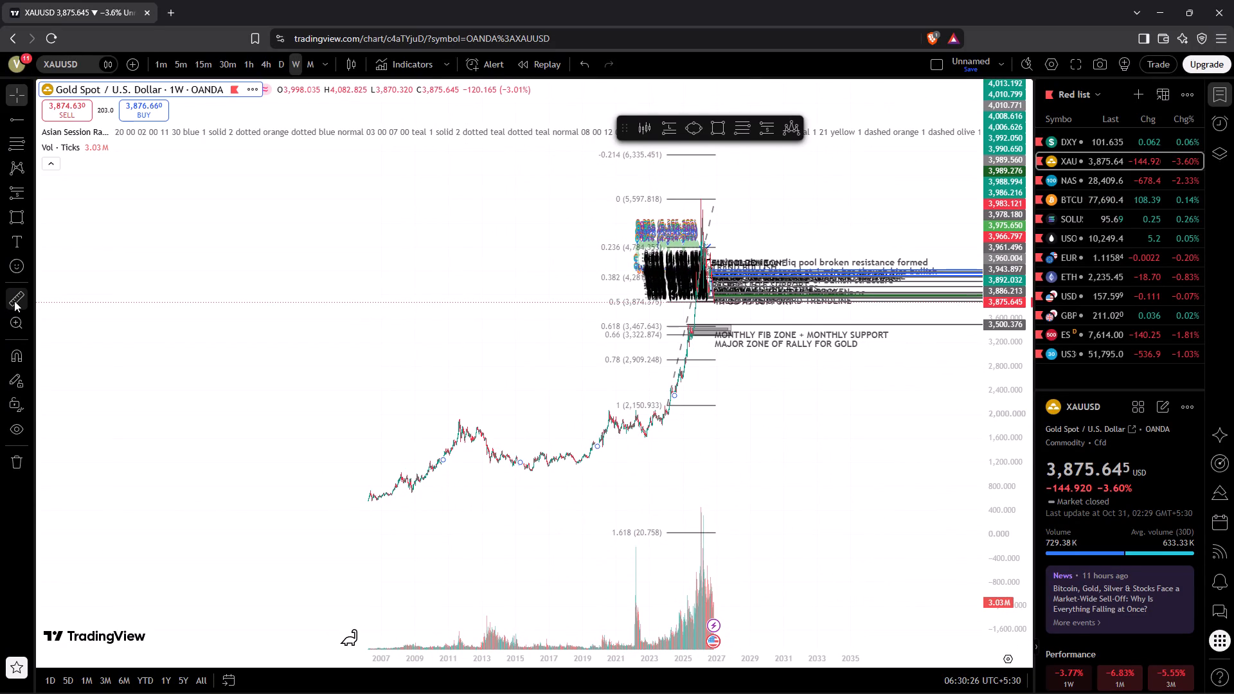
Measure the decline from the 2011 high at about 1,921 to the low at about 1,073 in June 2016.
click(14, 301)
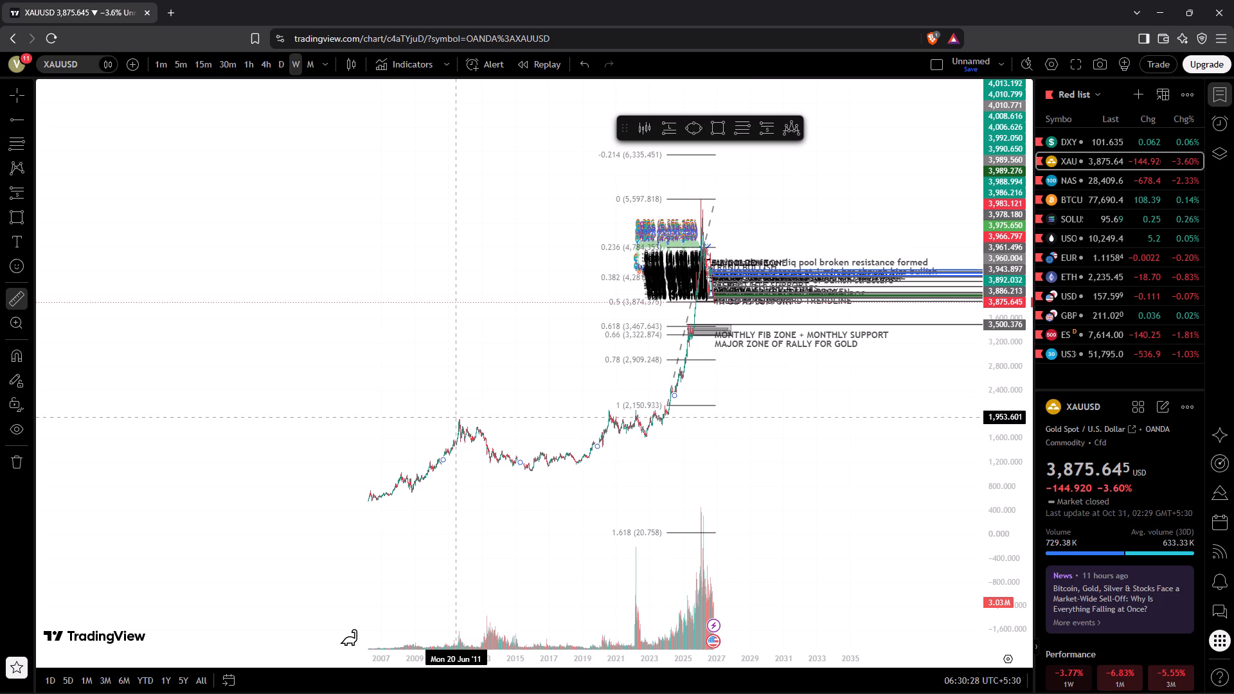
click(455, 419)
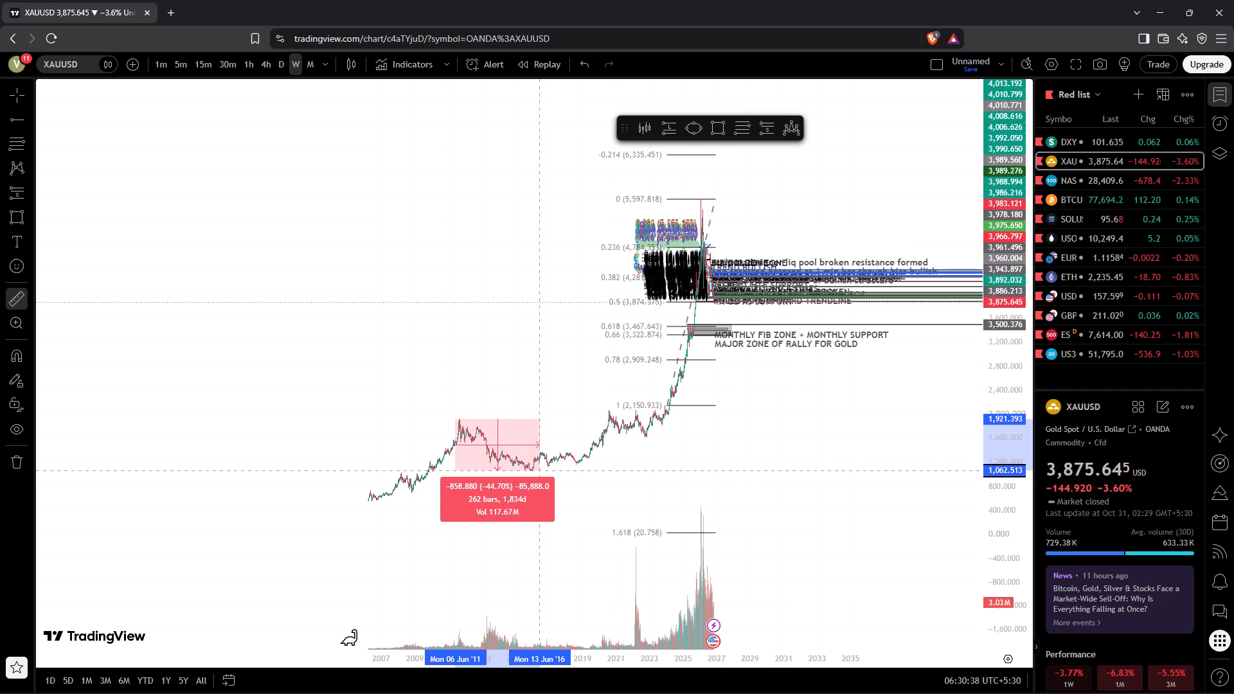
click(539, 470)
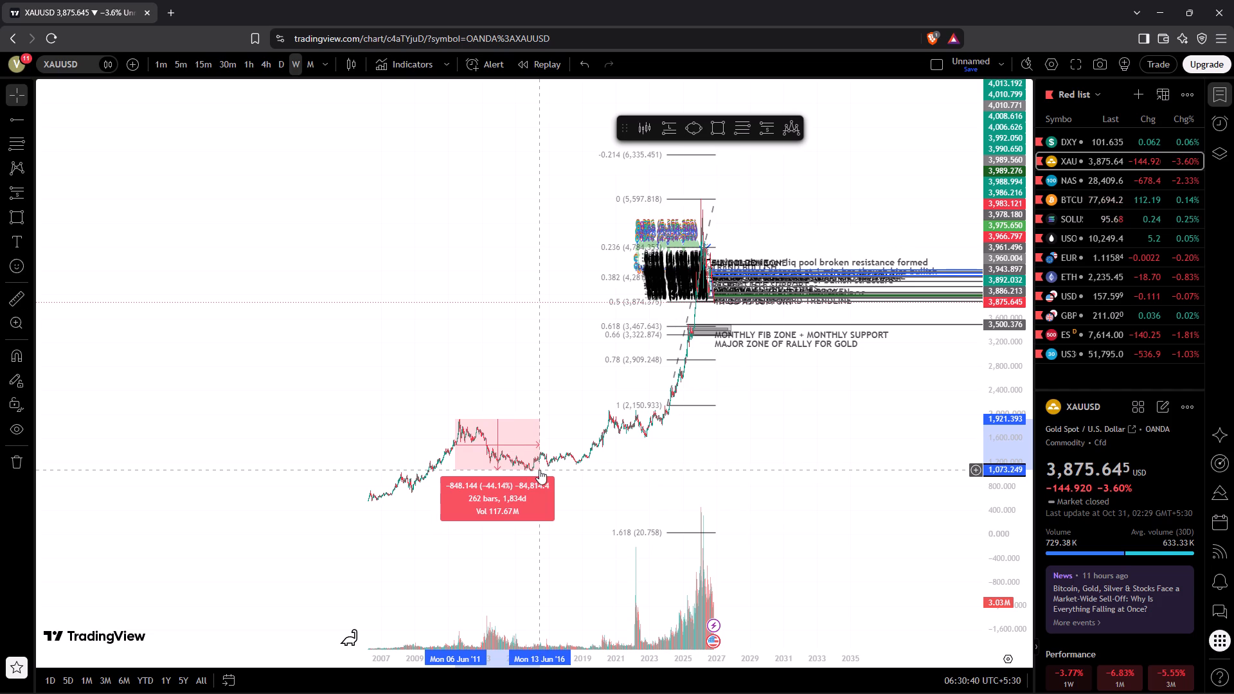
Measure the consolidation range from about 2,082 in March 2020 down to about 1,621 in September 2023, then clear the measurement.
click(26, 296)
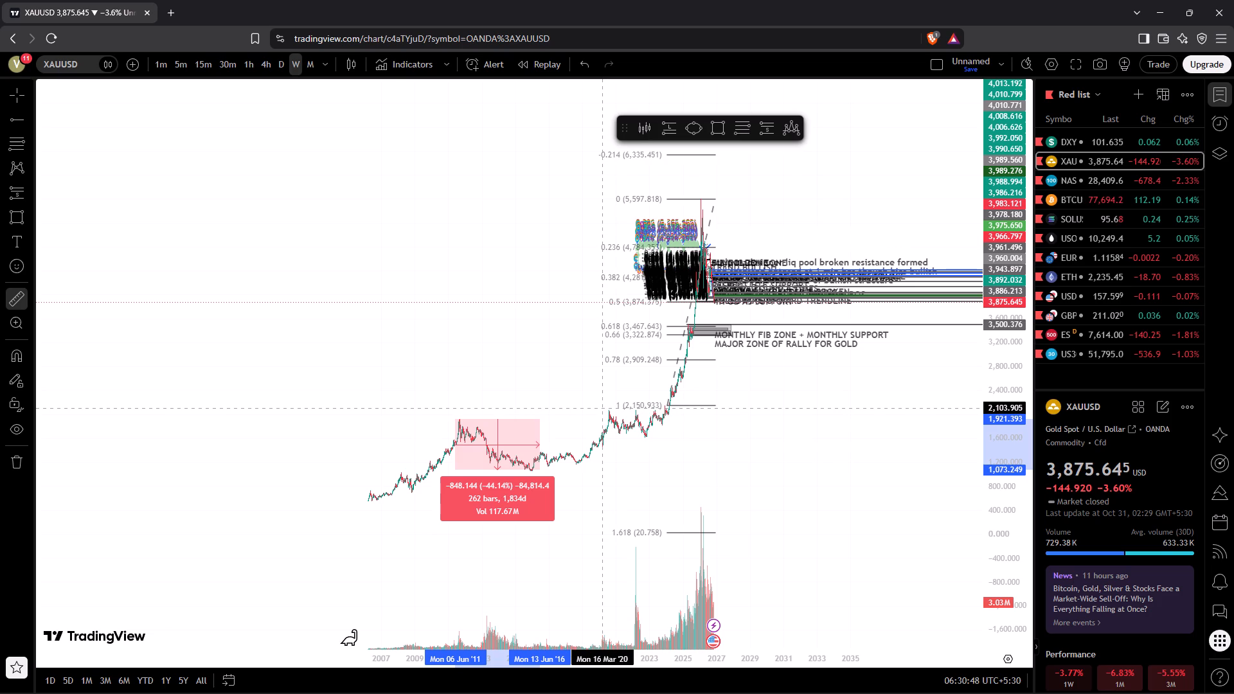
click(602, 409)
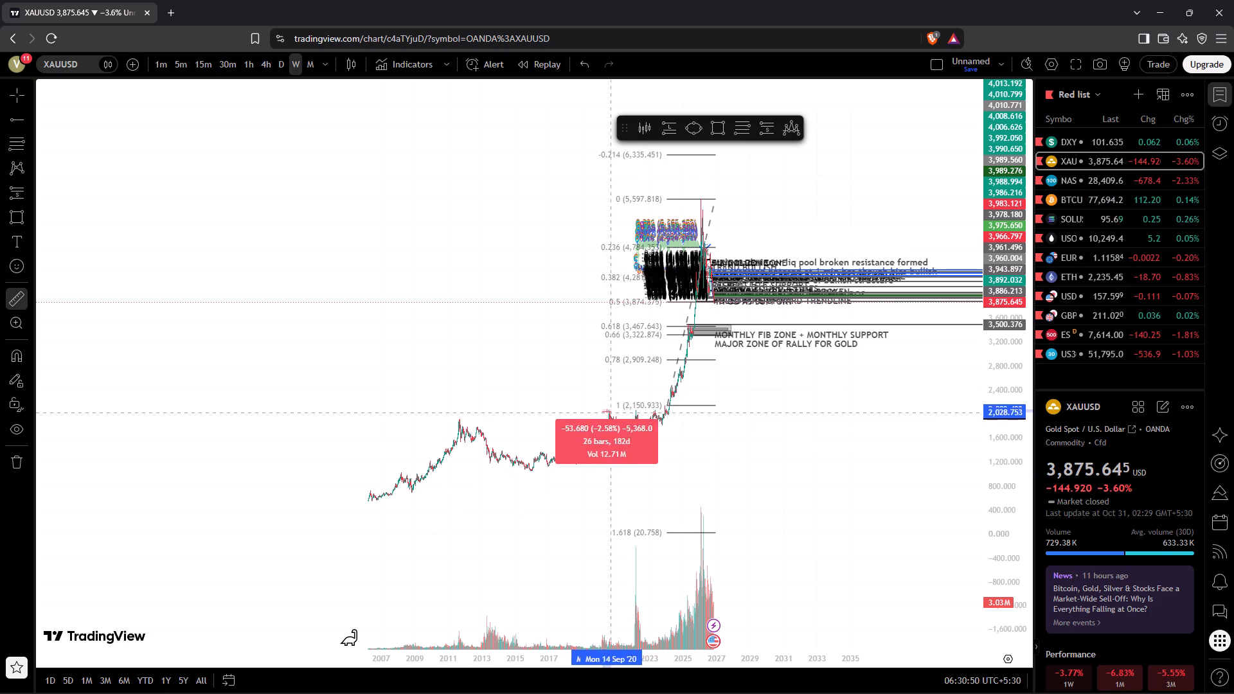
click(661, 437)
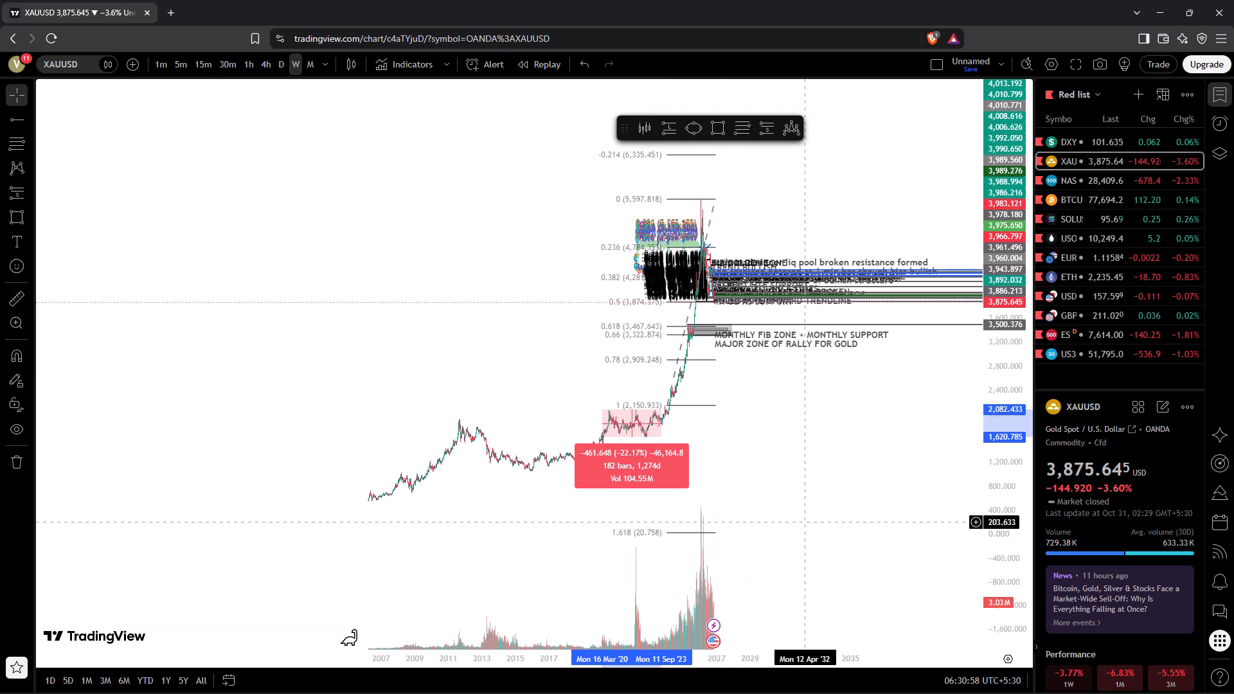
click(467, 335)
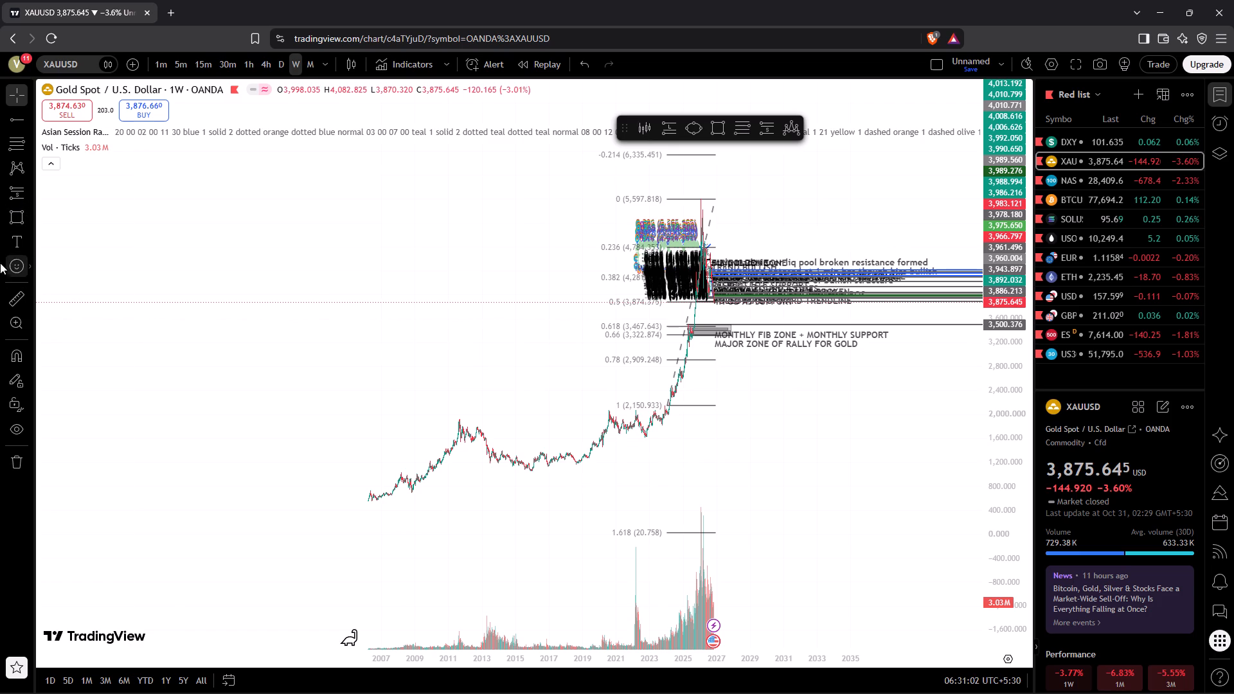
Measure the correction again from about 1,921 at 31 January 2011 to about 1,063 at 9 January 2017, then clear it.
click(19, 295)
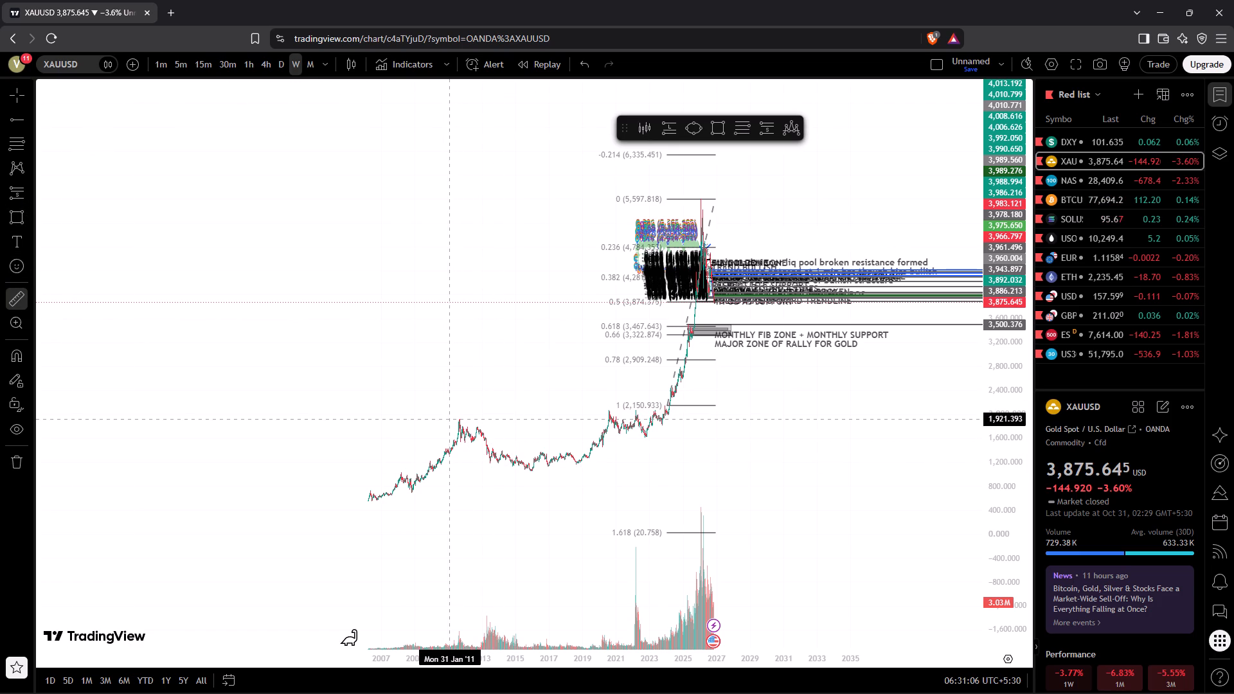
click(449, 419)
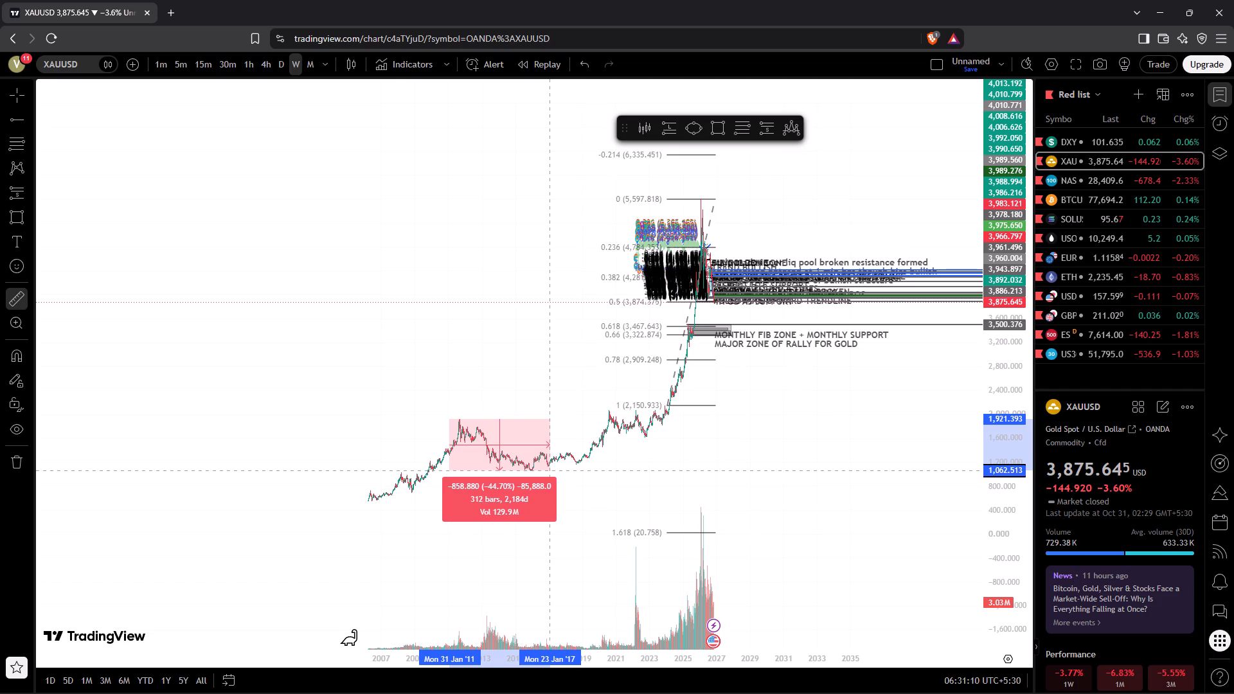
click(549, 470)
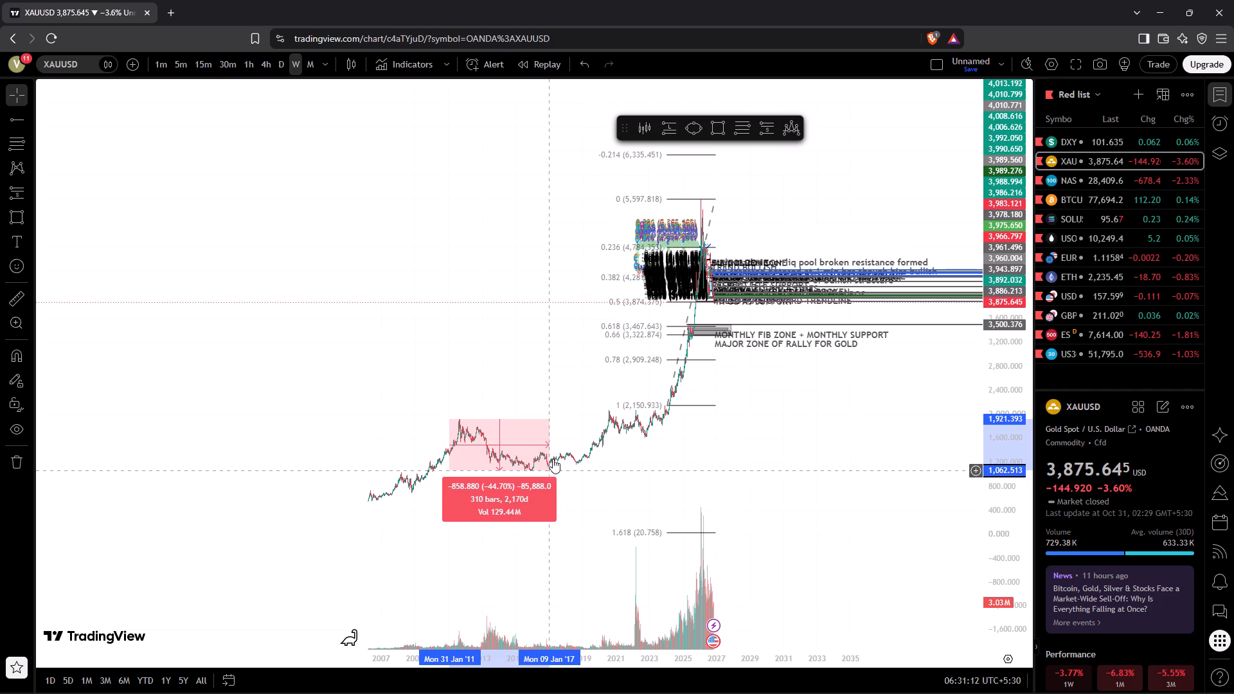
click(557, 393)
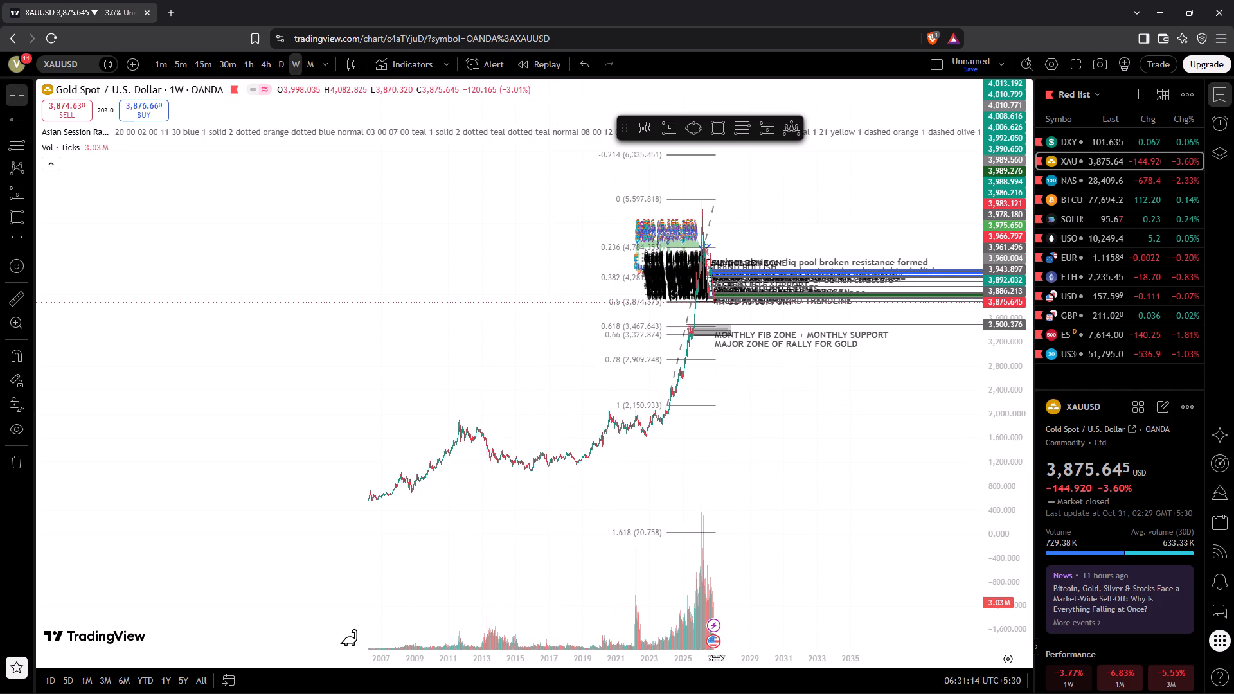
Measure the rise from the 2006 low at about 547 up to the 2011 high level at about 1,932, then clear it.
drag(724, 492, 660, 494)
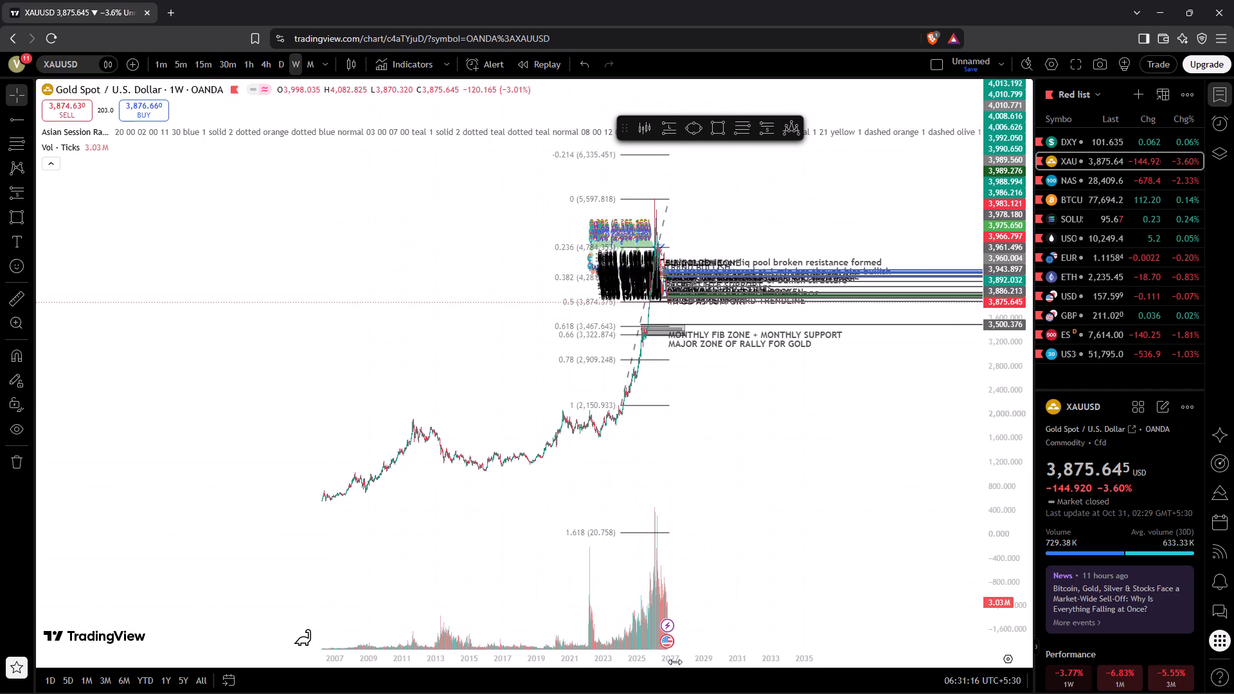
drag(676, 663, 666, 663)
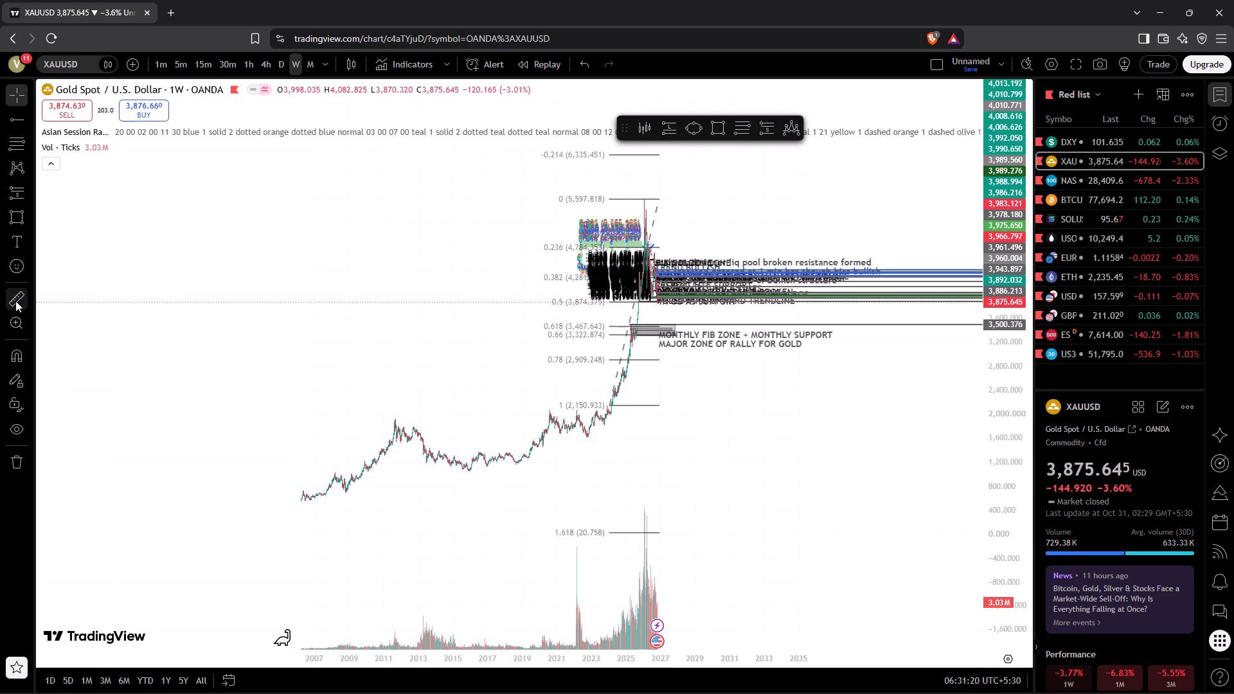
click(15, 301)
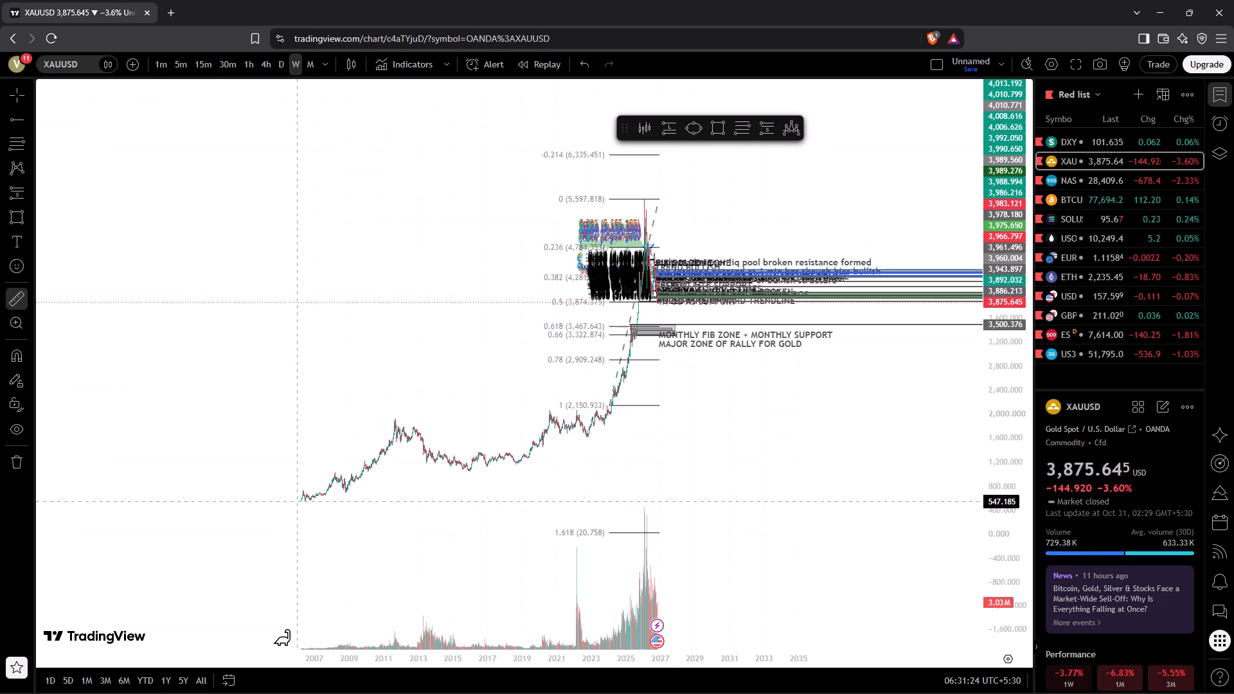
drag(297, 501, 310, 488)
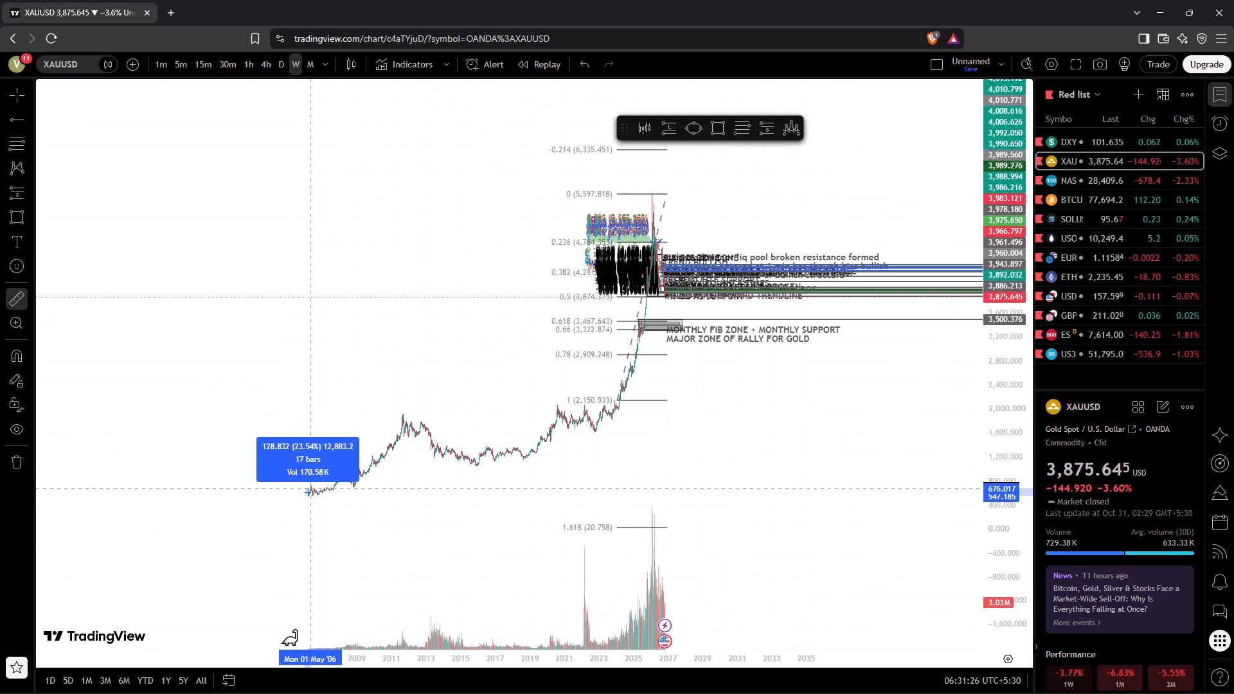
click(257, 413)
click(436, 494)
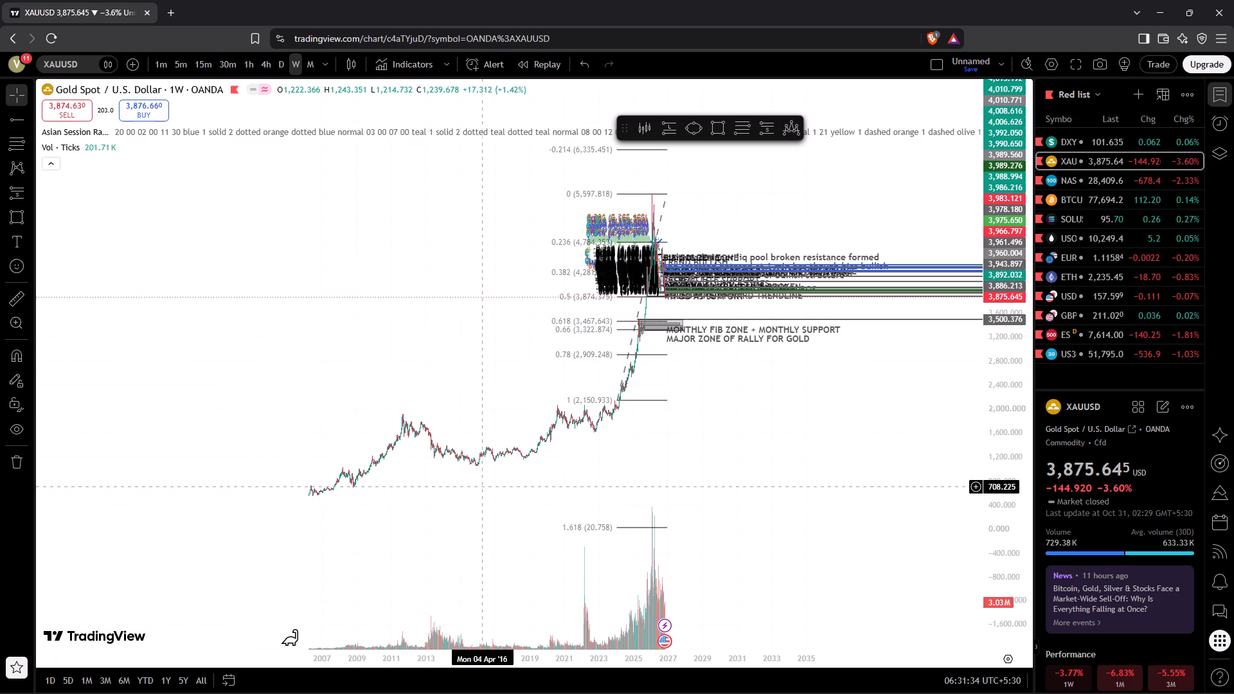
Measure the rally from about 1,063 at 1 August 2016 to about 2,115 at 10 August 2020, then clear the measurement.
drag(482, 489, 374, 510)
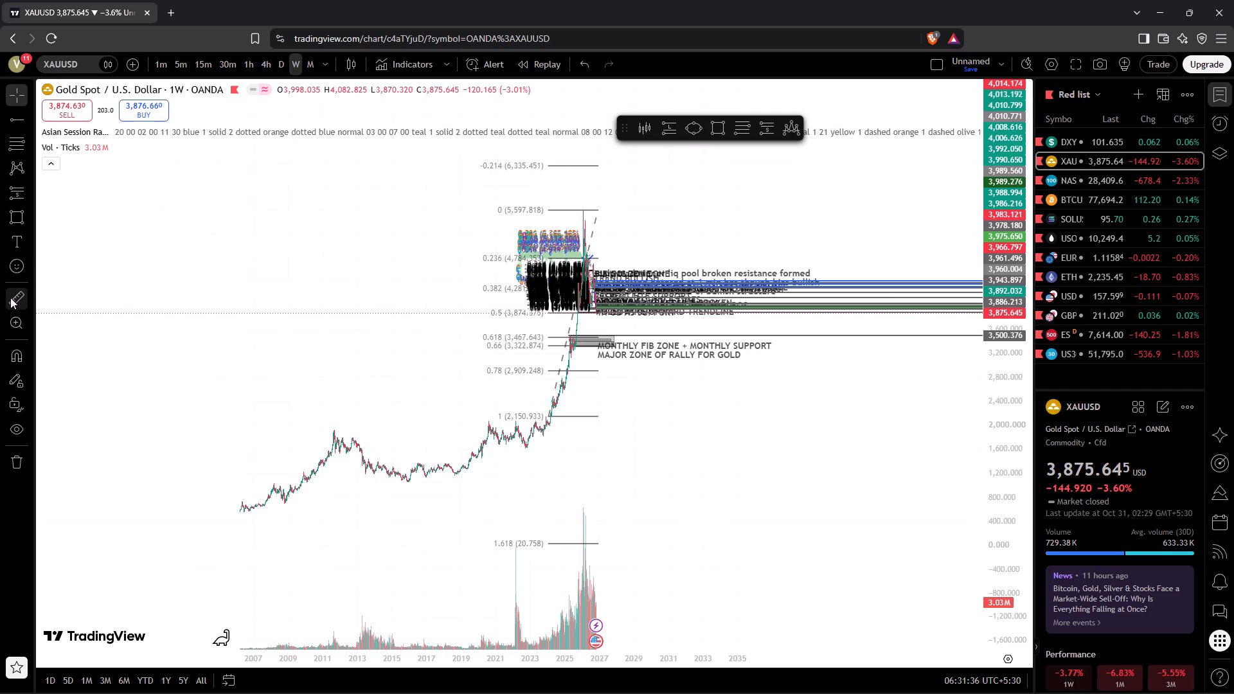
click(10, 298)
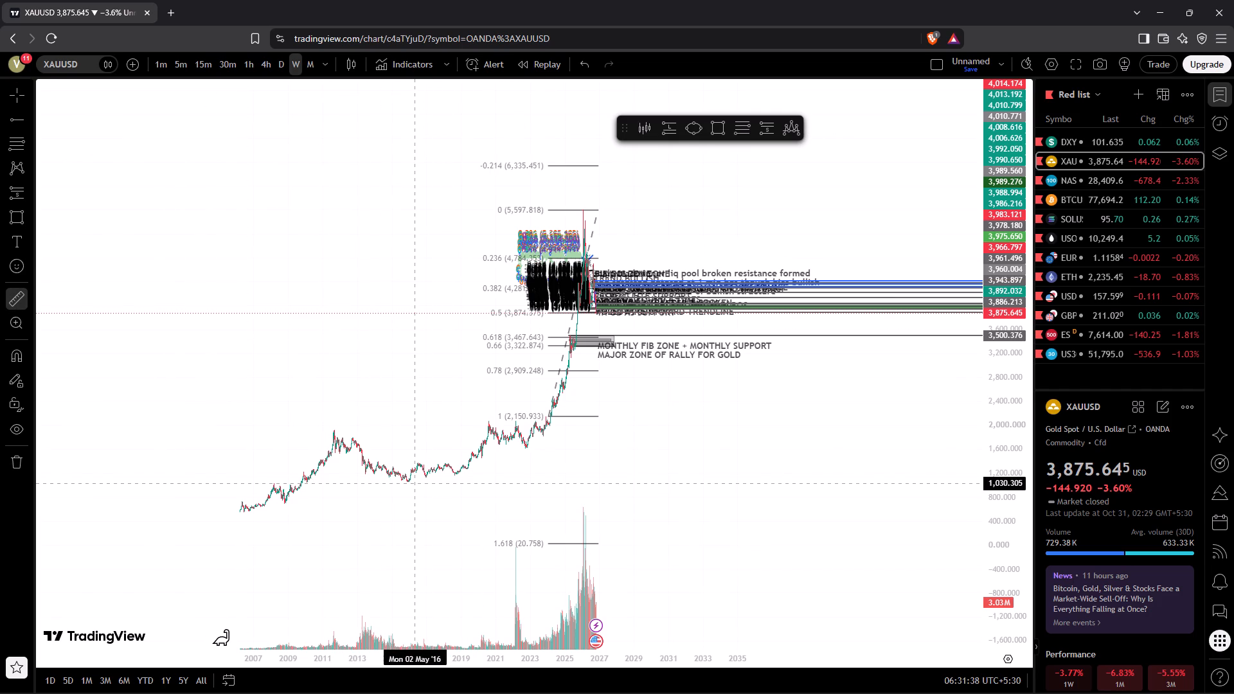
click(419, 481)
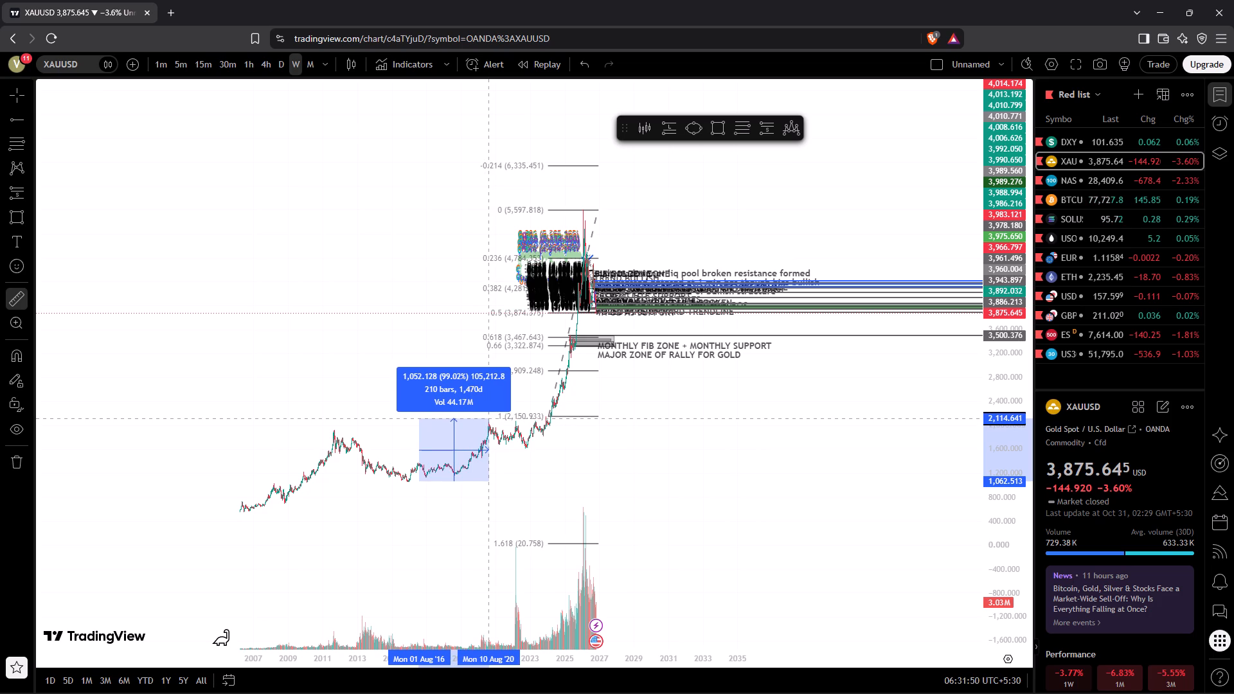
click(488, 418)
click(350, 389)
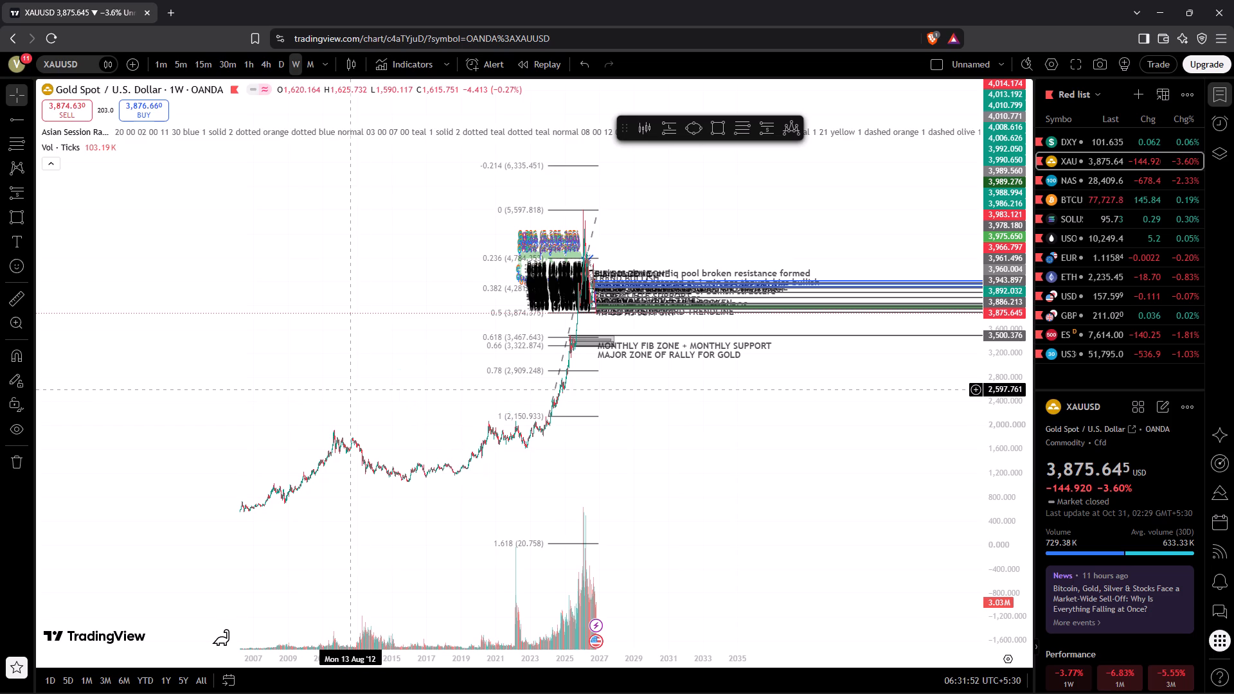
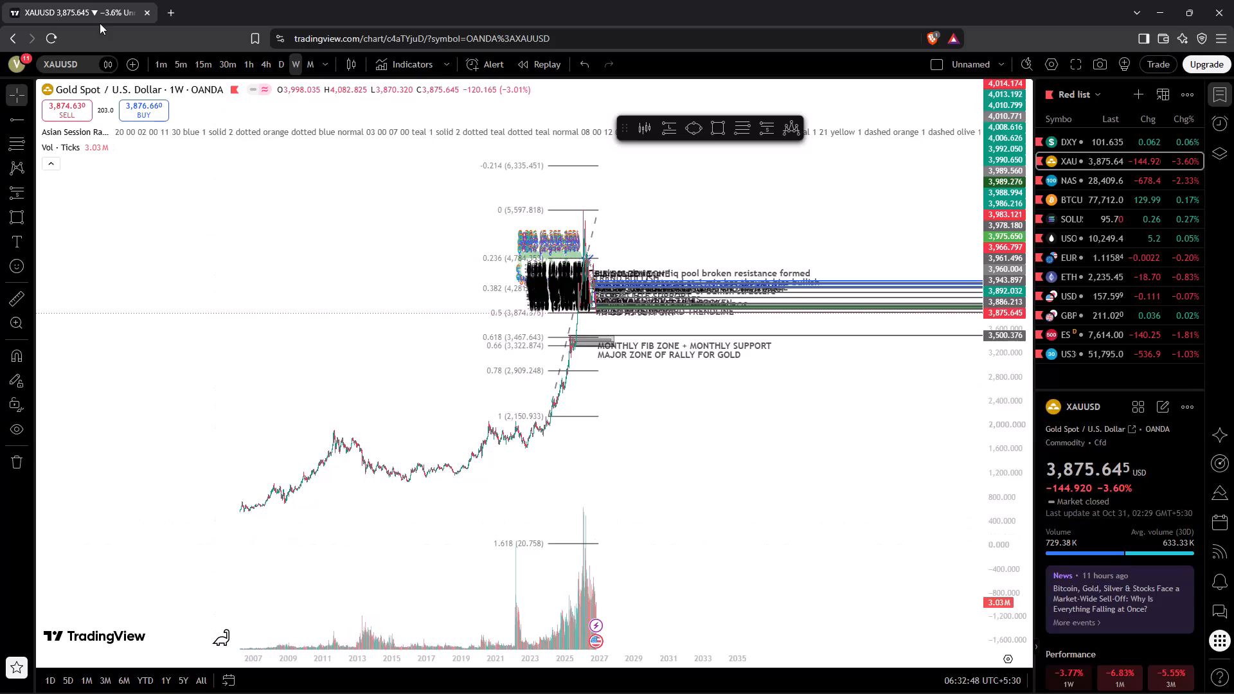
Measure the consolidation from about 2,072 at 16 September 2019 down to about 1,621 at 28 August 2023, then clear it.
click(15, 301)
click(473, 421)
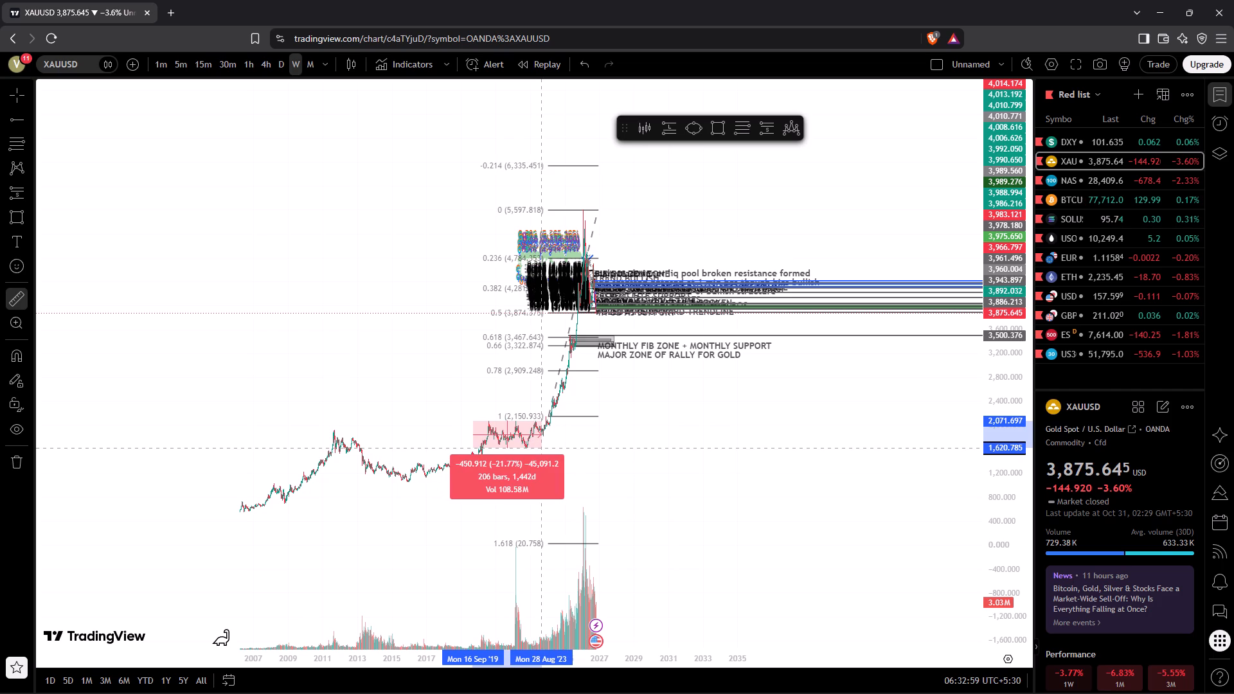
click(541, 448)
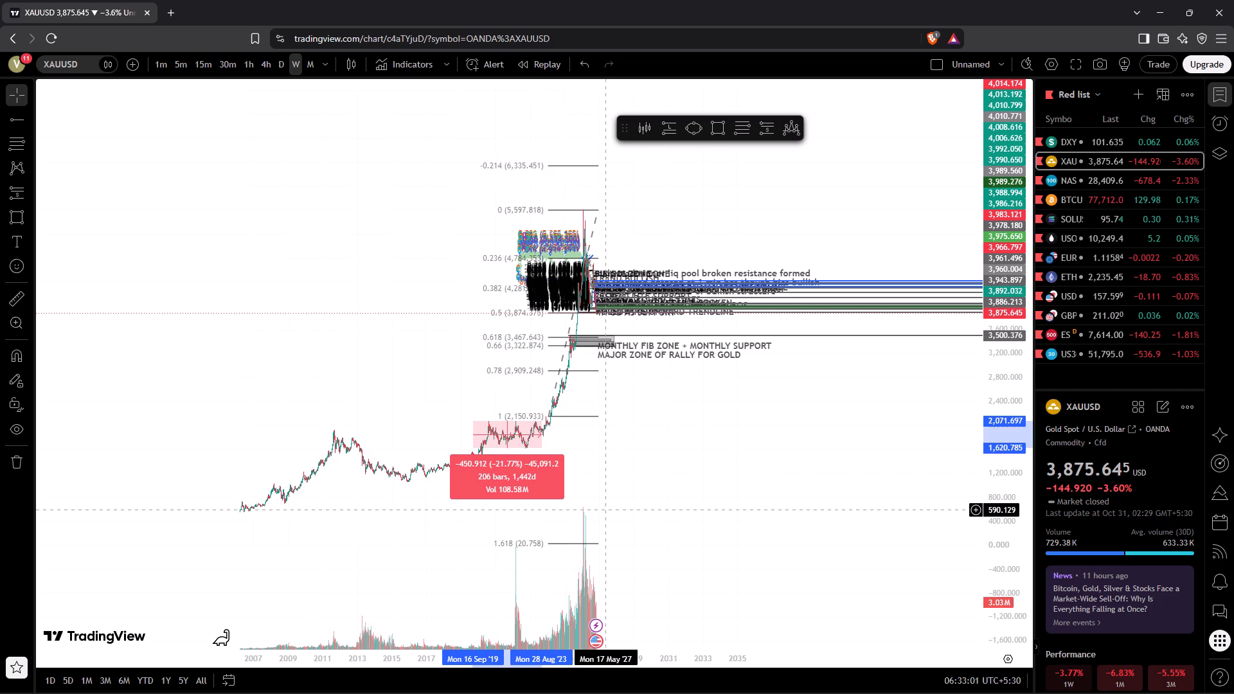
click(605, 510)
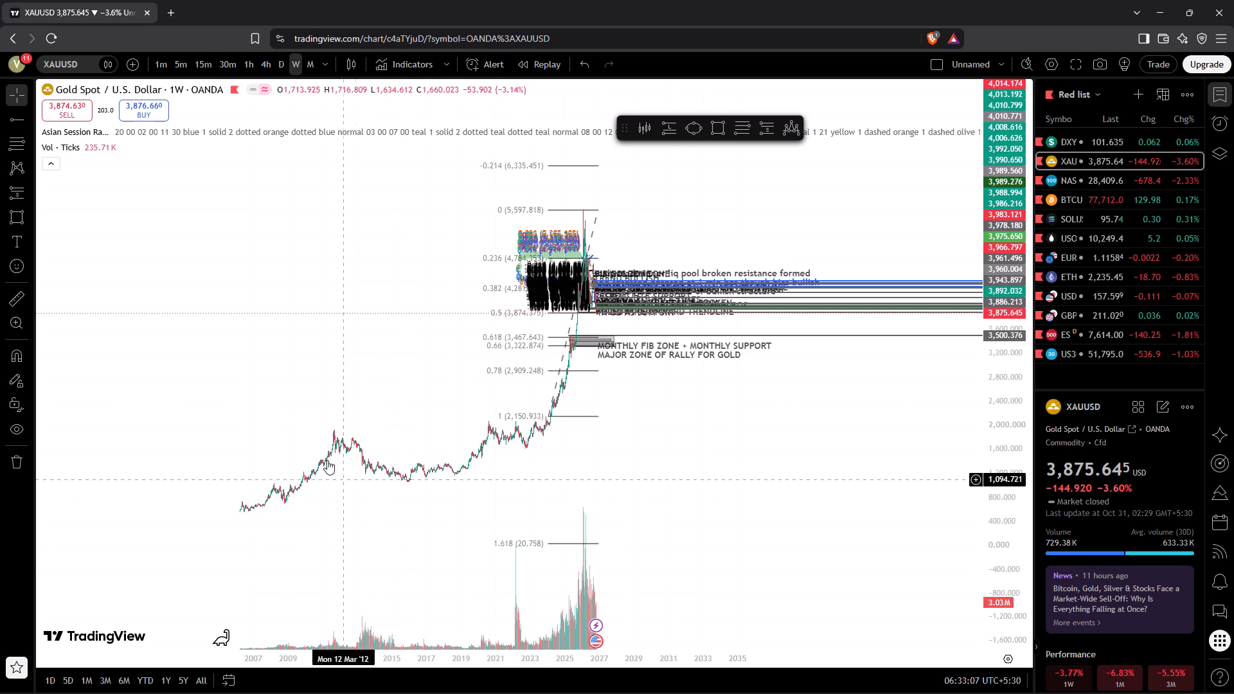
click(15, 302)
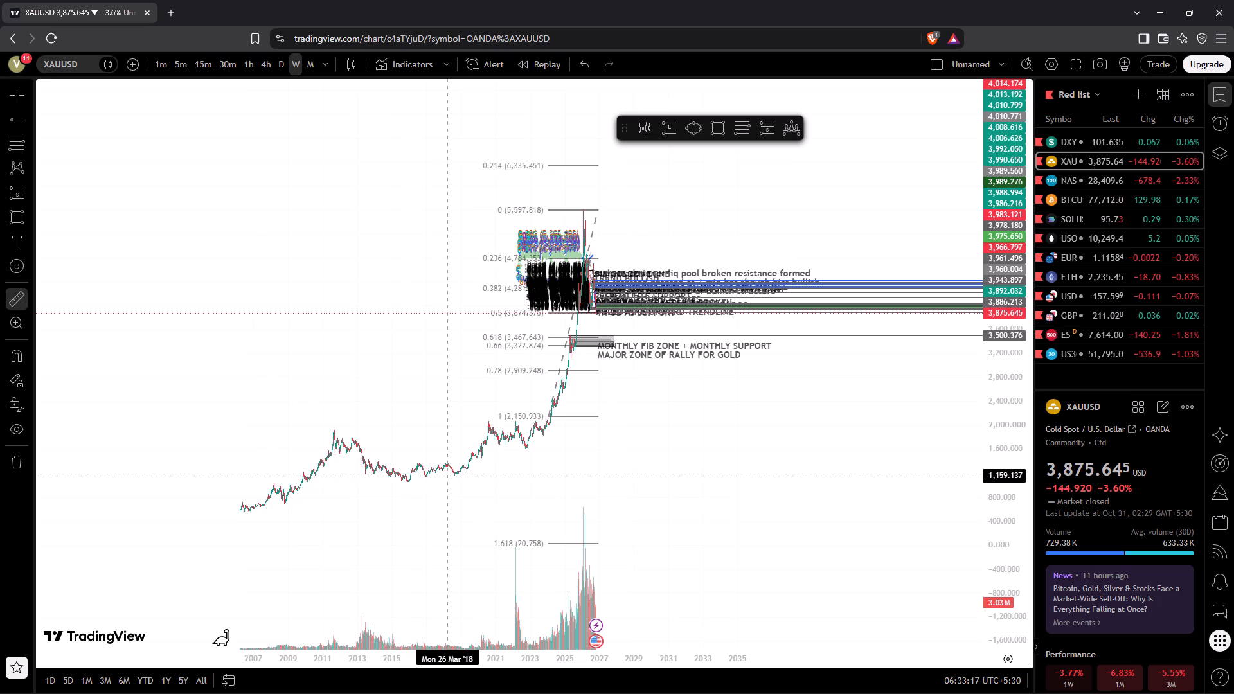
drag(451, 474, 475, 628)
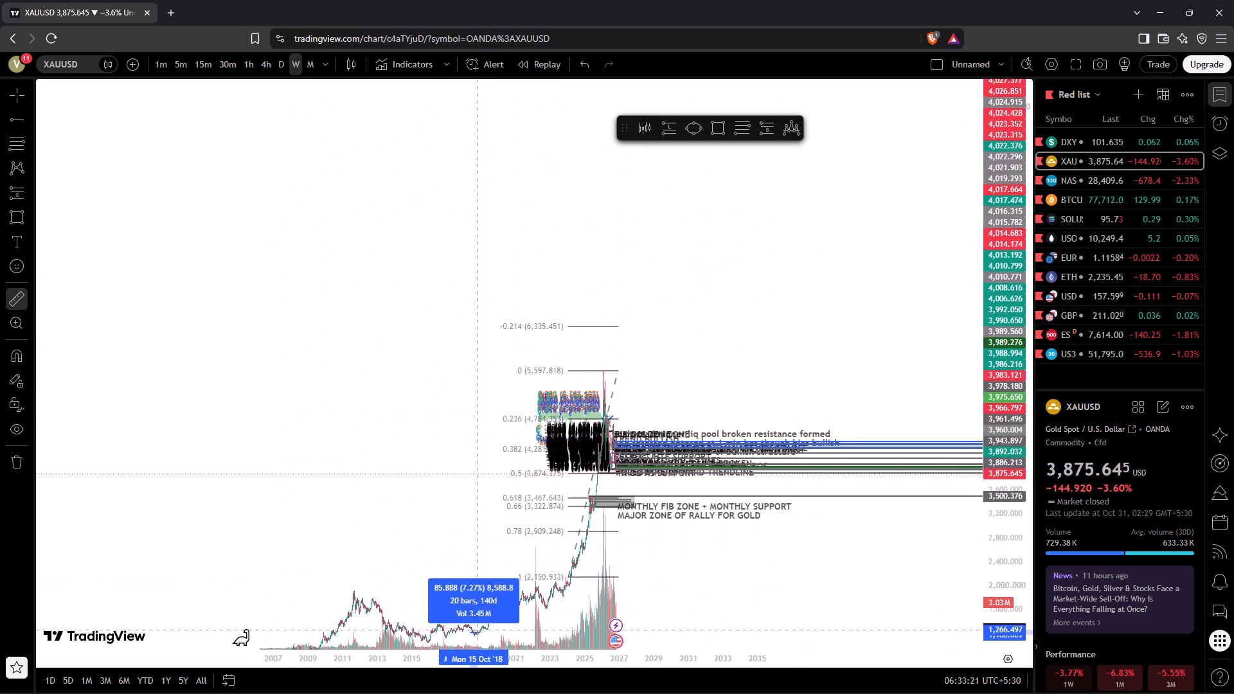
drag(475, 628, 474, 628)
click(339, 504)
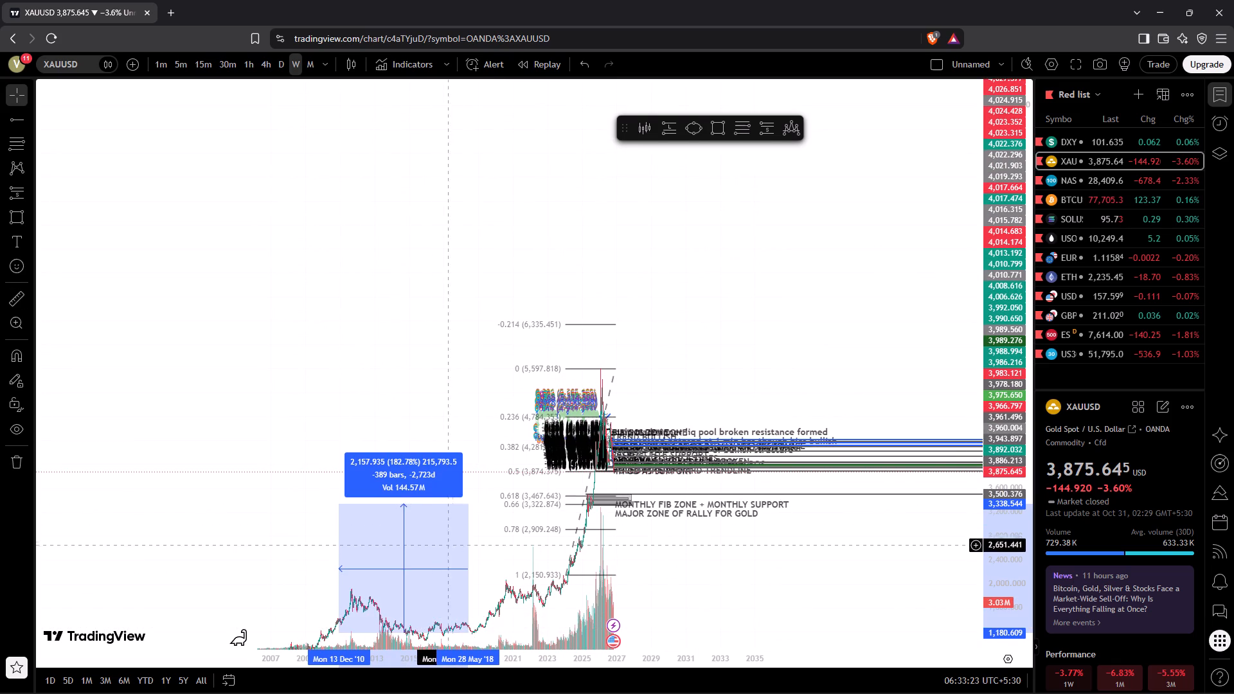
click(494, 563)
Measure the rise from about 1,181 at 28 May 2018 to about 2,082 at 22 August 2022, then clear it.
drag(165, 419, 120, 302)
click(2, 304)
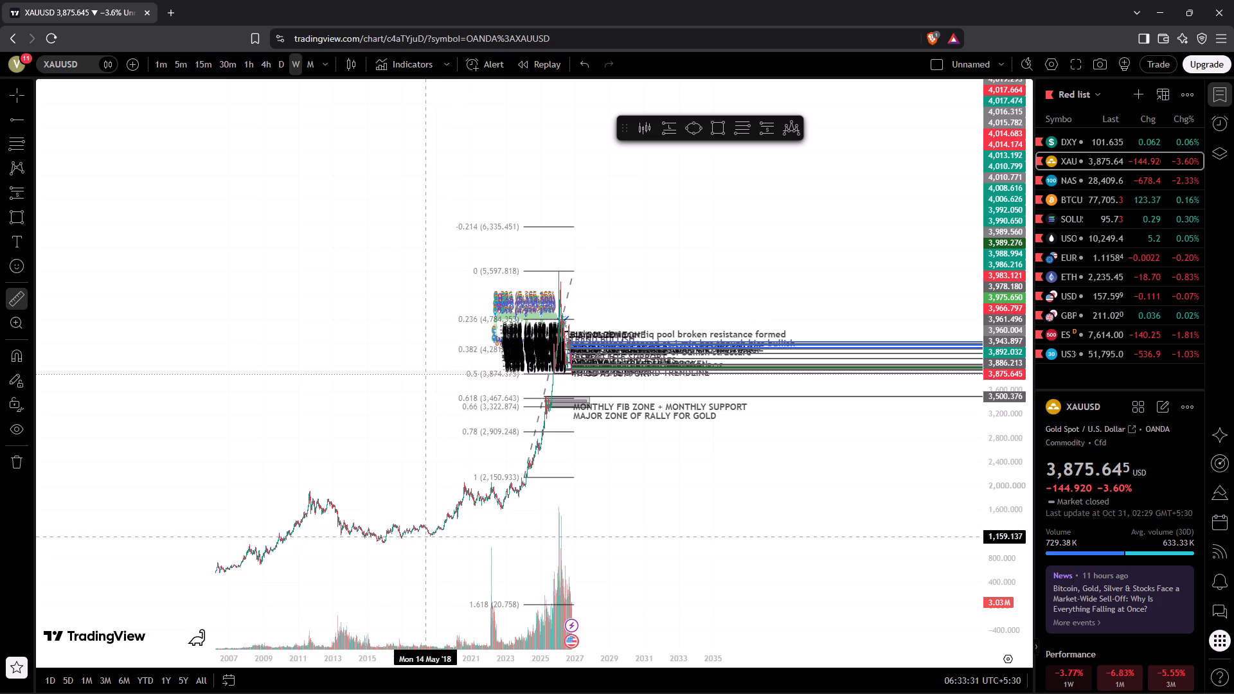
drag(426, 535, 445, 510)
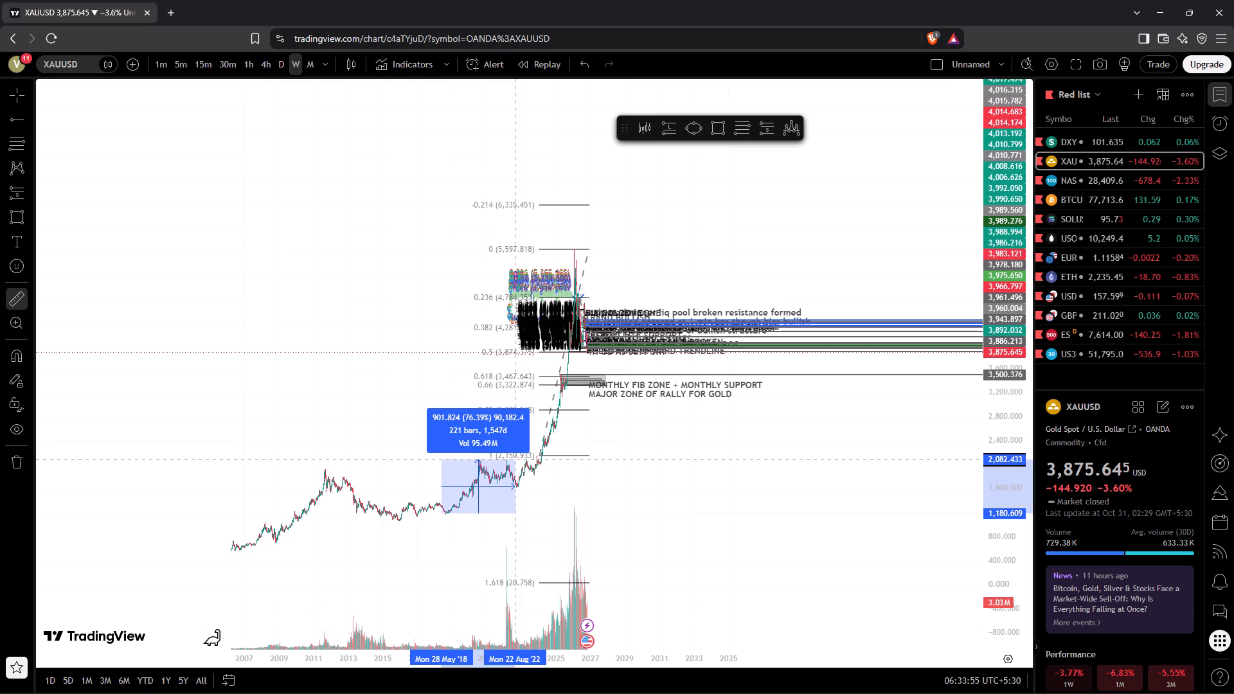
click(515, 459)
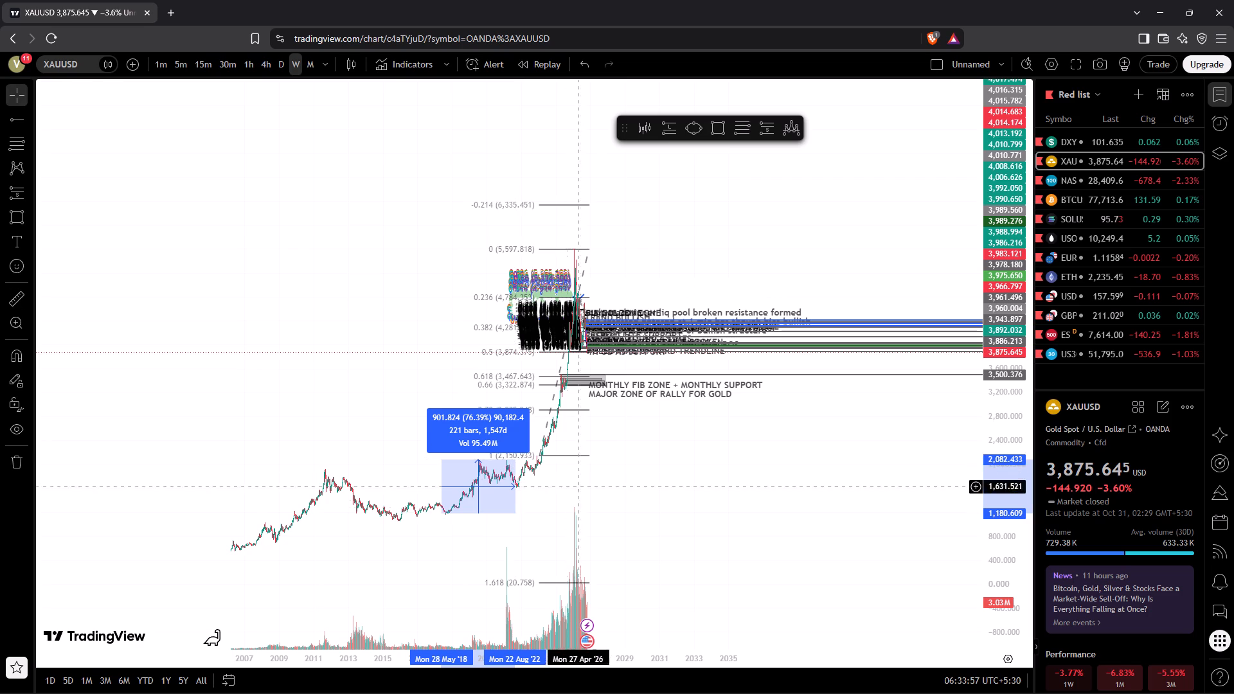
click(610, 511)
Measure the rally from about 2,147 at 23 January 2023 up to about 5,593 at 22 March 2027, then clear it.
drag(610, 510, 565, 515)
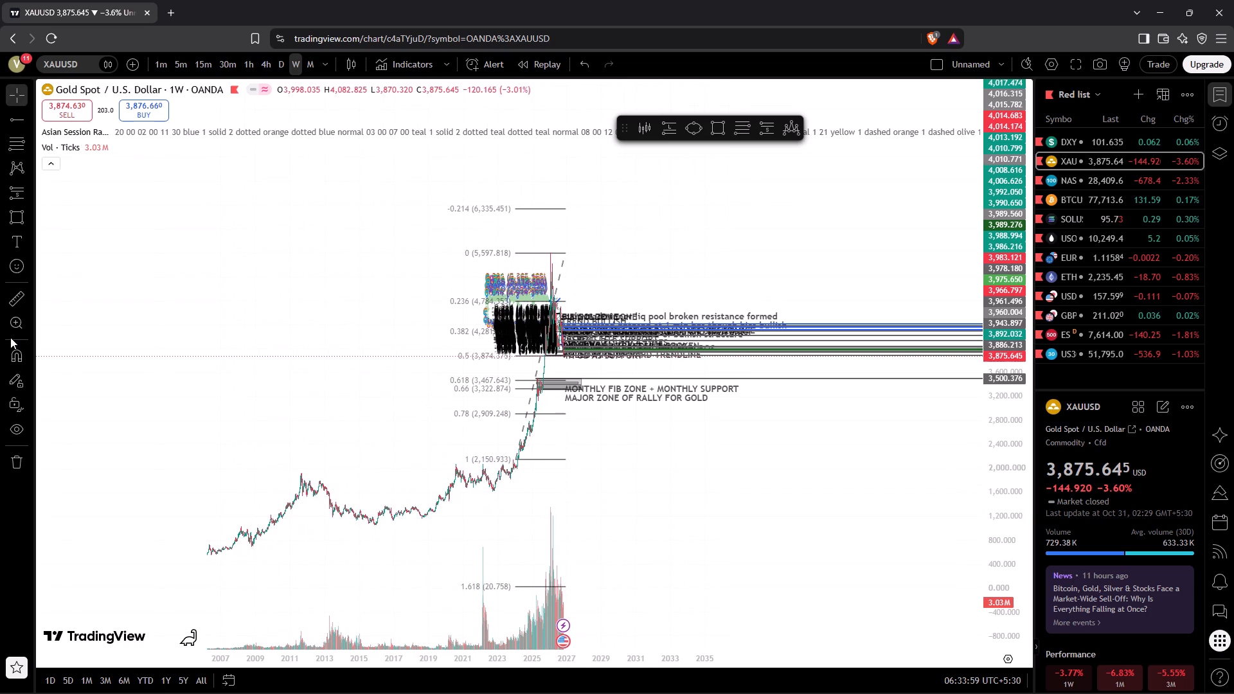
click(21, 302)
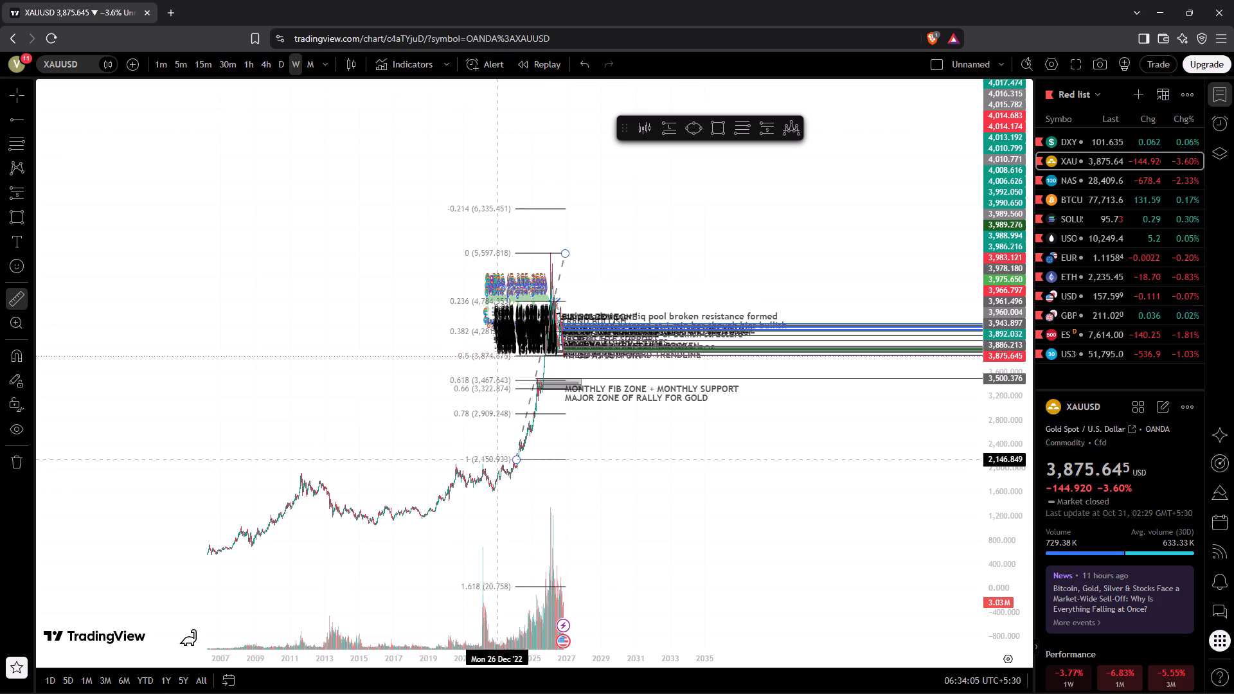
click(498, 459)
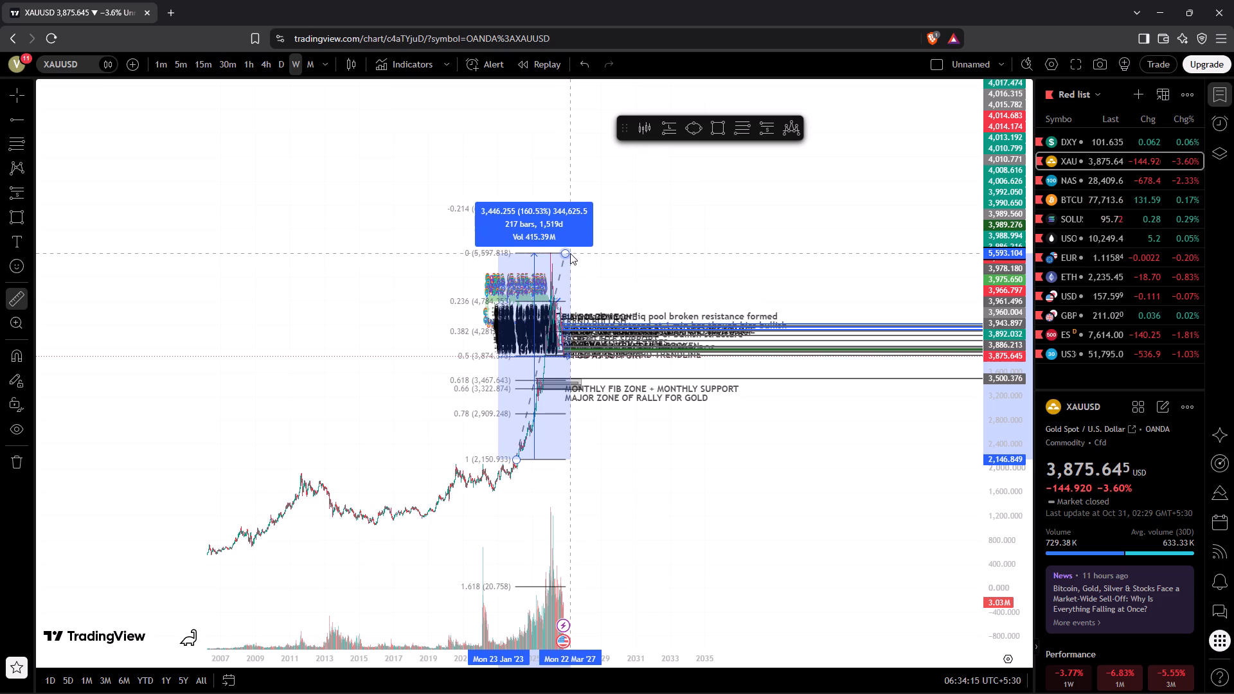
click(570, 253)
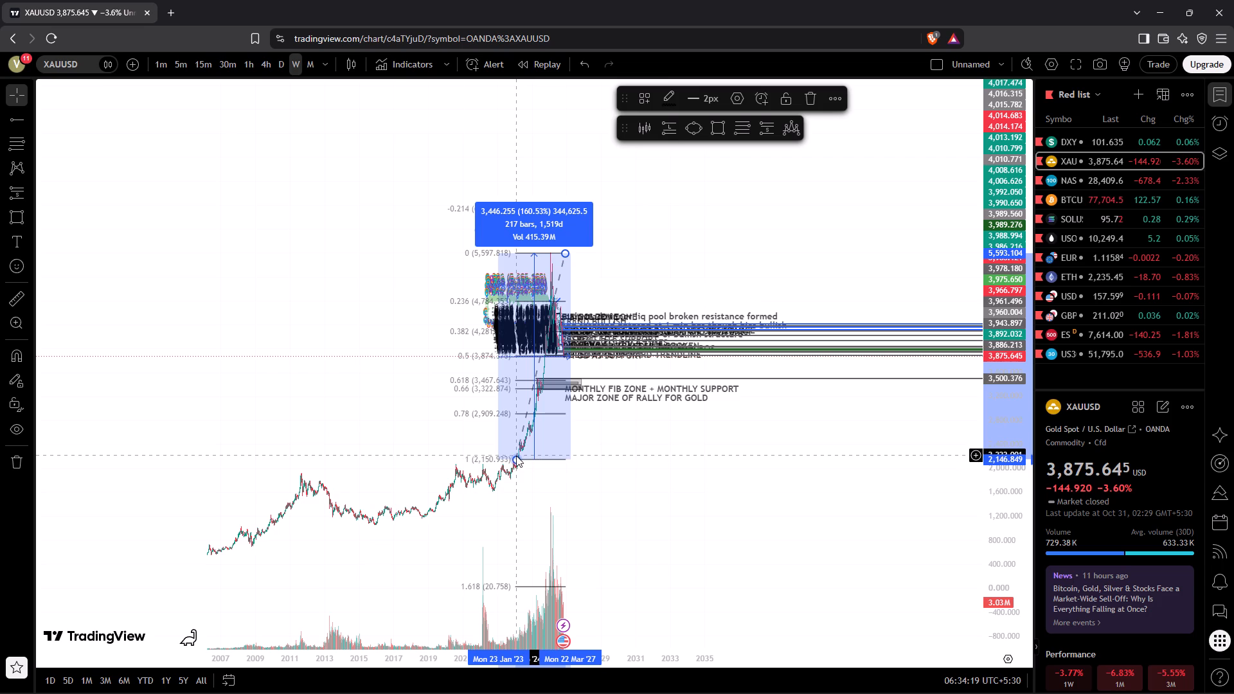
click(592, 505)
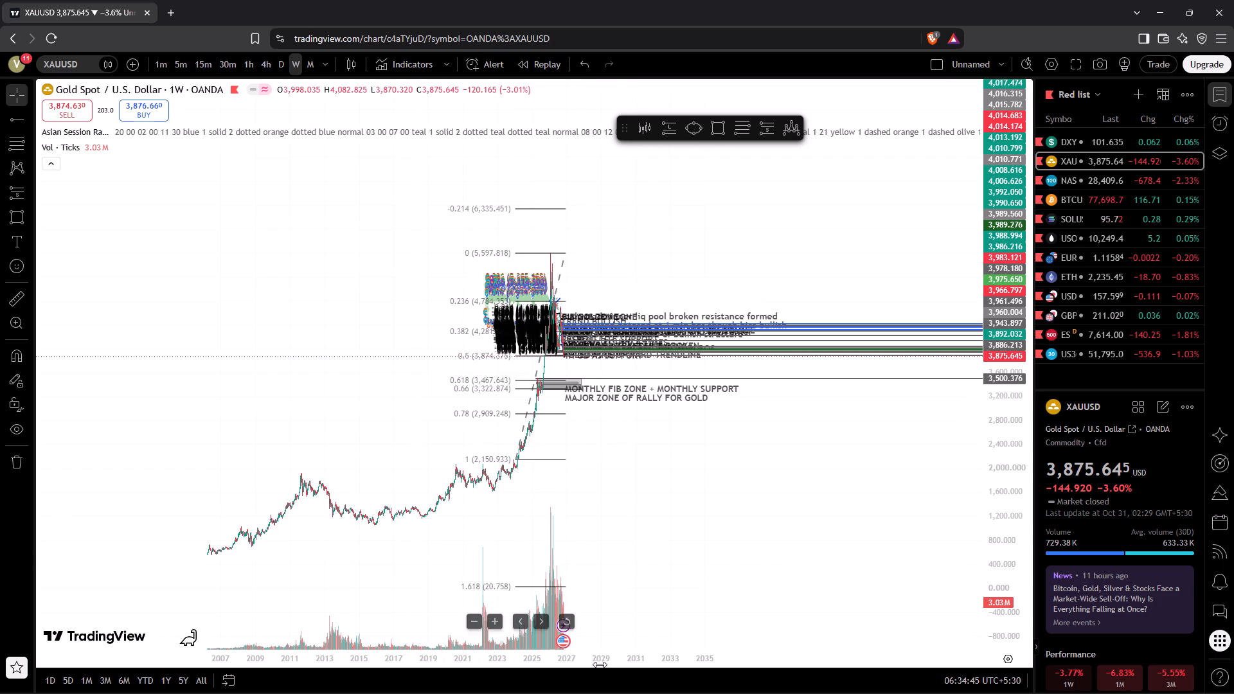
Measure a projected correction from about 5,593 at 17 February 2025 down to about 2,759 at 28 January 2030, then clear it.
drag(596, 661, 373, 645)
drag(396, 548, 453, 545)
click(7, 288)
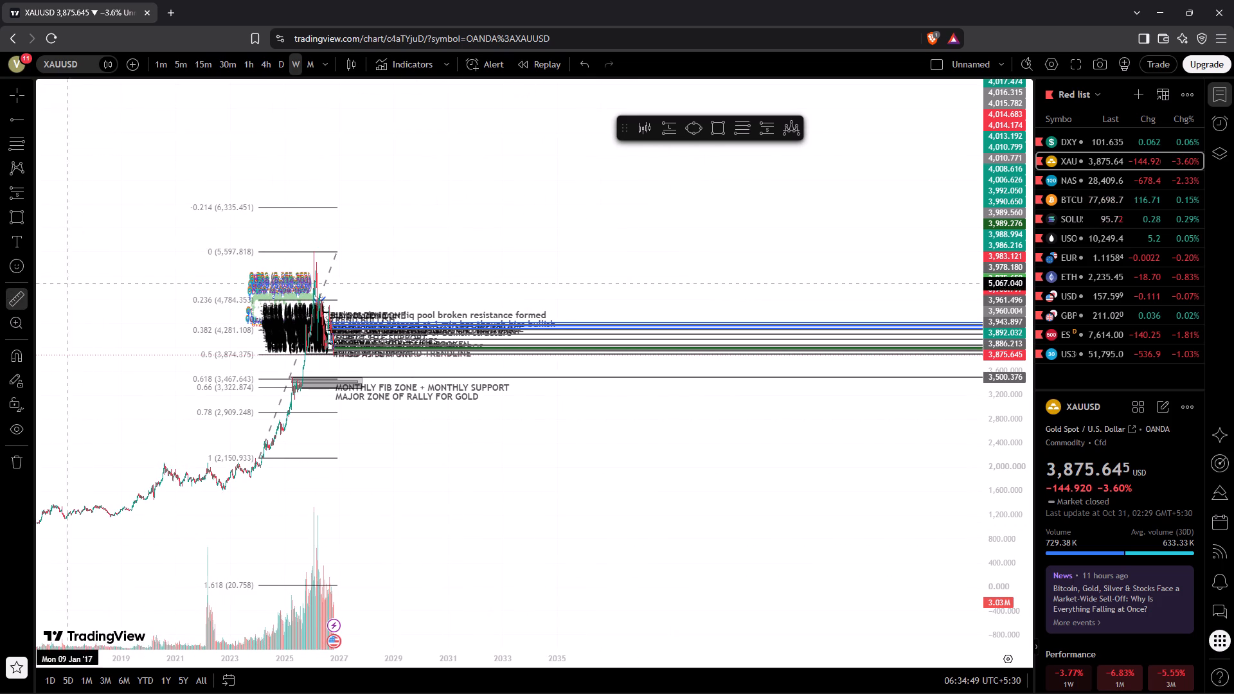
click(288, 252)
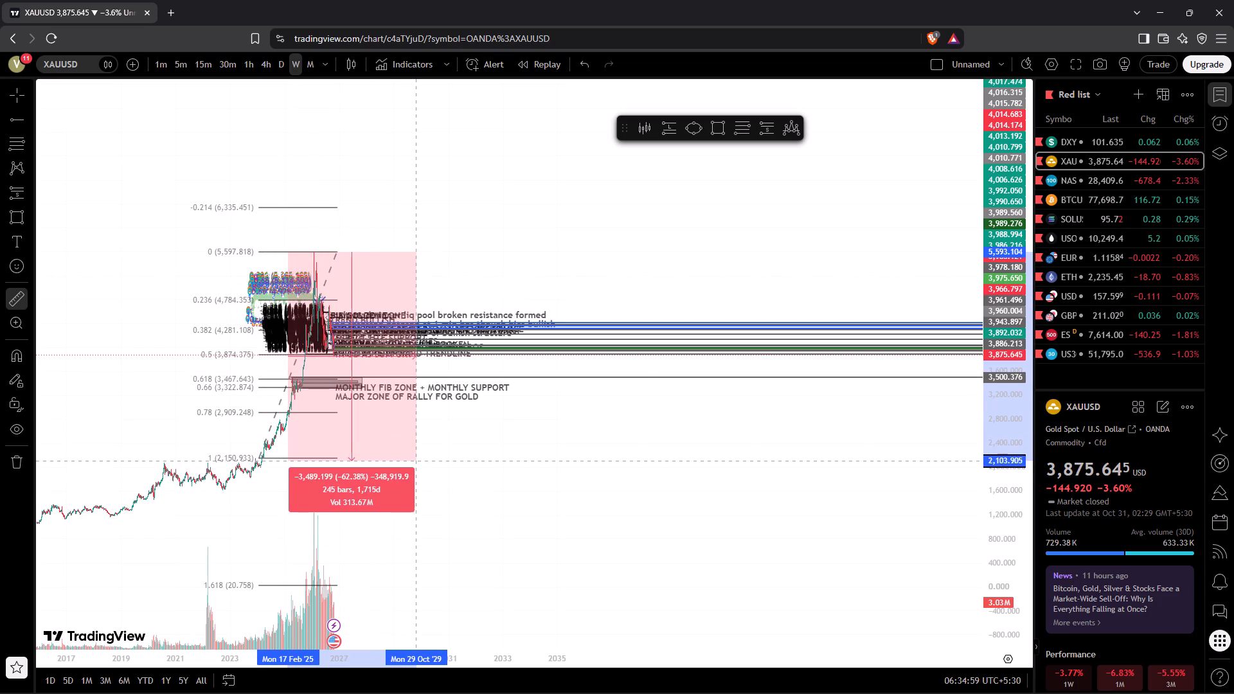
click(423, 422)
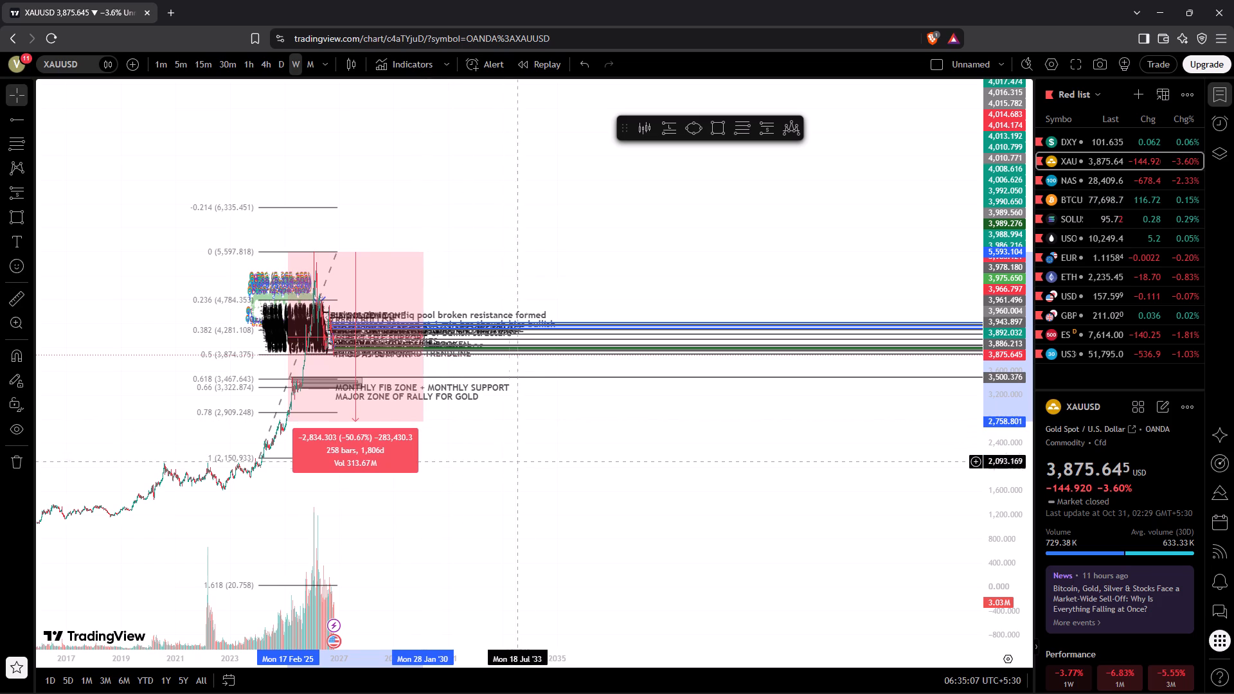
click(535, 479)
Switch the XAUUSD chart from the weekly to the 15-minute timeframe.
drag(535, 479, 563, 498)
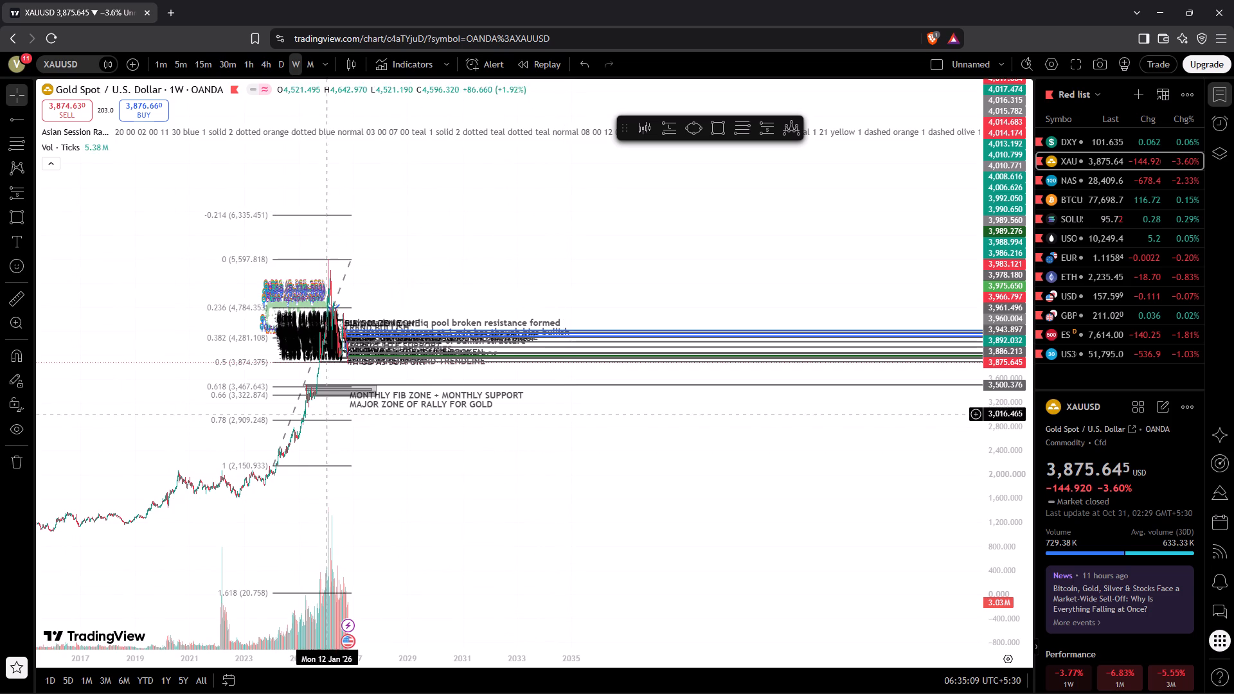
drag(579, 506, 792, 573)
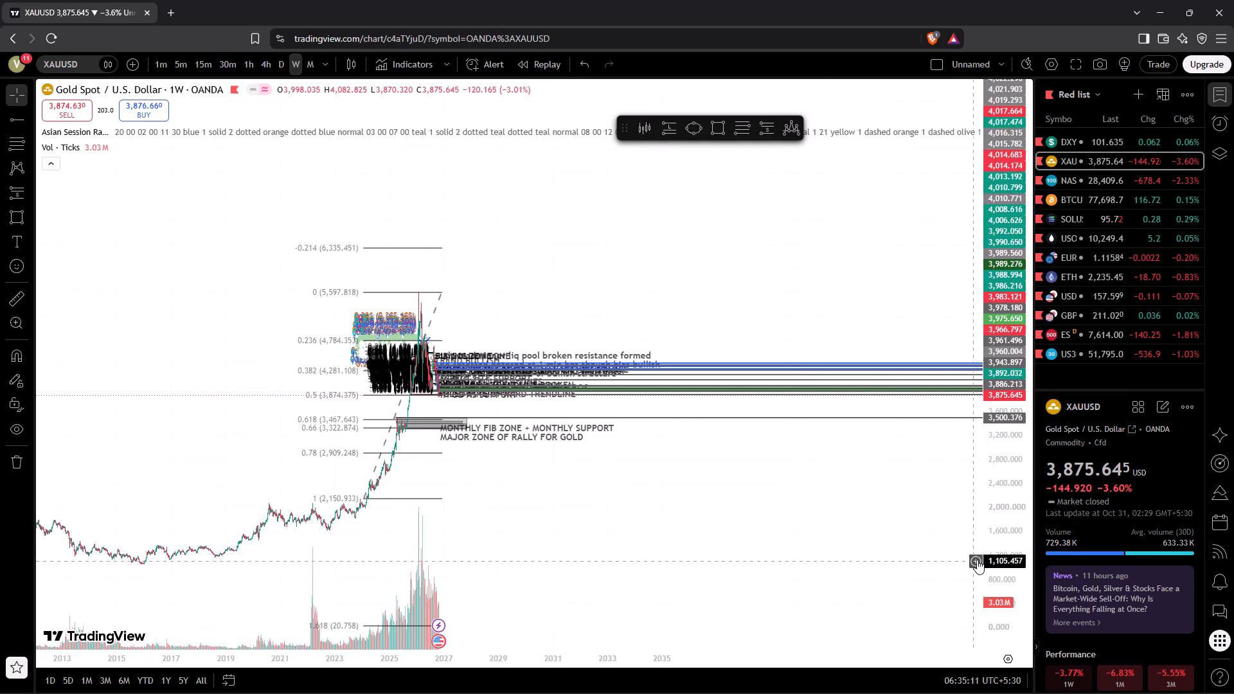
drag(996, 553, 1008, 472)
drag(695, 513, 760, 467)
drag(682, 516, 829, 482)
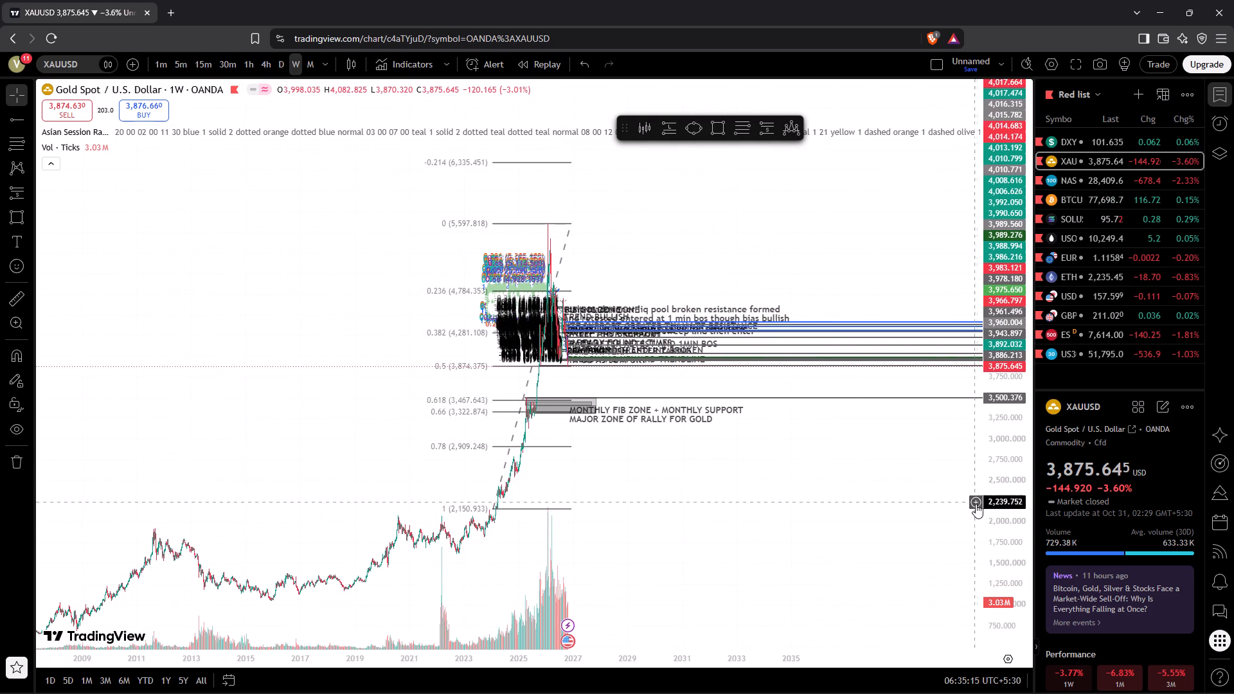
drag(988, 514, 988, 432)
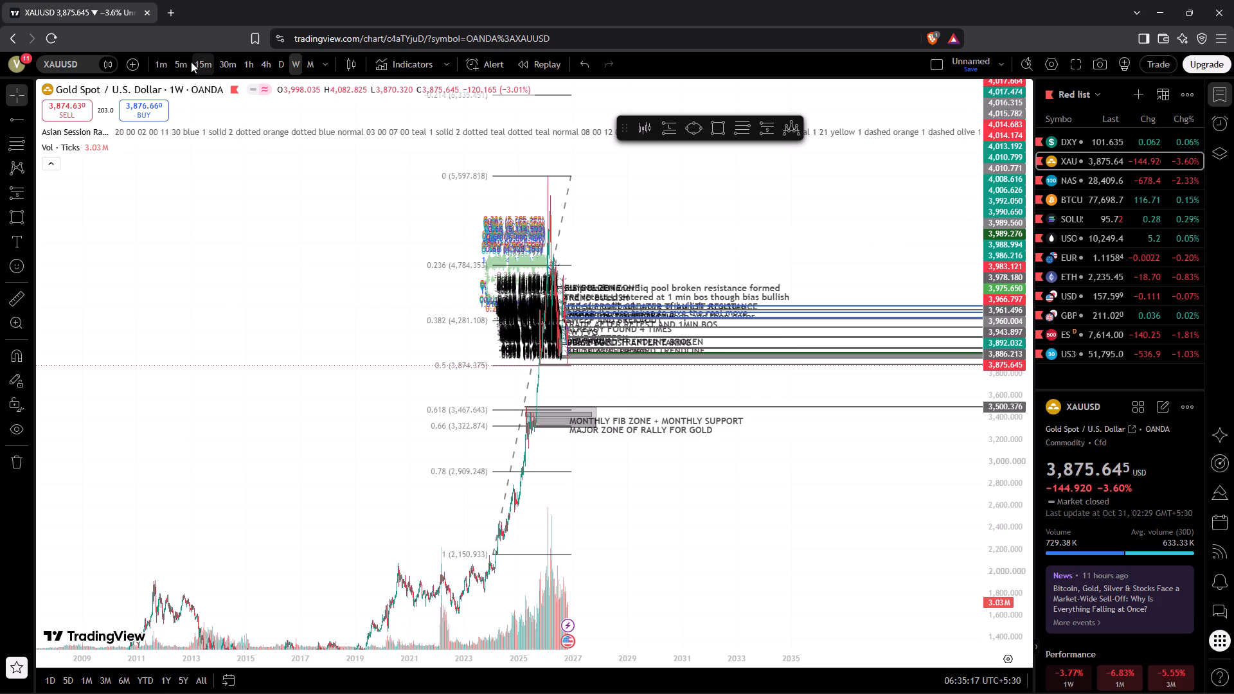
click(199, 64)
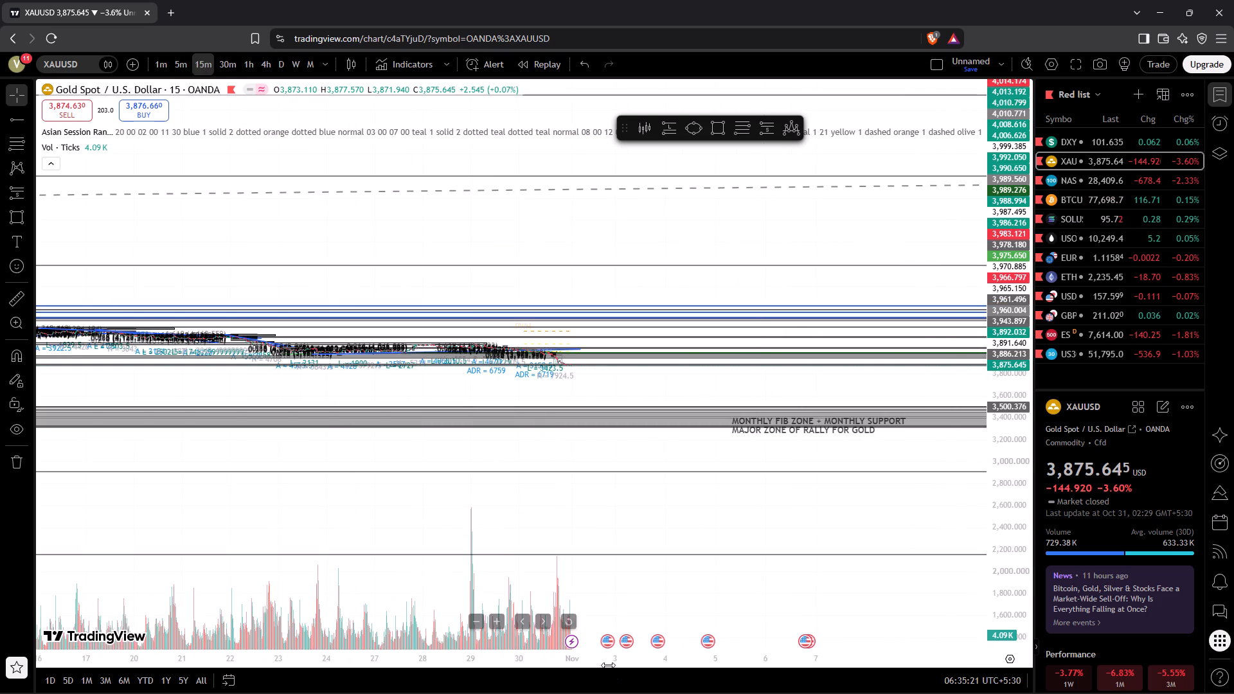
Examine the October price structure on the 15-minute XAUUSD chart, including its grey zones, trendlines and Fibonacci levels.
drag(608, 665, 1071, 617)
drag(1004, 553, 896, 94)
drag(1017, 443, 1001, 148)
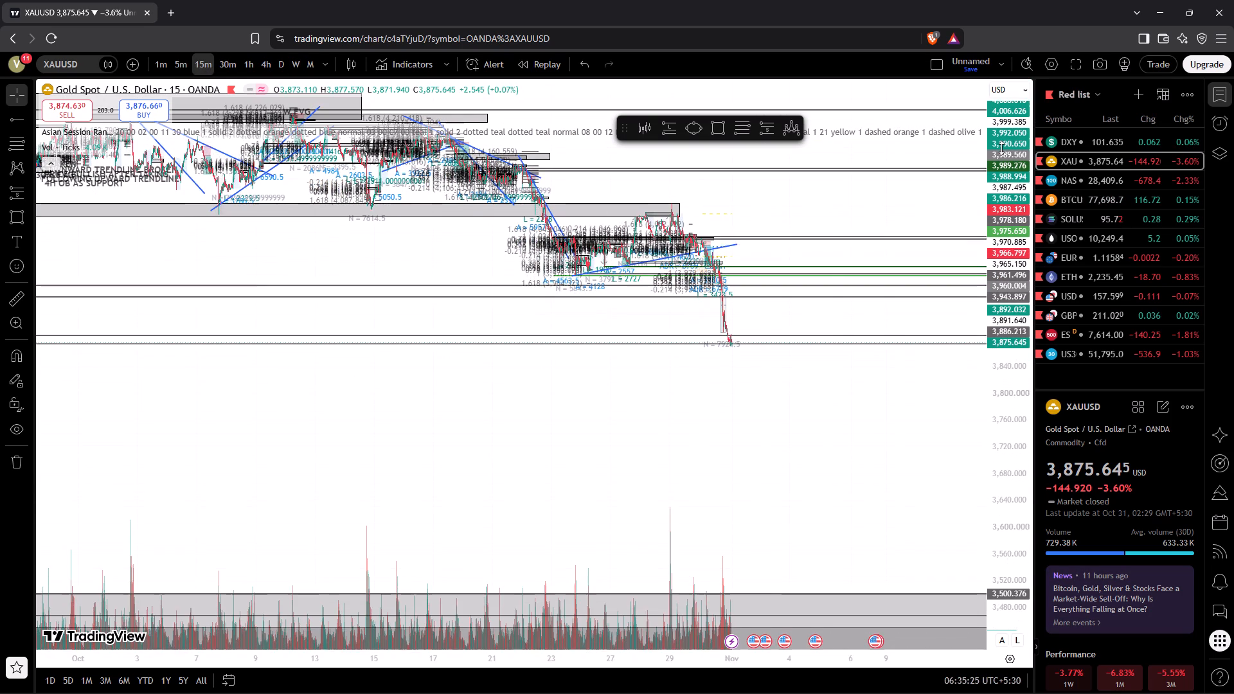
drag(684, 404, 796, 555)
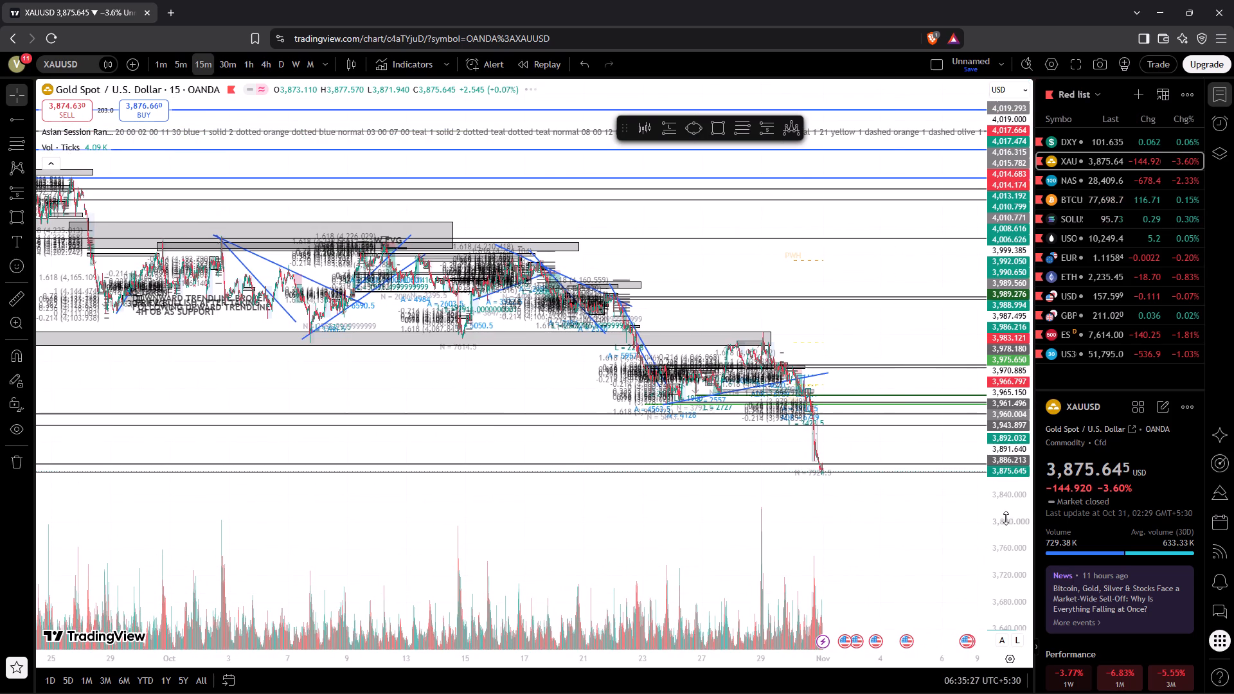
drag(1006, 518, 927, 156)
drag(518, 412, 382, 520)
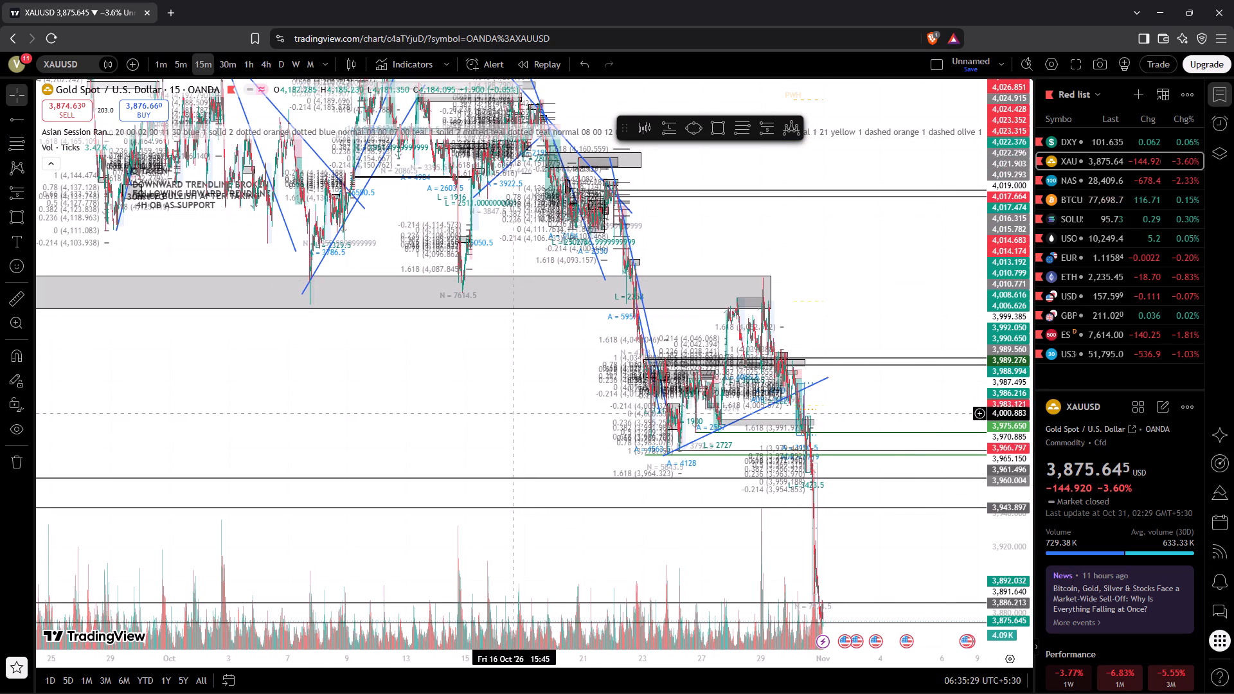
drag(382, 520, 334, 574)
drag(1003, 472, 1003, 355)
drag(742, 448, 763, 328)
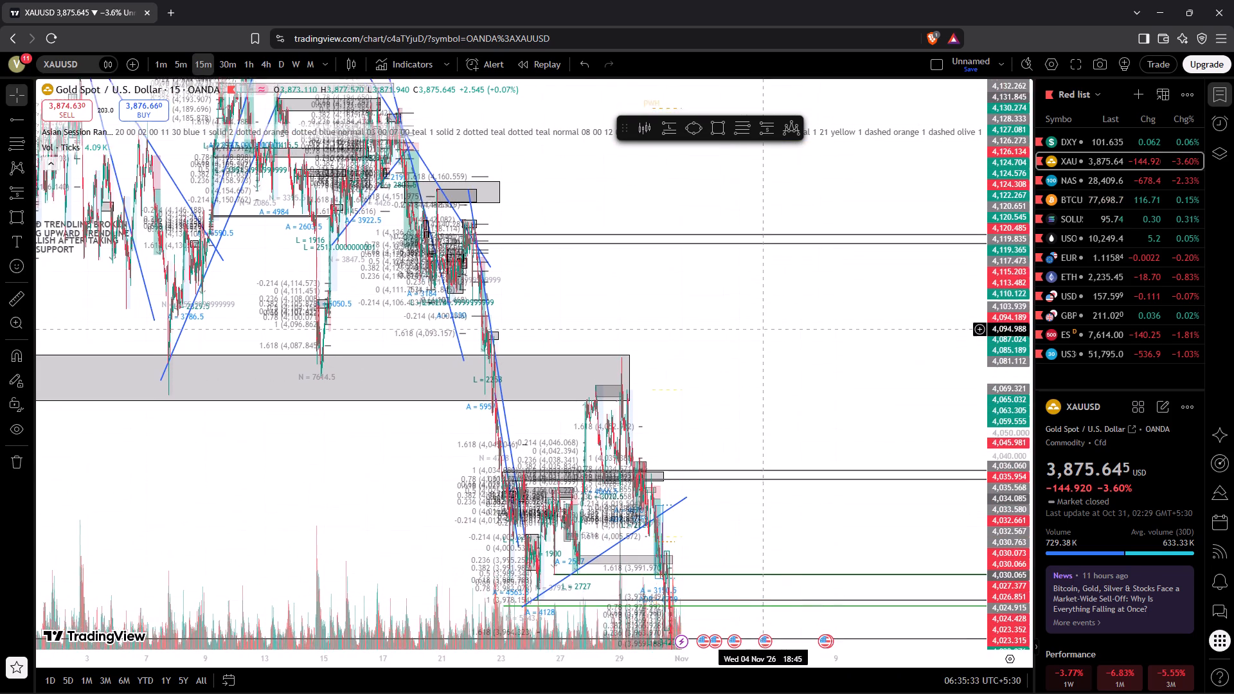
drag(763, 328, 700, 261)
drag(657, 269, 659, 173)
drag(659, 186, 659, 160)
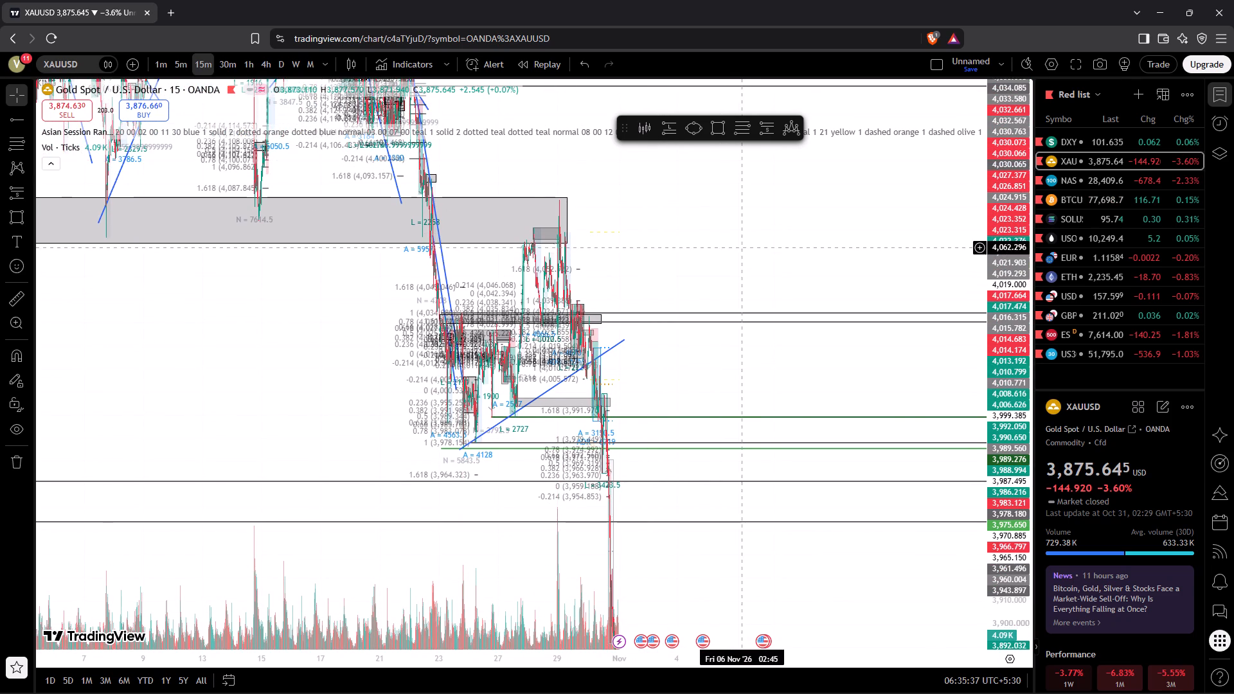
Examine the 30 October sell-off more closely, from the 3,960 level down to the 3,886 and 3,875 lines.
drag(741, 247, 587, 0)
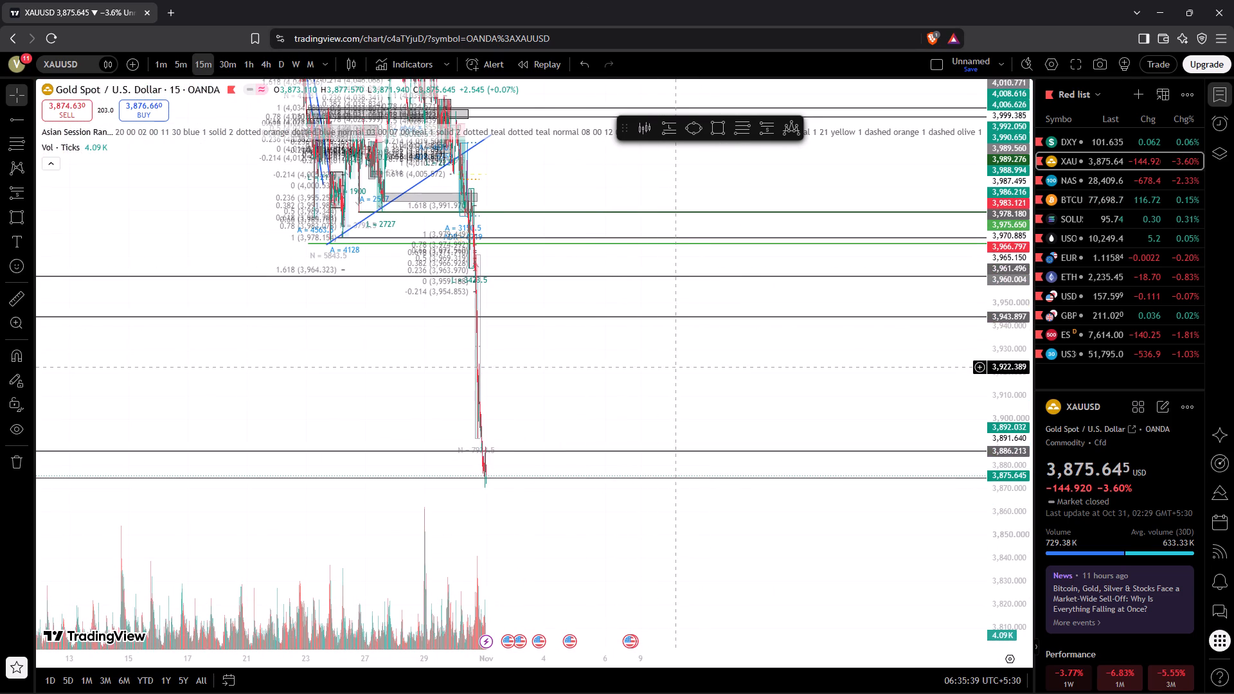
drag(592, 395, 807, 368)
drag(388, 363, 664, 293)
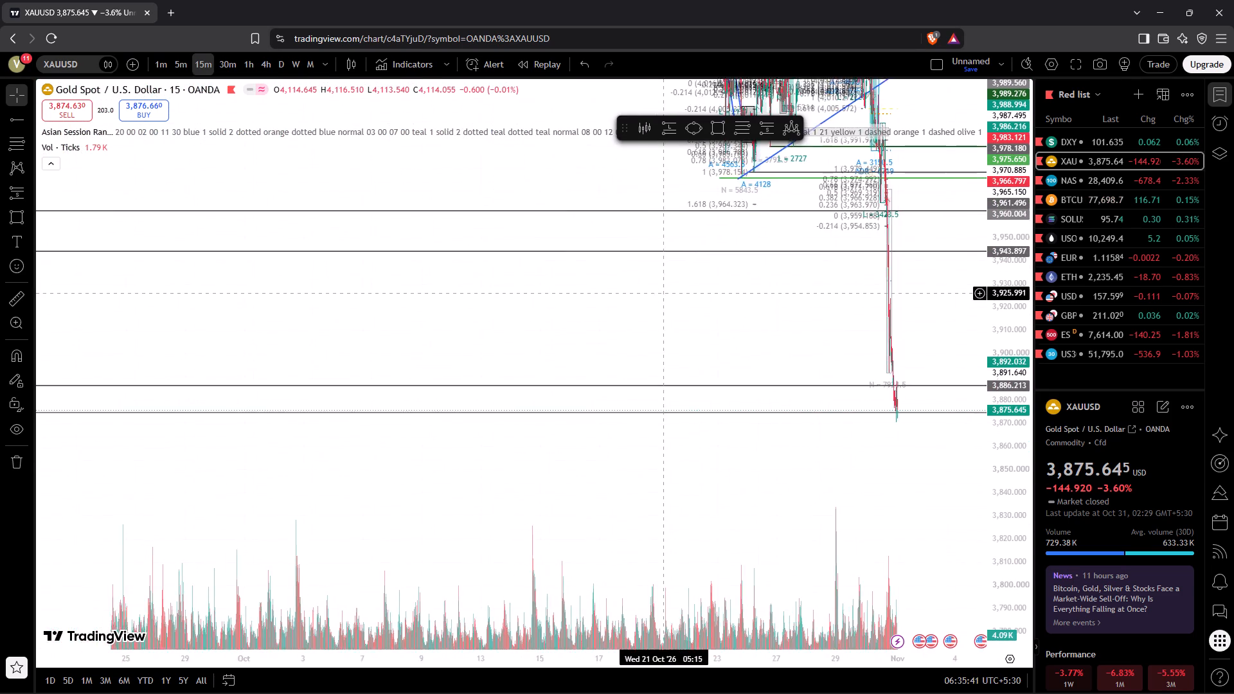
drag(664, 293, 560, 343)
drag(604, 656, 211, 672)
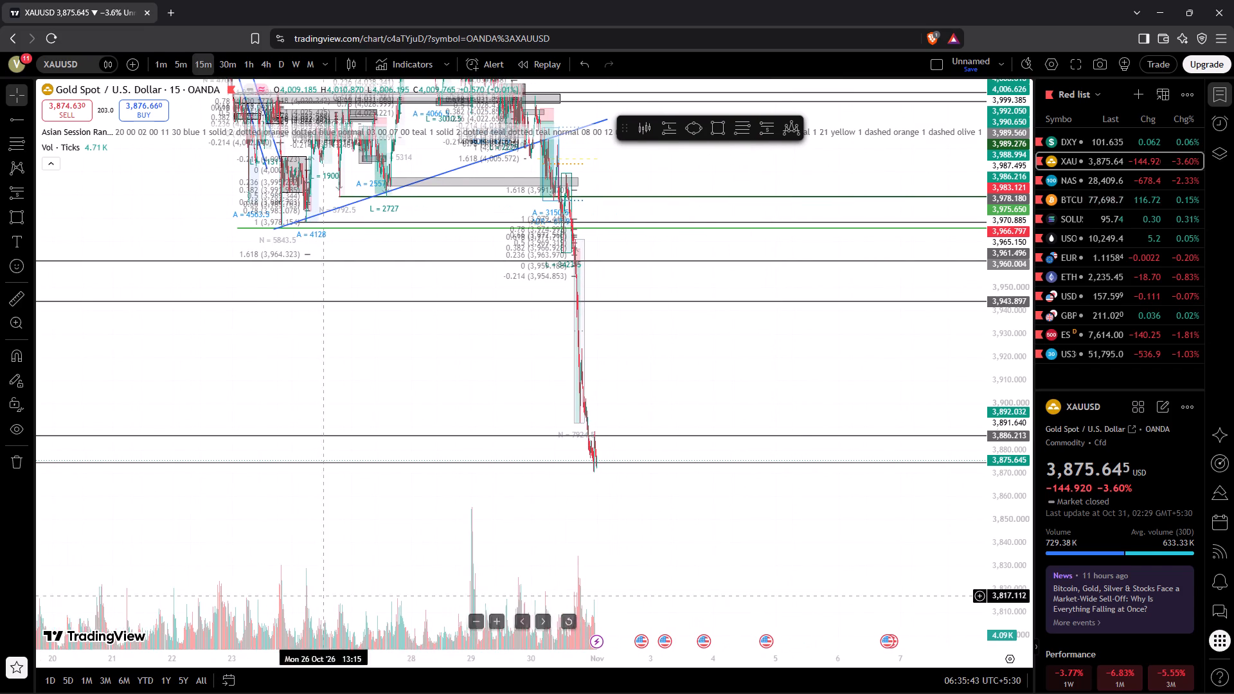
drag(453, 564, 493, 583)
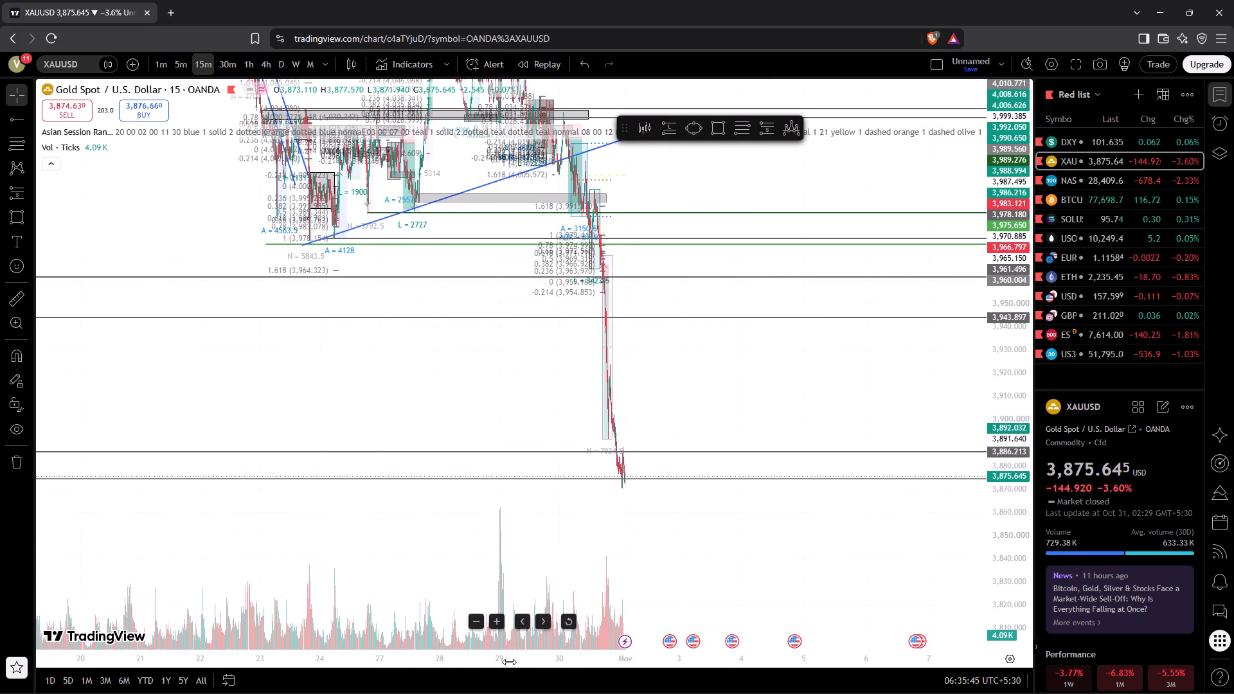
drag(509, 662, 193, 663)
drag(333, 558, 379, 551)
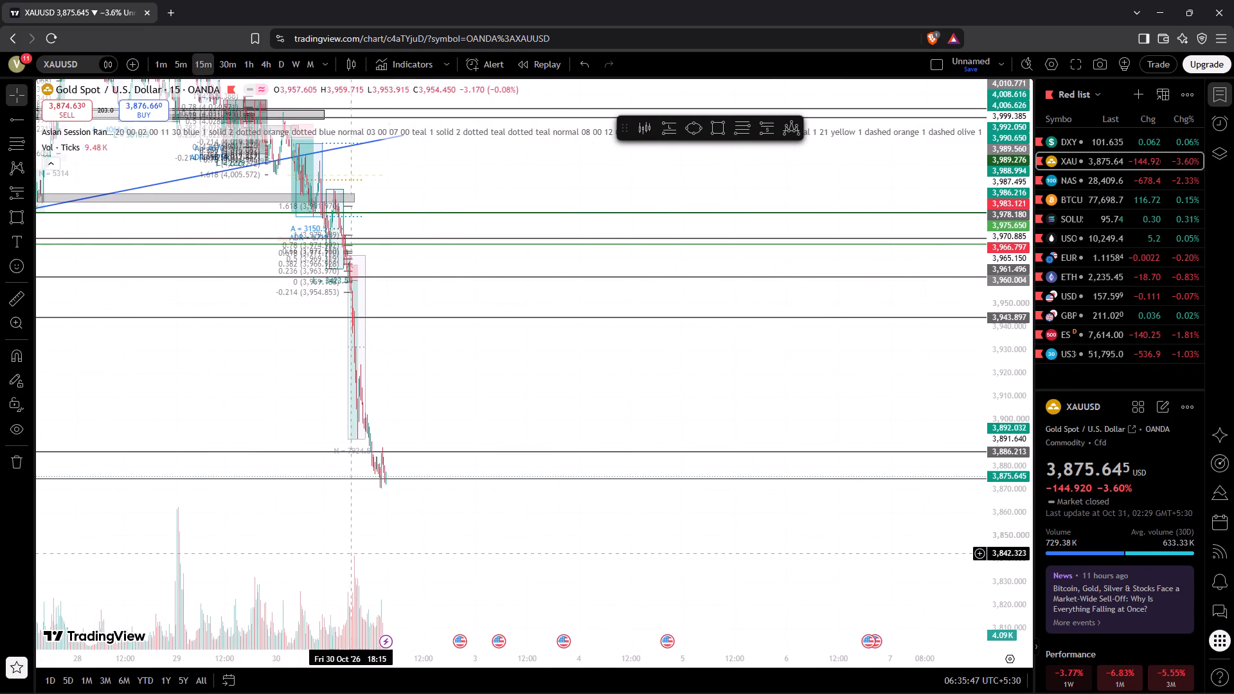
drag(379, 551, 472, 557)
drag(429, 661, 212, 668)
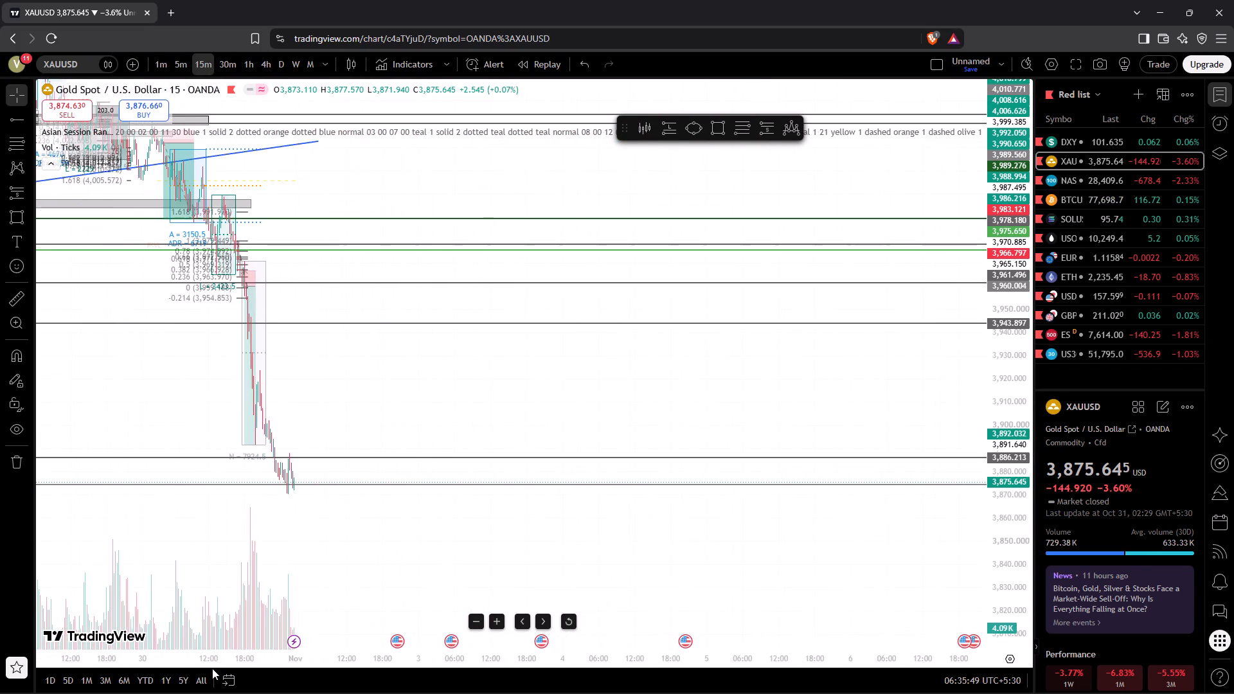
drag(212, 668, 74, 675)
drag(173, 582, 411, 563)
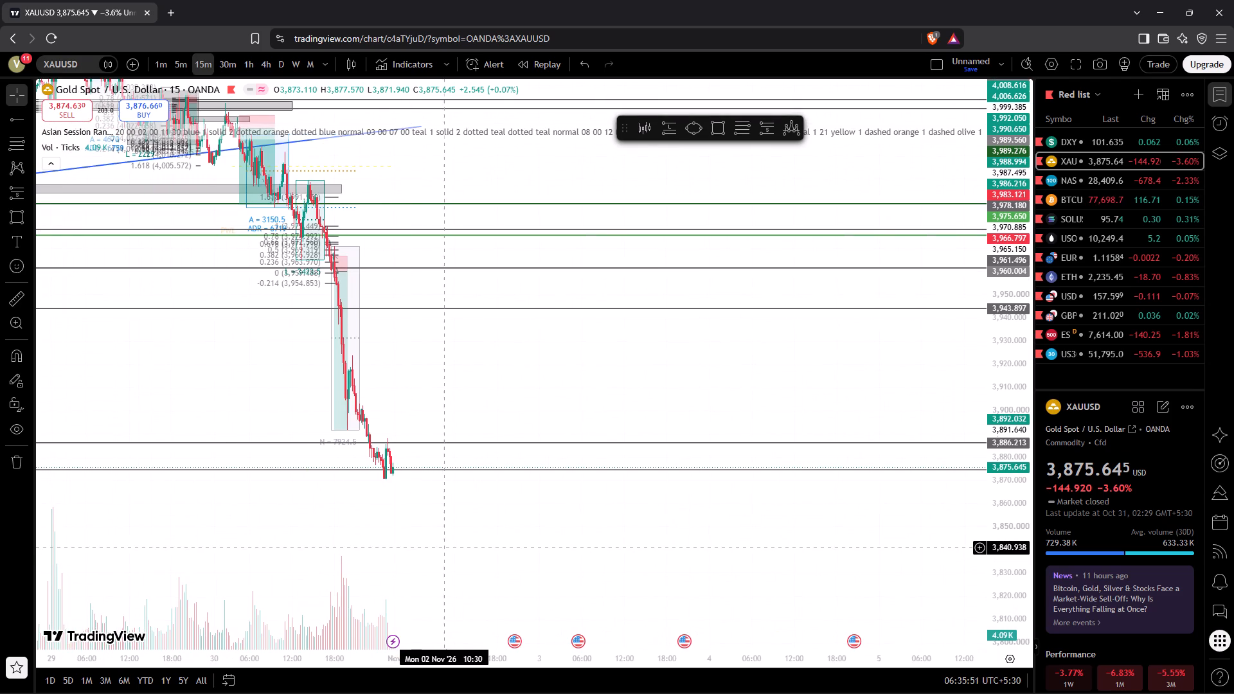
Switch the 15-minute chart from XAUUSD to NAS100USD using the watchlist.
drag(443, 547, 522, 556)
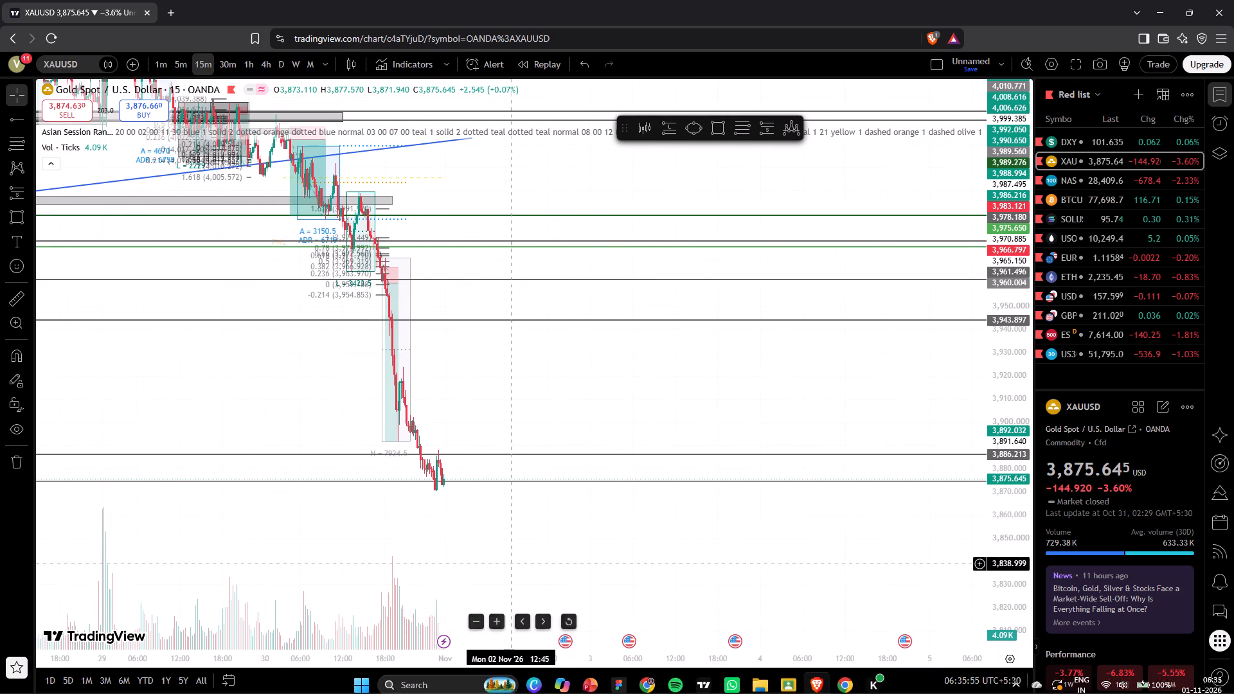
click(1067, 177)
Examine the 15-minute NAS100USD price structure from the late-October sell-off back to August, including the grey zones below price.
drag(722, 316, 868, 323)
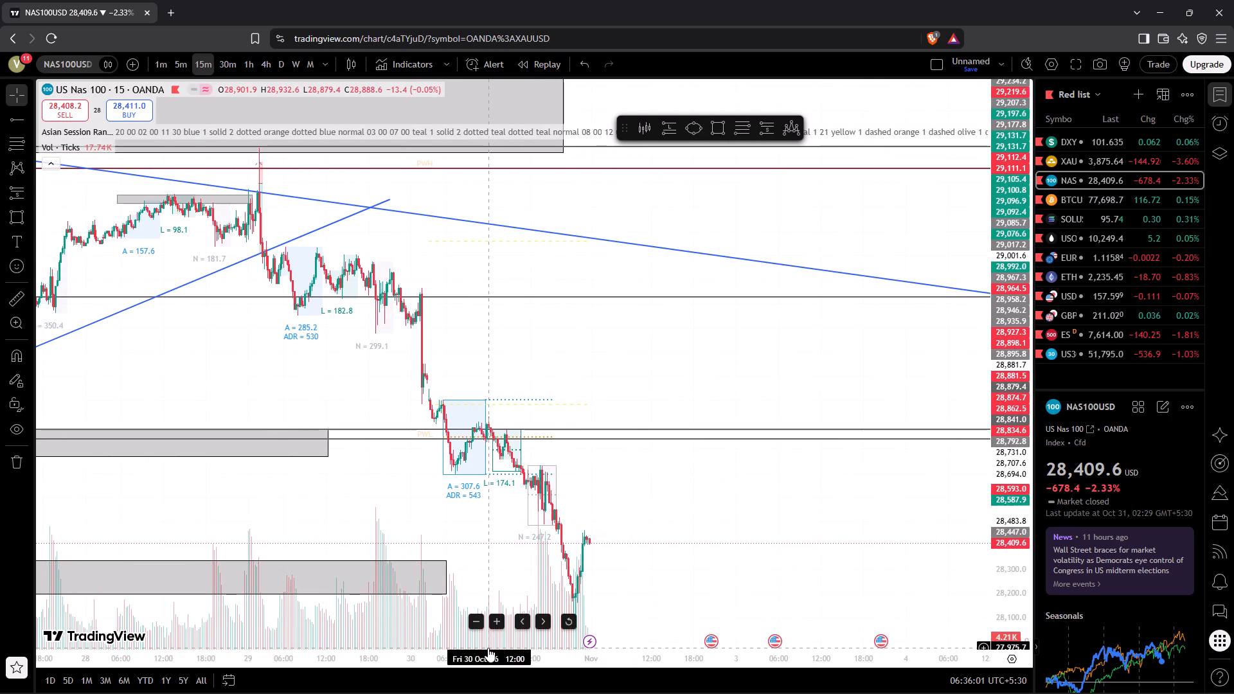
drag(488, 660, 598, 634)
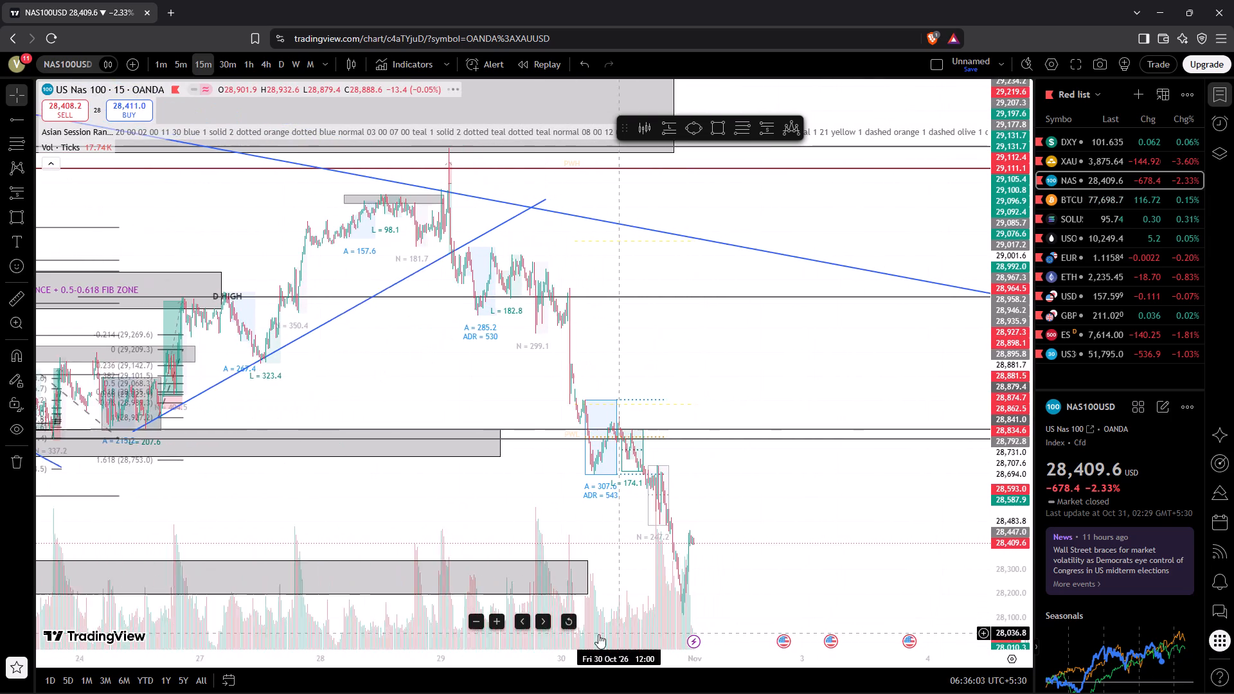
drag(598, 634, 527, 641)
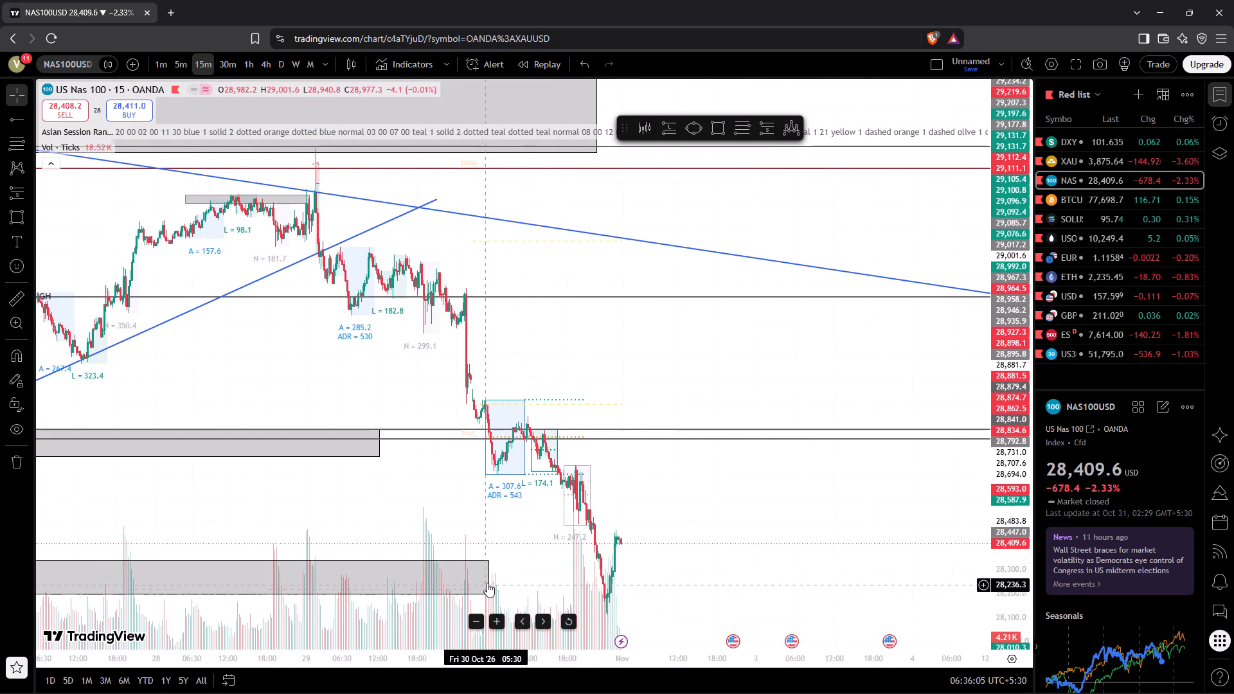
drag(488, 578, 677, 549)
drag(733, 508, 791, 448)
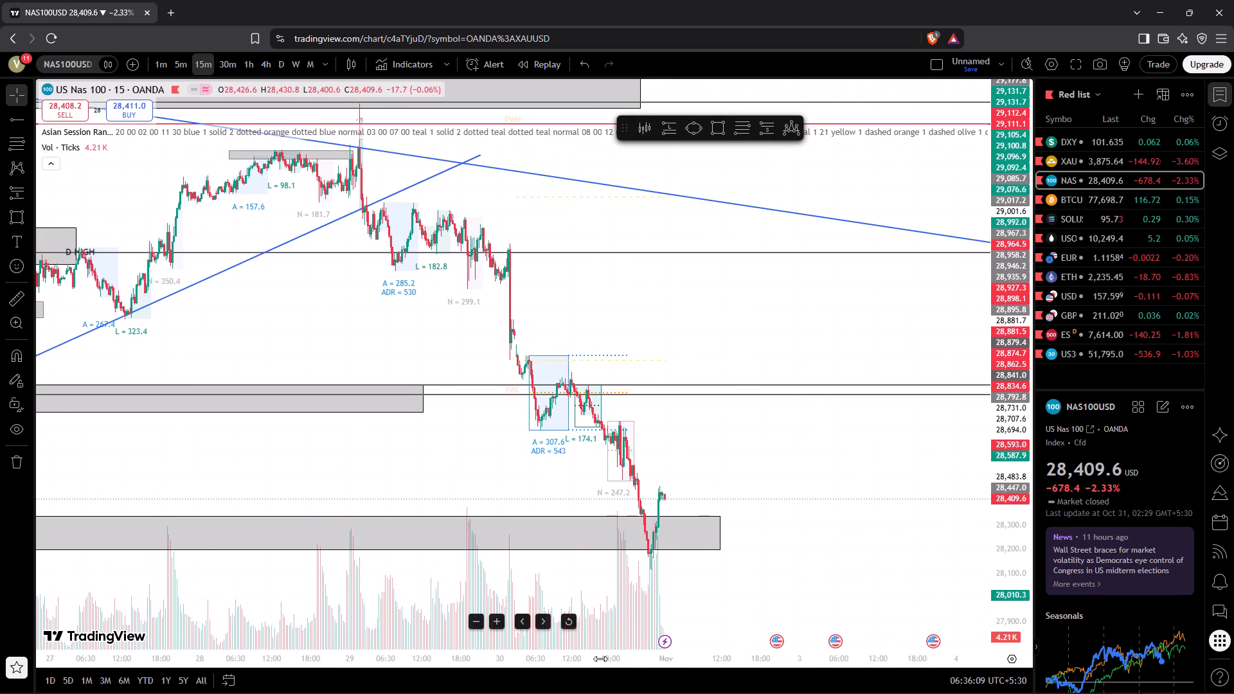
drag(599, 659, 968, 571)
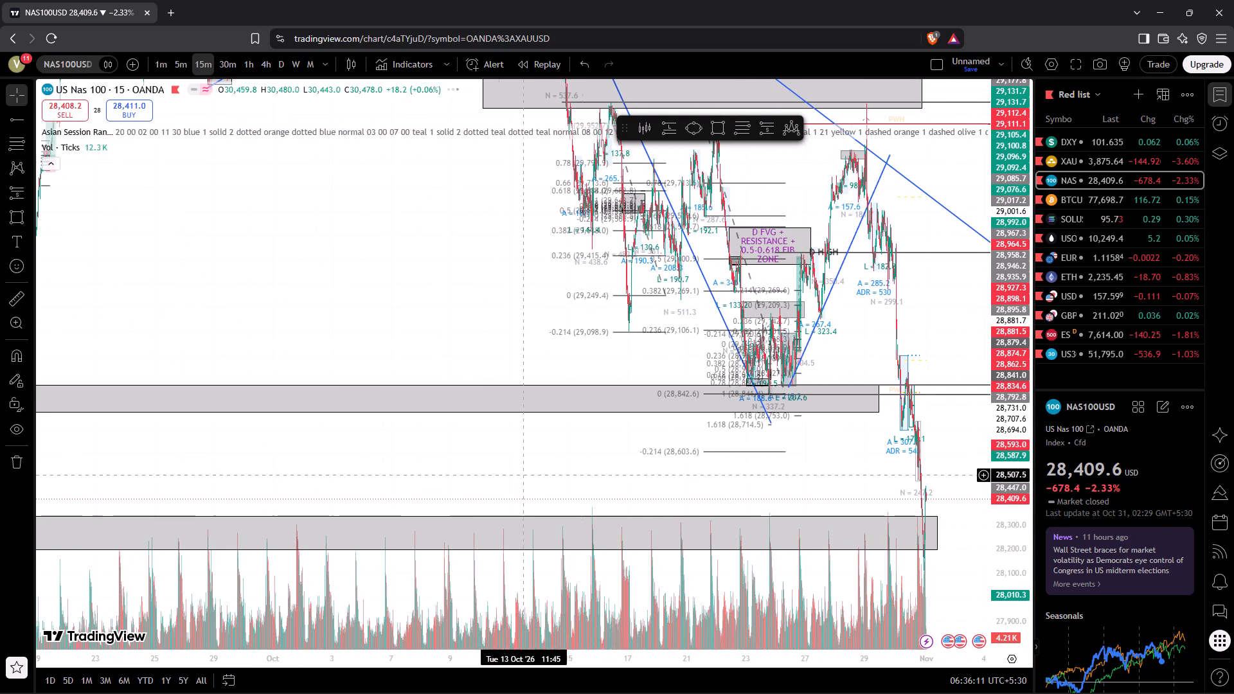
drag(497, 473, 1115, 425)
drag(721, 427, 1233, 371)
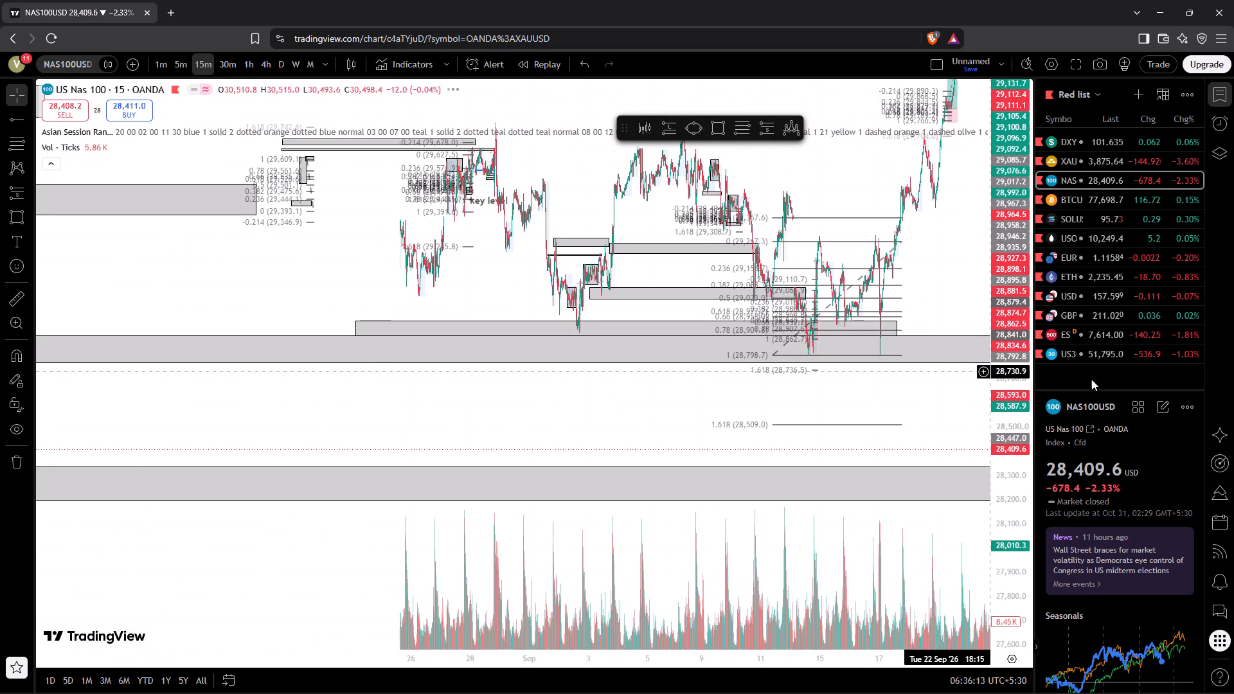
drag(731, 407, 1233, 438)
drag(695, 471, 796, 398)
On the 30-minute timeframe, move the start of the 28,199.4–28,338.5 grey zone to 3 August 2026, 14:30.
click(222, 65)
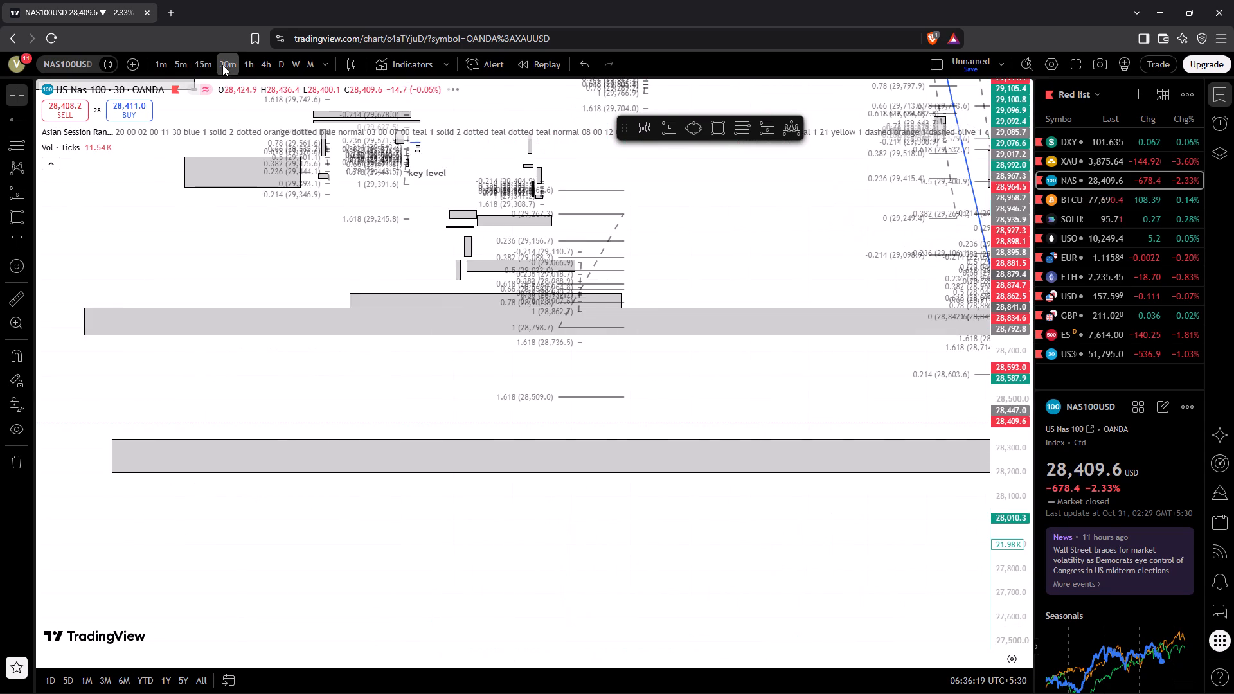
drag(292, 350, 453, 334)
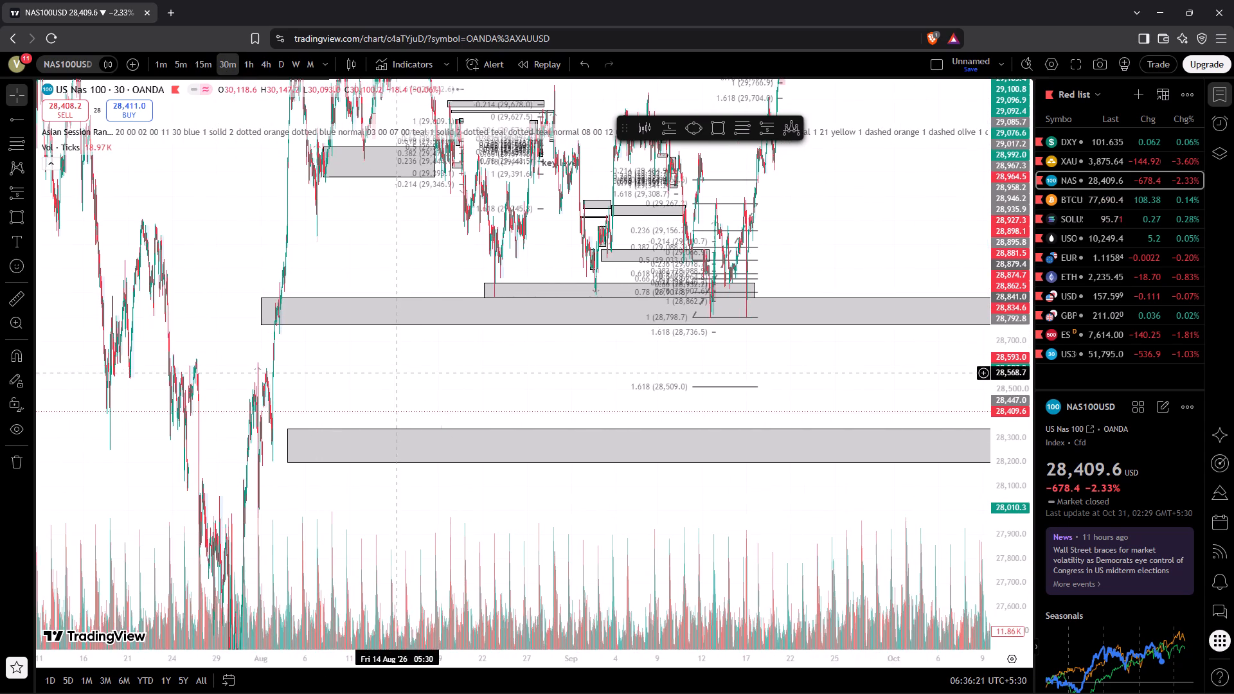
drag(397, 374, 494, 284)
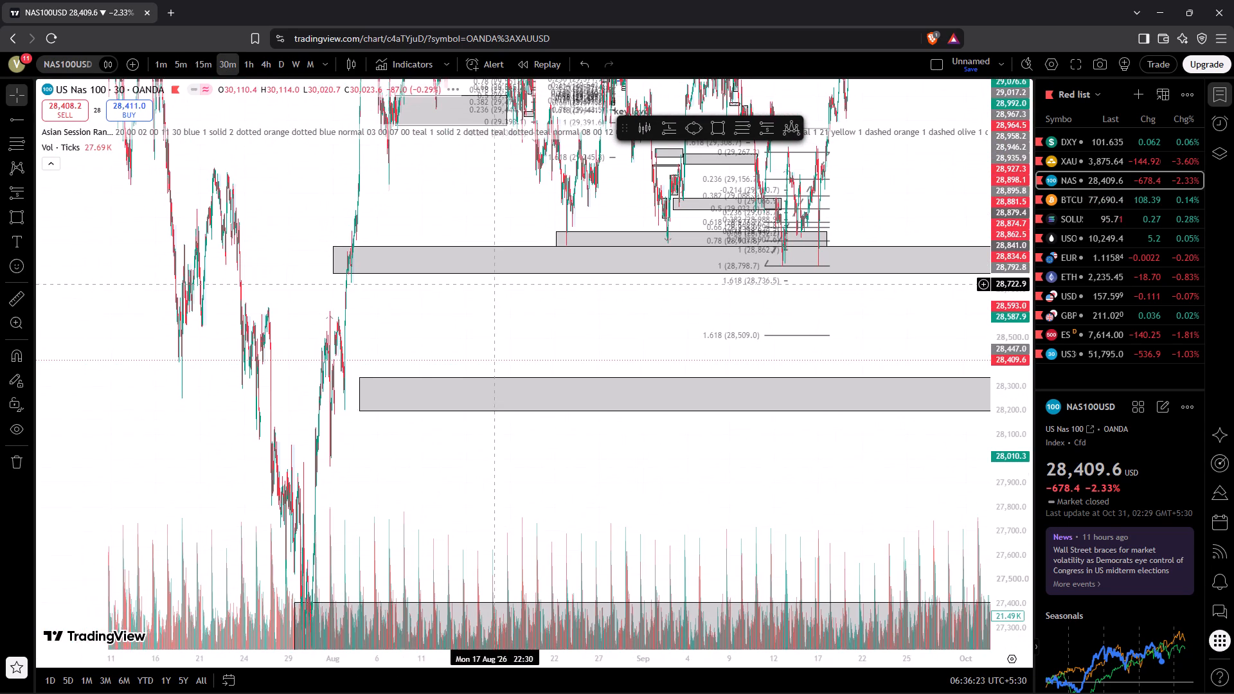
drag(361, 396, 338, 397)
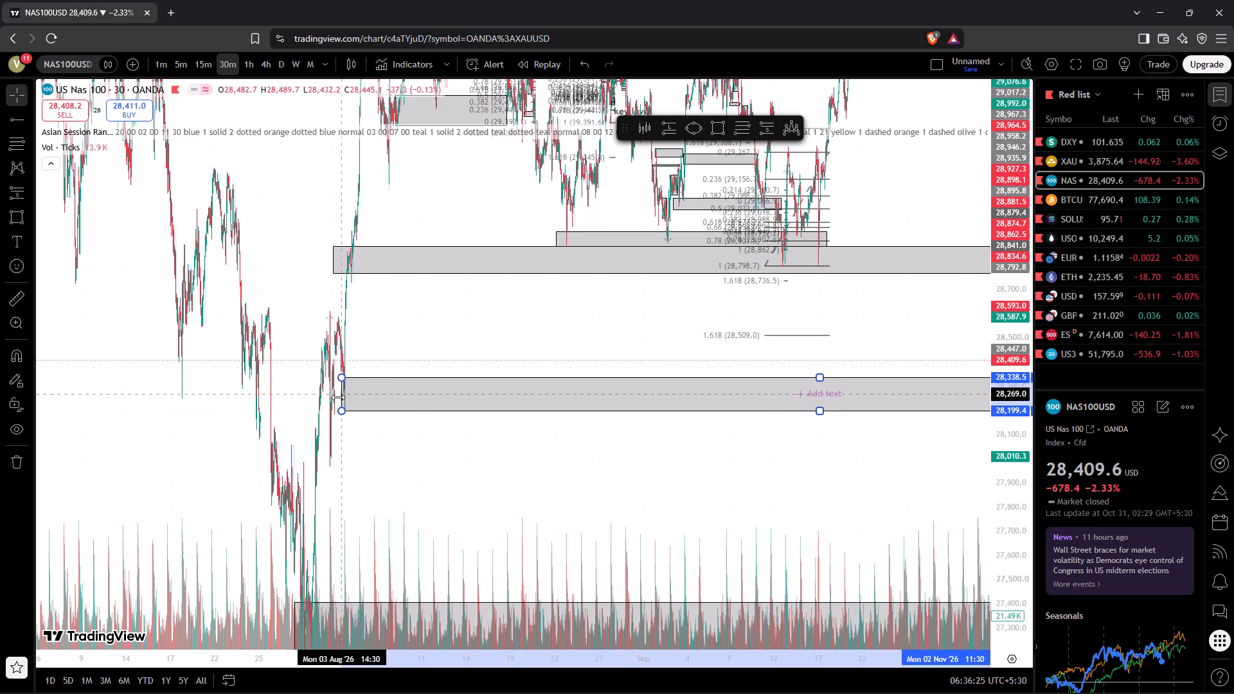
drag(338, 397, 341, 396)
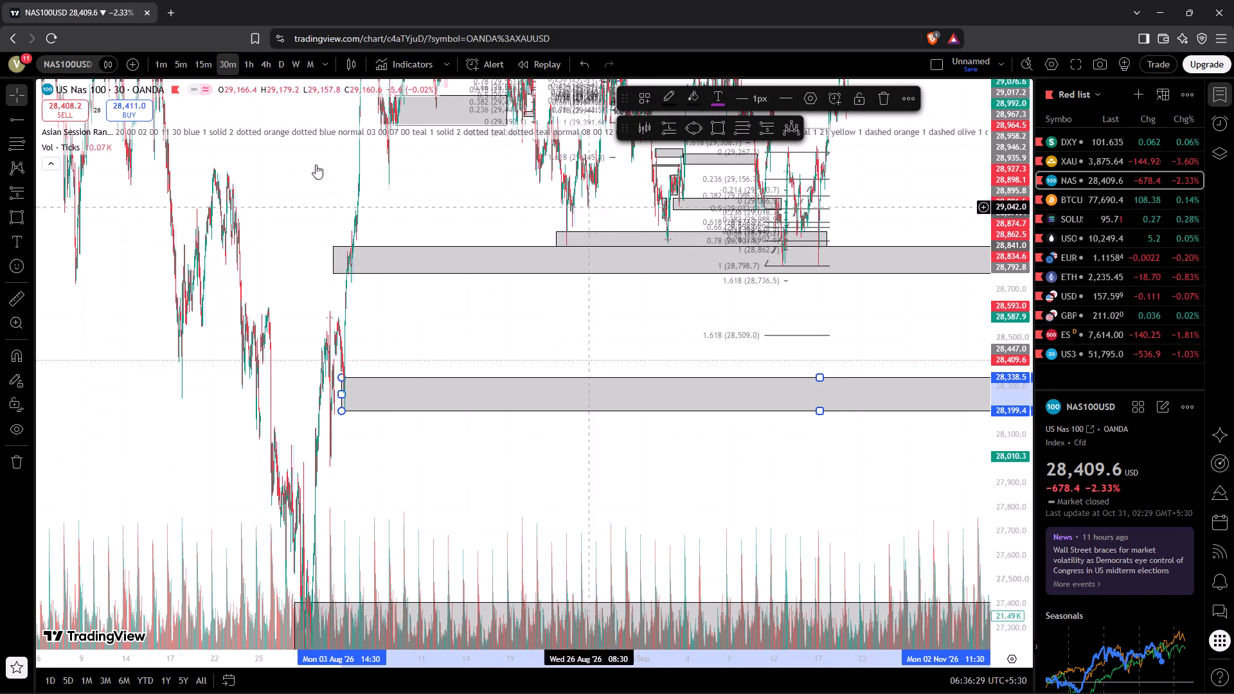
Draw a horizontal ray at about 27,999.6 starting from the 31 July 2026 swing low.
click(20, 116)
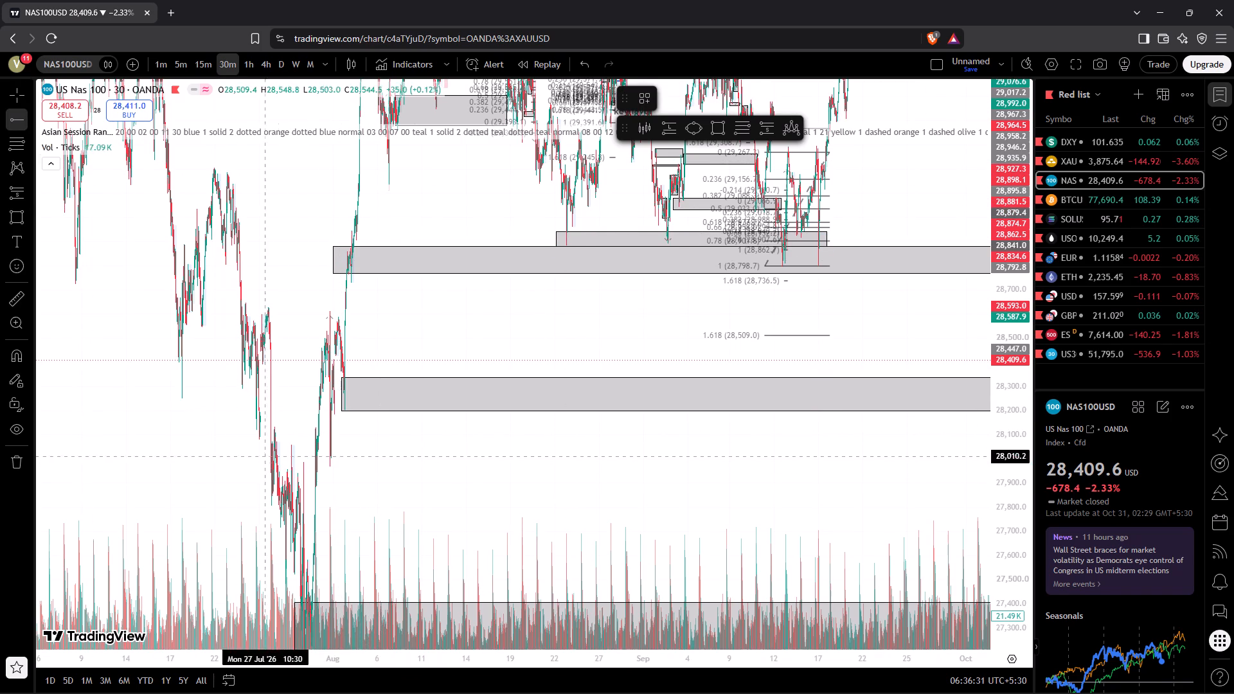
click(337, 458)
drag(337, 458, 326, 457)
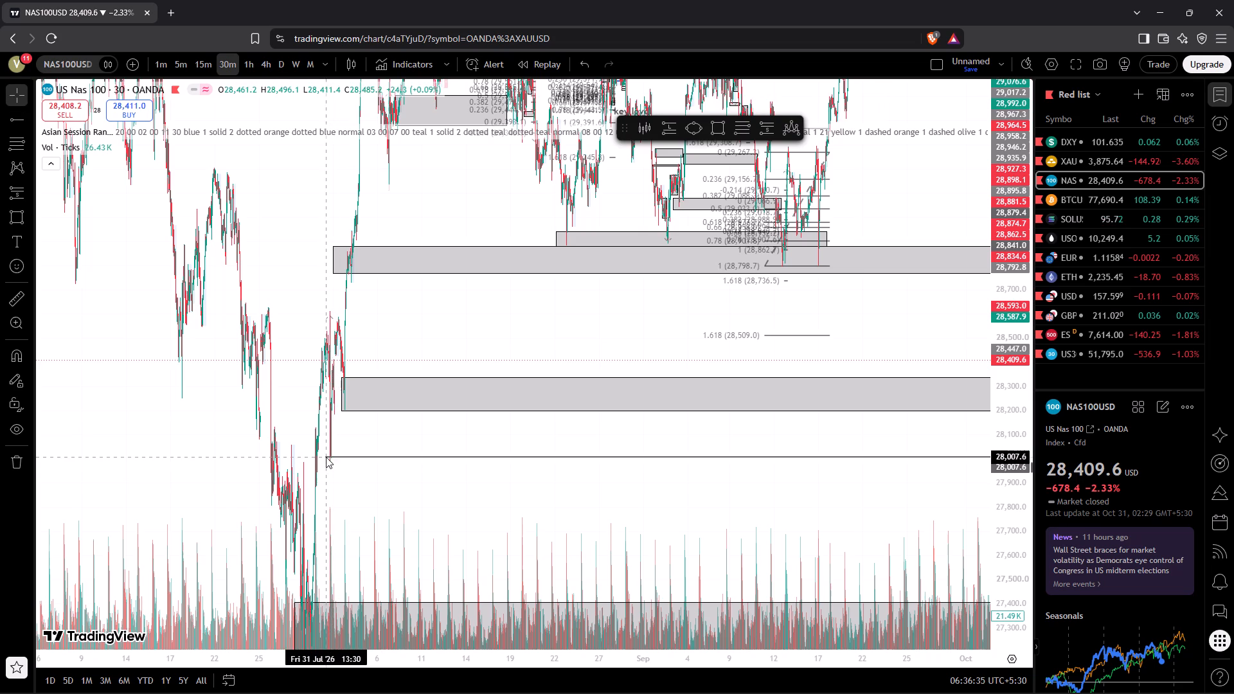
drag(326, 457, 326, 459)
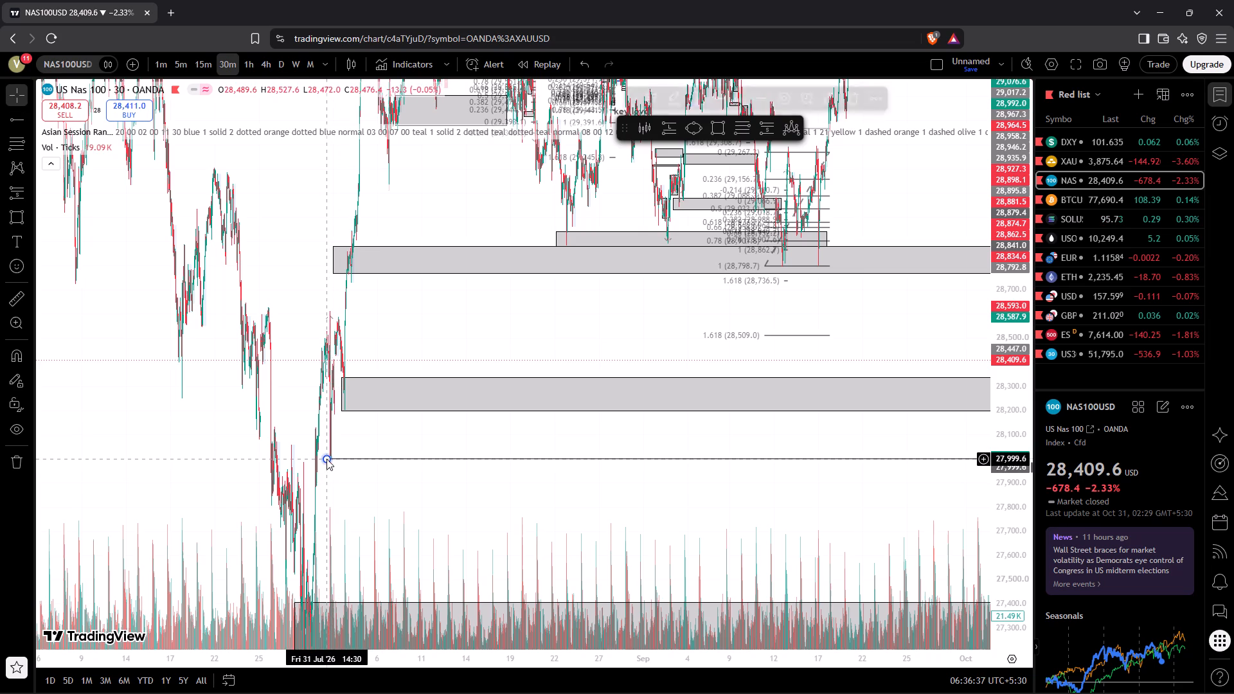
Extend the far end of the 27,097.1–27,405.6 grey zone further into the future, well beyond November.
drag(390, 523, 406, 385)
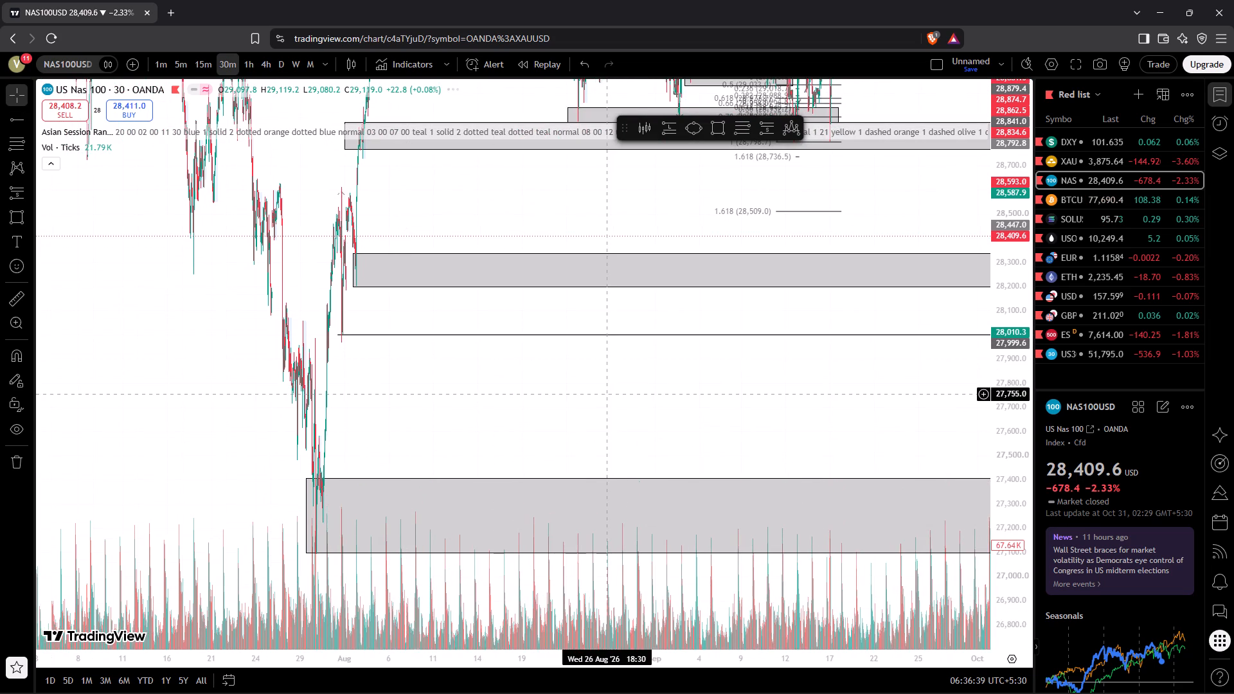
drag(607, 394, 69, 453)
drag(686, 449, 10, 463)
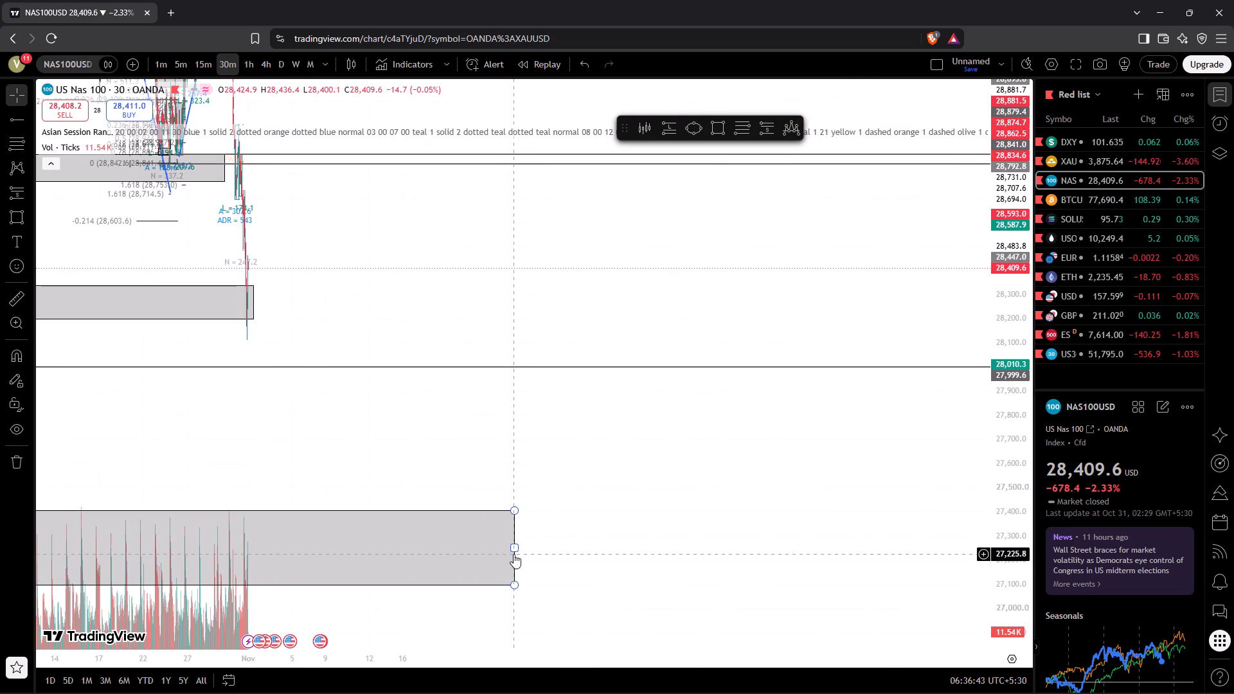
drag(514, 549, 759, 512)
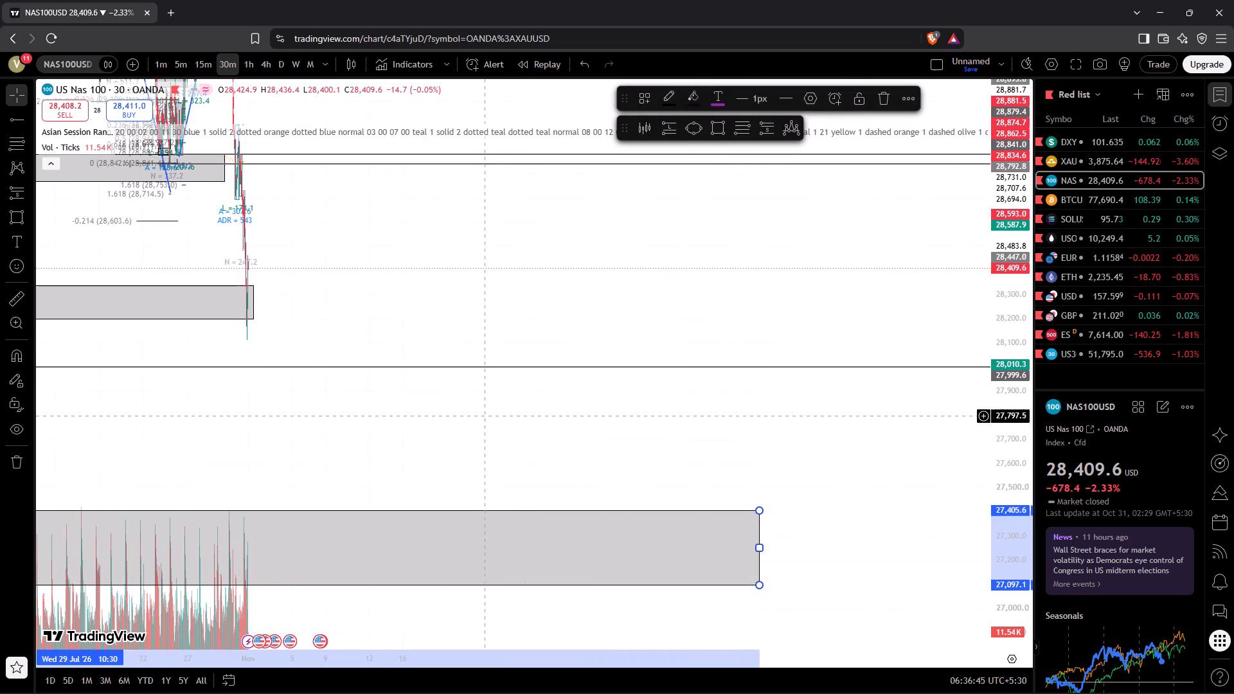
Examine the late-October NAS100USD decline on the 30-minute chart against the 28,199.4–28,338.5 zone and the ray beneath it.
drag(482, 416, 846, 362)
drag(734, 438, 761, 693)
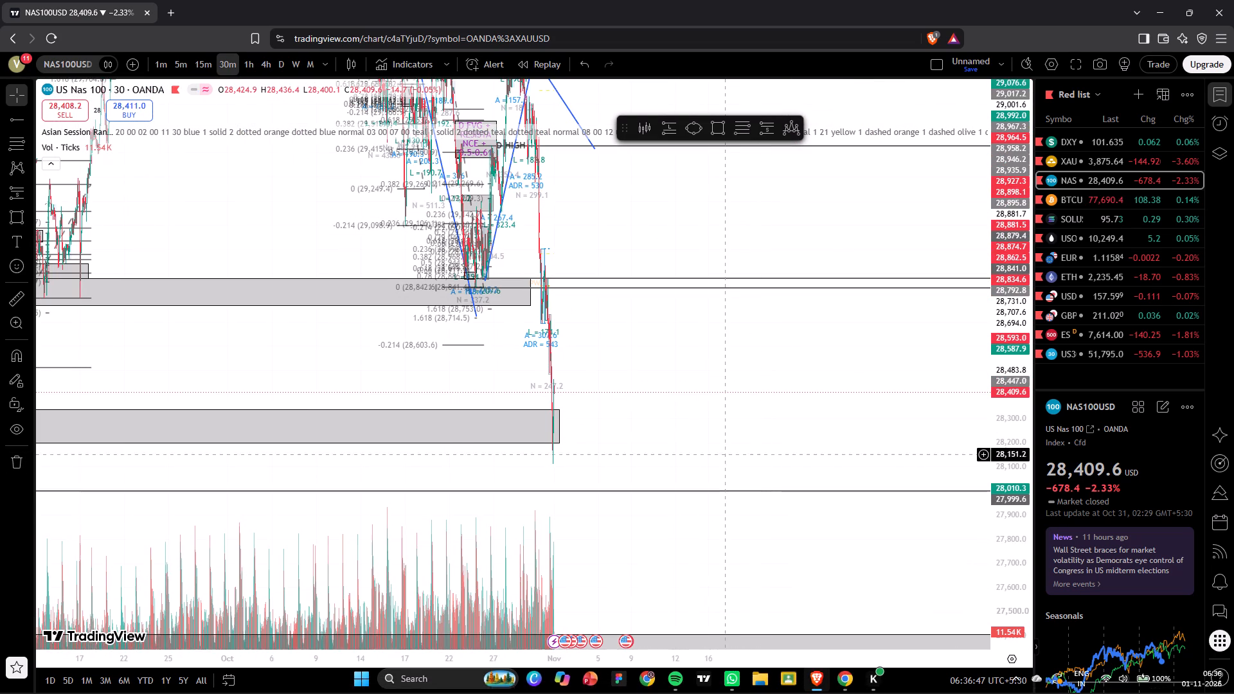
drag(719, 425, 744, 666)
drag(711, 439, 678, 436)
drag(604, 441, 672, 401)
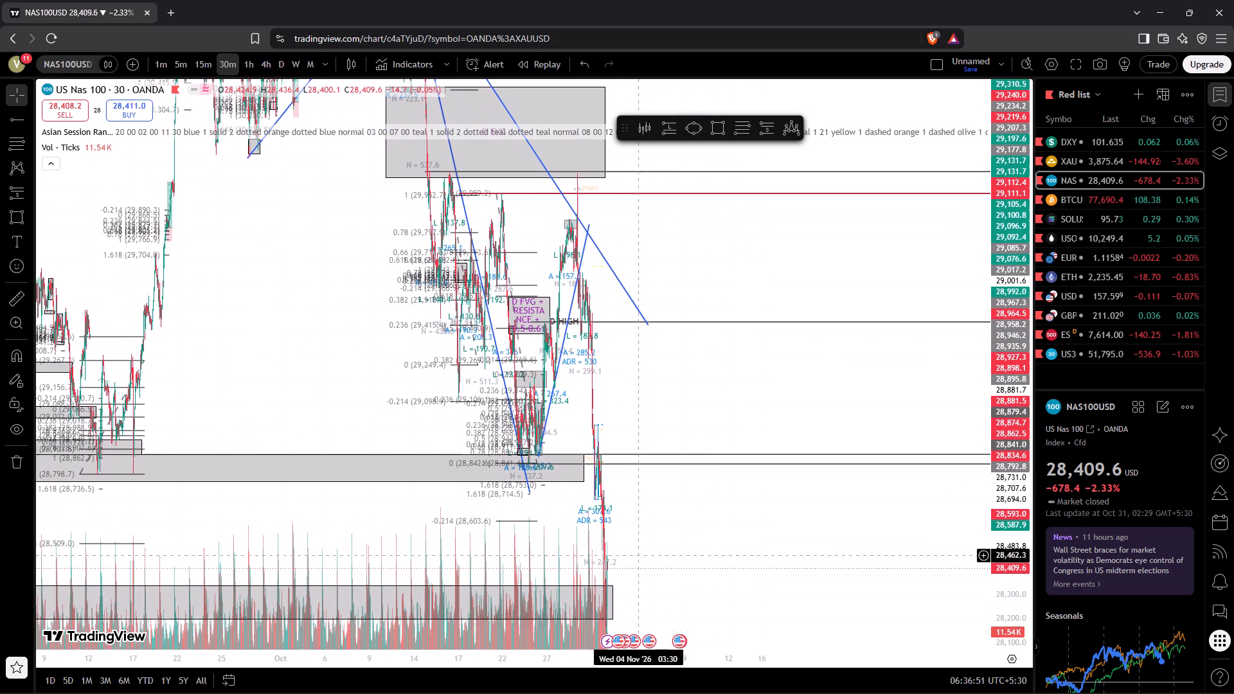
drag(596, 661, 159, 635)
drag(273, 356, 289, 352)
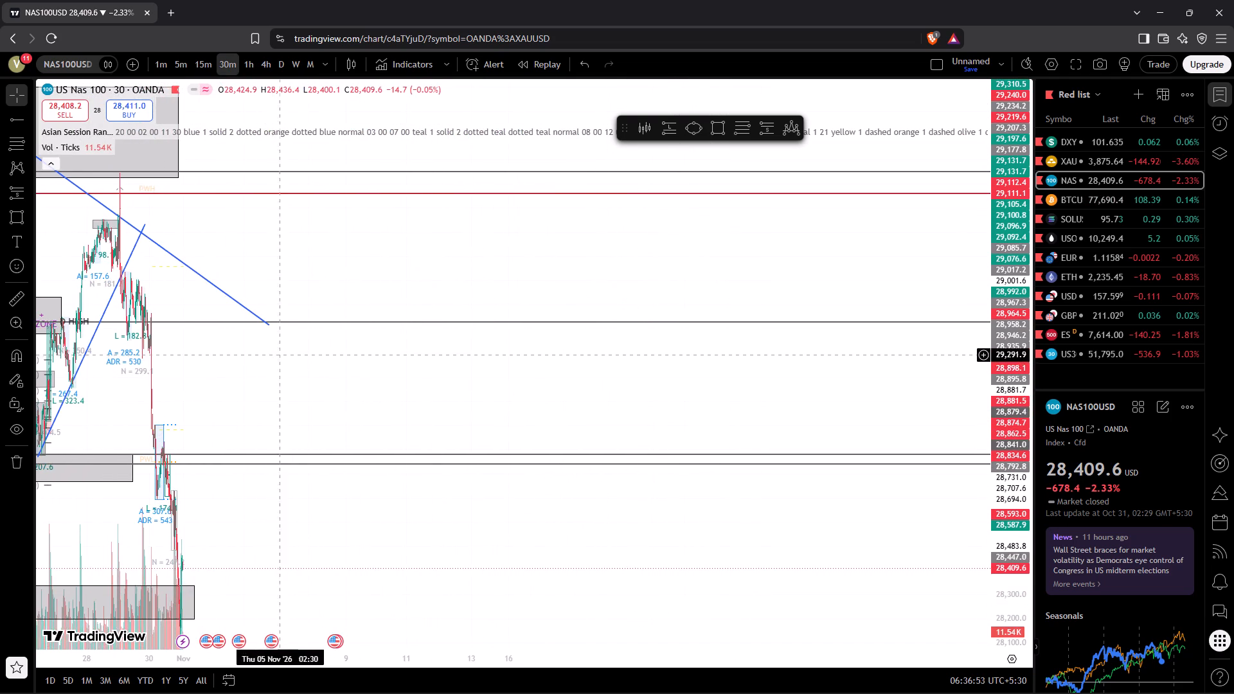
drag(289, 352, 629, 307)
drag(498, 657, 332, 659)
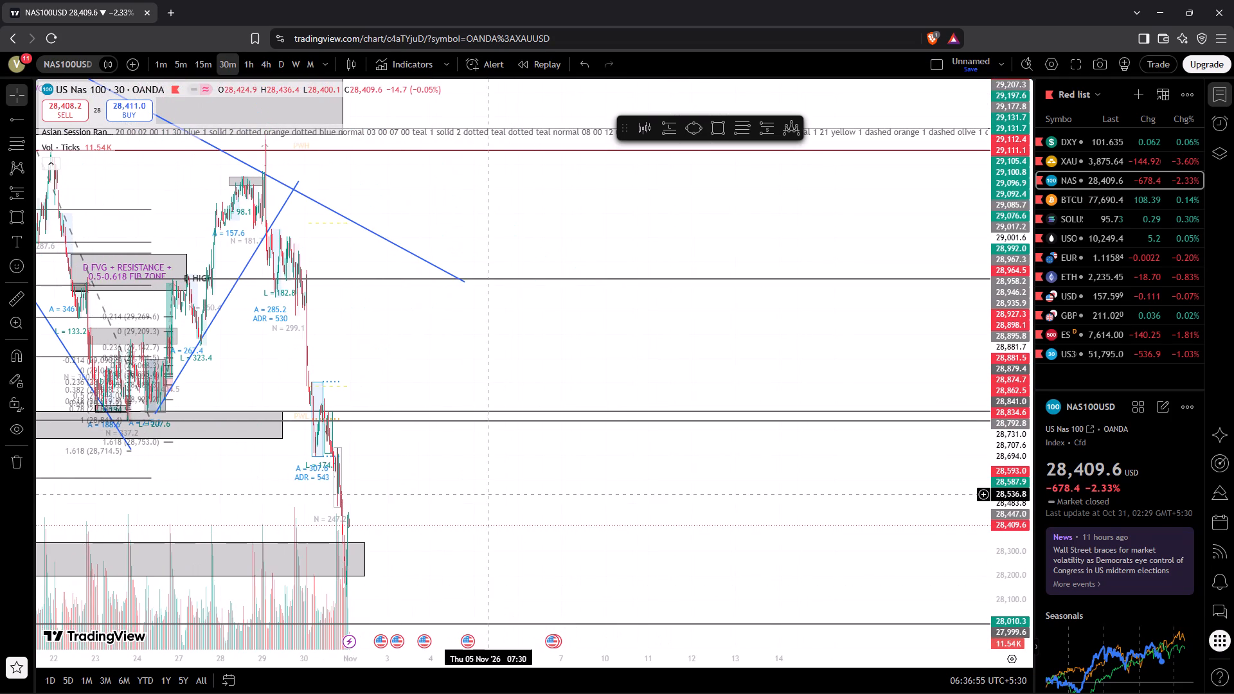
drag(490, 492, 650, 357)
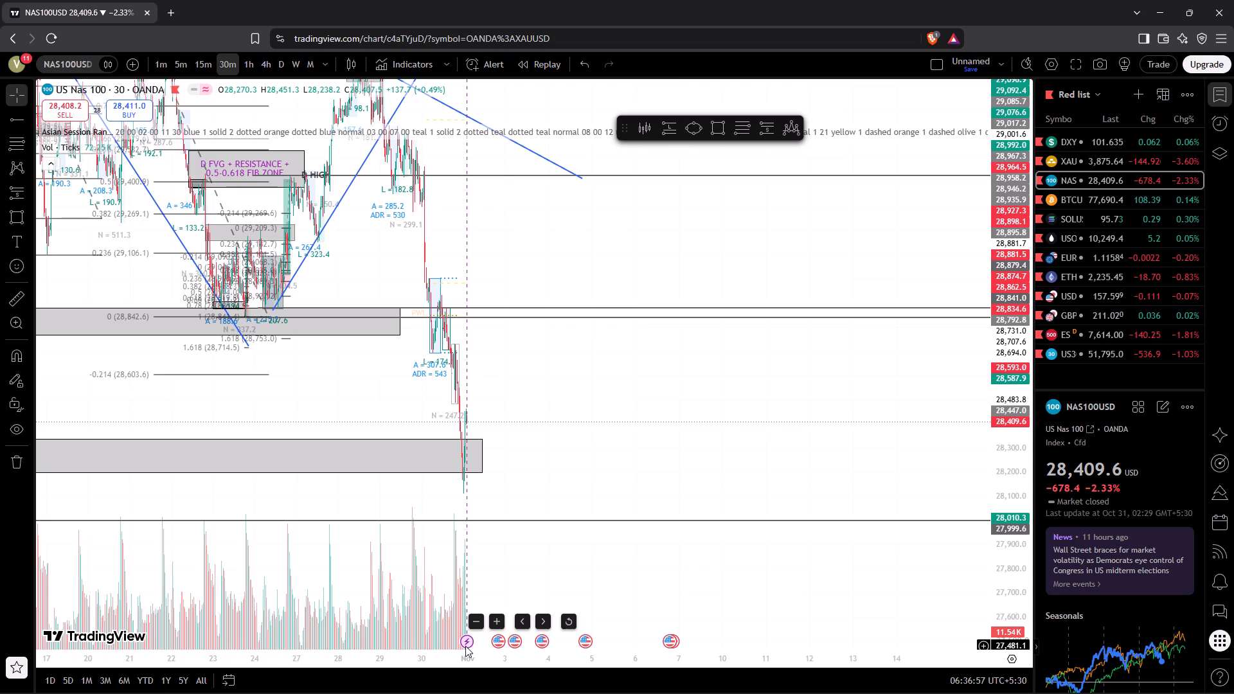
drag(463, 661, 206, 684)
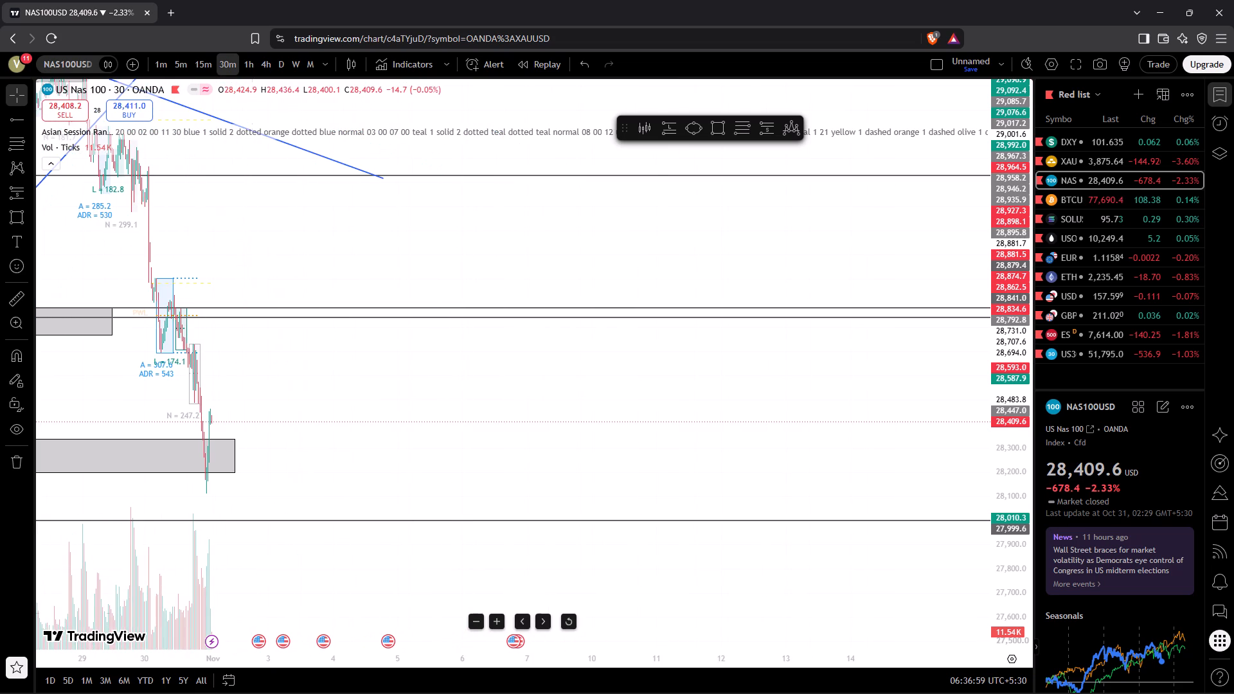
Examine the October structure around the D FVG zones, trendlines and Fibonacci levels down to the latest candles.
drag(402, 392, 834, 451)
drag(656, 325, 788, 499)
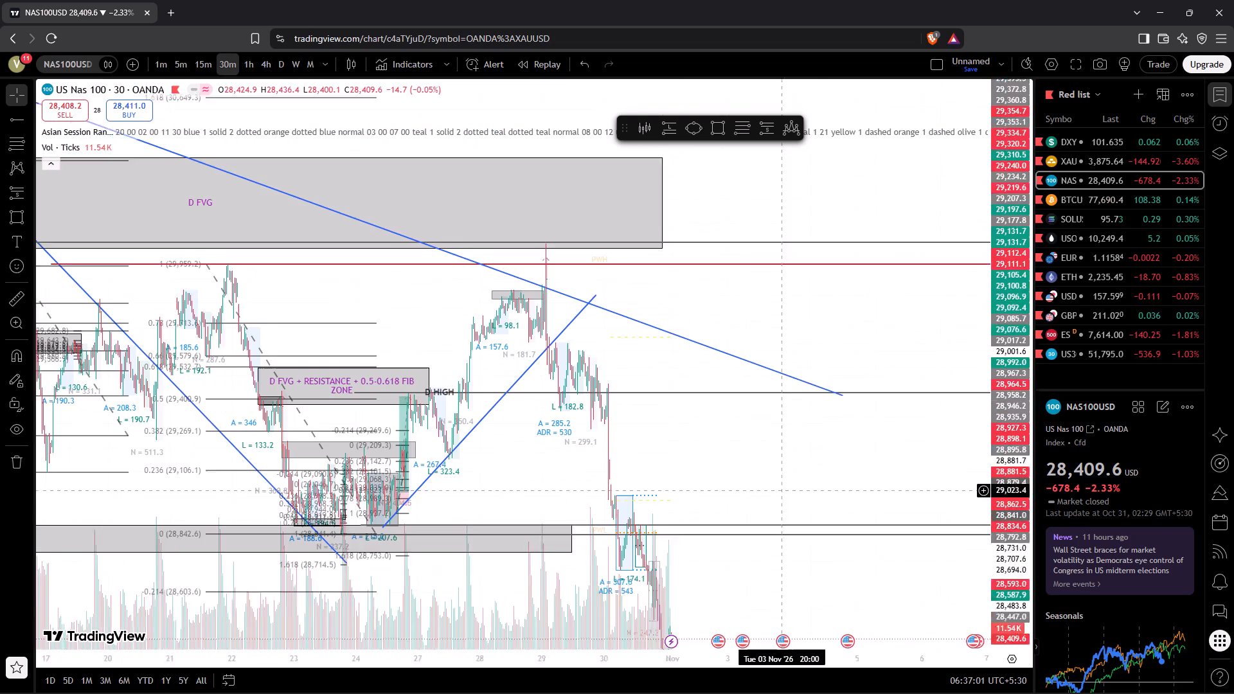
drag(788, 499, 798, 515)
drag(636, 658, 382, 627)
drag(508, 468, 583, 219)
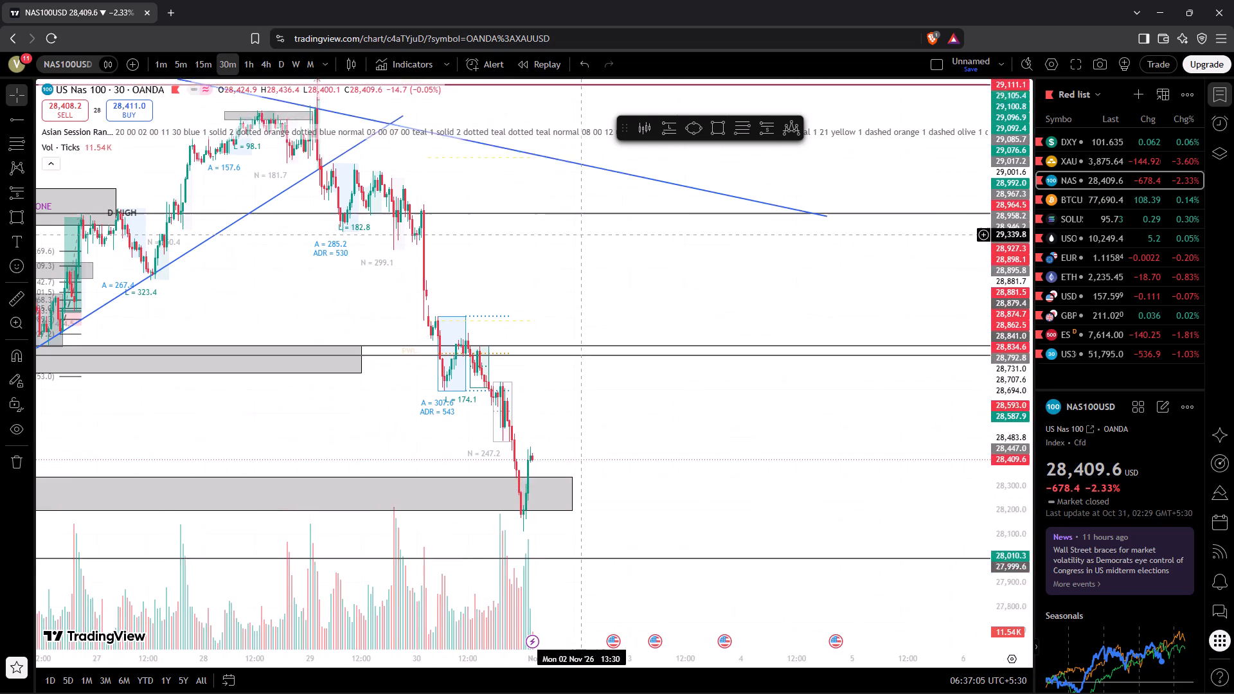
drag(583, 219, 582, 202)
drag(621, 402, 697, 554)
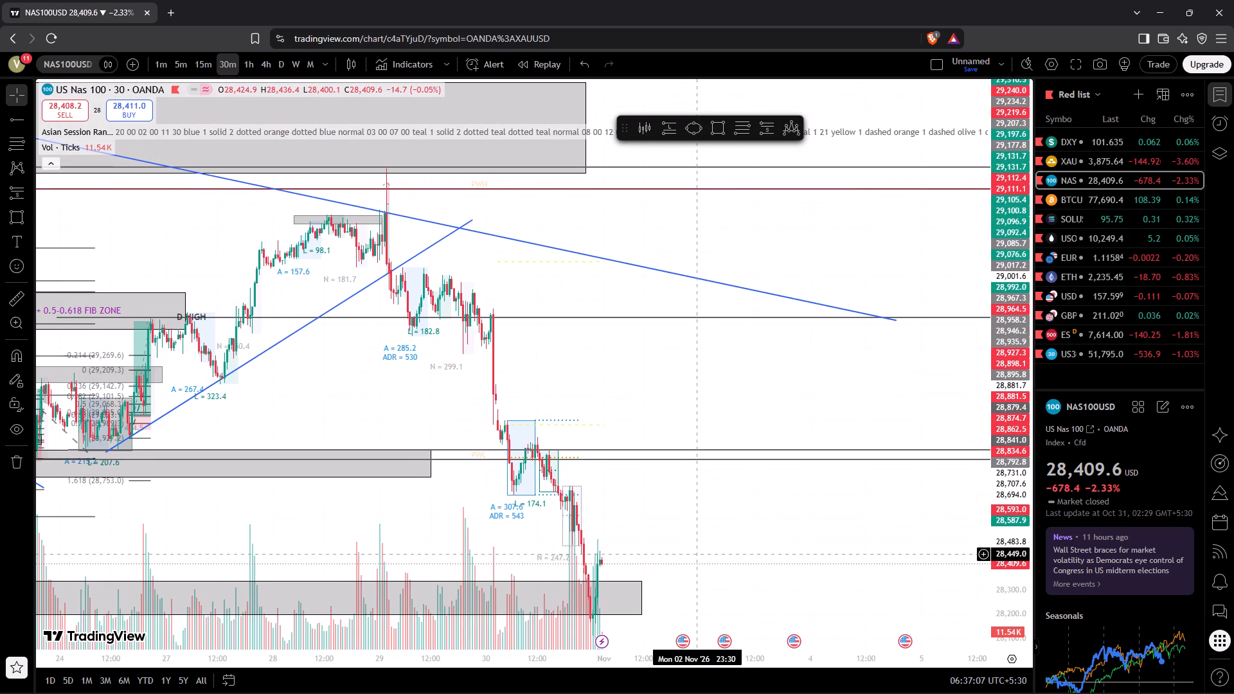
drag(464, 655, 1015, 587)
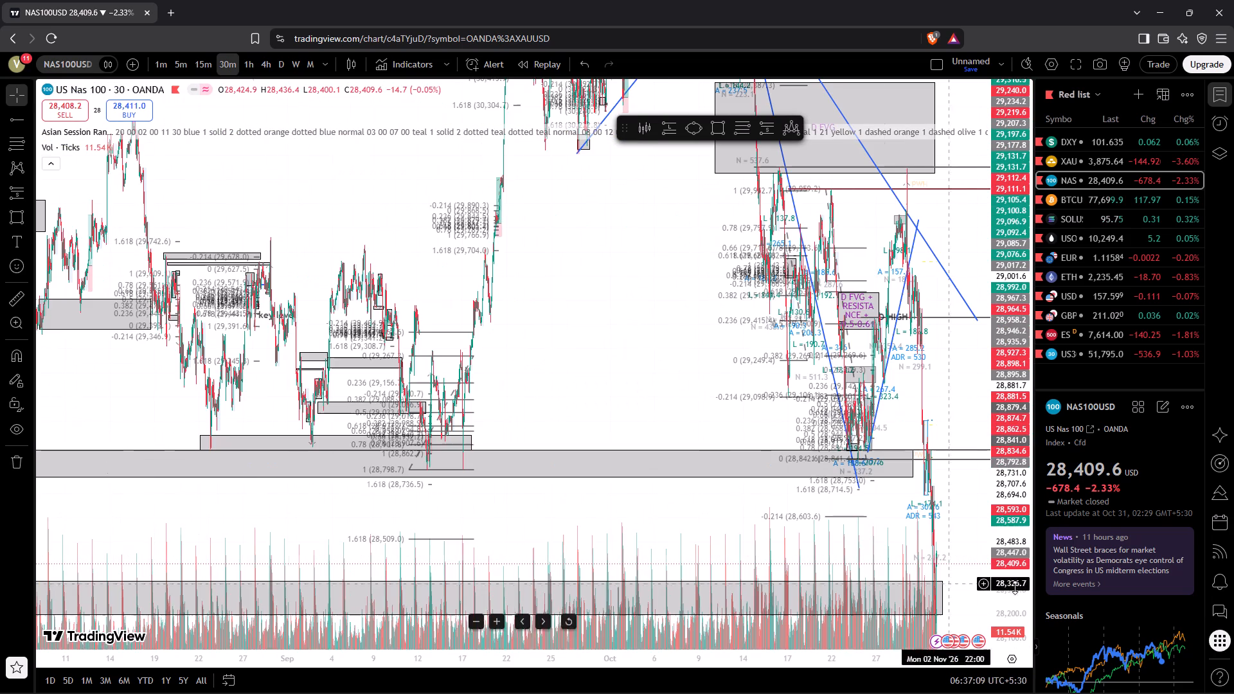
drag(1015, 587, 1026, 588)
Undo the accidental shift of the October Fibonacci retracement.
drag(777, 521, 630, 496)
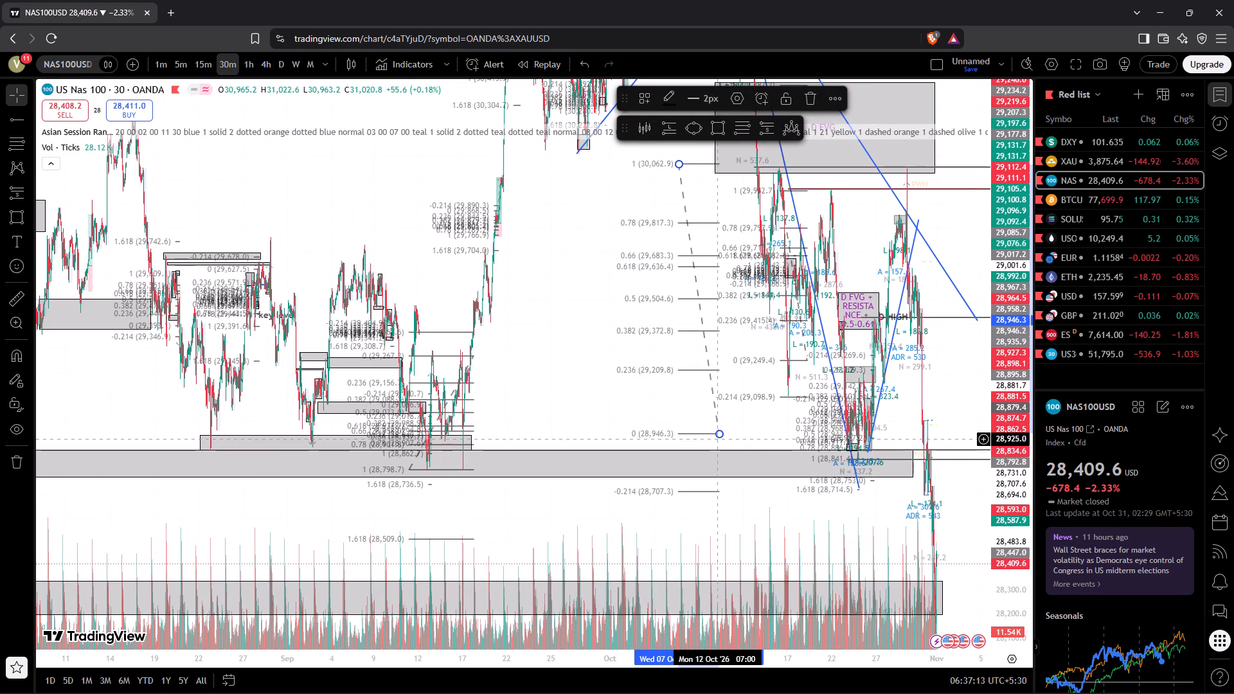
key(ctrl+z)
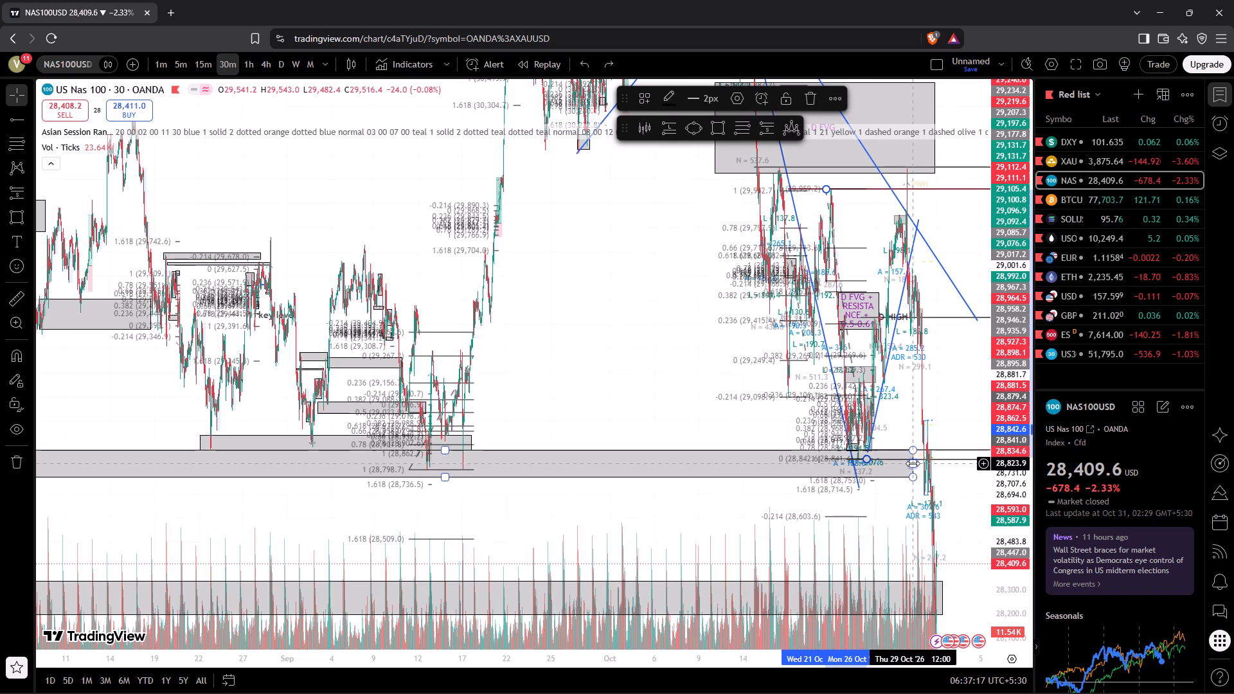
Extend the end of the grey zone around 28,824 past the latest candles to about 2 November 2026.
drag(913, 463, 946, 463)
Examine the wider July-to-November price structure with the stacked grey zones and the ray near 28,000.
drag(963, 402, 932, 396)
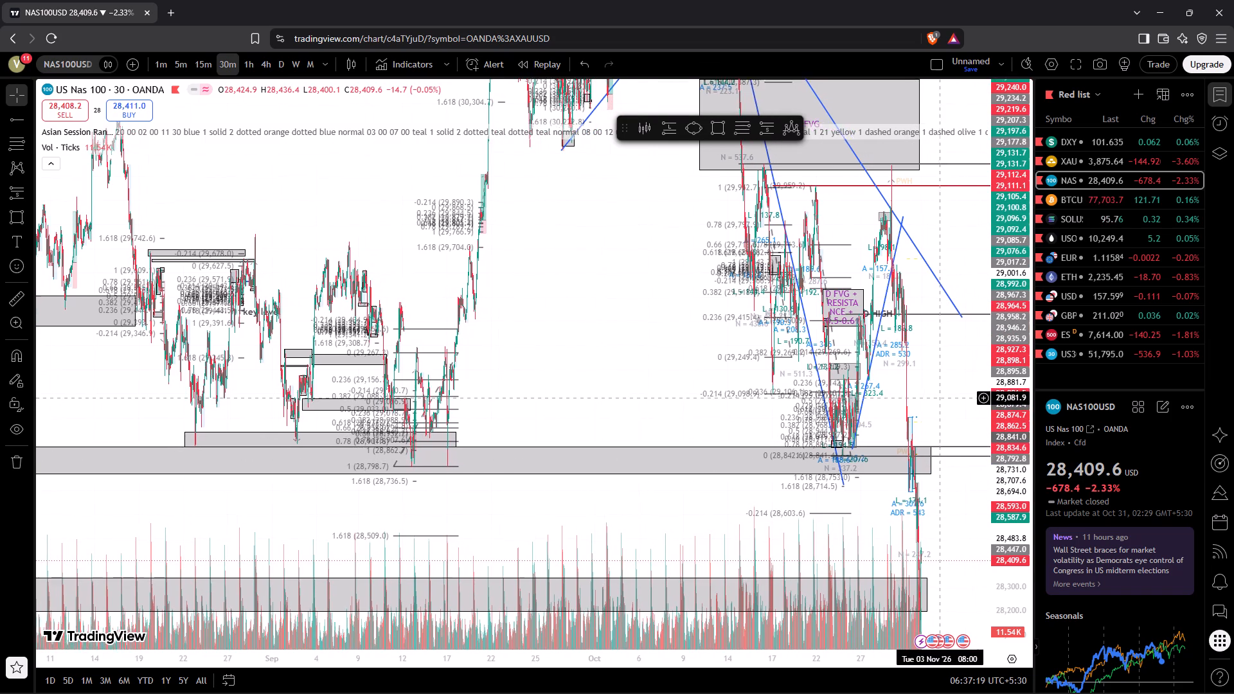
drag(932, 396, 930, 395)
drag(1016, 393, 1051, 639)
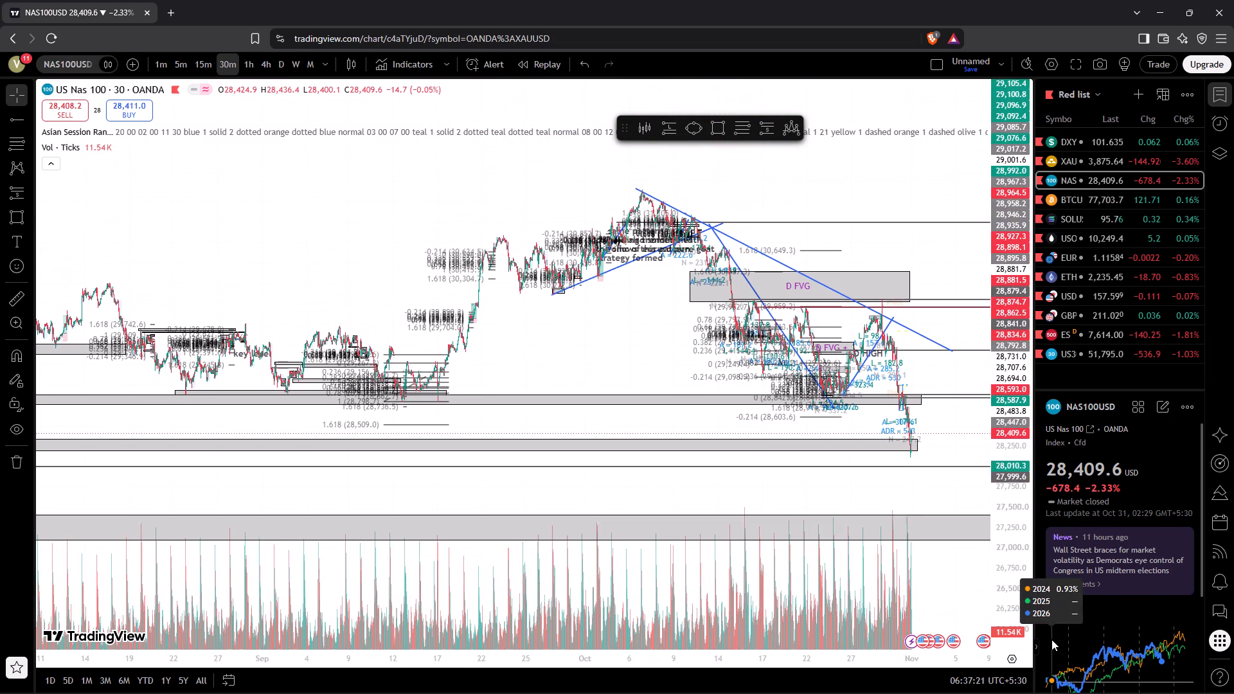
drag(592, 503, 1070, 494)
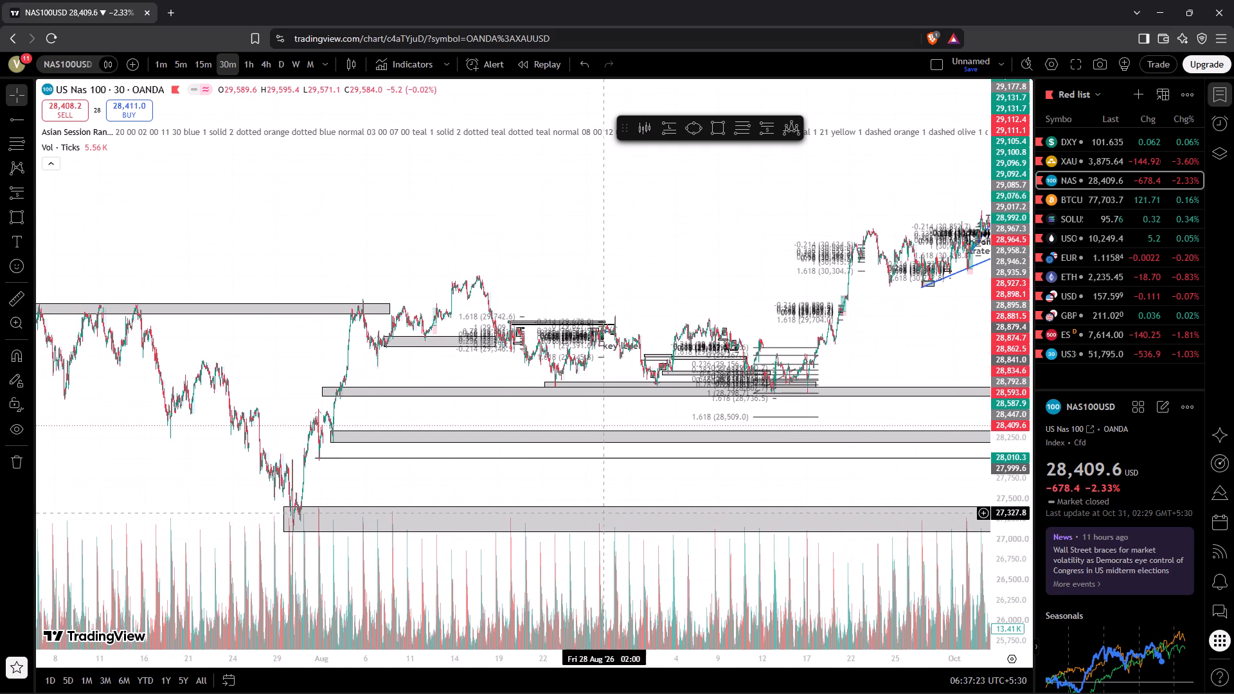
drag(628, 476, 334, 454)
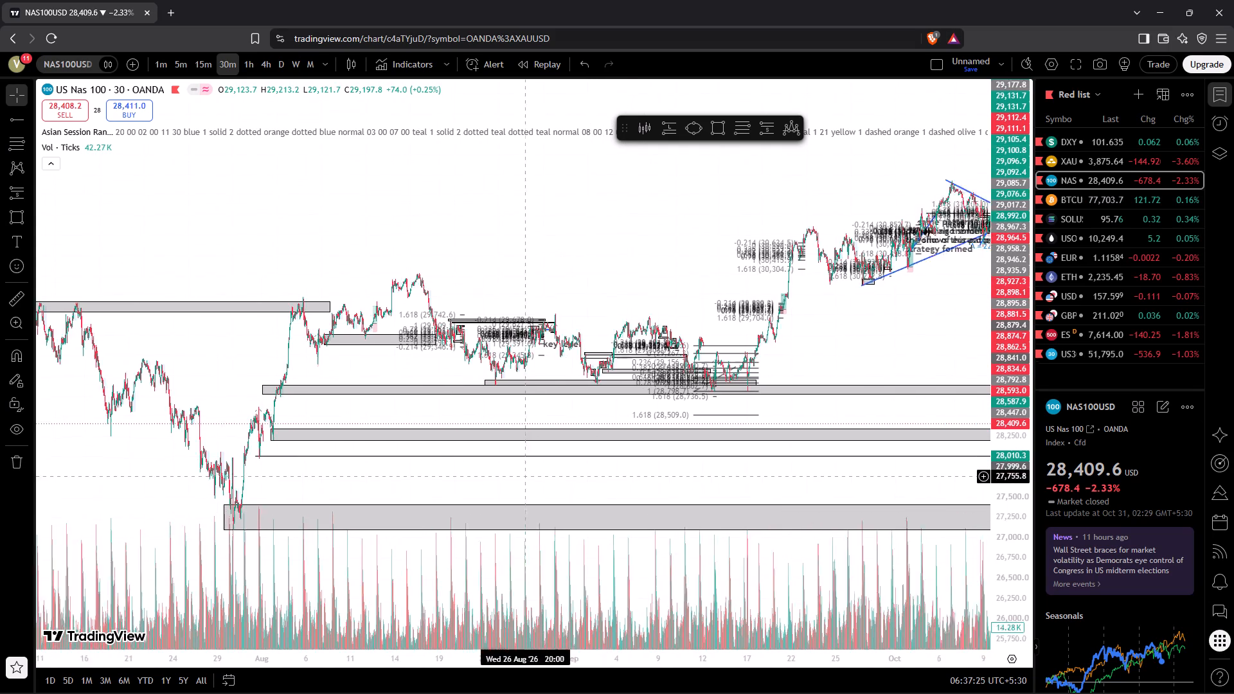
drag(334, 454, 225, 431)
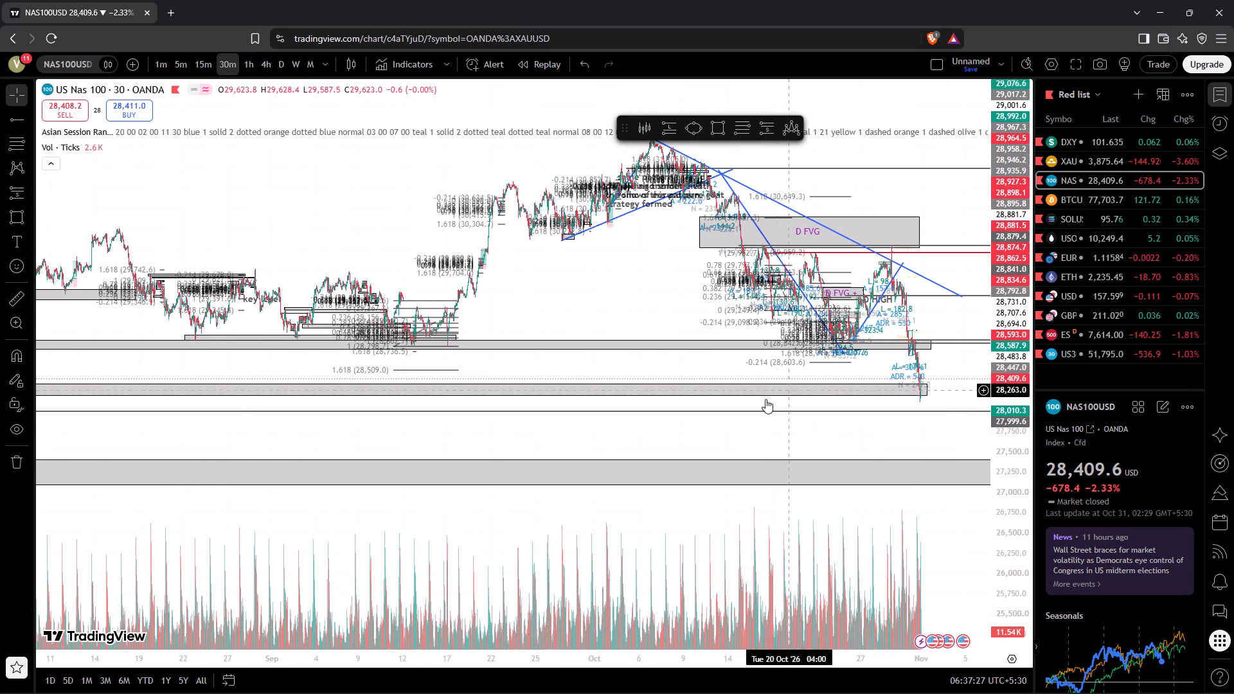
Examine the July-to-October price structure against the stacked grey support zones and the ray near 28,000.
drag(648, 454, 1139, 423)
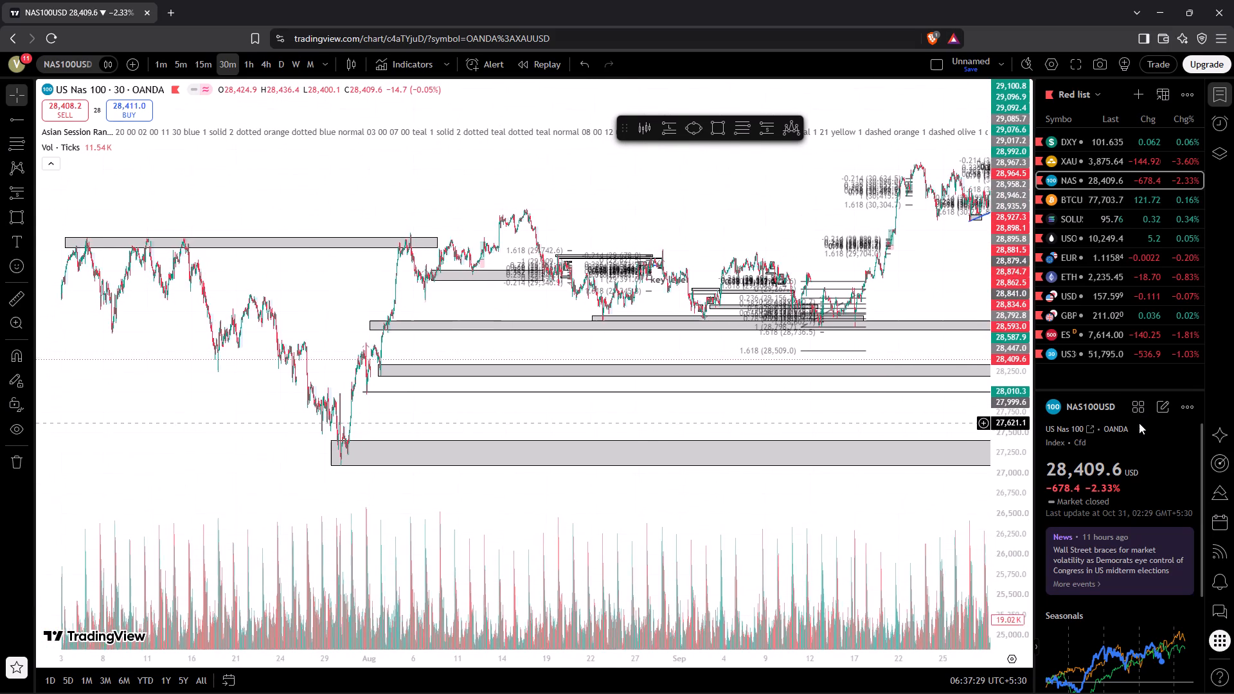
drag(1139, 423, 1090, 450)
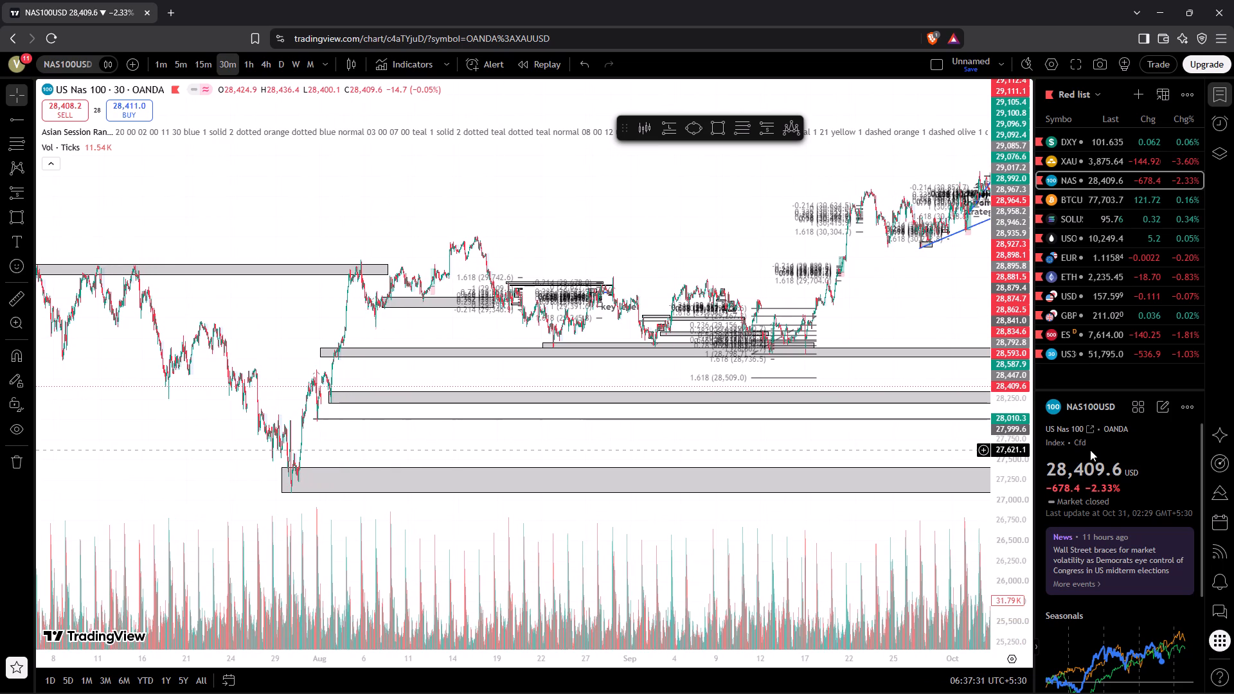
drag(1090, 450, 1015, 443)
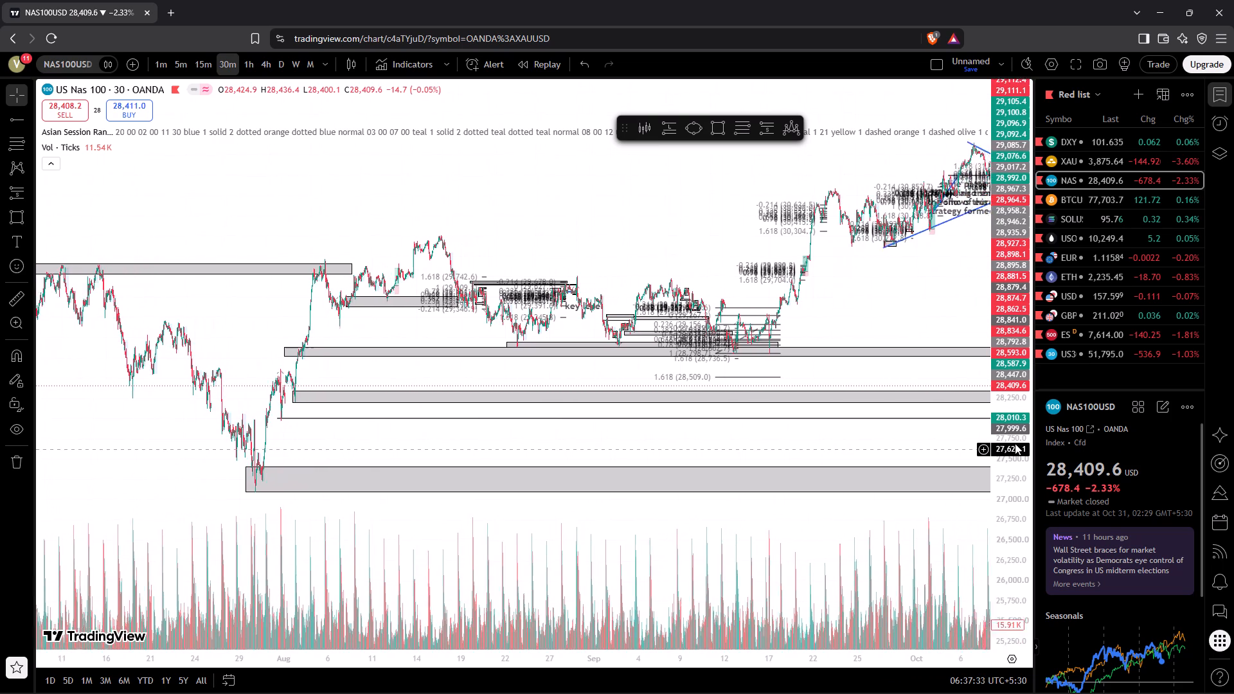
drag(1015, 443, 768, 436)
drag(877, 459, 824, 459)
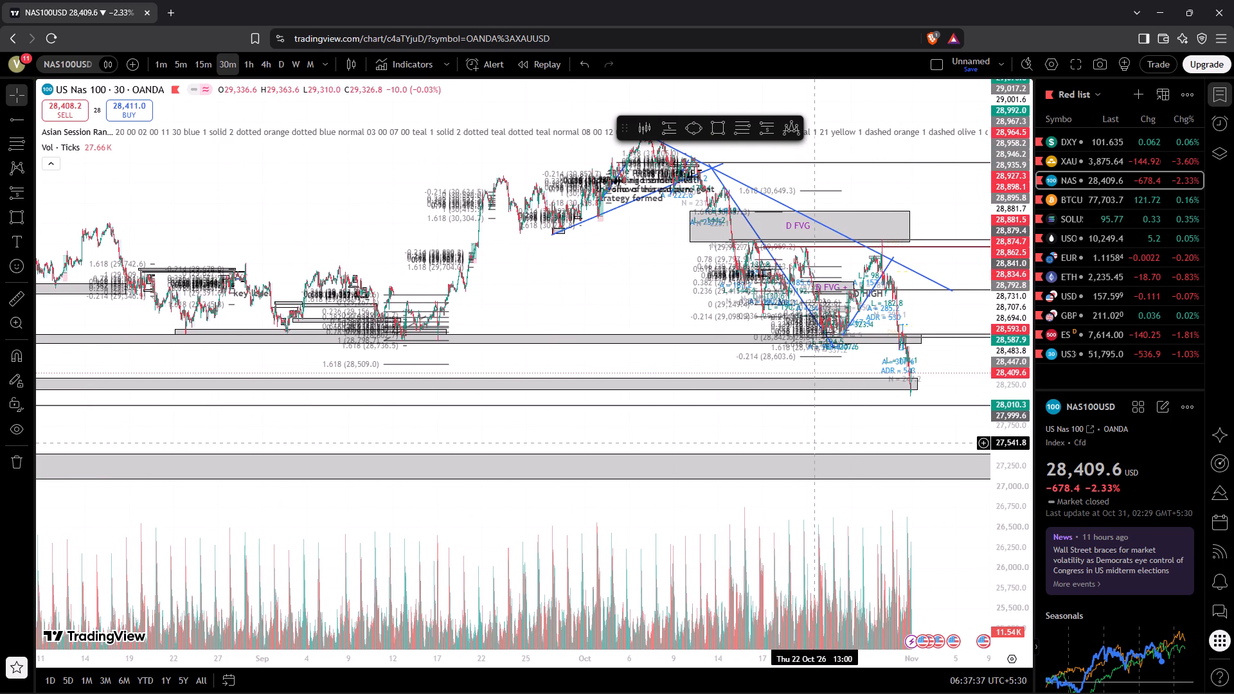
drag(814, 443, 722, 530)
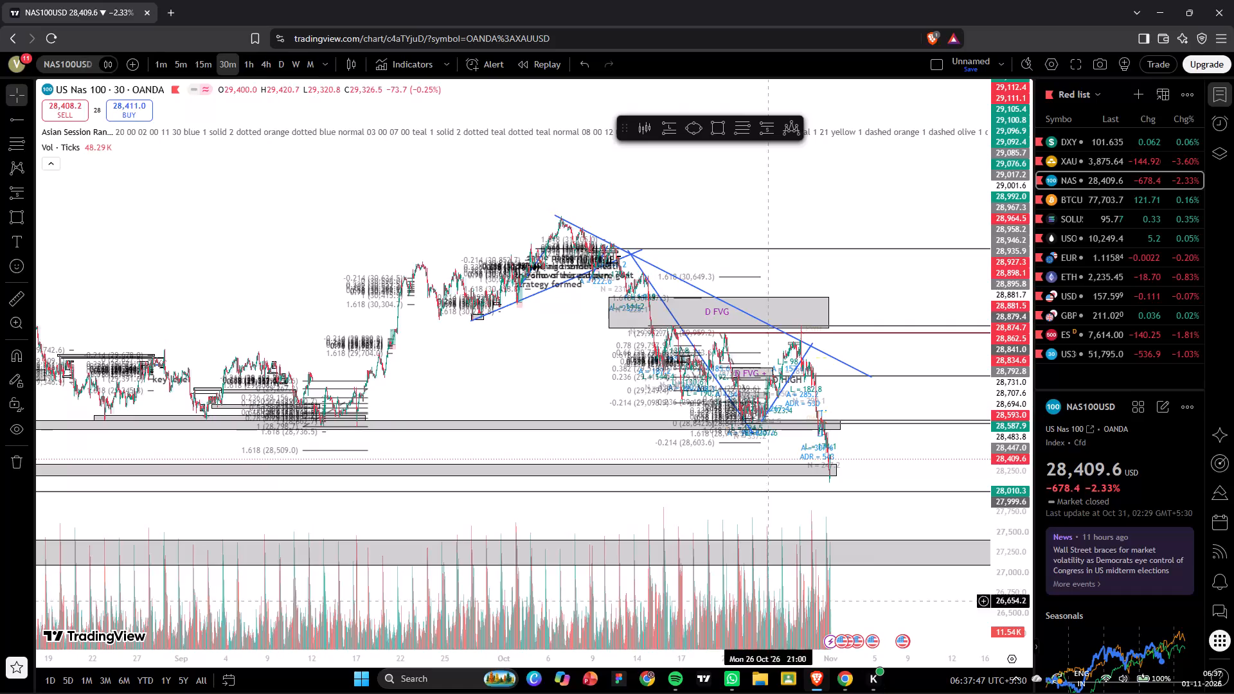
drag(551, 402, 627, 464)
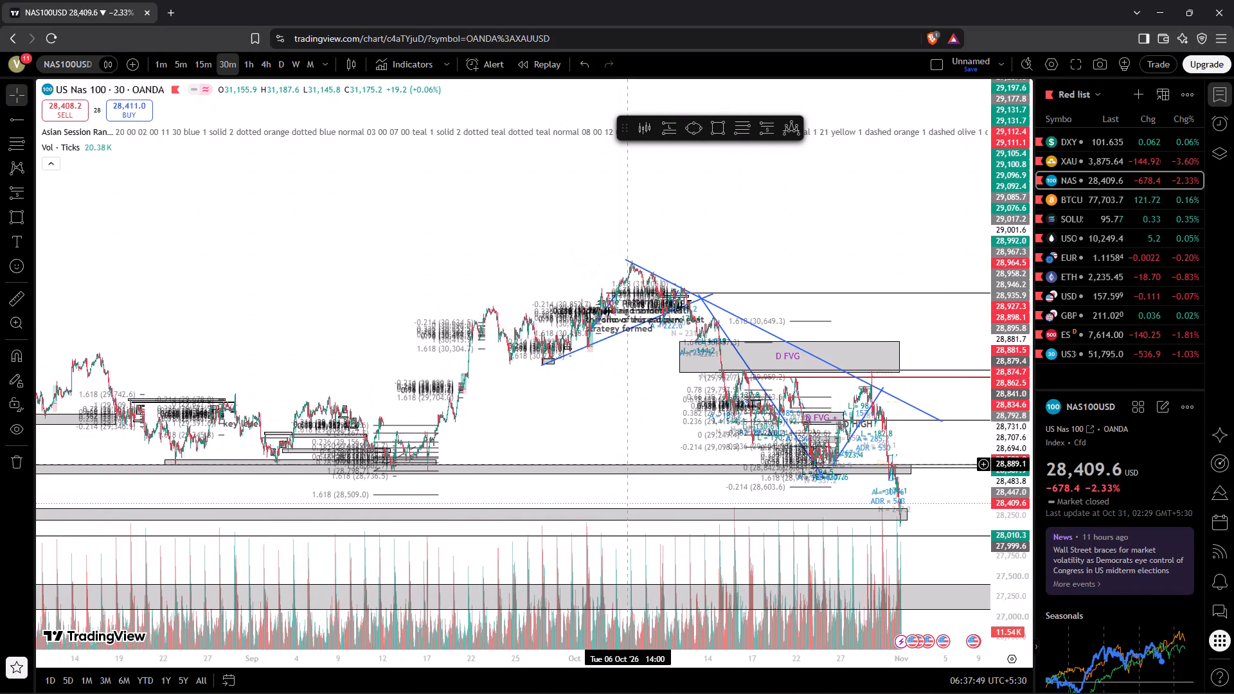
drag(627, 464, 836, 395)
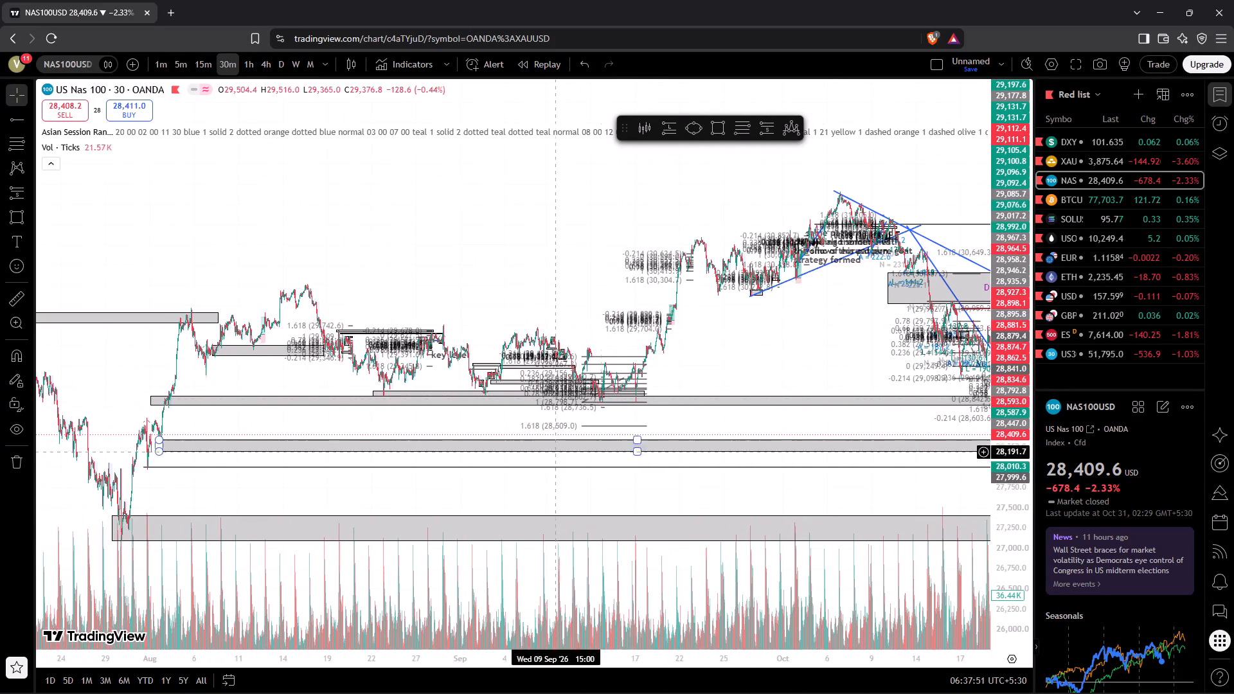
Extend the end of the grey zone around 29,800 that starts in early July to about 13 August 2026.
drag(337, 497, 754, 477)
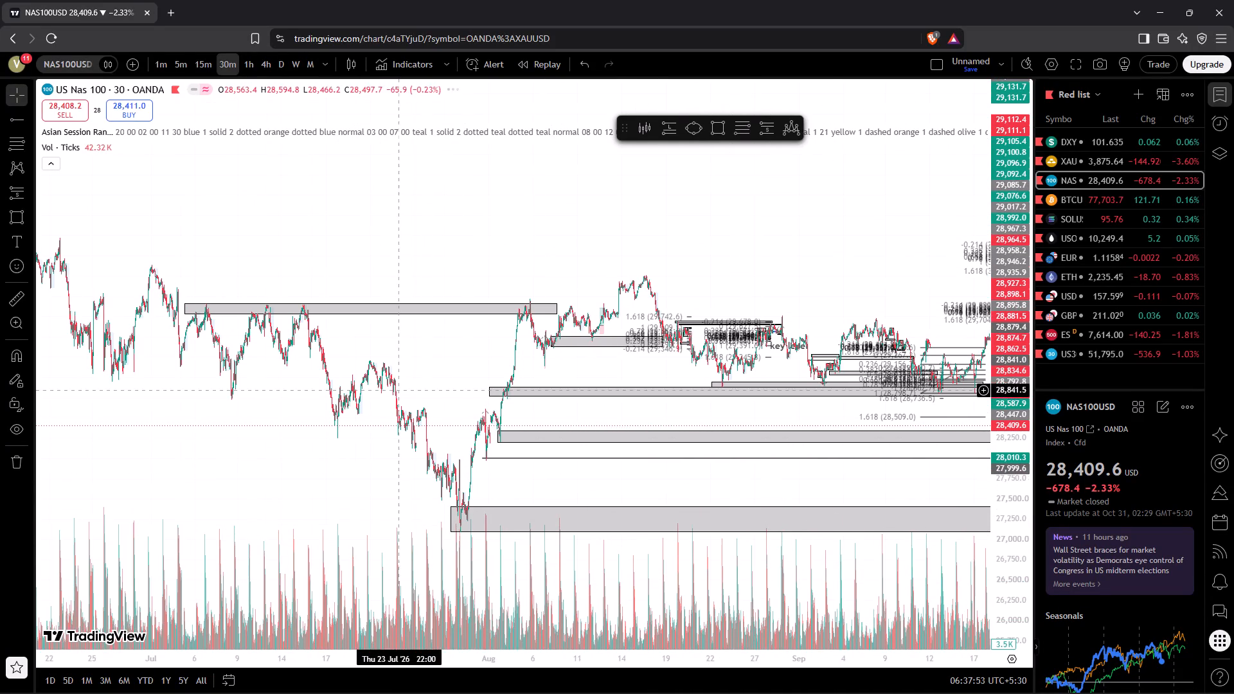
drag(436, 348, 454, 363)
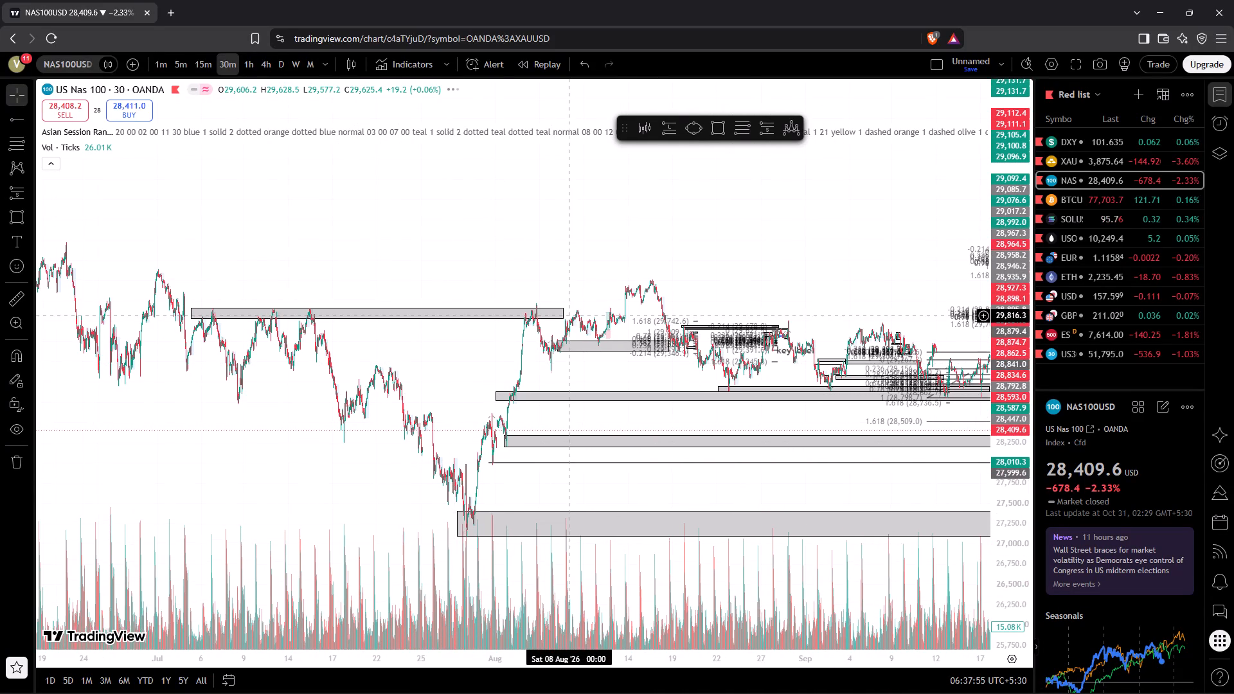
click(564, 315)
drag(564, 315, 587, 319)
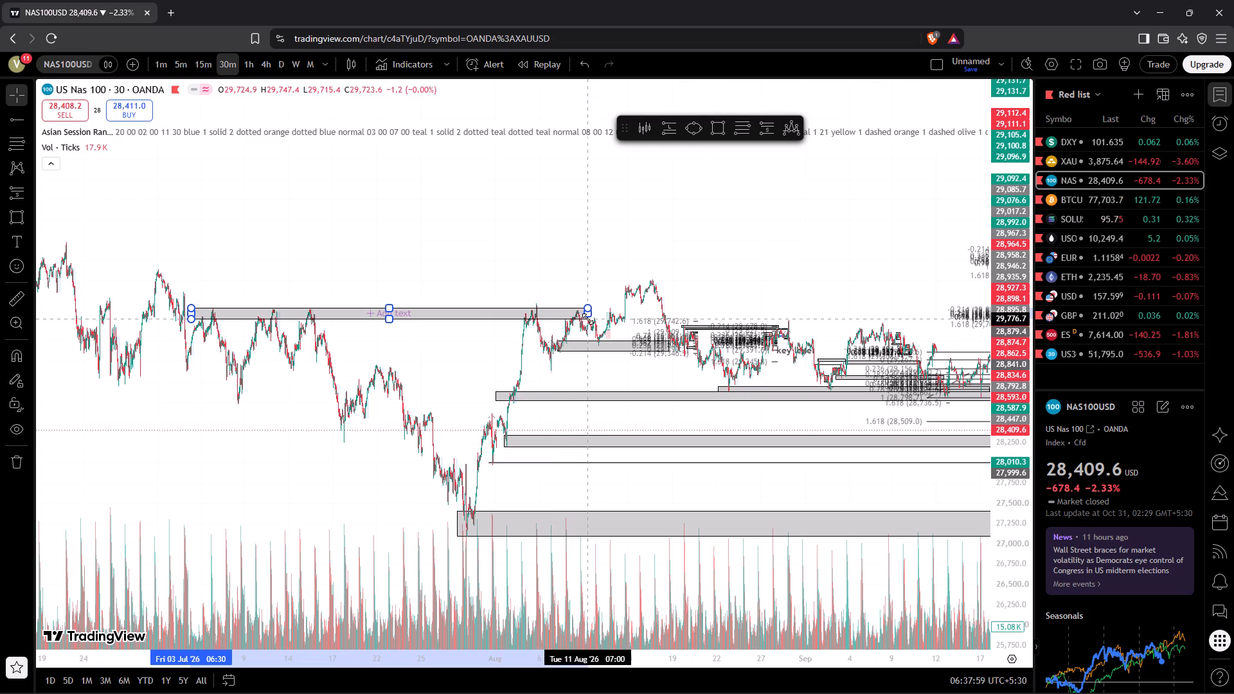
drag(587, 319, 613, 317)
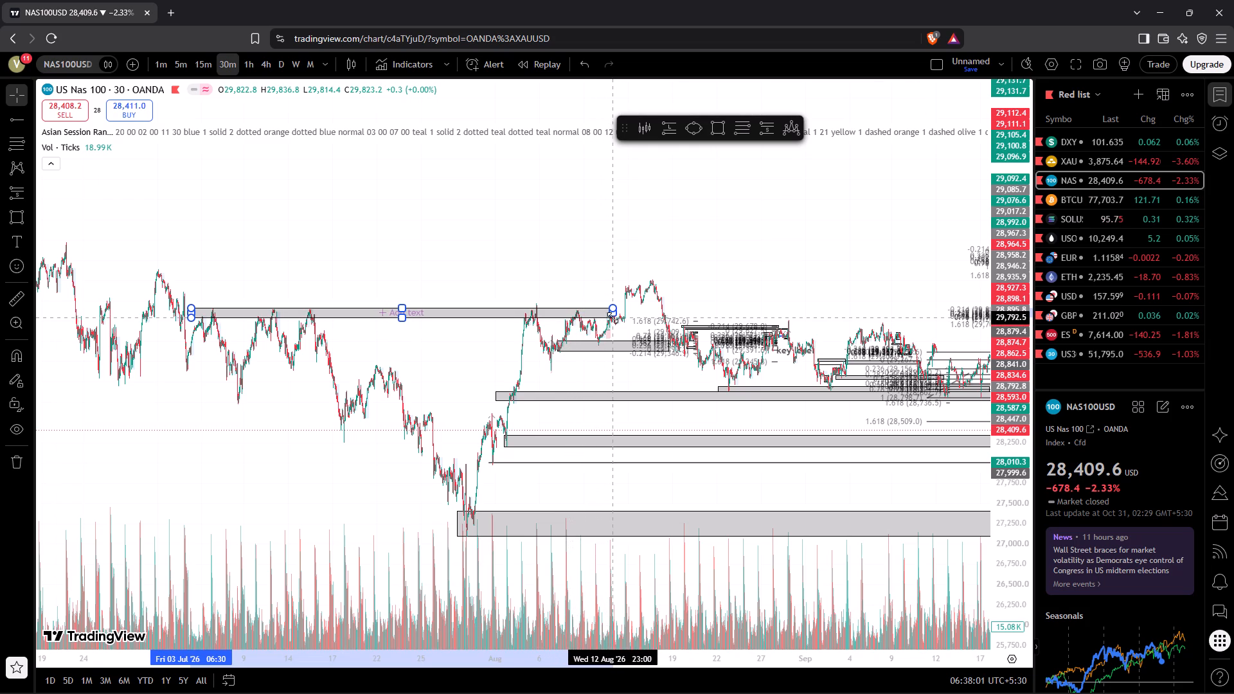
drag(613, 317, 616, 315)
click(522, 287)
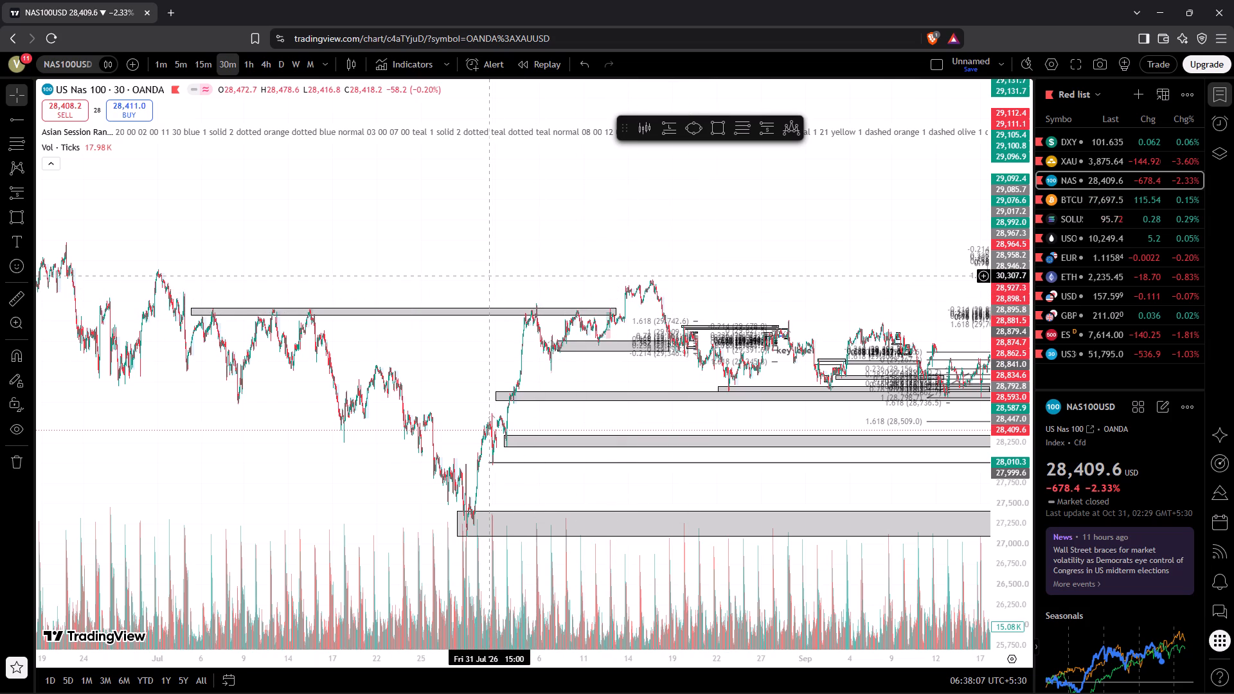
Review the chart from the June and July swings through to the latest candles above the lower grey zones.
drag(425, 266, 771, 247)
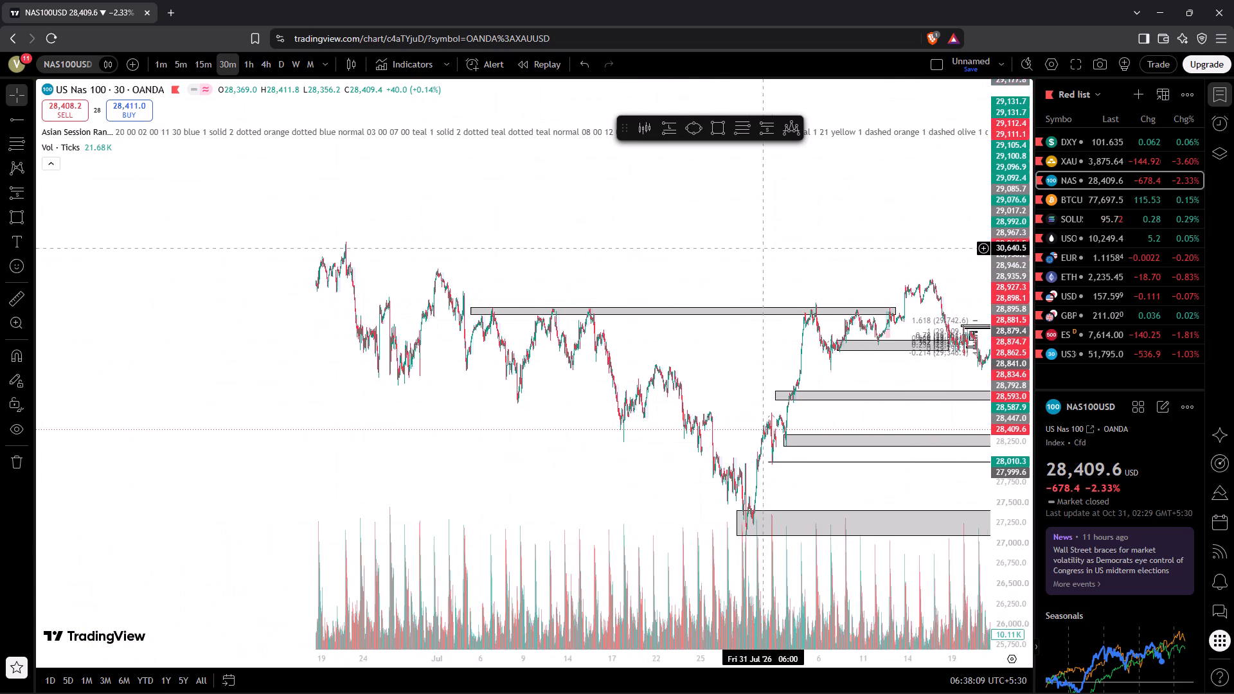
drag(771, 247, 228, 123)
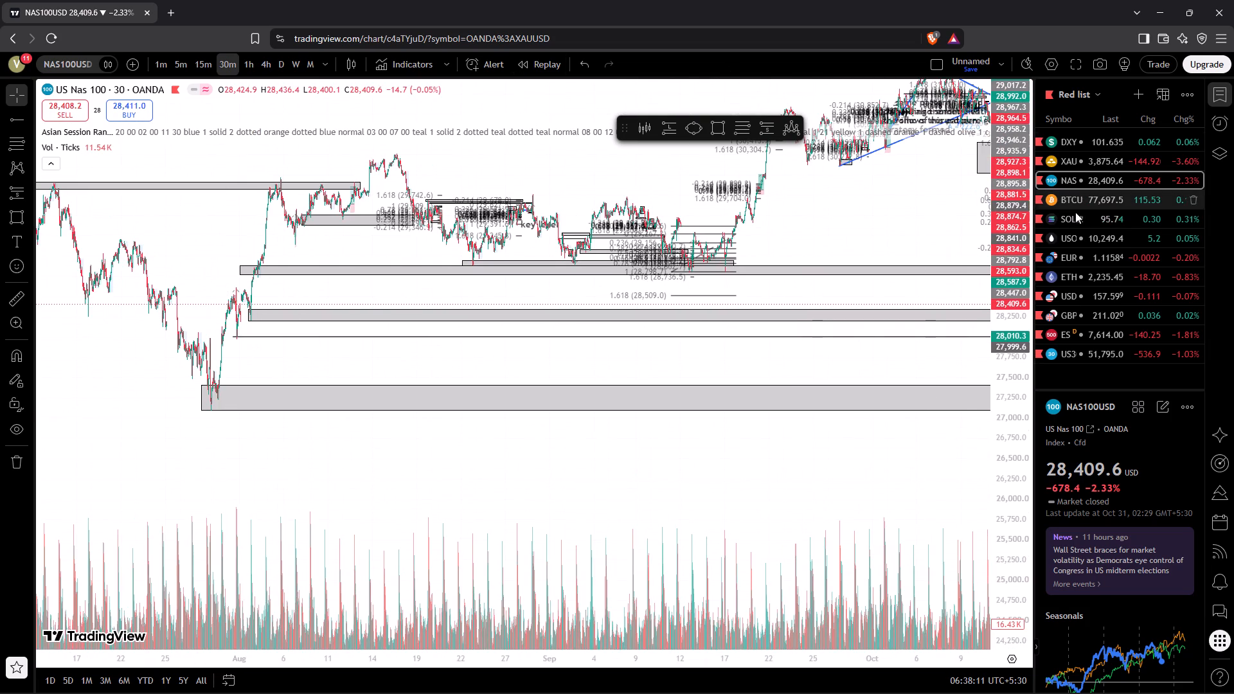
drag(855, 359, 715, 421)
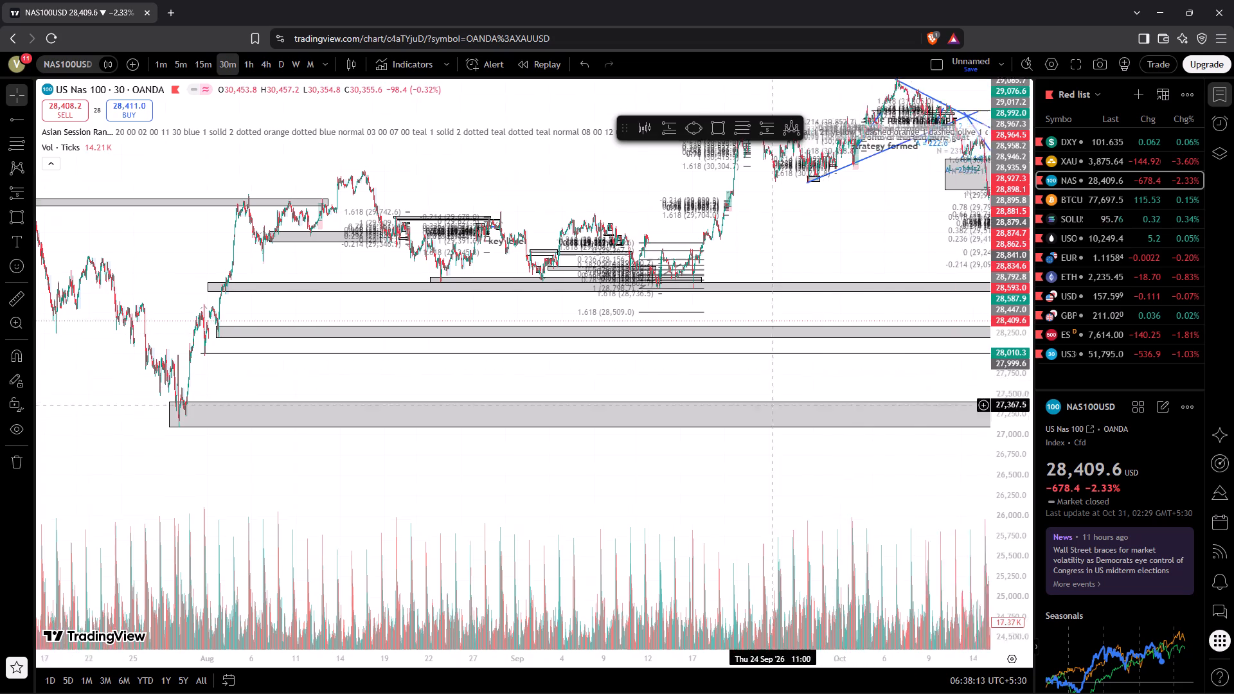
drag(715, 421, 447, 470)
drag(488, 290, 309, 333)
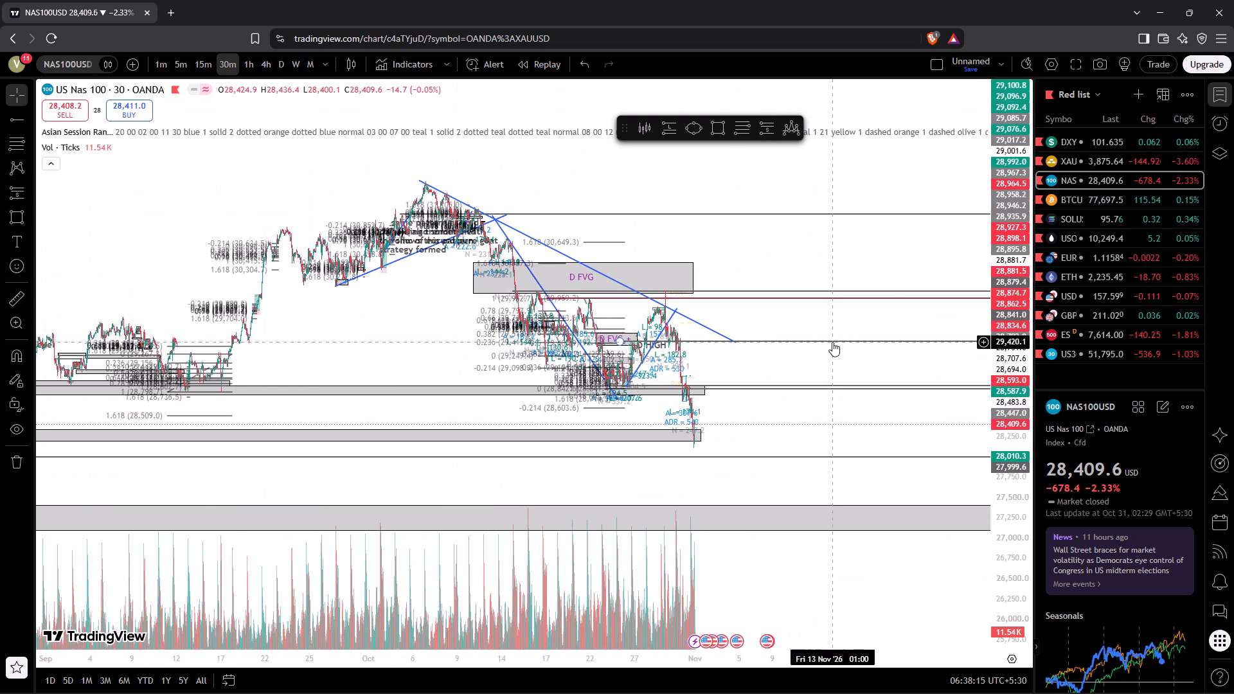
Minimise the browser window.
click(1154, 11)
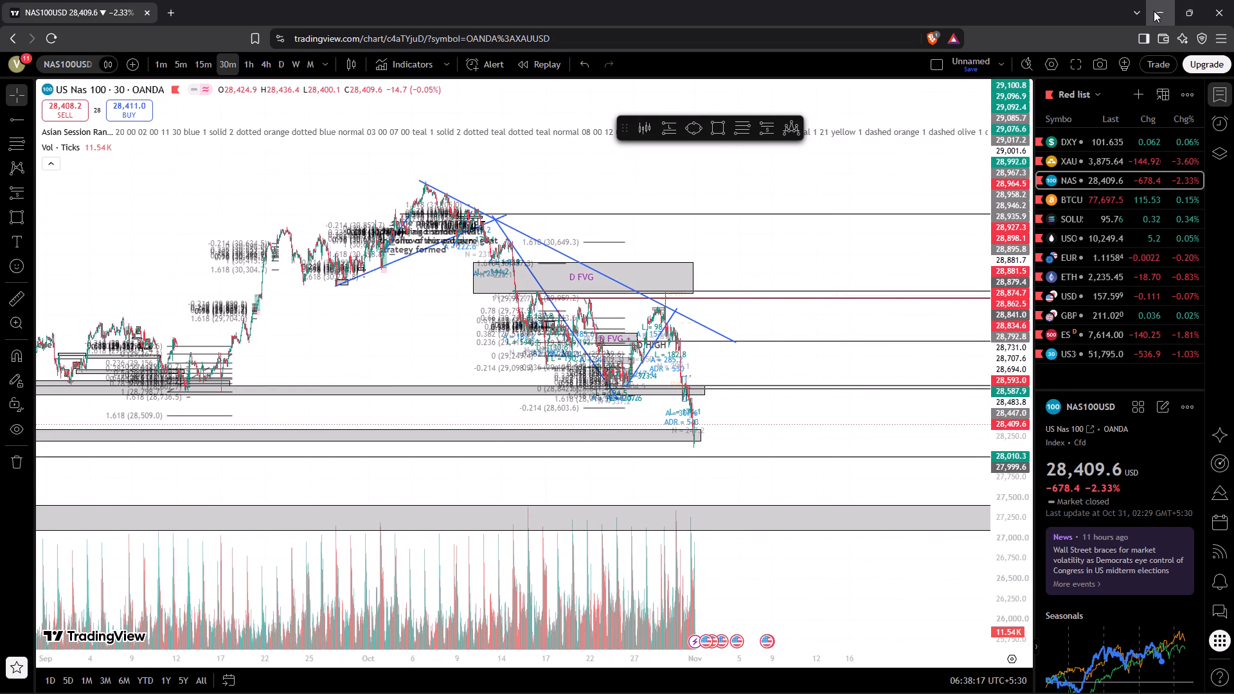